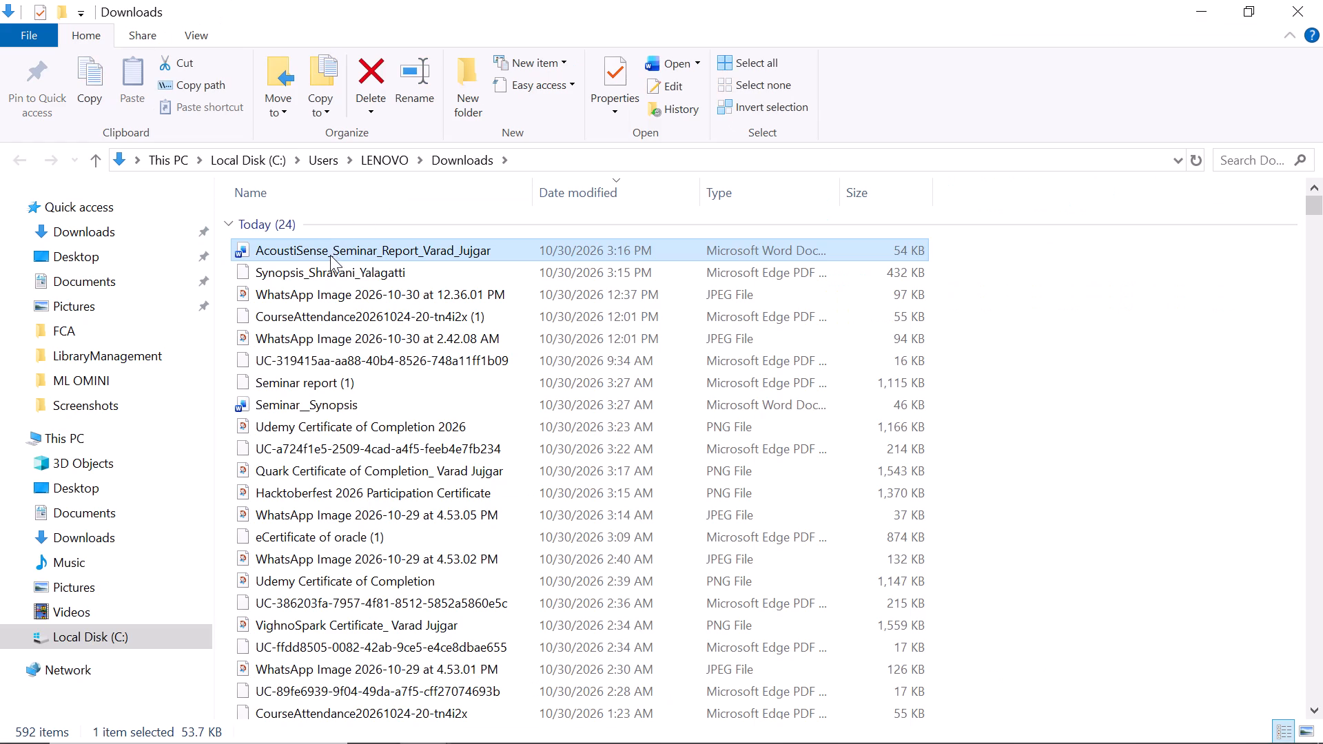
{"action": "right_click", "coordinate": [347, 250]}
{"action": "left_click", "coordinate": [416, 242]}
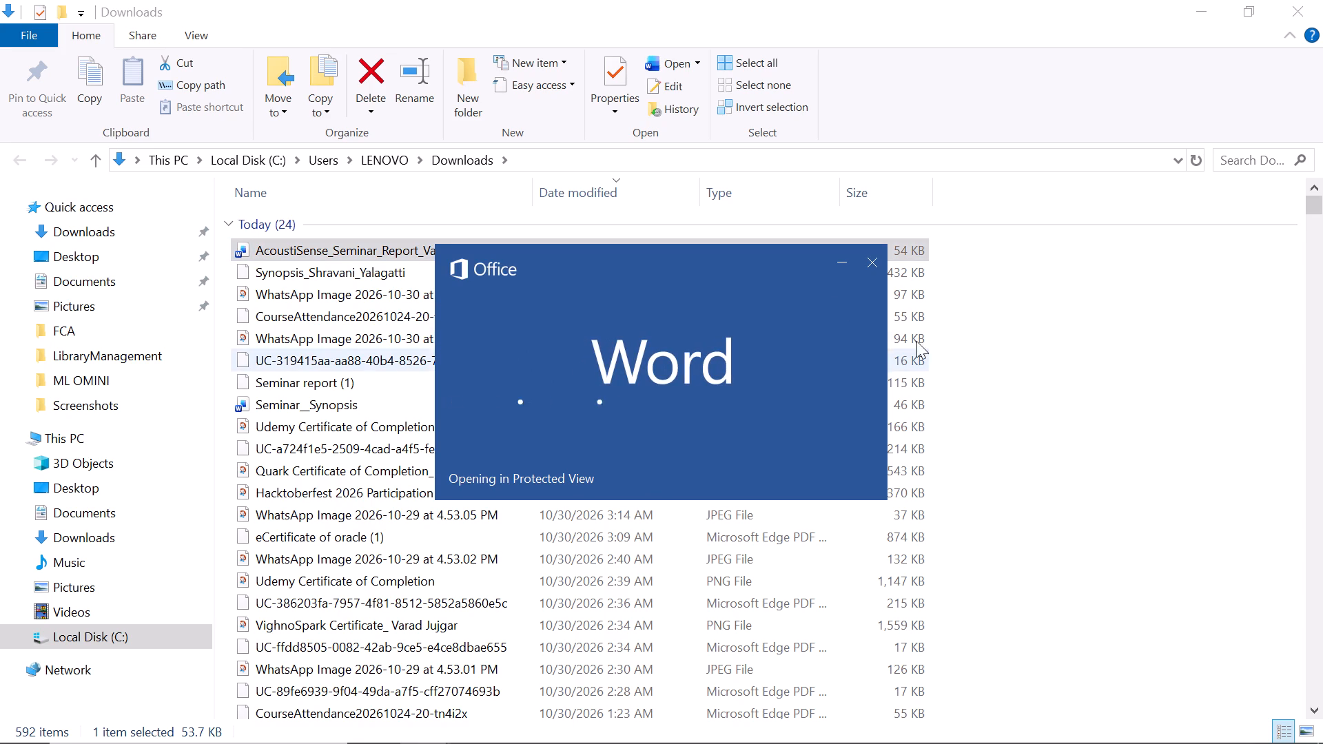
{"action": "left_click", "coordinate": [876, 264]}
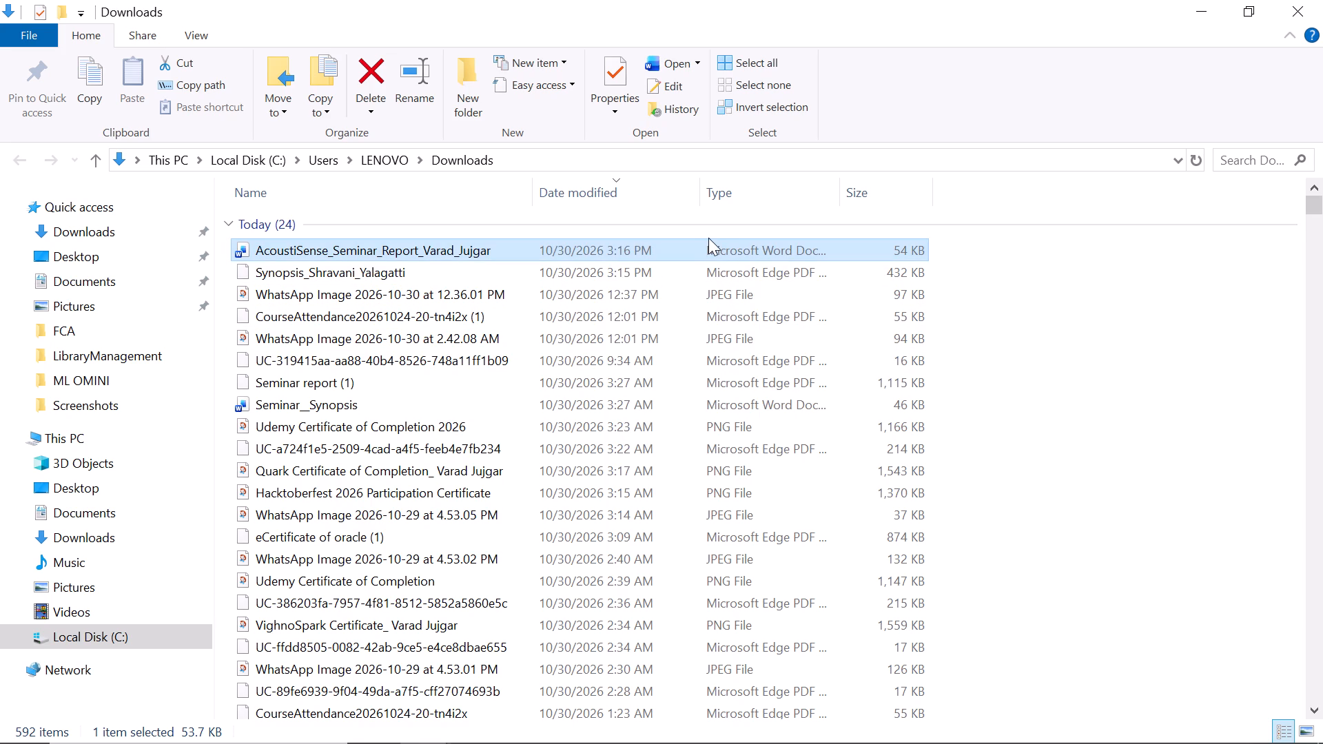
Open the downloaded AcoustiSense seminar report with WPS Office and bring up its cover page.
{"action": "right_click", "coordinate": [704, 244]}
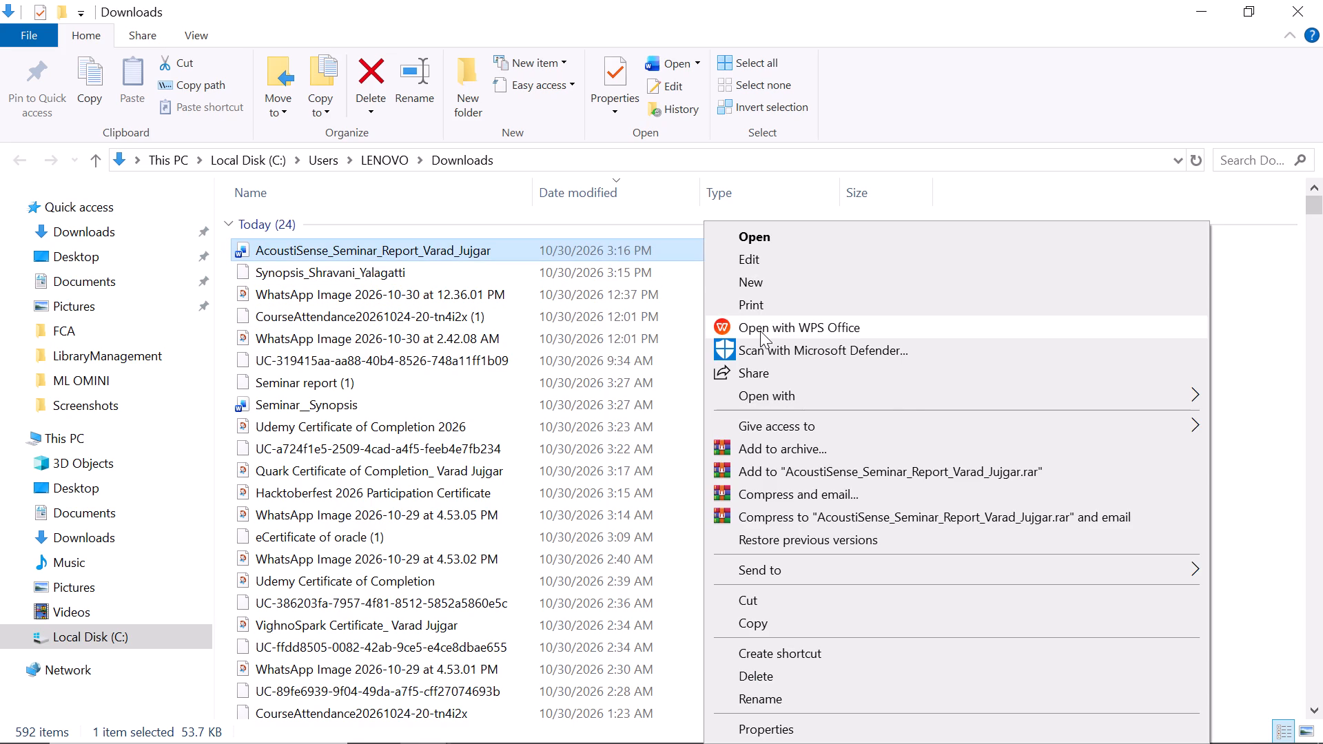
{"action": "left_click", "coordinate": [760, 331]}
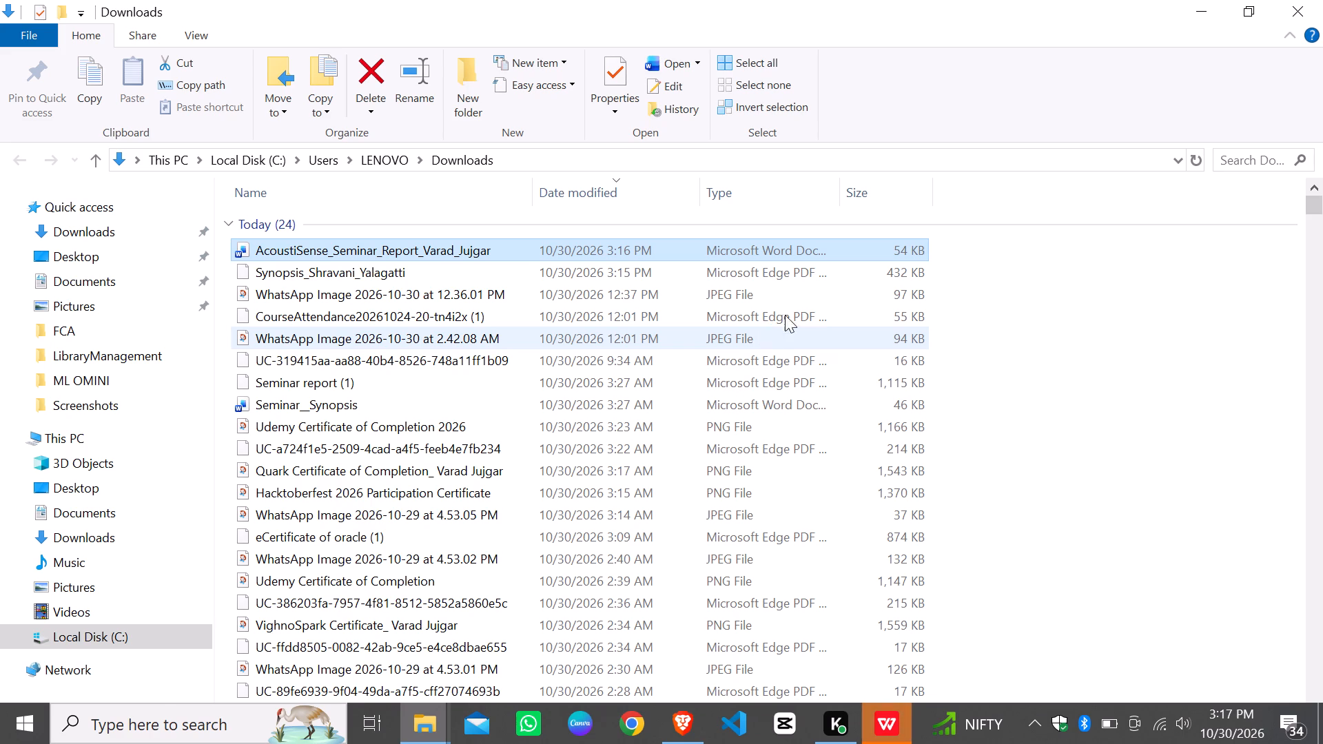
{"action": "left_click", "coordinate": [892, 730]}
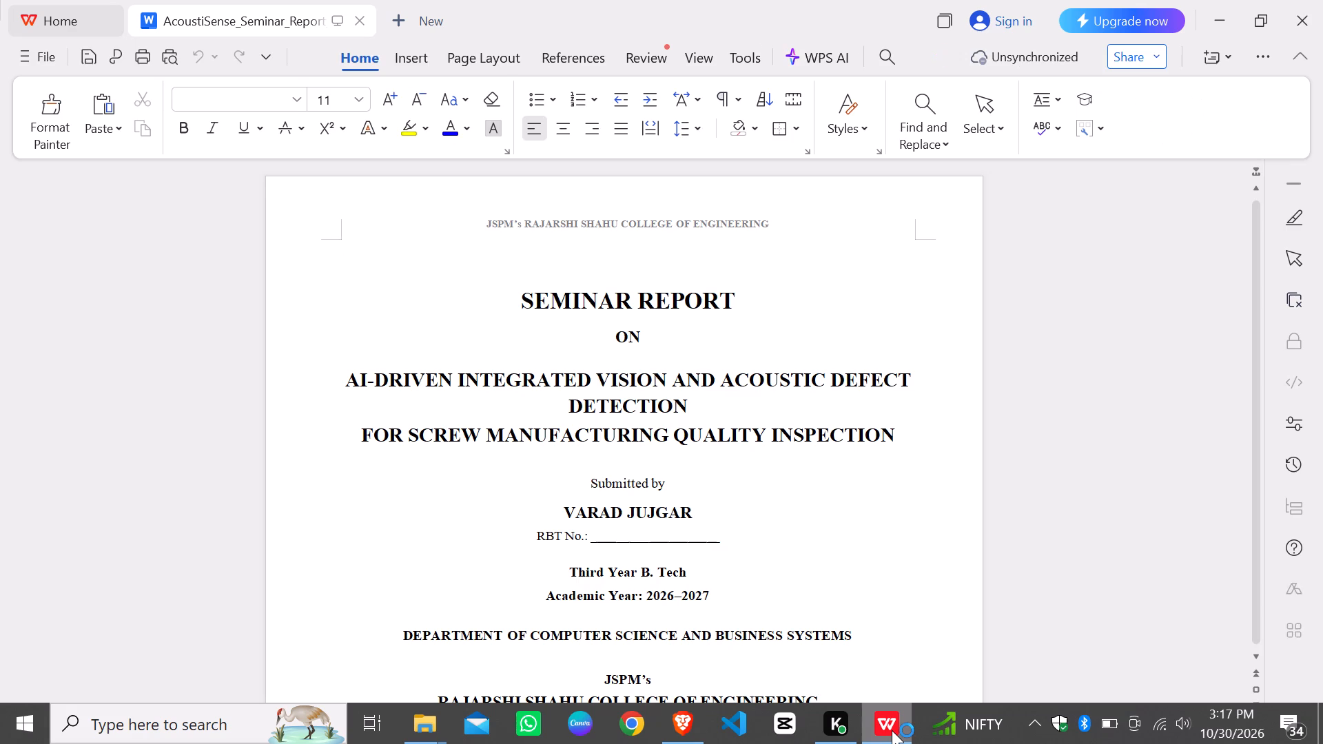
{"action": "scroll", "coordinate": [770, 471], "scroll_direction": "down", "scroll_amount": 1}
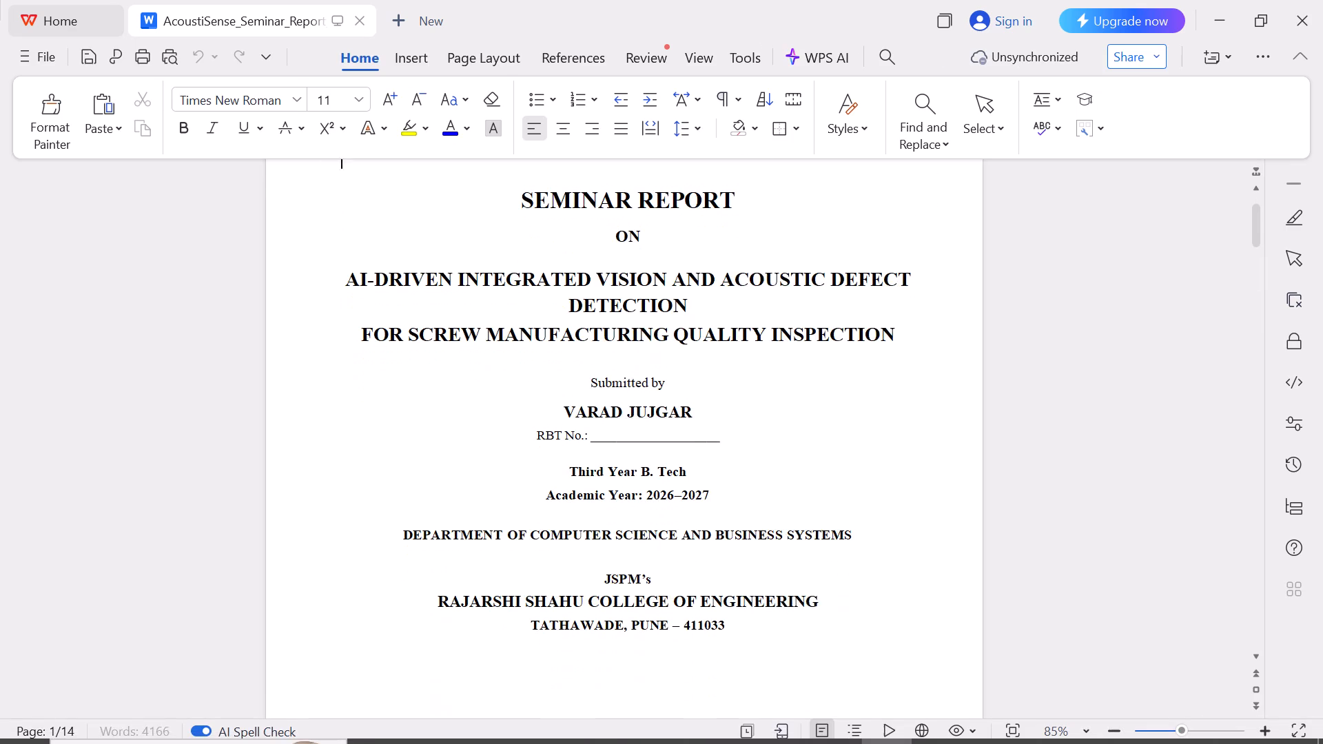
{"action": "scroll", "coordinate": [770, 471], "scroll_direction": "down", "scroll_amount": 2}
{"action": "scroll", "coordinate": [768, 471], "scroll_direction": "up", "scroll_amount": 1}
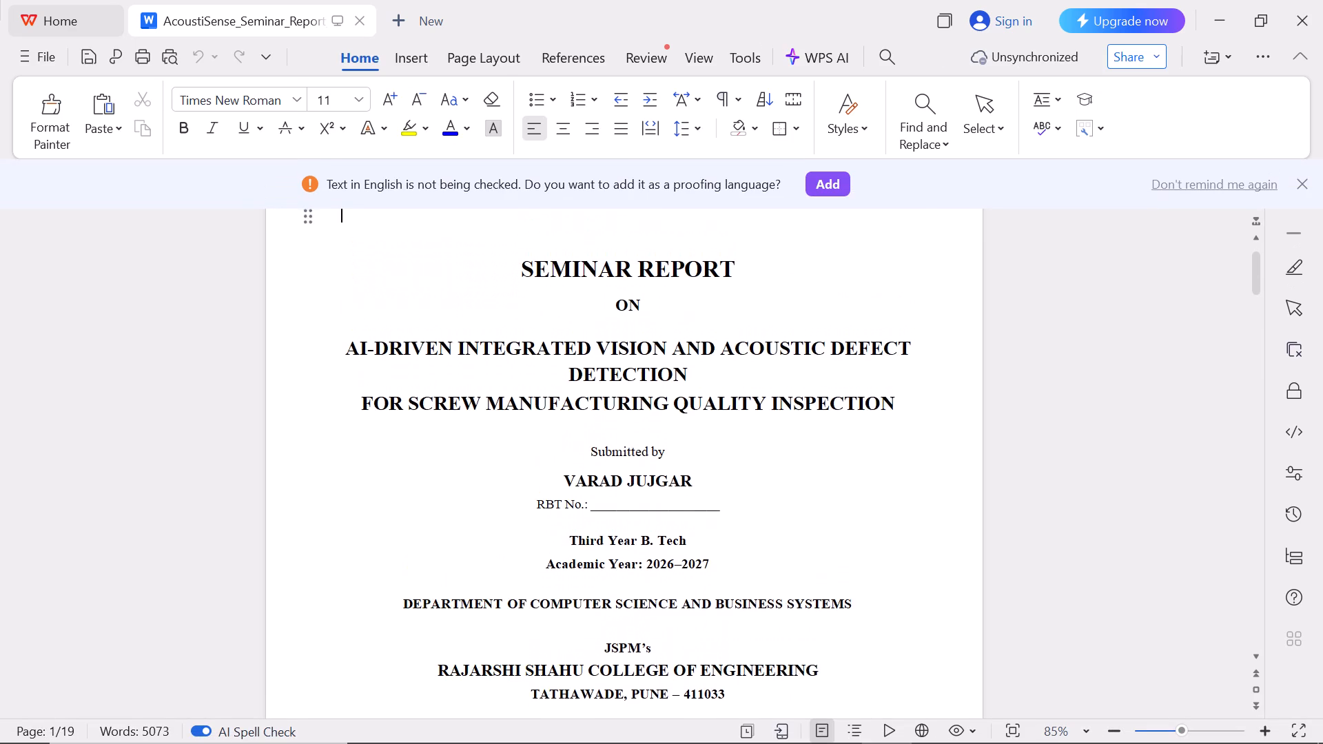
{"action": "scroll", "coordinate": [768, 471], "scroll_direction": "up", "scroll_amount": 1}
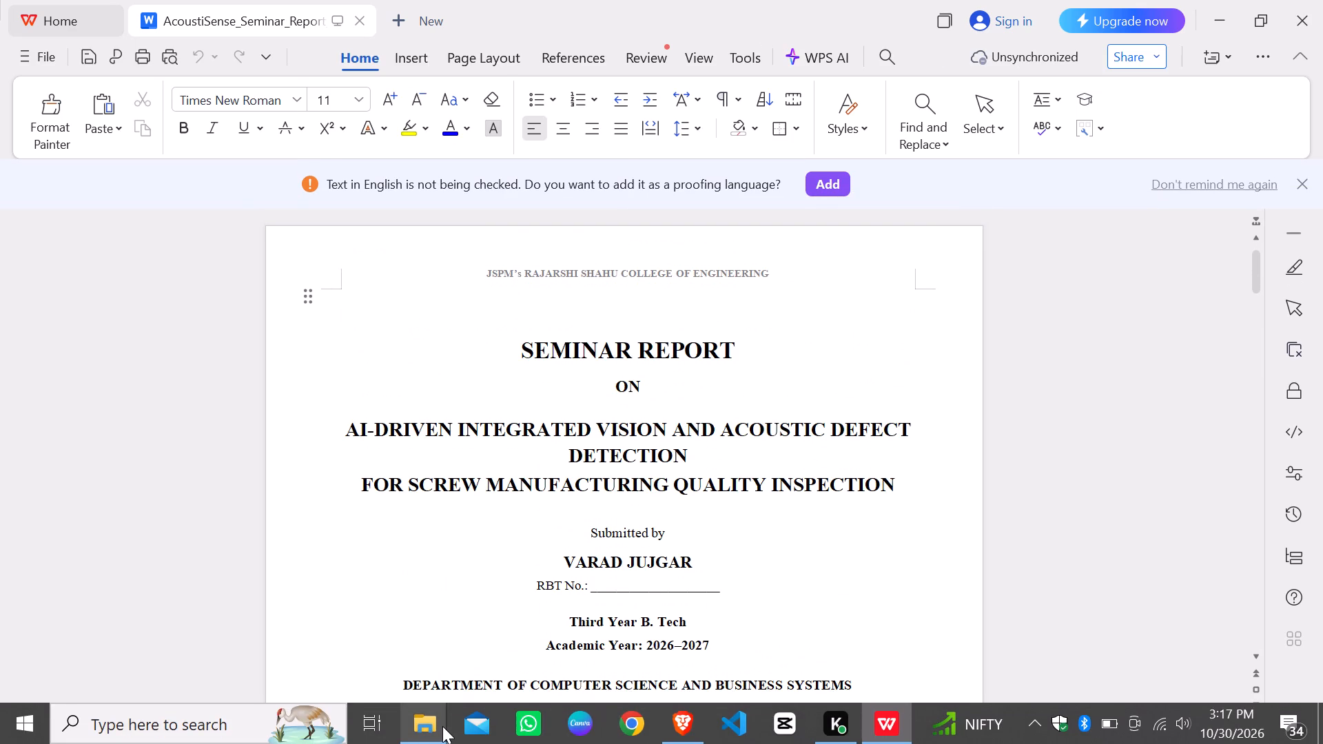
Switch to the Downloads folder in File Explorer and open the PDF Seminar report (1).
{"action": "left_click", "coordinate": [442, 726]}
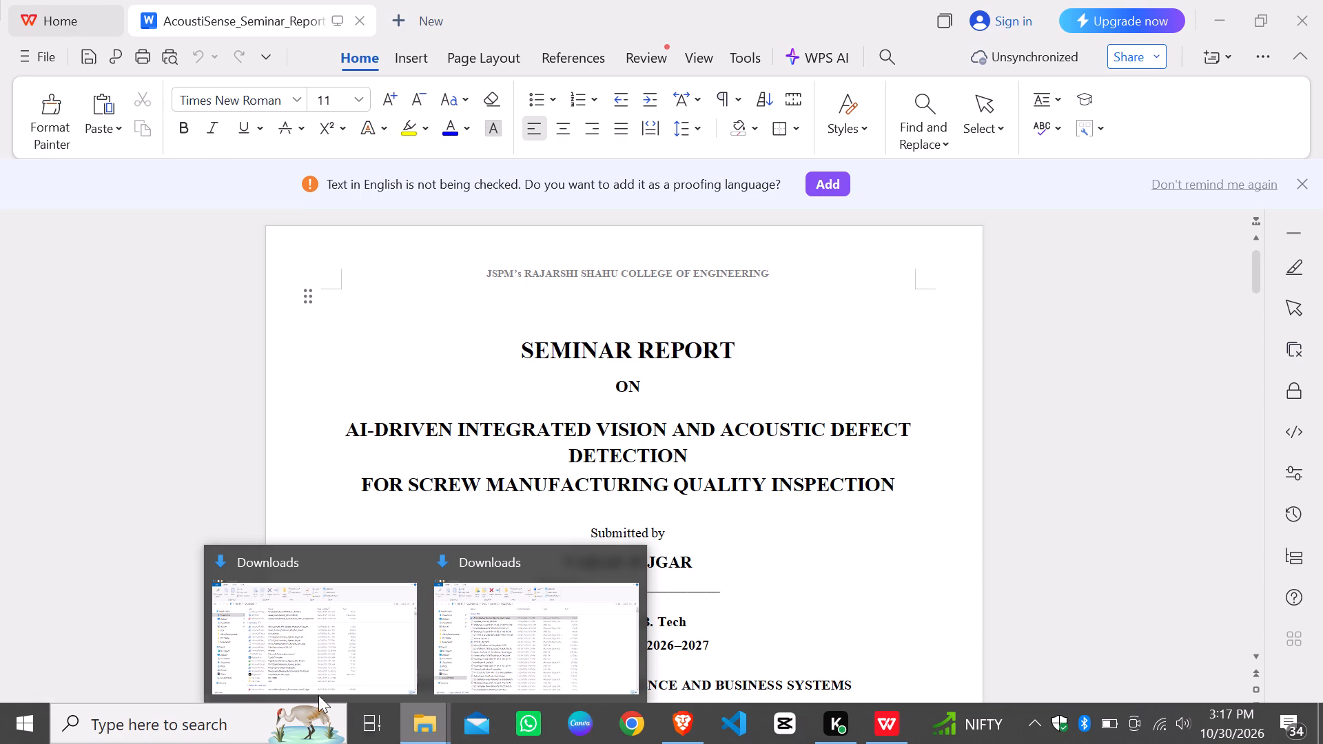
{"action": "left_click", "coordinate": [289, 684]}
{"action": "scroll", "coordinate": [451, 261], "scroll_direction": "up", "scroll_amount": 4}
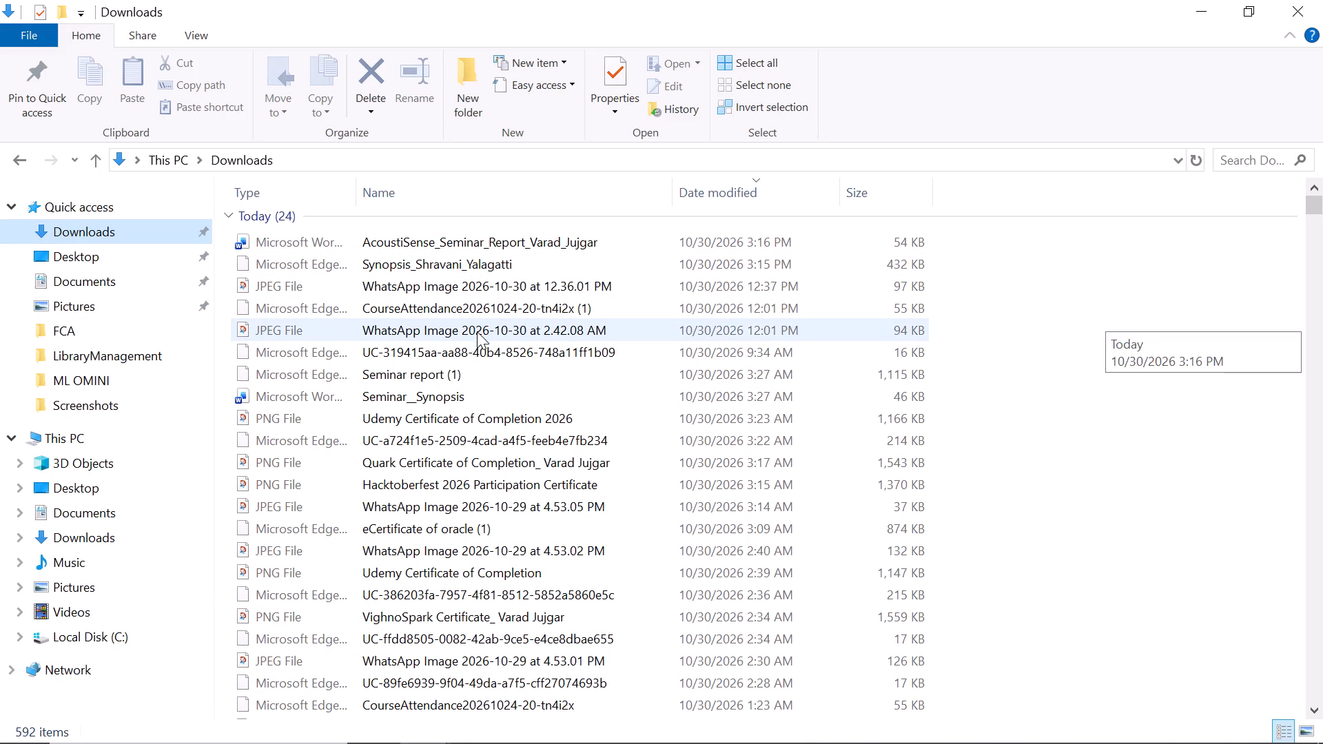
{"action": "double_click", "coordinate": [423, 376]}
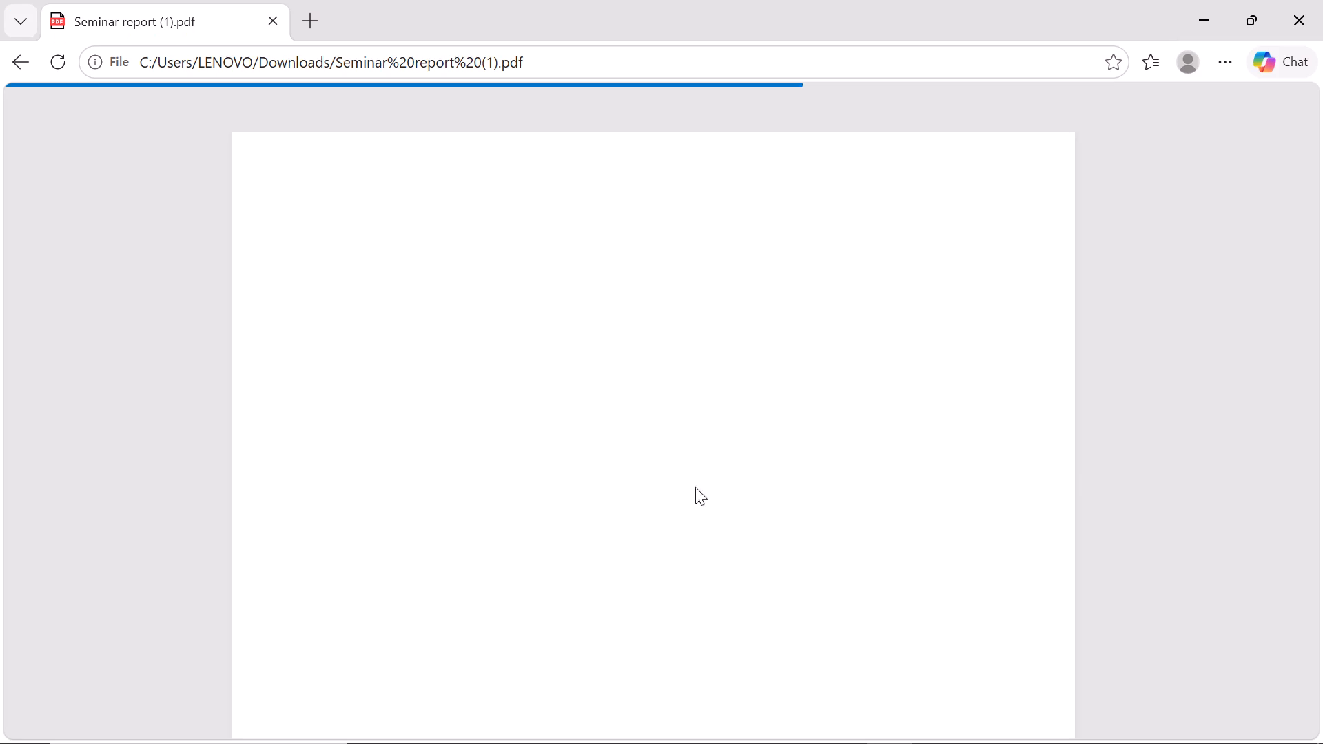
Look through the front pages of the reference seminar report PDF and examine its cover page.
{"action": "scroll", "coordinate": [686, 475], "scroll_direction": "down", "scroll_amount": 4}
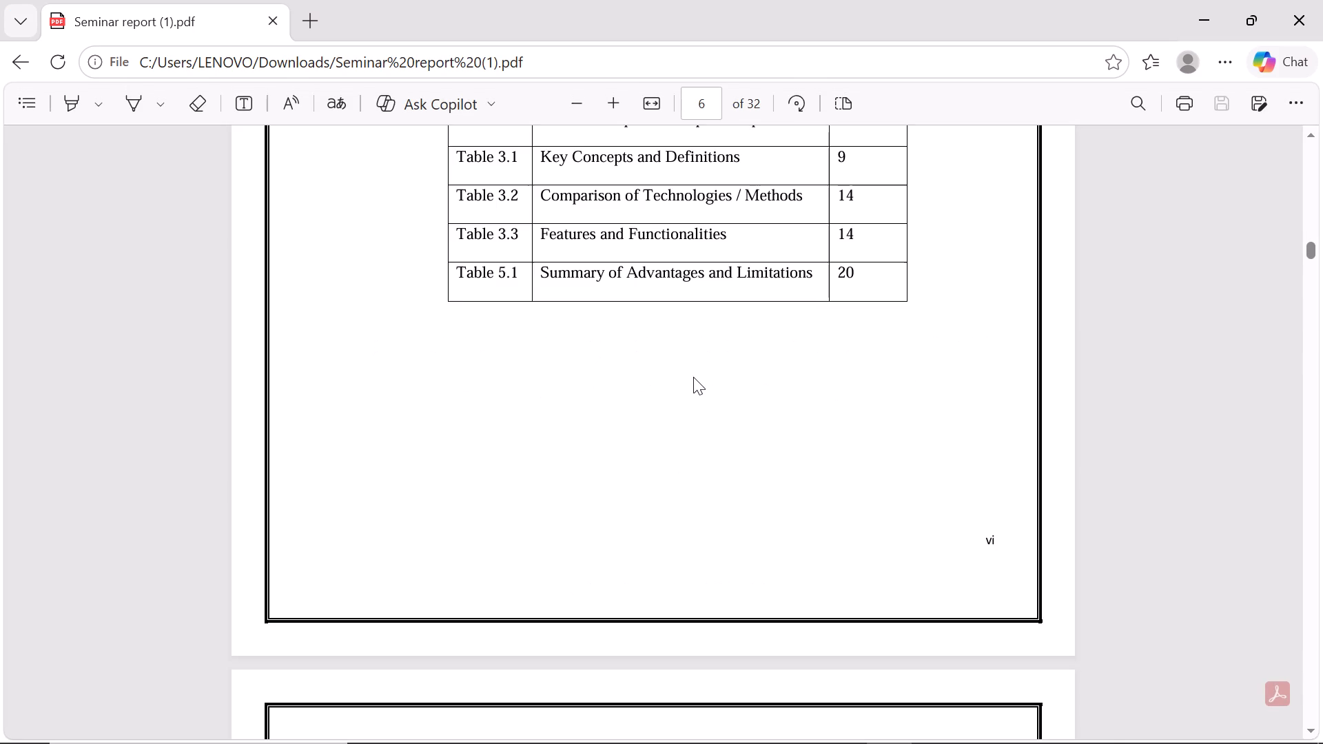
{"action": "scroll", "coordinate": [693, 377], "scroll_direction": "up", "scroll_amount": 18}
{"action": "scroll", "coordinate": [693, 377], "scroll_direction": "up", "scroll_amount": 11}
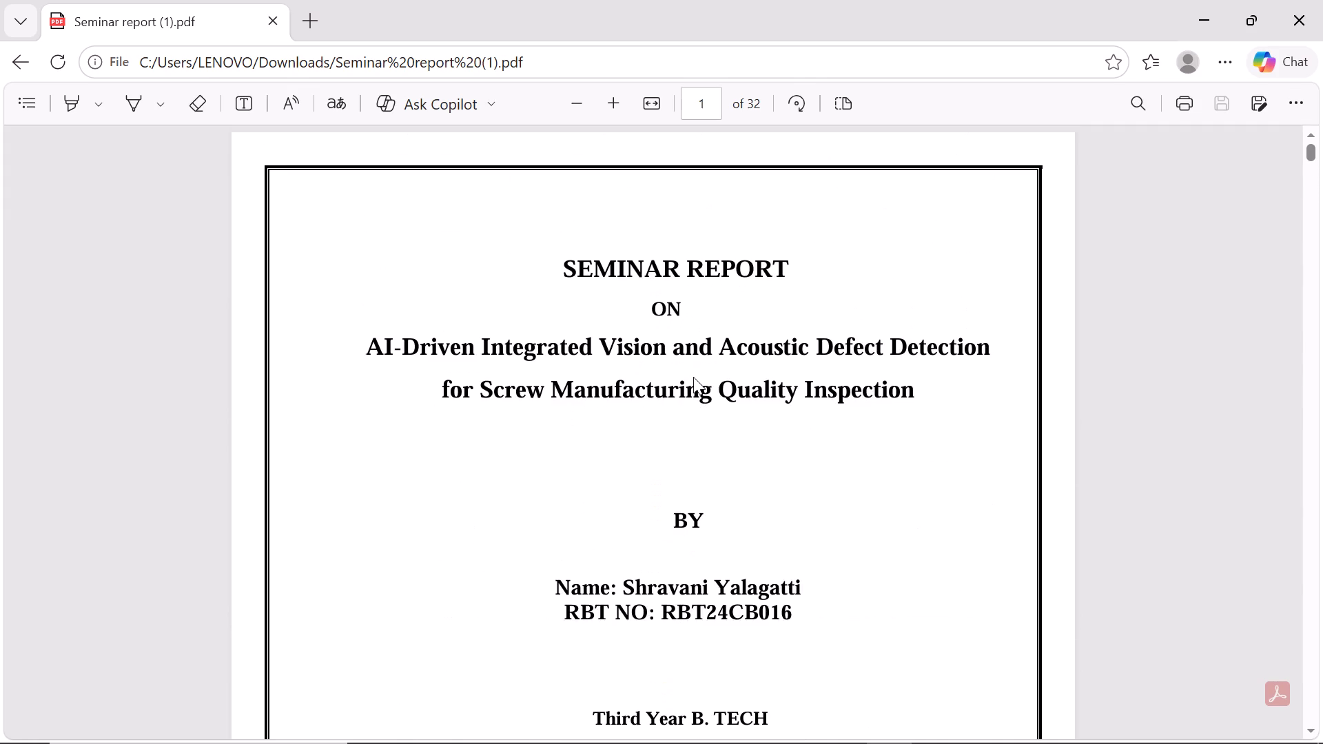
{"action": "scroll", "coordinate": [693, 377], "scroll_direction": "up", "scroll_amount": 1}
{"action": "scroll", "coordinate": [693, 377], "scroll_direction": "down", "scroll_amount": 1}
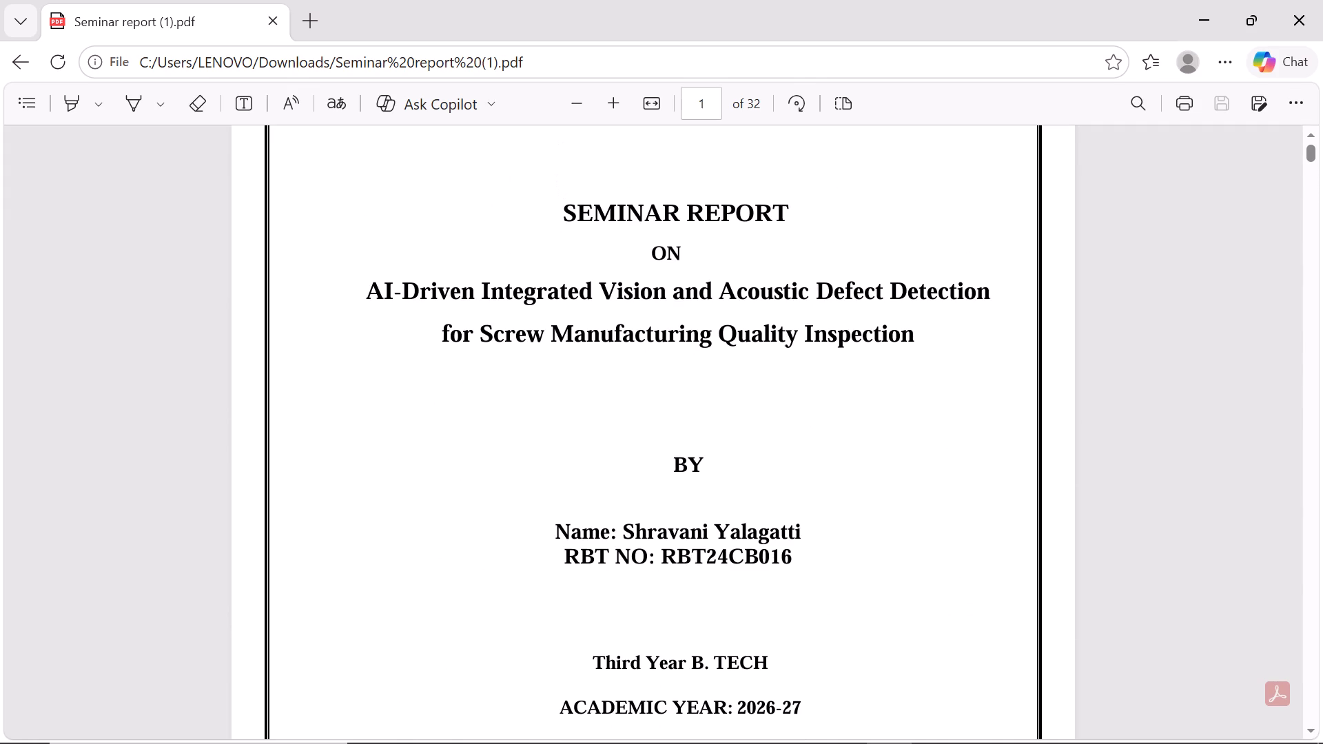
{"action": "scroll", "coordinate": [557, 205], "scroll_direction": "up", "scroll_amount": 1}
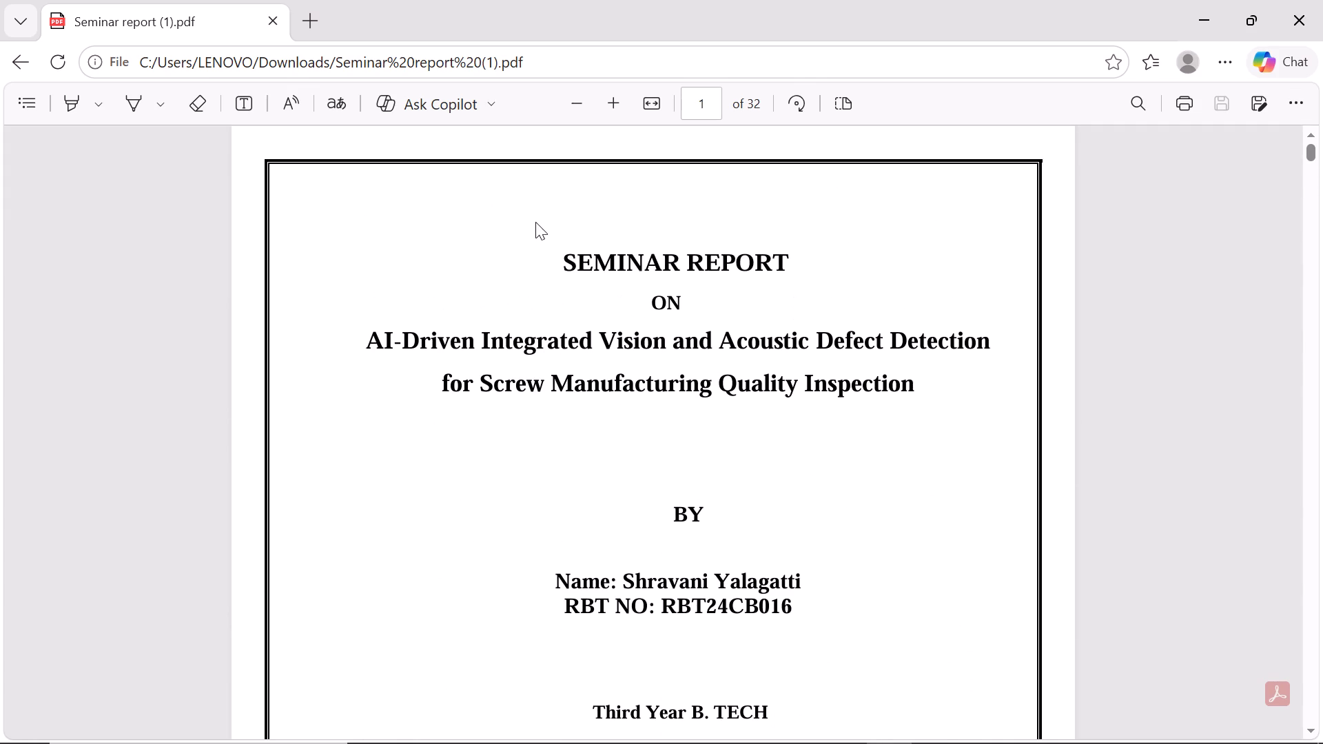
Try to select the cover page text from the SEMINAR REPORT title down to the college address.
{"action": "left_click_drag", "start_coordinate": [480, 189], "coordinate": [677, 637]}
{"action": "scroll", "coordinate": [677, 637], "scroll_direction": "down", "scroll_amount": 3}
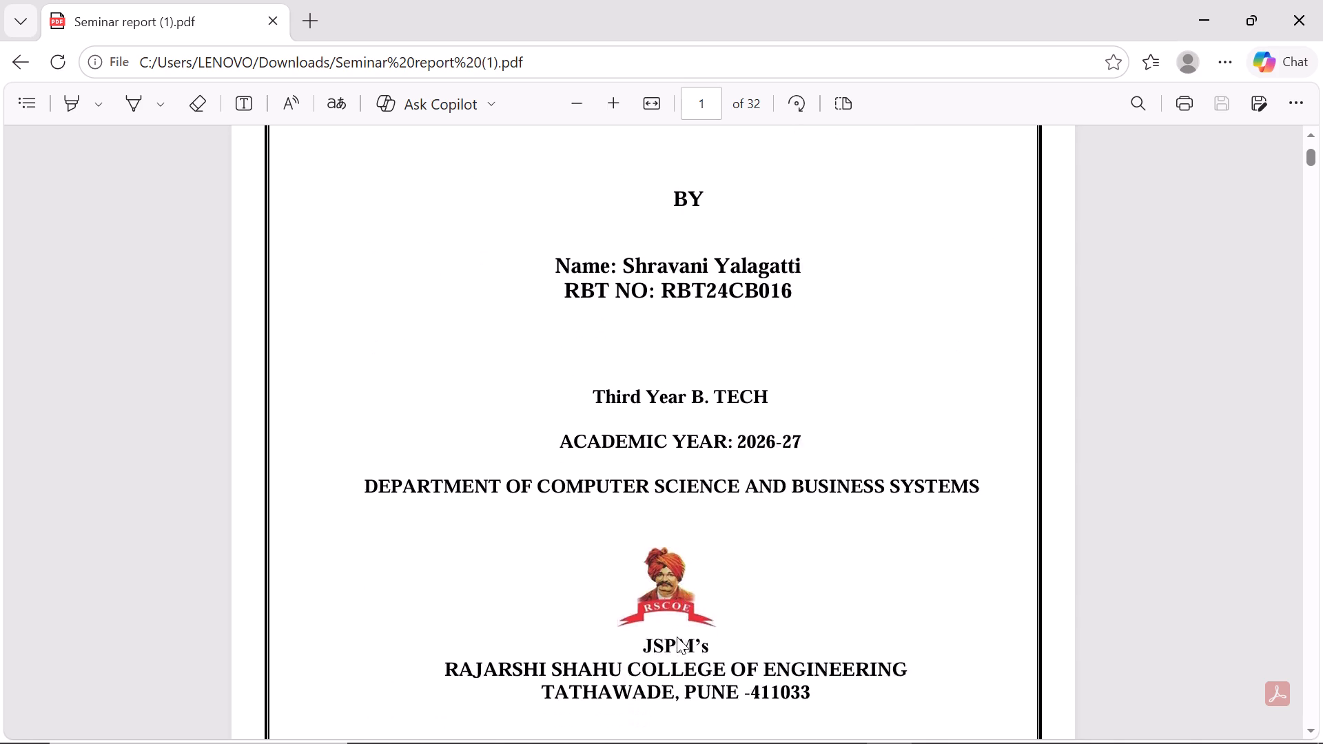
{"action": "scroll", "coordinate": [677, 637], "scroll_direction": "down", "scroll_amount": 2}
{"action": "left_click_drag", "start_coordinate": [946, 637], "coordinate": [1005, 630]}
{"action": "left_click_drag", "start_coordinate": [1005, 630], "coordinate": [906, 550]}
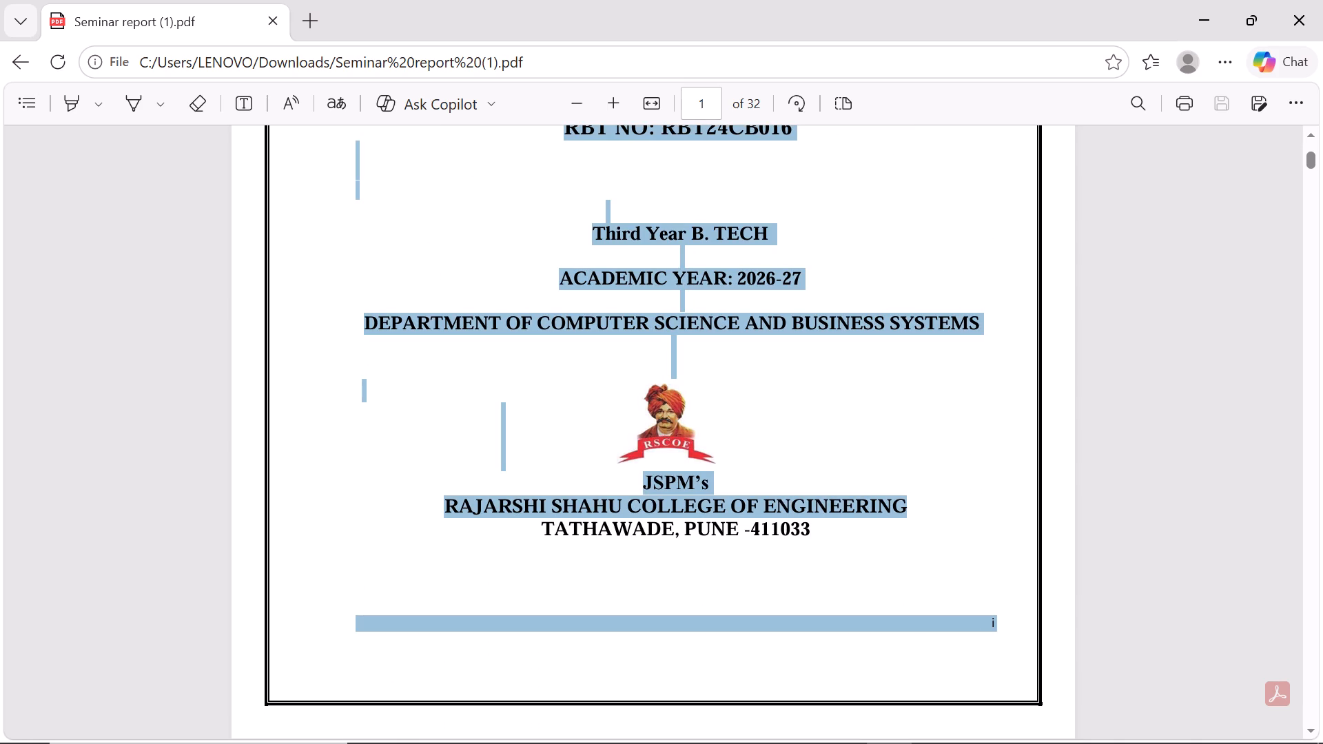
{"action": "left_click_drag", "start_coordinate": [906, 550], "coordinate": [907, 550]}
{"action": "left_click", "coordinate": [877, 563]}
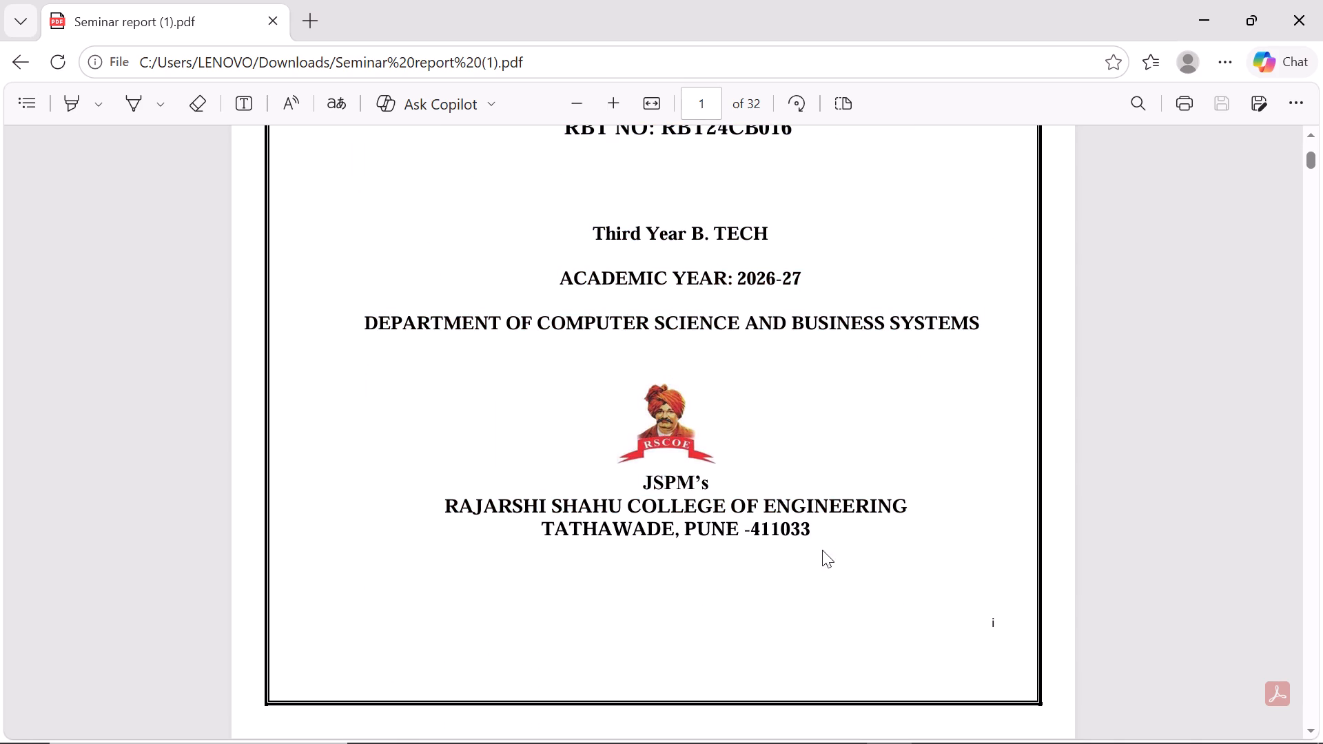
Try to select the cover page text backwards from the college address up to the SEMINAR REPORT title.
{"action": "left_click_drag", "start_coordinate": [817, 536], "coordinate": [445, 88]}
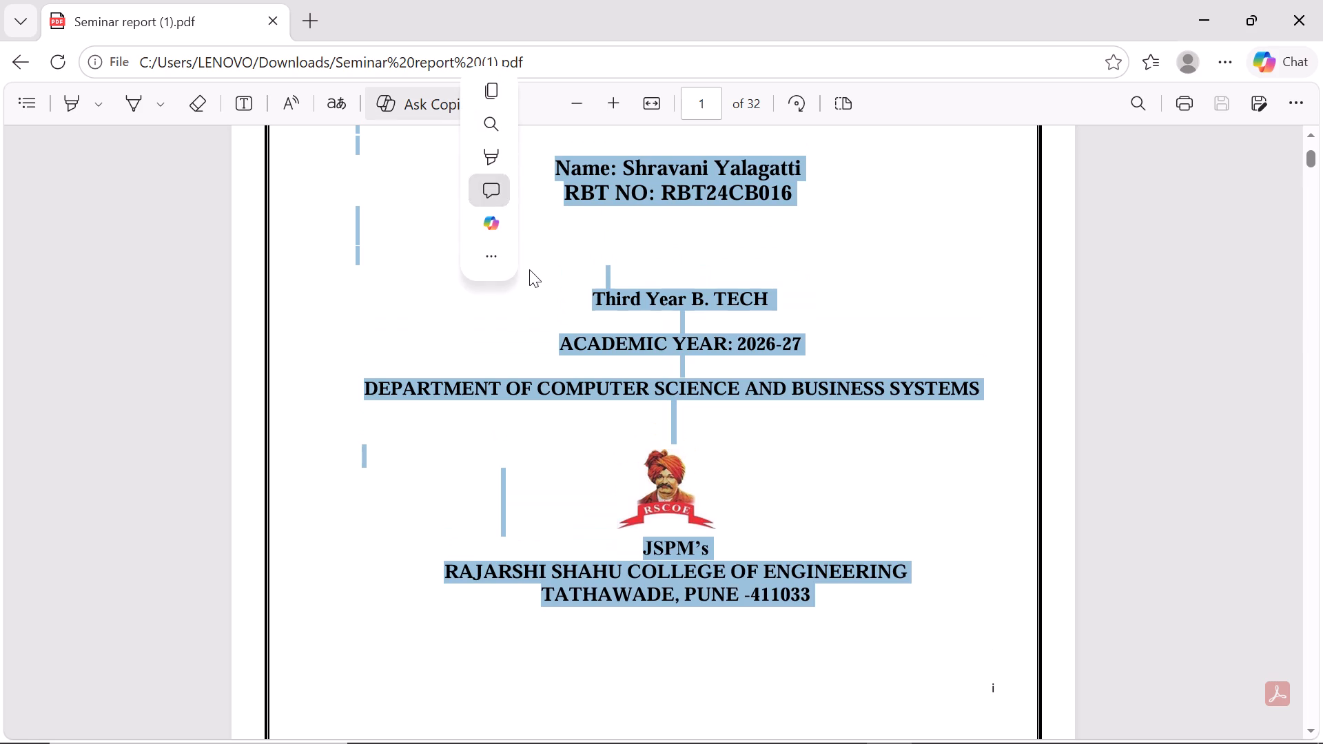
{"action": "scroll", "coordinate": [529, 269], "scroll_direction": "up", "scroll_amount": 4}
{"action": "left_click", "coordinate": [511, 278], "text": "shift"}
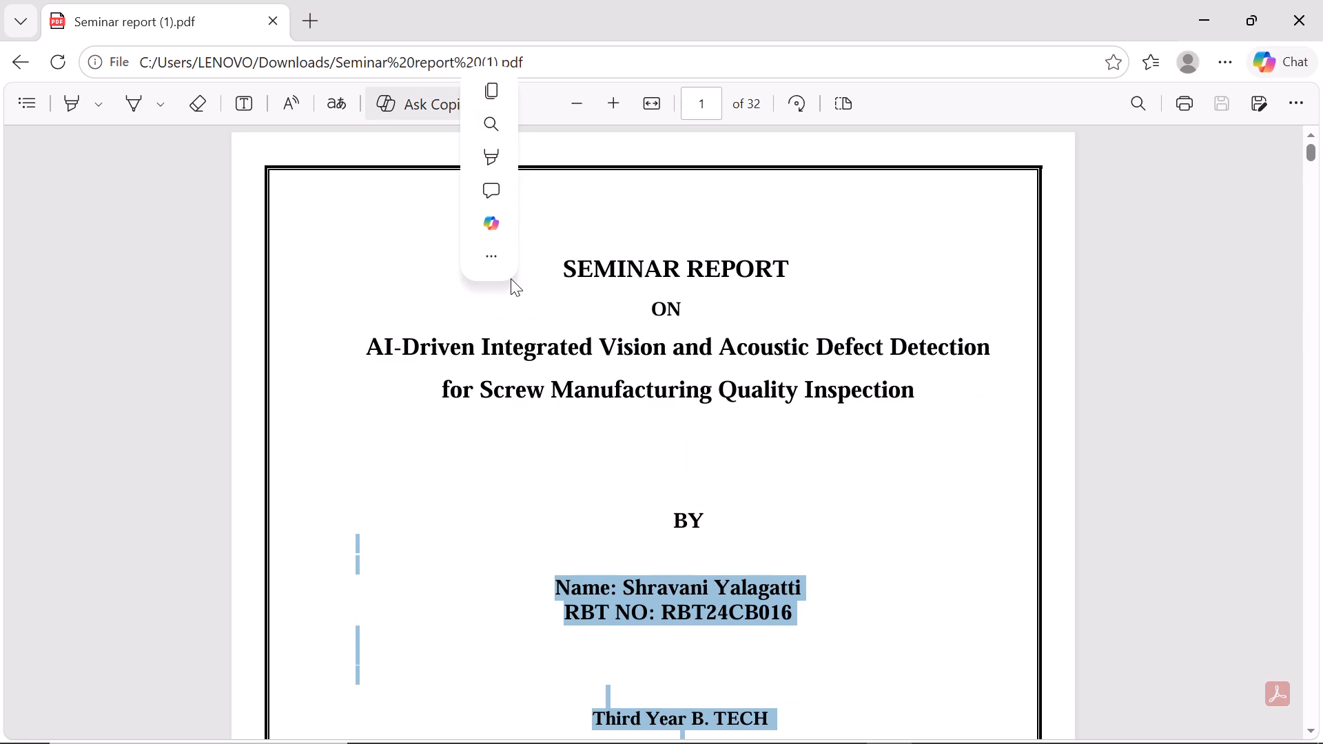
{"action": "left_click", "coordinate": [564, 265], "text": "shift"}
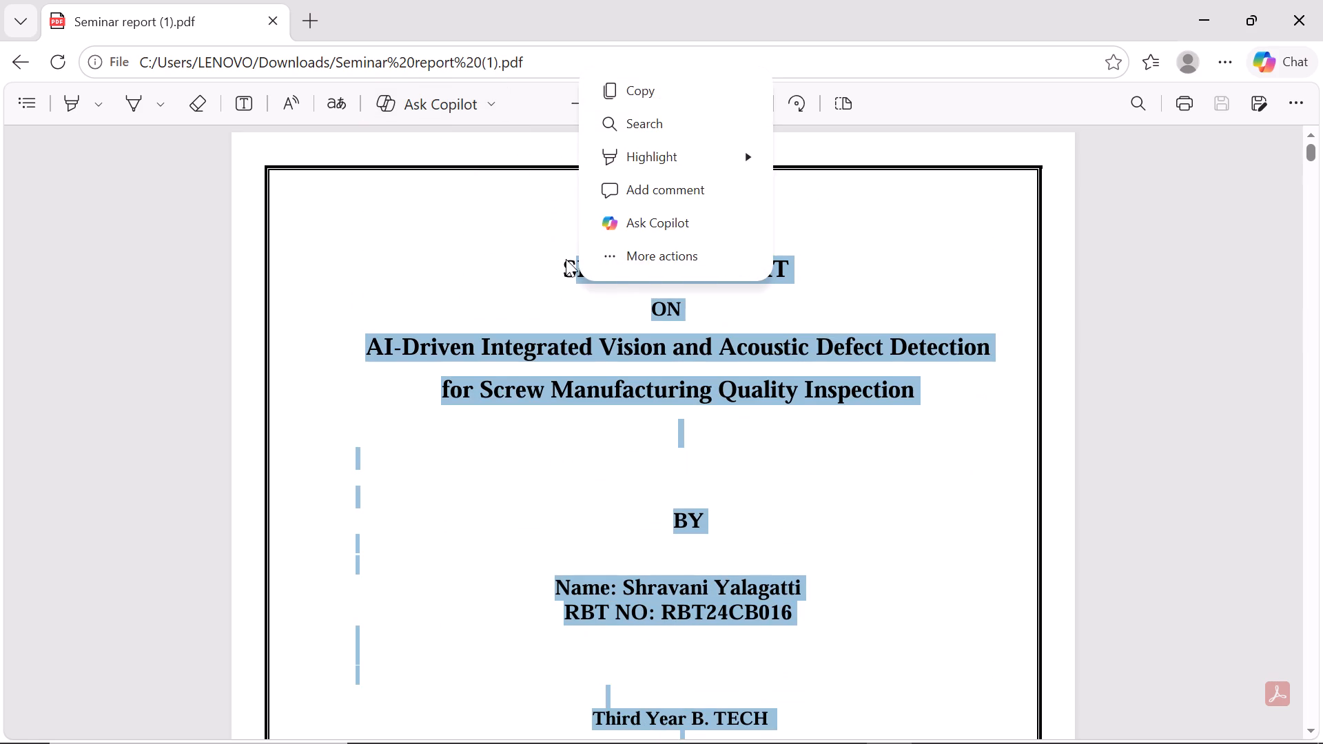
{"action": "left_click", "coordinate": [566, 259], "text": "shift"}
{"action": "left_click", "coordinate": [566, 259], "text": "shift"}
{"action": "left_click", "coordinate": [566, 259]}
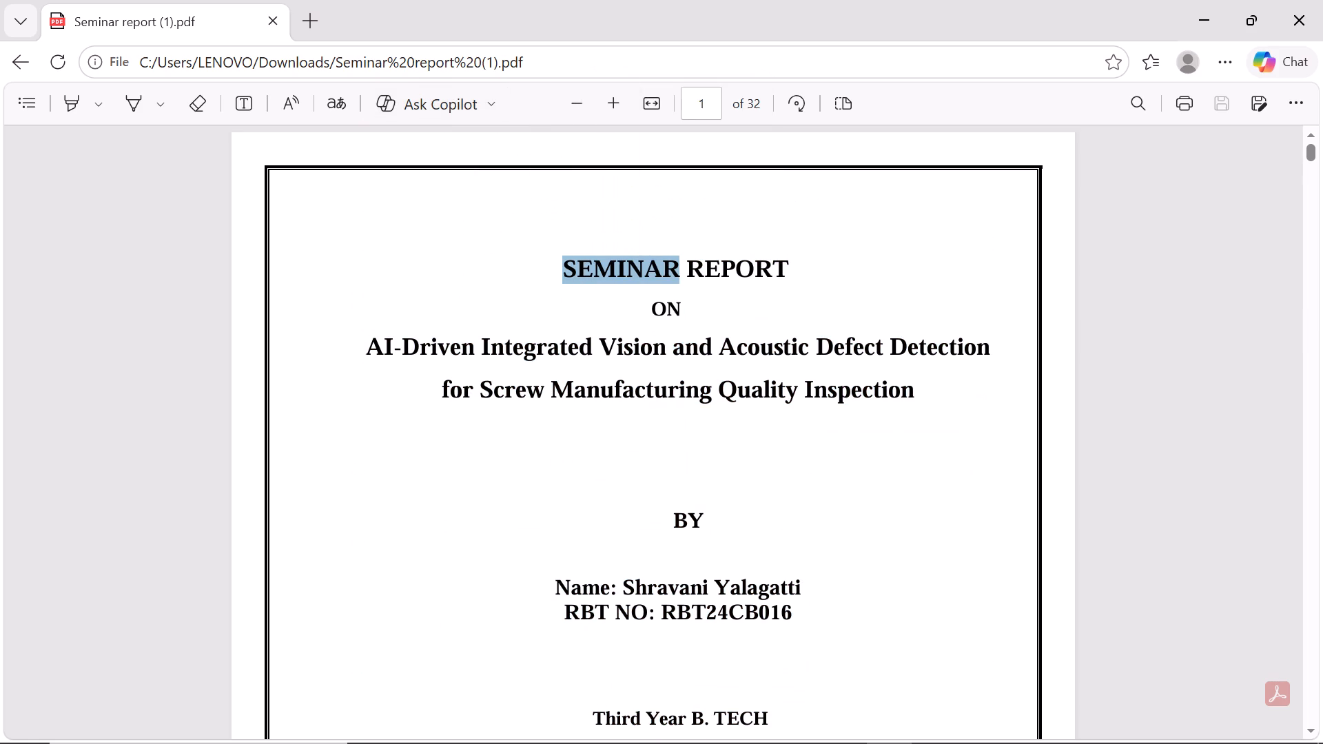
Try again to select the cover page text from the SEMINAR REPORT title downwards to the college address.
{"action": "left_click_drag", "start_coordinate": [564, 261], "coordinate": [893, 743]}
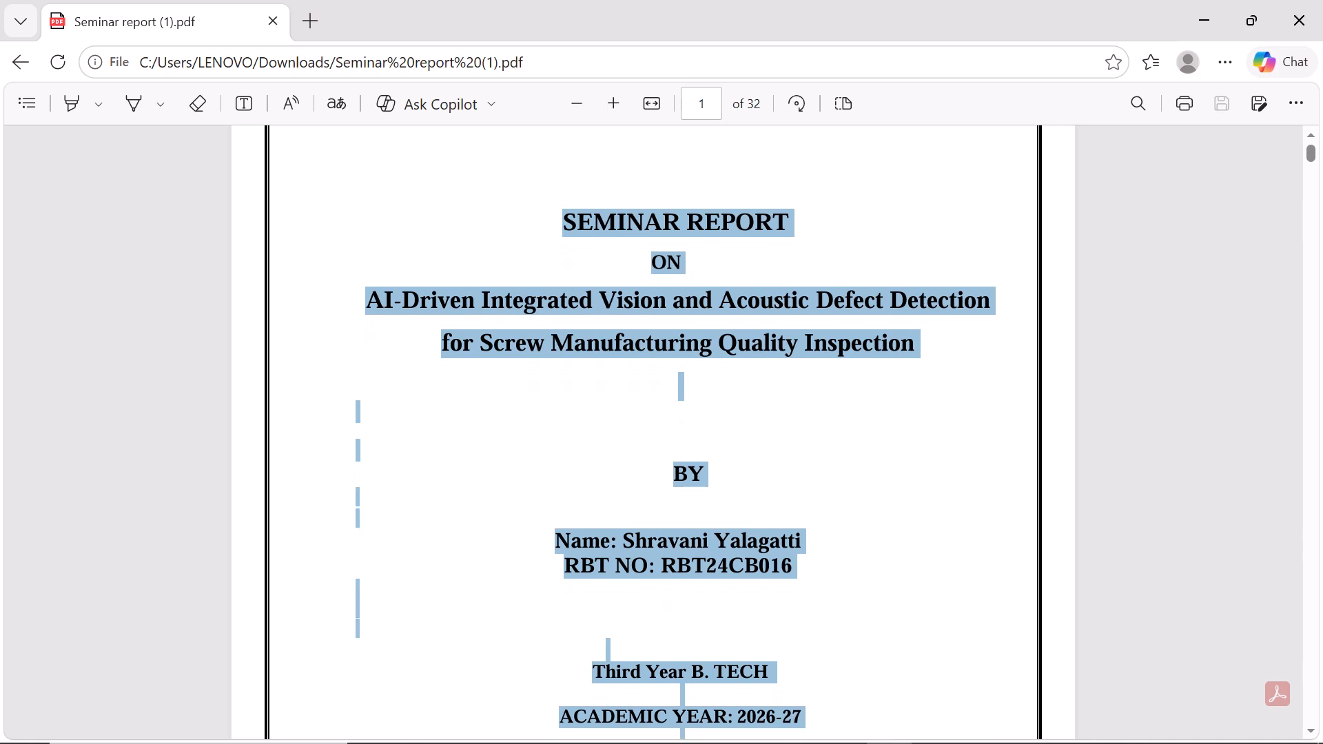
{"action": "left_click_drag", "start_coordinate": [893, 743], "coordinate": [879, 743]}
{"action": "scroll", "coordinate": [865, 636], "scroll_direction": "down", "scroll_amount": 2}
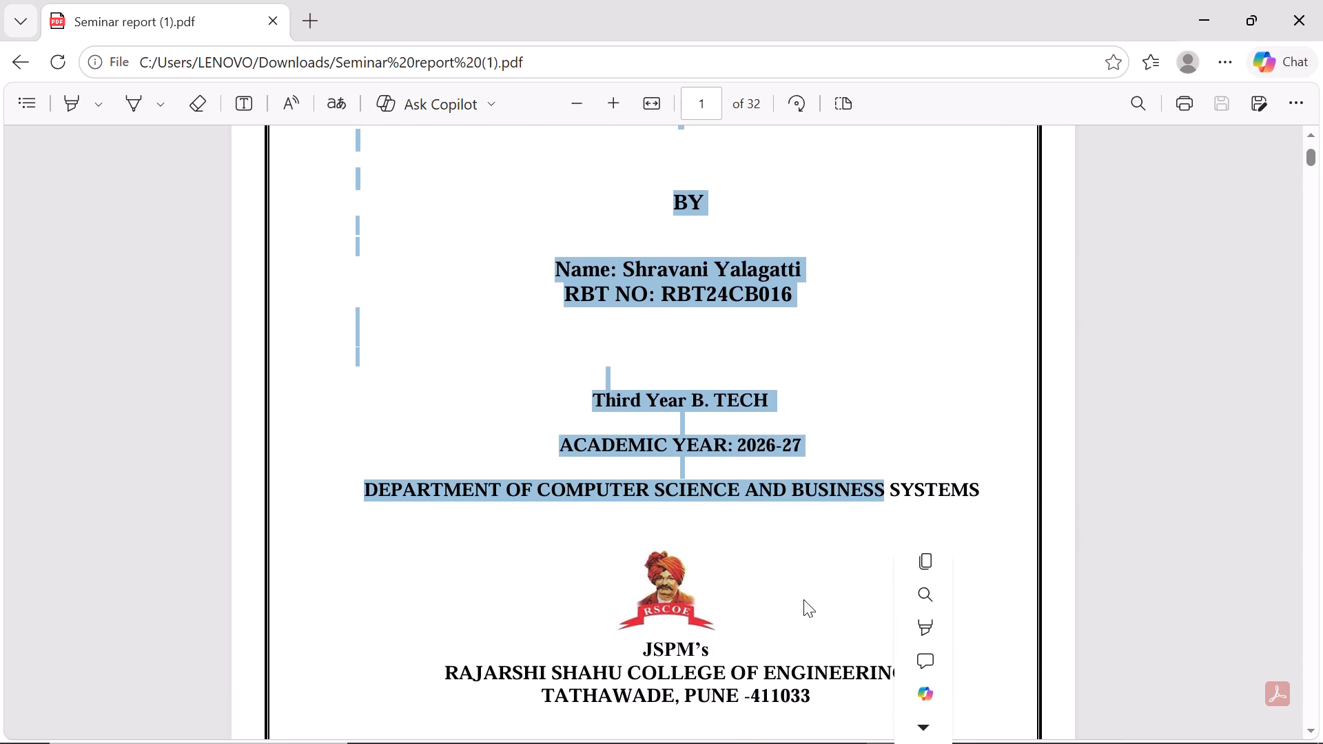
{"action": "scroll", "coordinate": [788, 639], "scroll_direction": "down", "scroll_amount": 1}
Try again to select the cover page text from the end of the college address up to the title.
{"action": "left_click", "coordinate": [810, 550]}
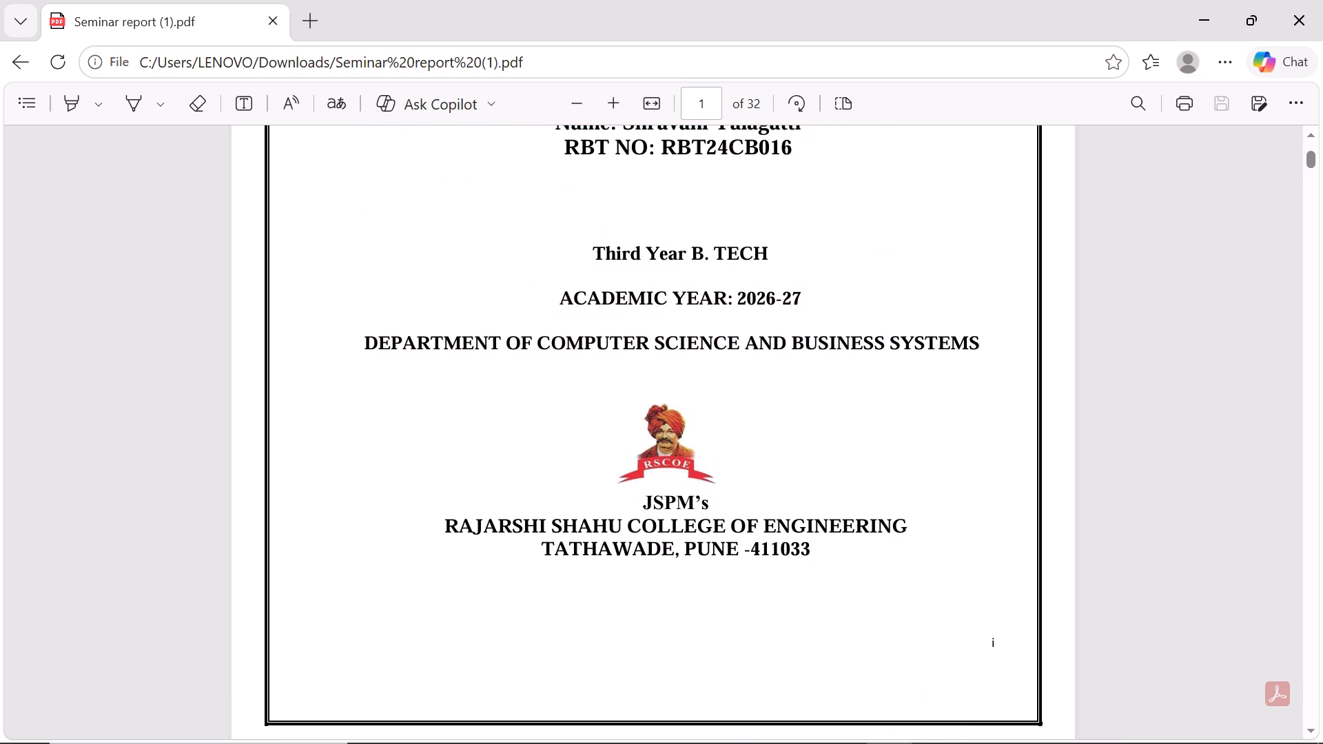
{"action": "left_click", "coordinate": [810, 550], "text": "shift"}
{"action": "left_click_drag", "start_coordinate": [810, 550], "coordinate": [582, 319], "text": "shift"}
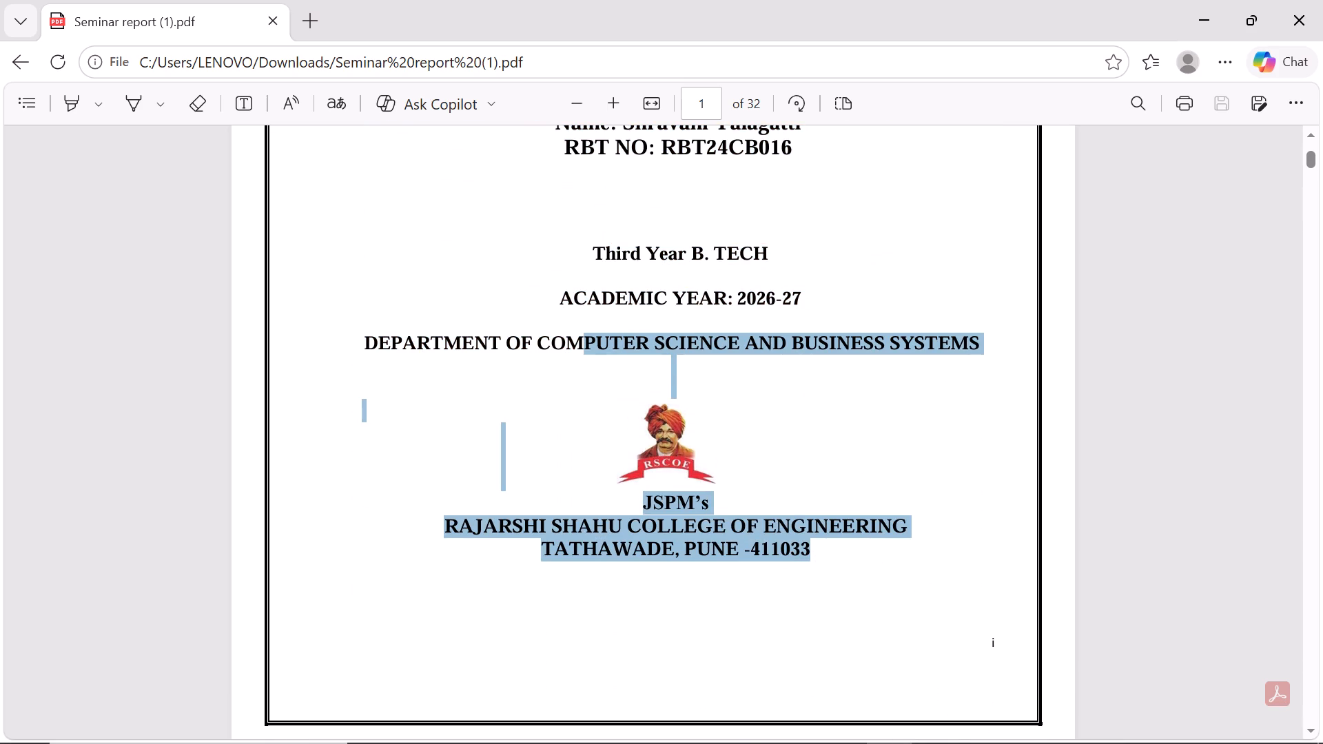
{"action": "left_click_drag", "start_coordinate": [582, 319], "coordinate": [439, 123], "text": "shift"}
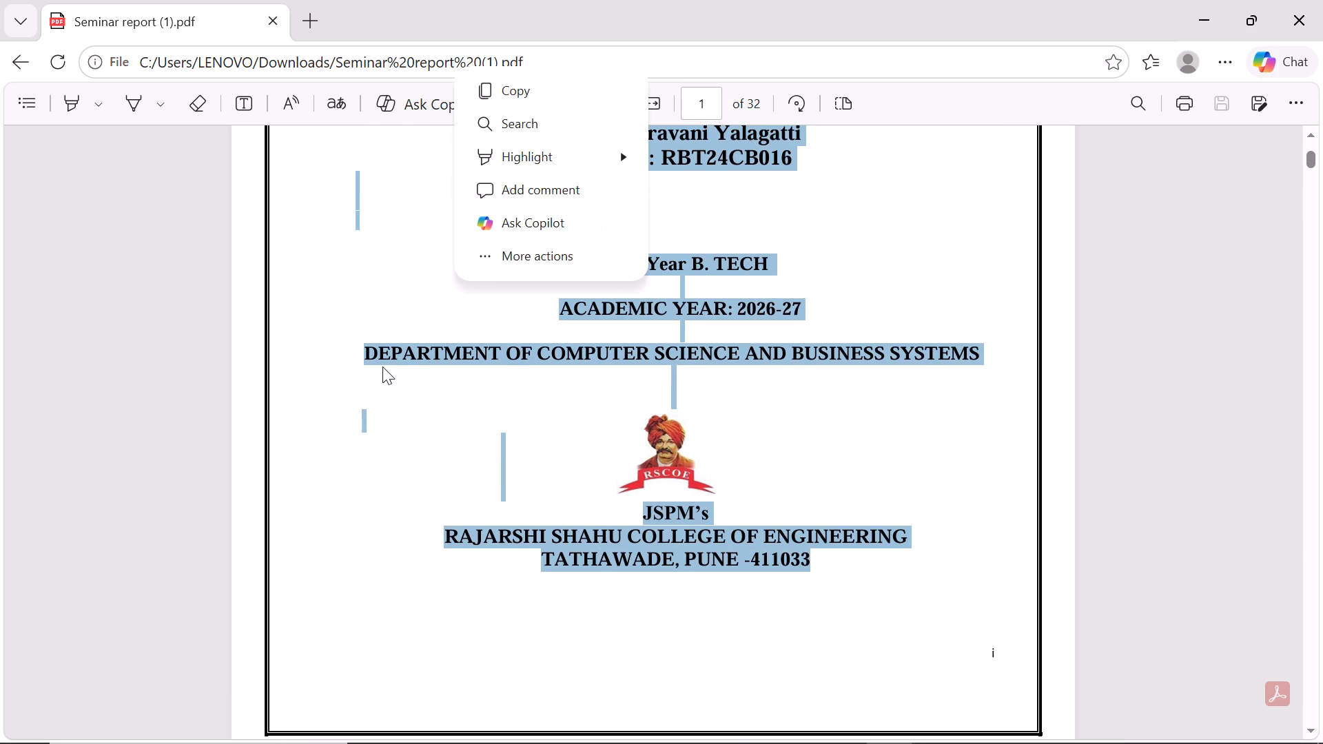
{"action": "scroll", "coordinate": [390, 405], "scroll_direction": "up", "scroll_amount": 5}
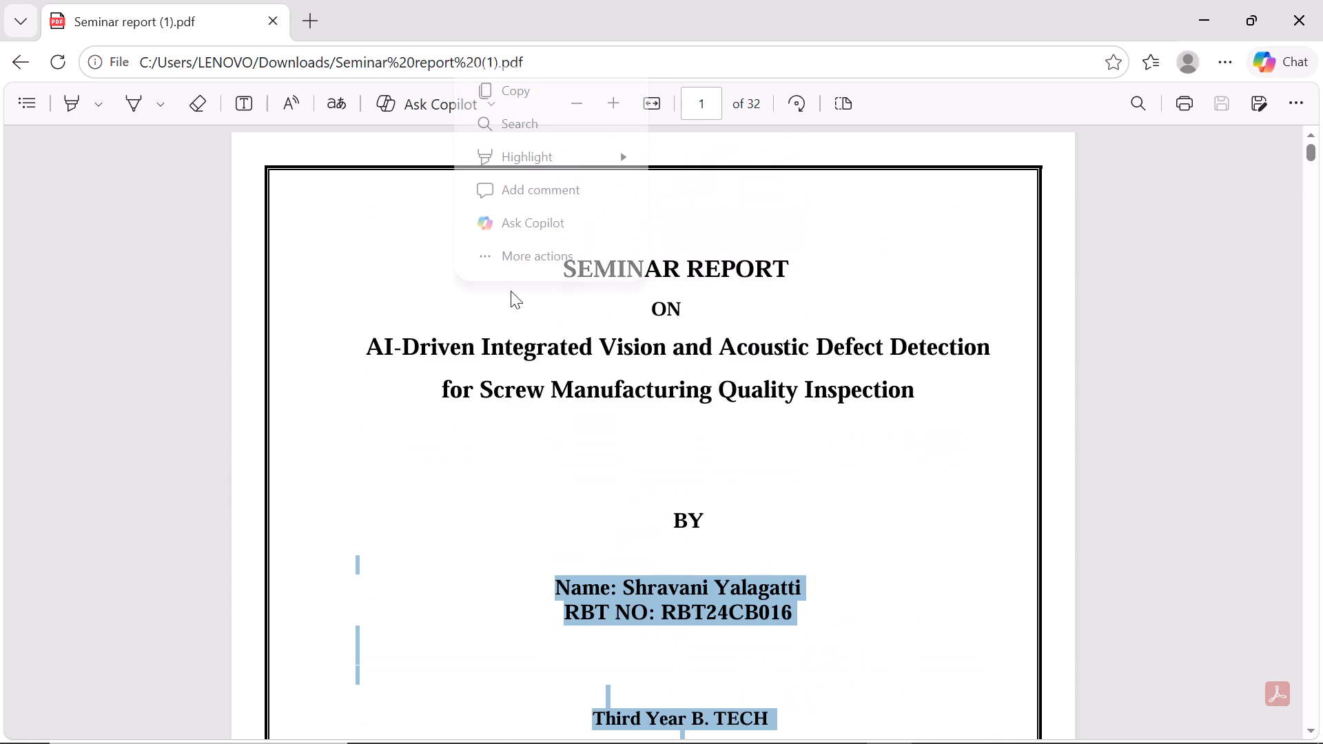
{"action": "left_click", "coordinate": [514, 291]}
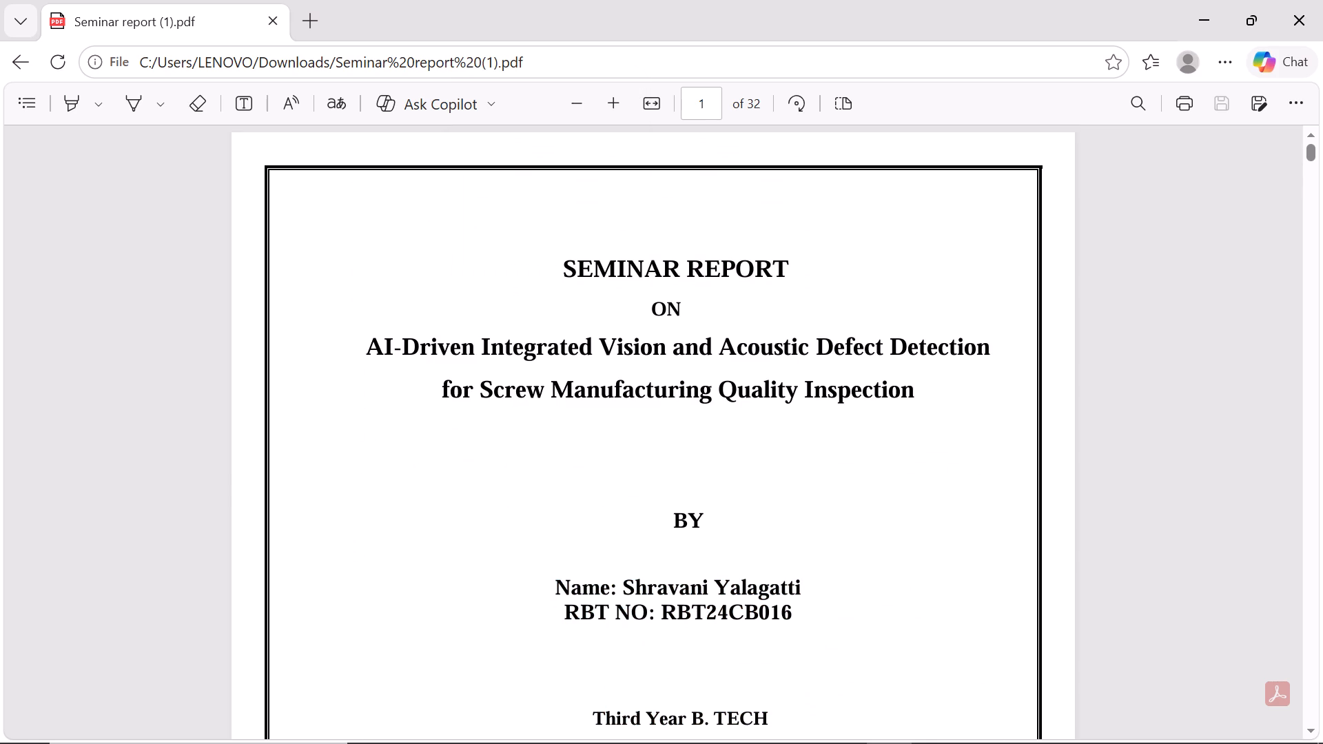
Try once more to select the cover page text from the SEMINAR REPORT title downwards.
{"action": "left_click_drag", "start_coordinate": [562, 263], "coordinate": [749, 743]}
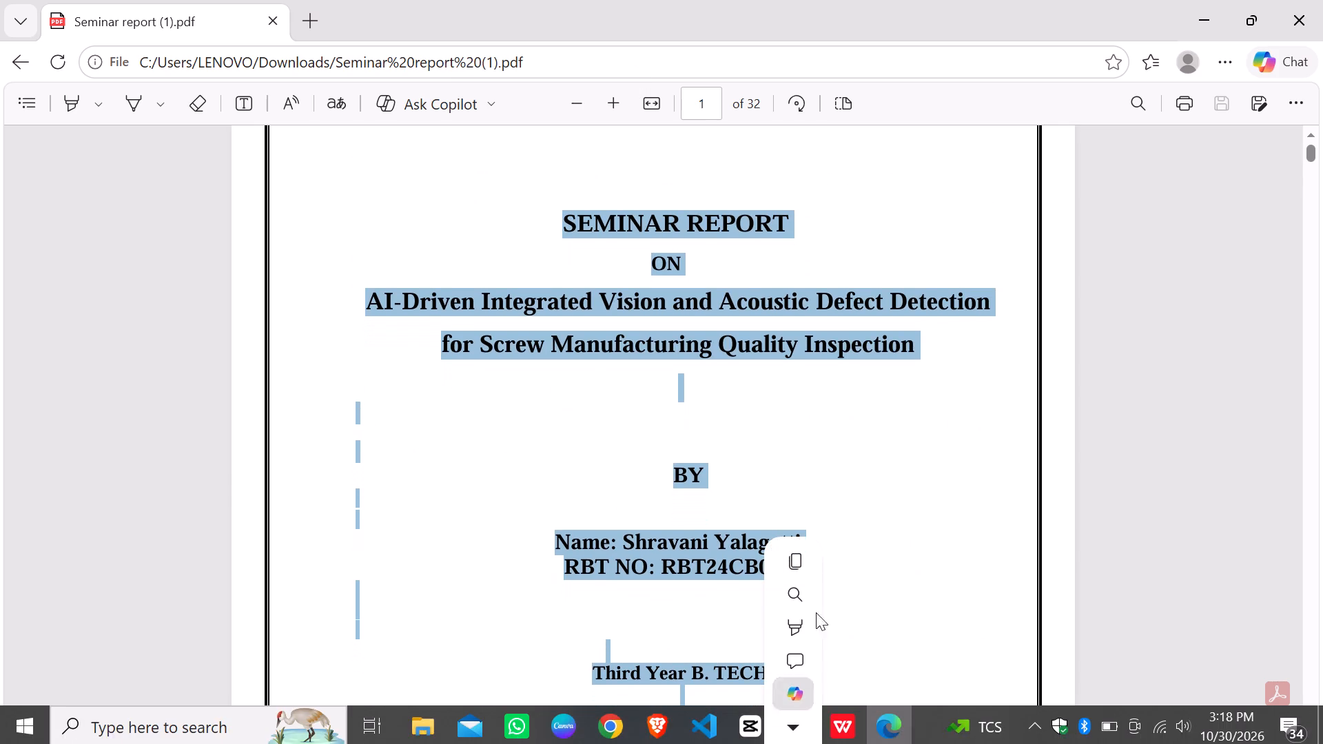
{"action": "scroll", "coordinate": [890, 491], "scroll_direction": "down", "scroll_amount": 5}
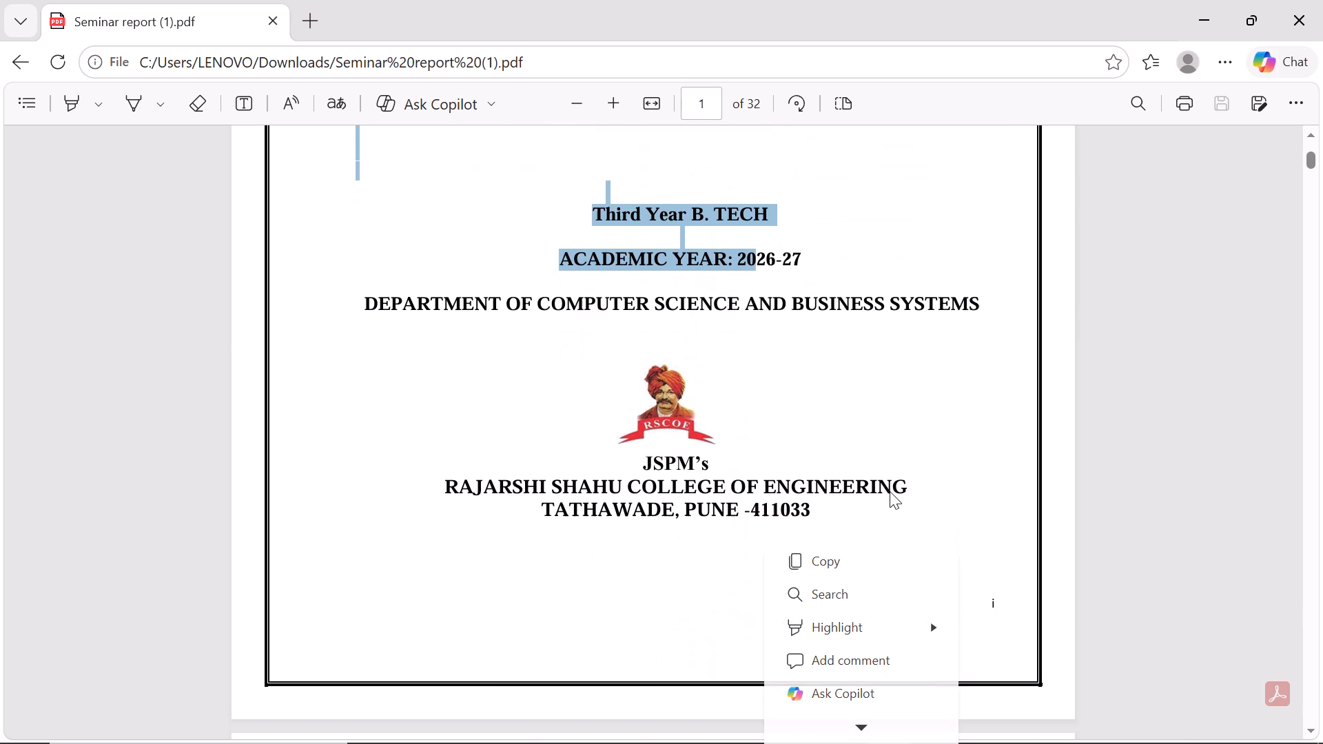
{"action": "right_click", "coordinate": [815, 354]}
Copy the cover page text between the SEMINAR REPORT title and the RBT number line.
{"action": "scroll", "coordinate": [815, 354], "scroll_direction": "up", "scroll_amount": 3}
{"action": "scroll", "coordinate": [799, 228], "scroll_direction": "up", "scroll_amount": 1}
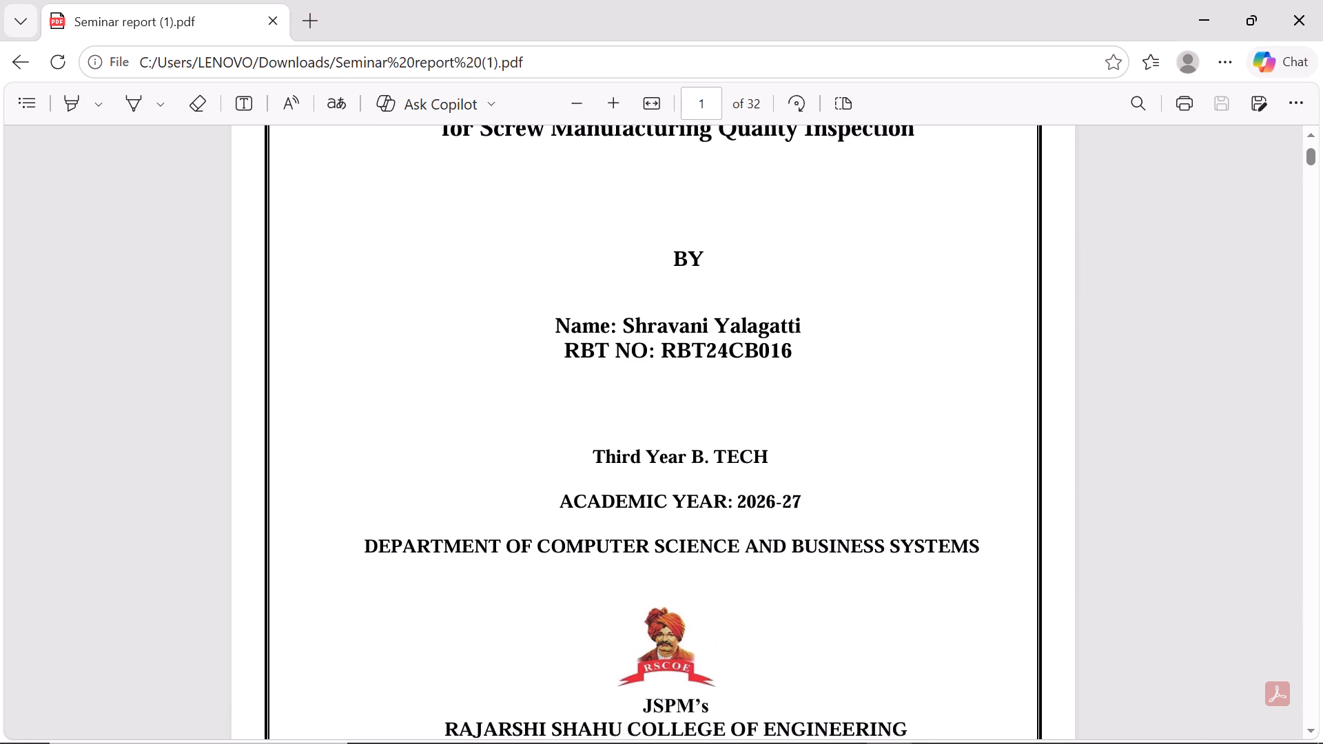
{"action": "scroll", "coordinate": [799, 228], "scroll_direction": "up", "scroll_amount": 2}
{"action": "left_click_drag", "start_coordinate": [793, 440], "coordinate": [535, 110]}
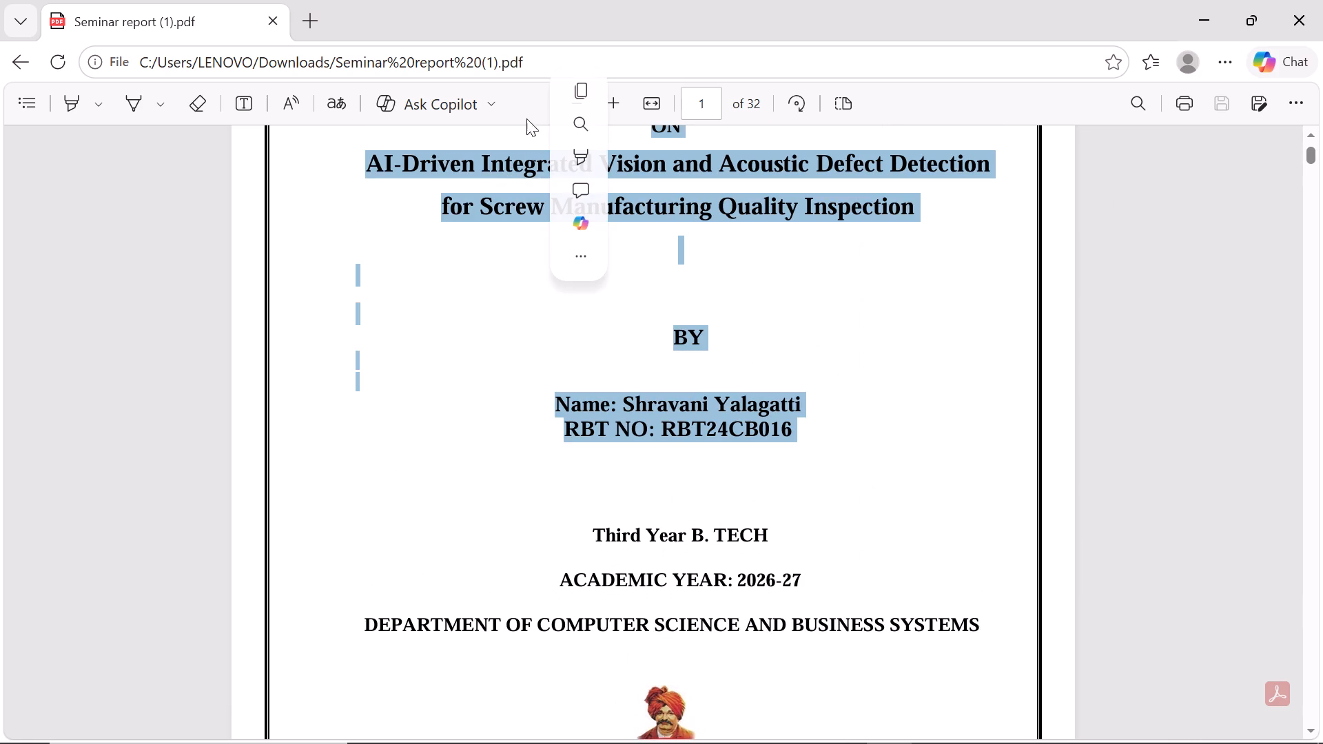
{"action": "scroll", "coordinate": [449, 223], "scroll_direction": "up", "scroll_amount": 2}
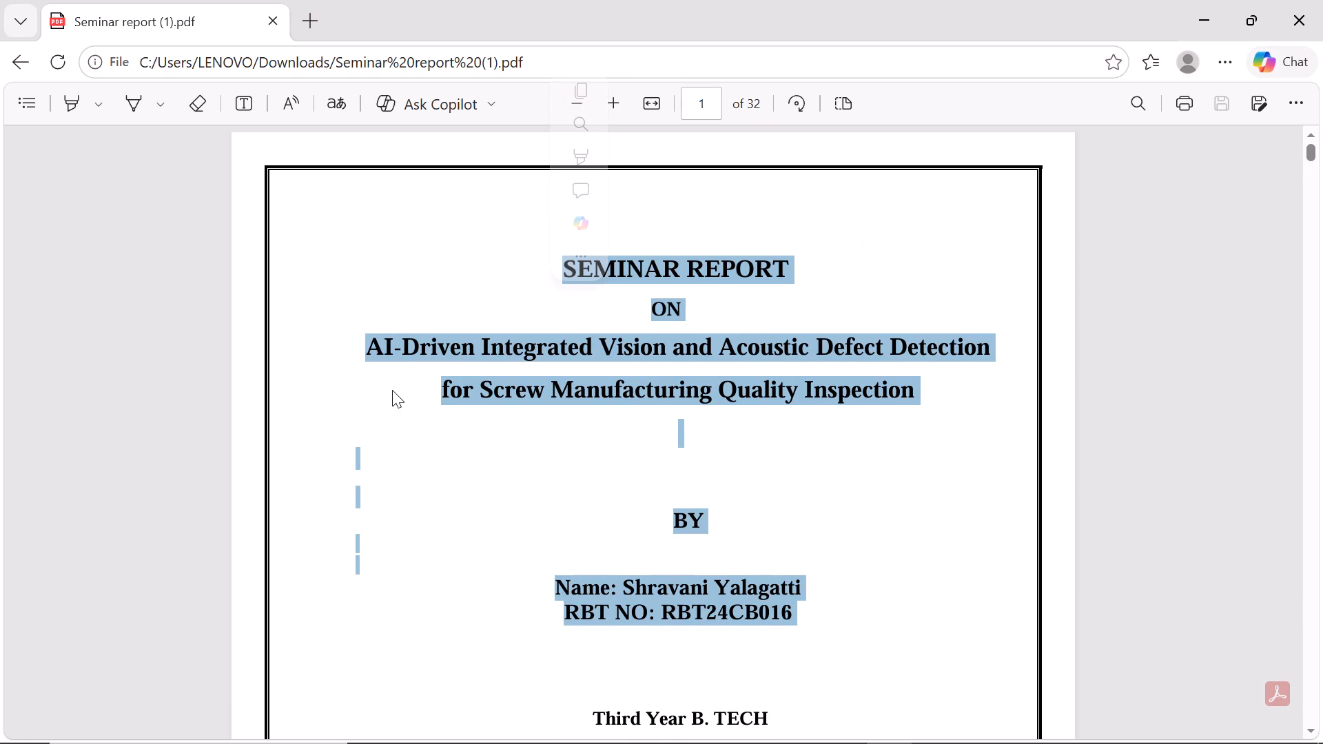
{"action": "key", "text": "ctrl+c"}
Switch to the AcoustiSense report in WPS Office and delete the college name from the page header, leaving header editing.
{"action": "key", "text": "alt+Tab"}
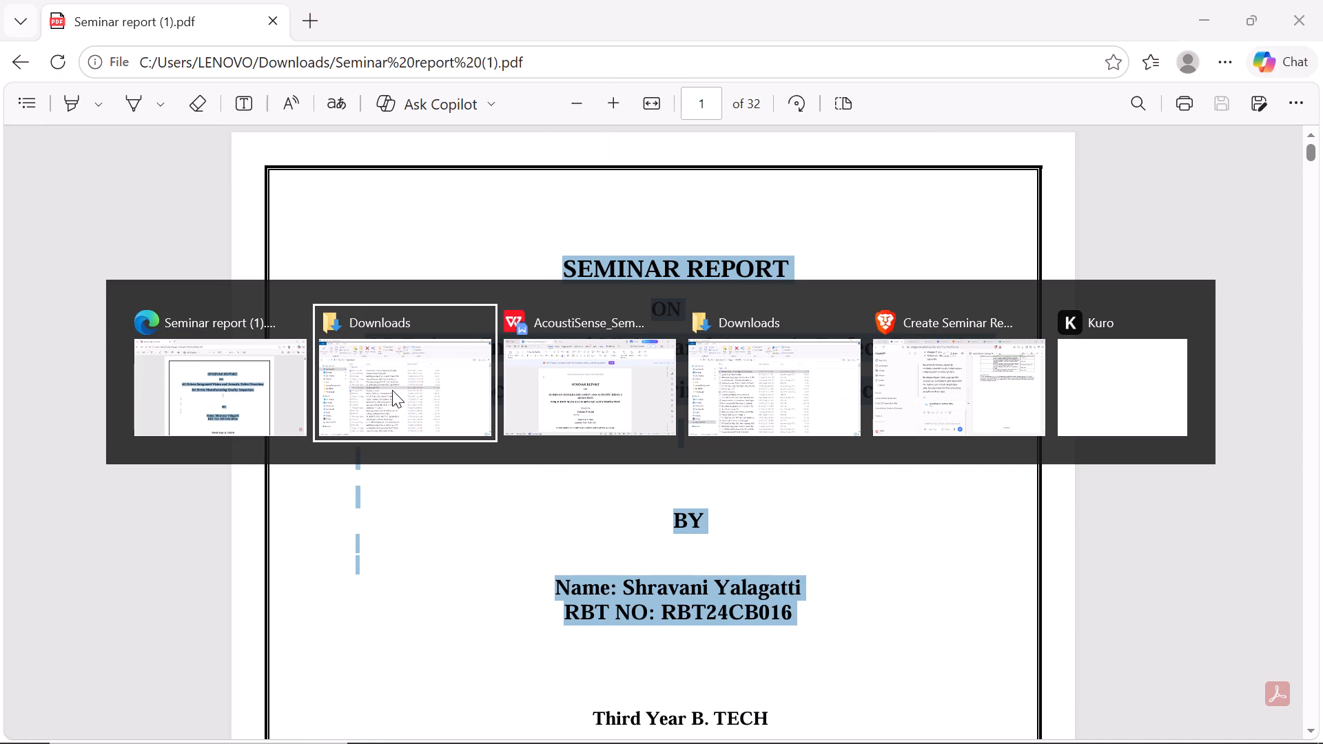
{"action": "key", "text": "alt+Tab"}
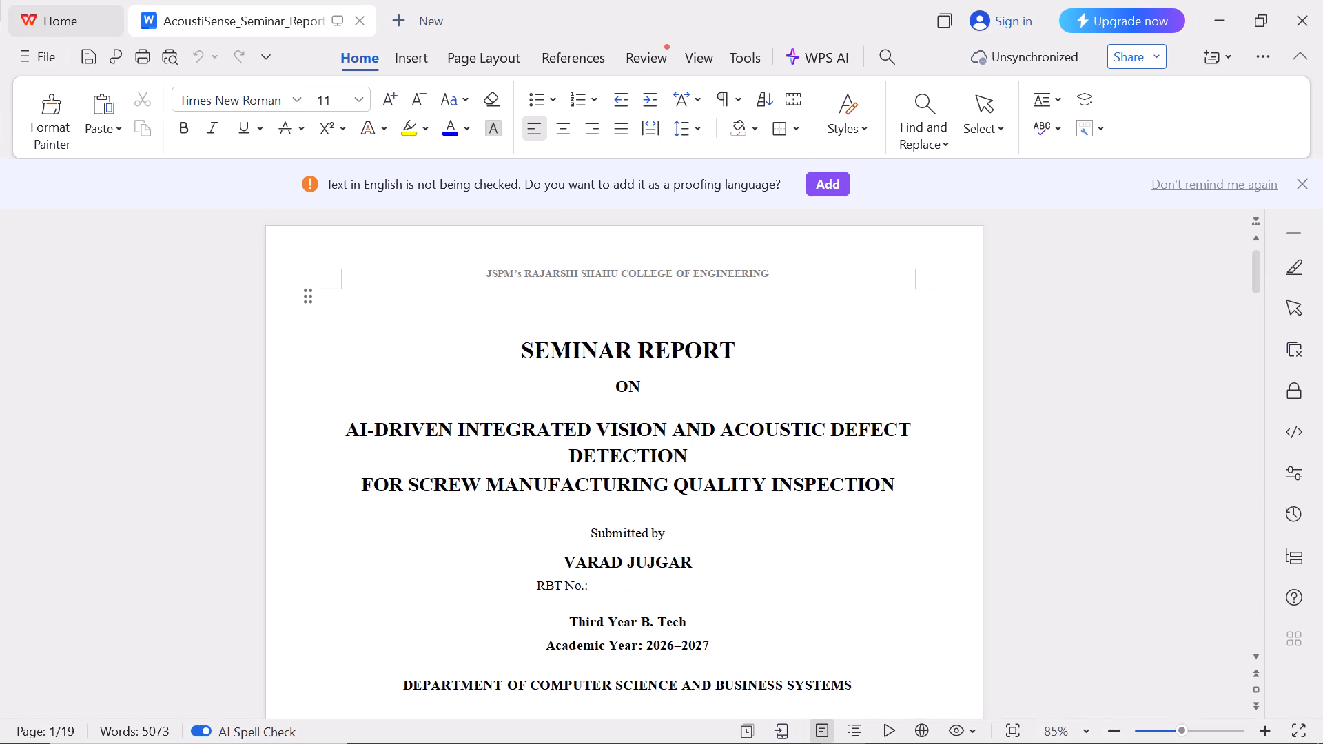
{"action": "key", "text": "alt+Tab"}
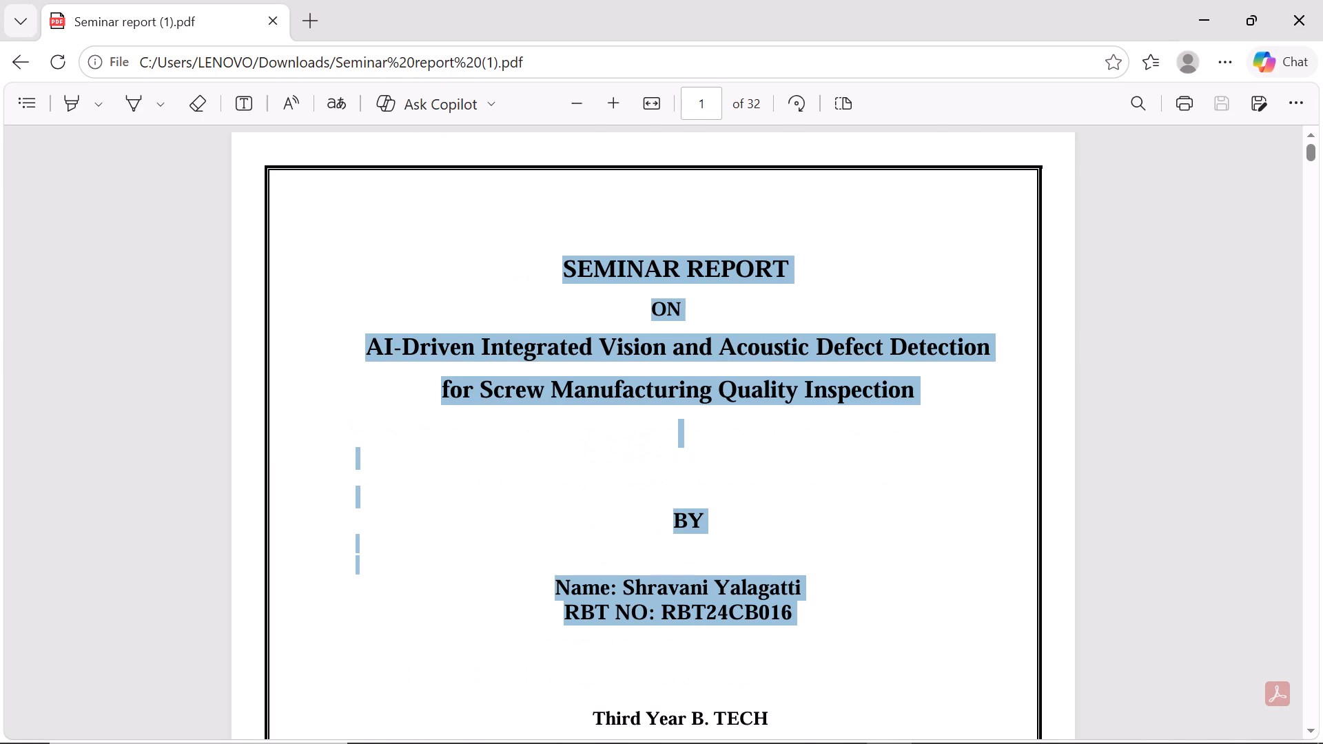
{"action": "key", "text": "alt+Tab"}
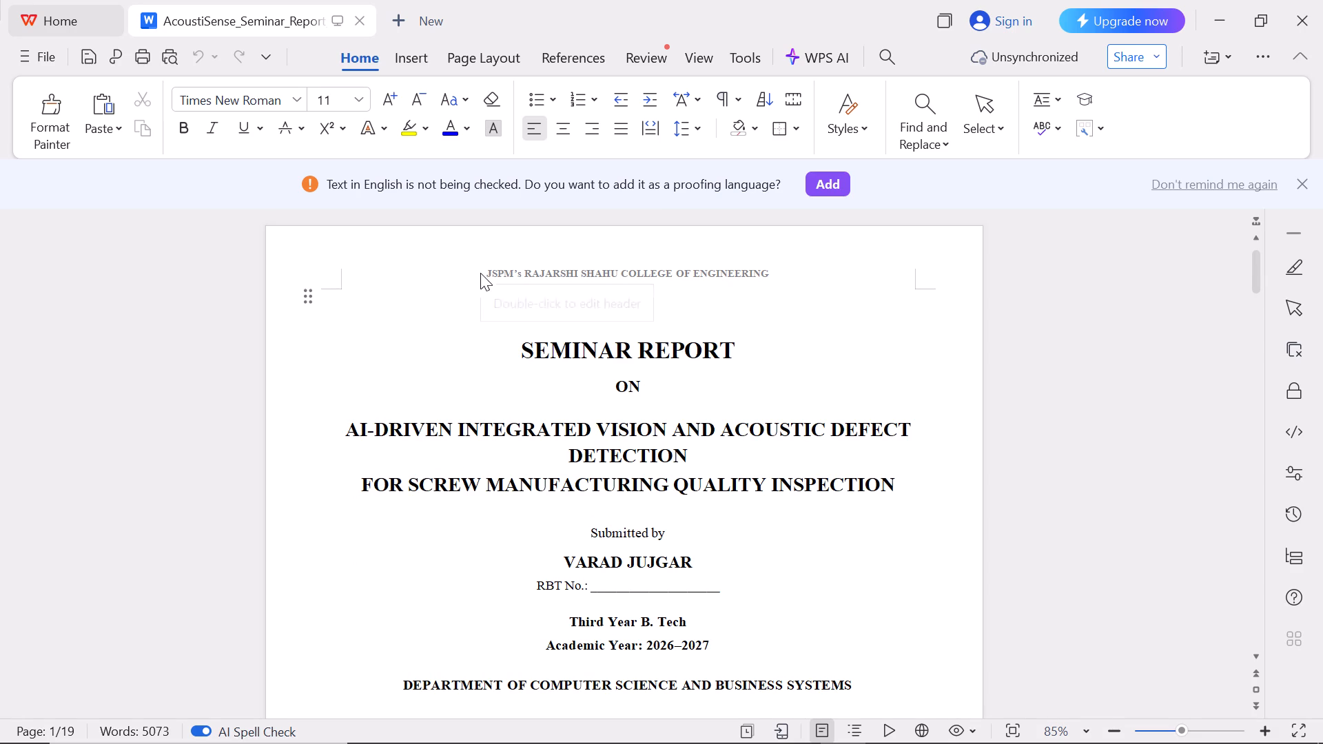
{"action": "left_click", "coordinate": [491, 273]}
{"action": "triple_click", "coordinate": [500, 269]}
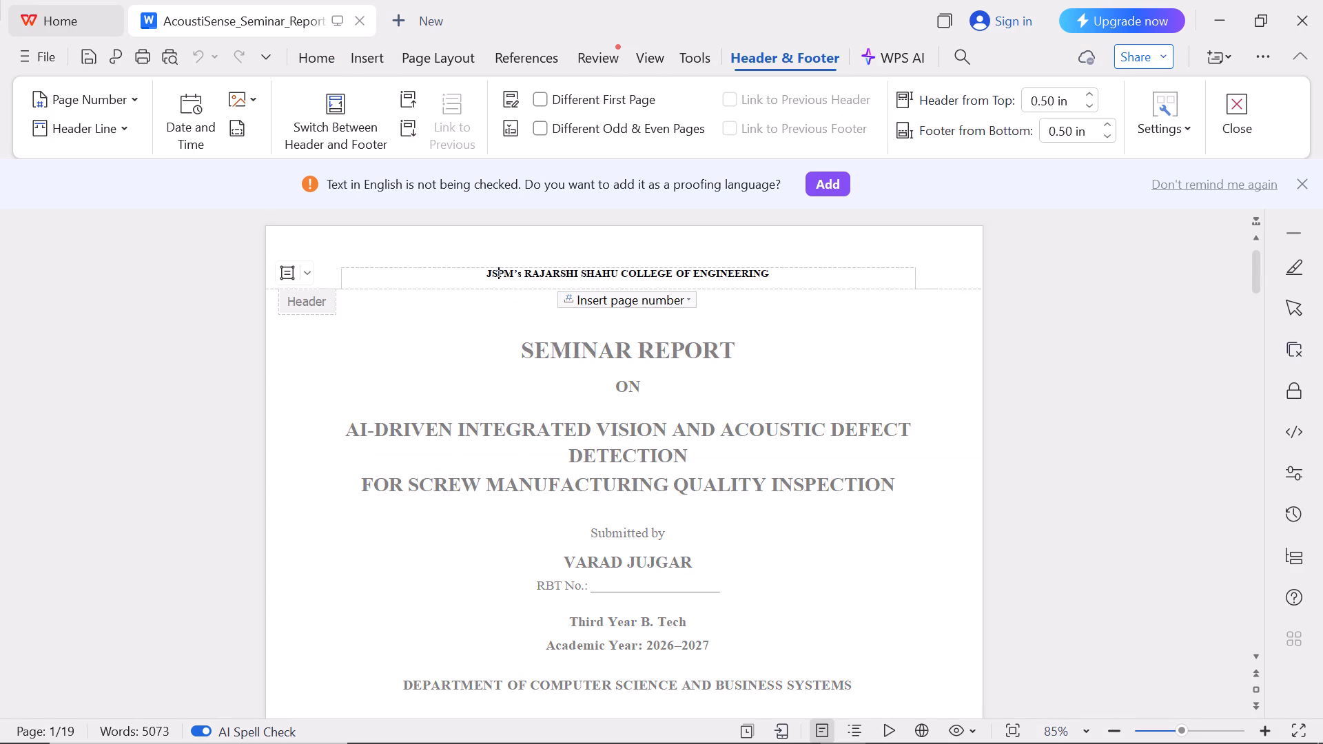
{"action": "key", "text": "ctrl+a"}
{"action": "key", "text": "BackSpace"}
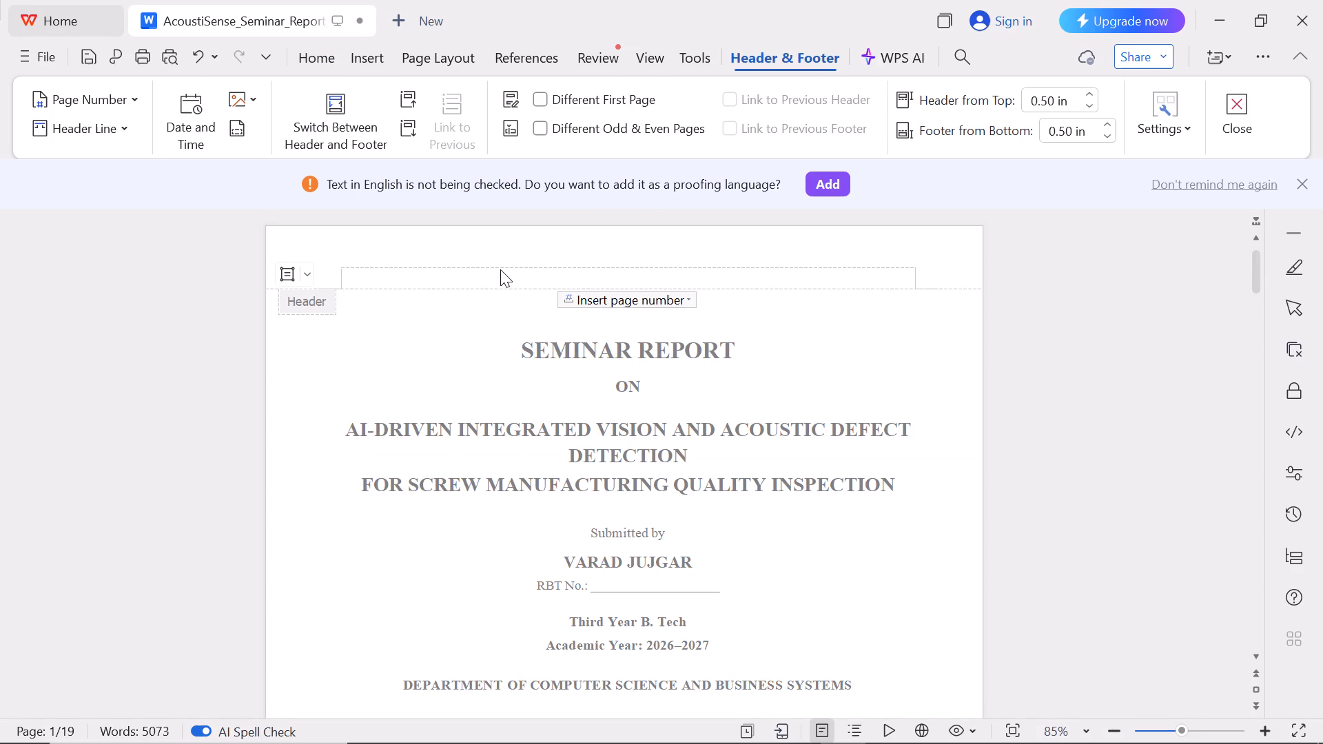
{"action": "left_click", "coordinate": [480, 357]}
{"action": "left_click", "coordinate": [413, 315]}
{"action": "left_click", "coordinate": [712, 544]}
{"action": "key", "text": "BackSpace"}
{"action": "left_click", "coordinate": [331, 415]}
{"action": "left_click", "coordinate": [362, 533]}
{"action": "triple_click", "coordinate": [442, 381]}
Replace the blank line after "RBT No.:" on the cover page with the student's RBT number.
{"action": "scroll", "coordinate": [610, 513], "scroll_direction": "down", "scroll_amount": 1}
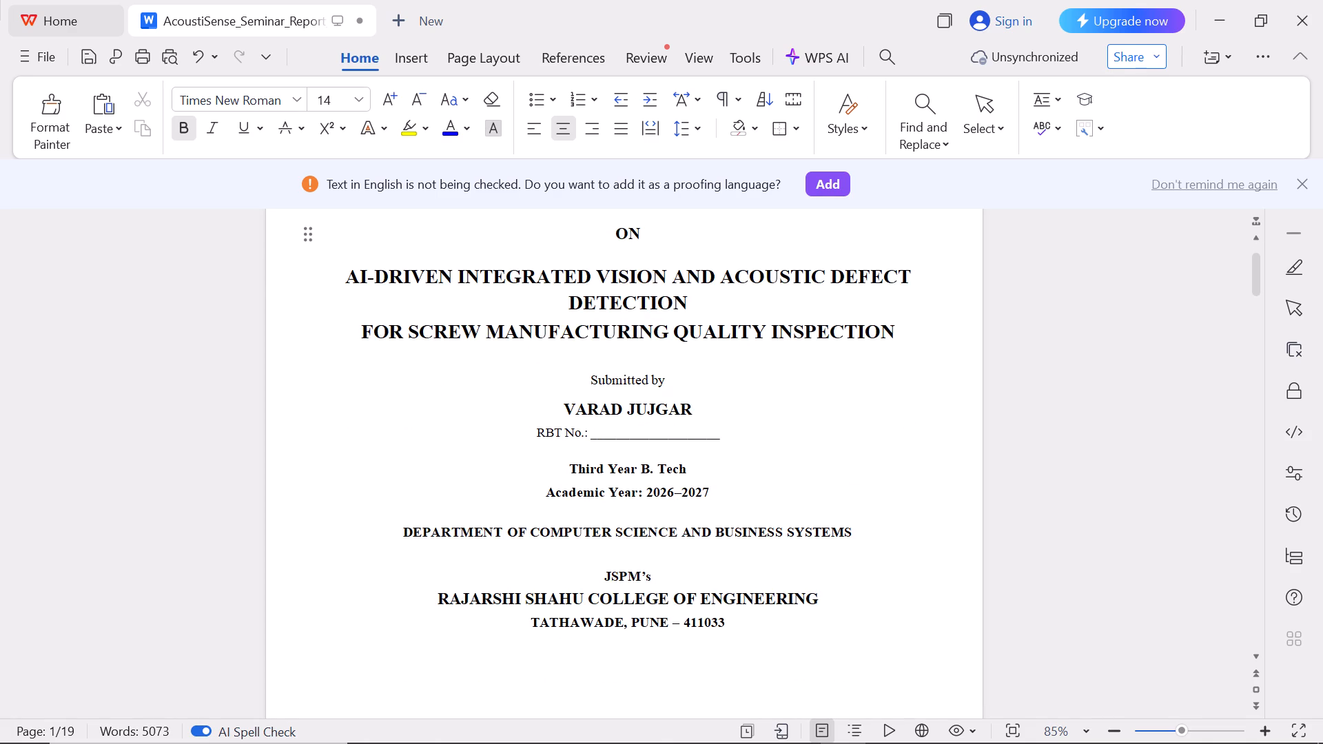
{"action": "left_click_drag", "start_coordinate": [588, 435], "coordinate": [717, 431]}
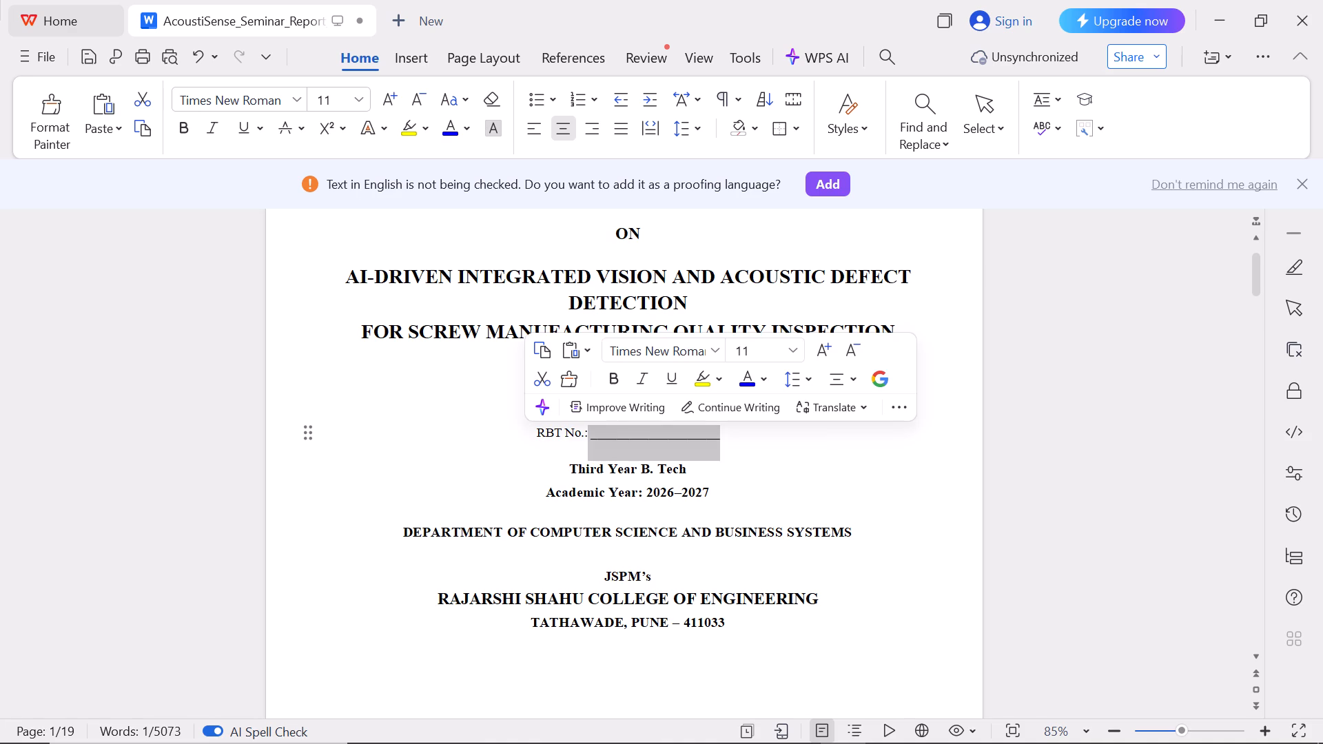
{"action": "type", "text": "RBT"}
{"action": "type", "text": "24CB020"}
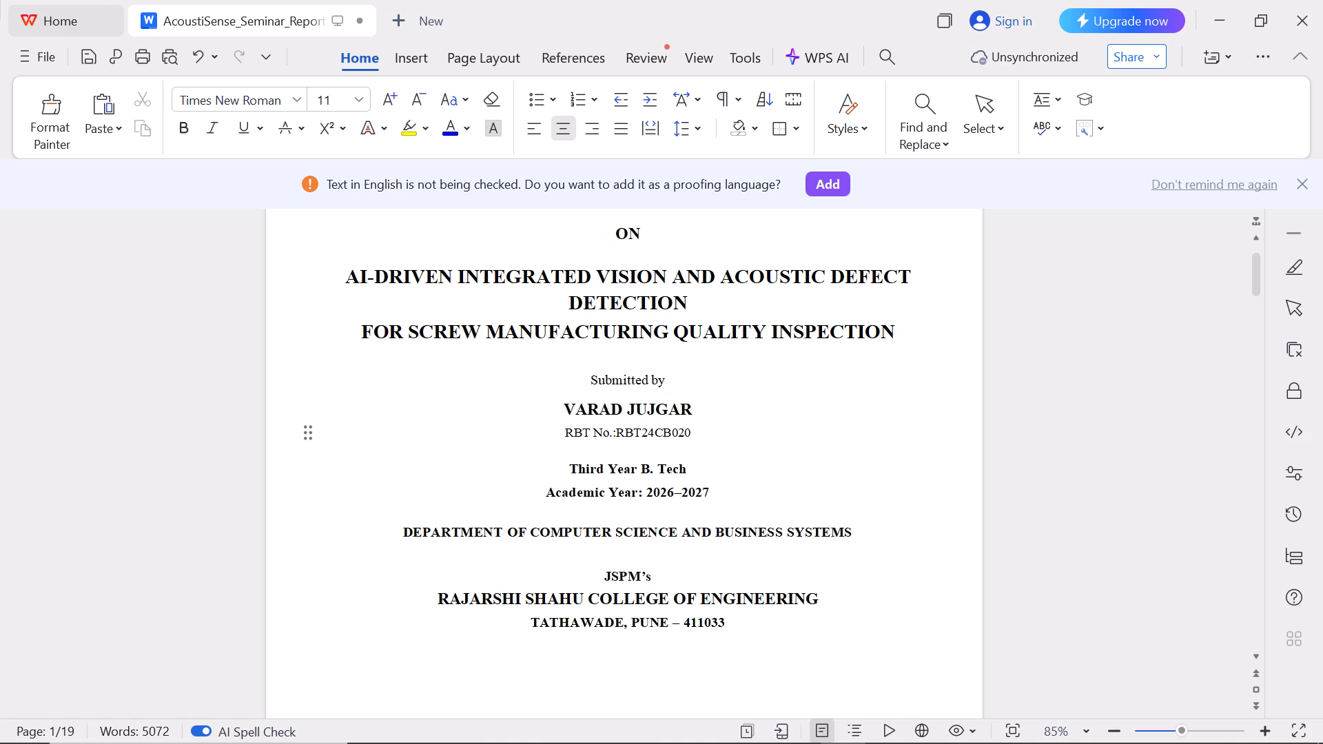
Make the whole RBT number line on the cover page bold.
{"action": "left_click_drag", "start_coordinate": [561, 431], "coordinate": [694, 428]}
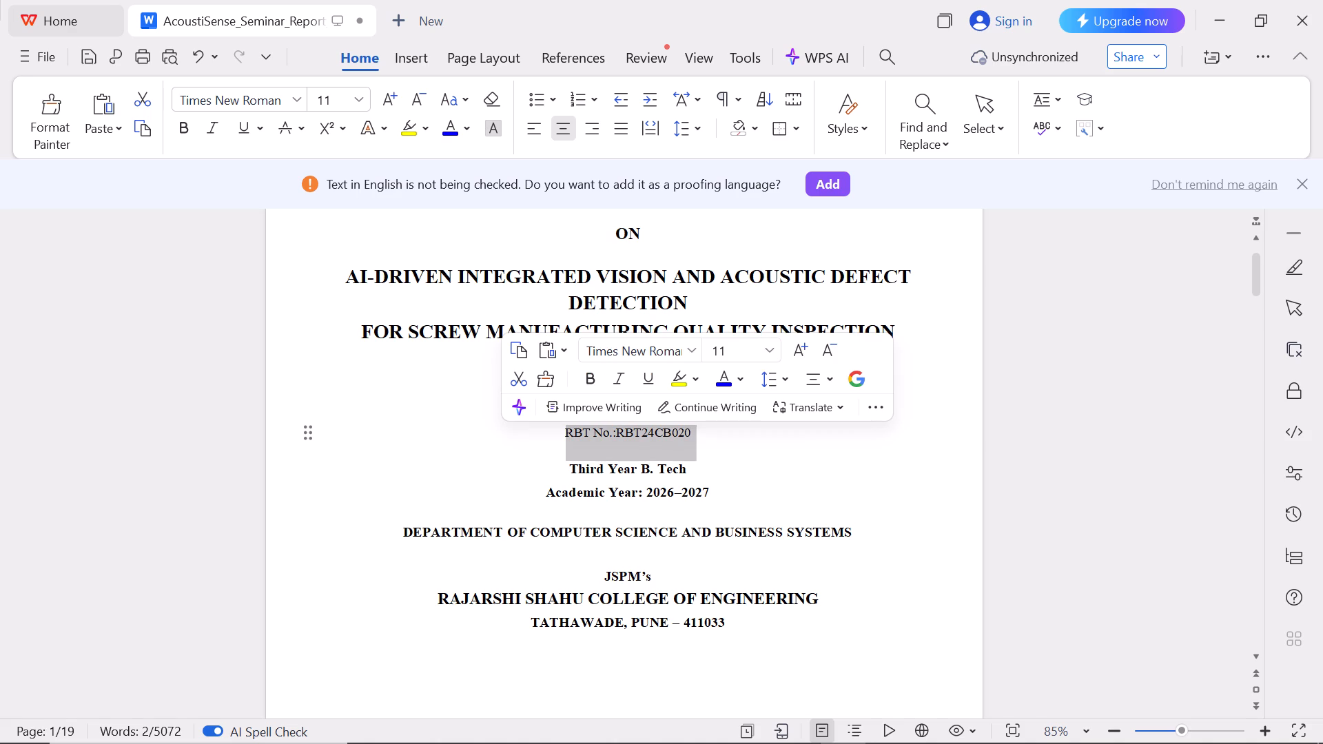
{"action": "left_click", "coordinate": [586, 372]}
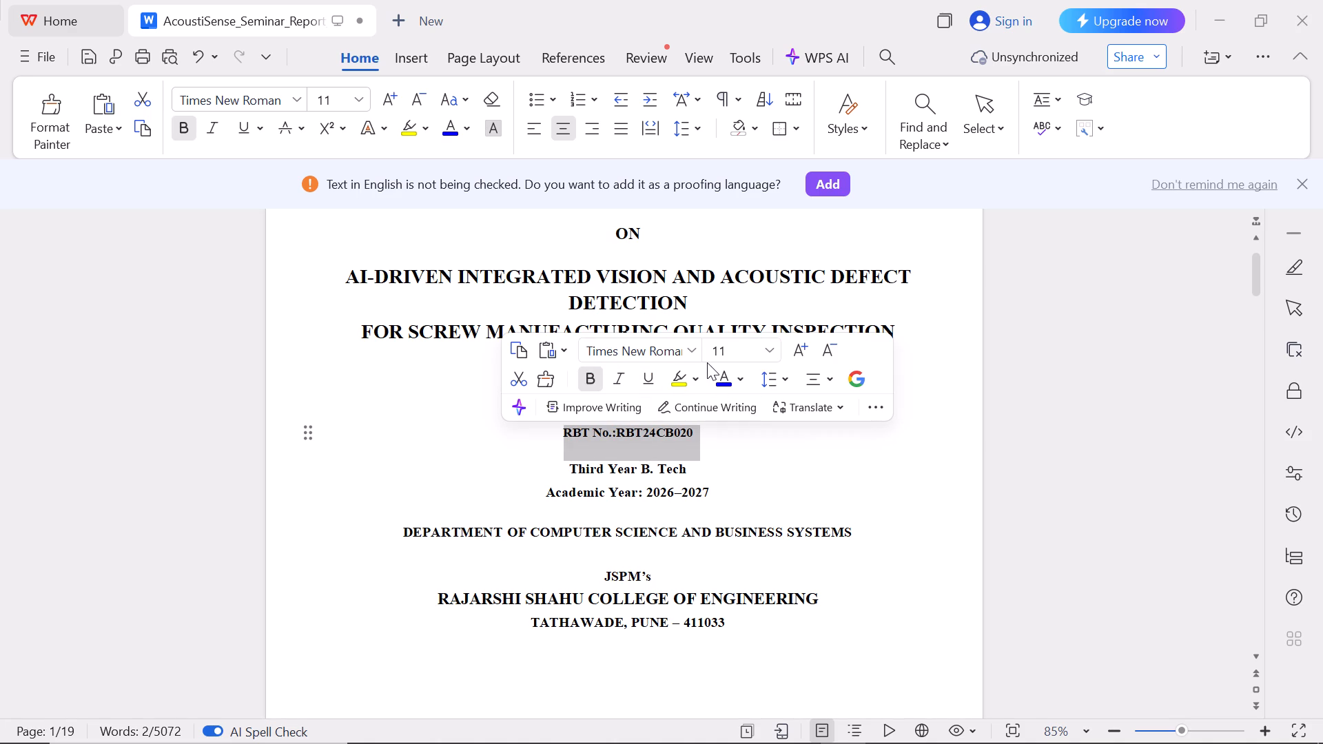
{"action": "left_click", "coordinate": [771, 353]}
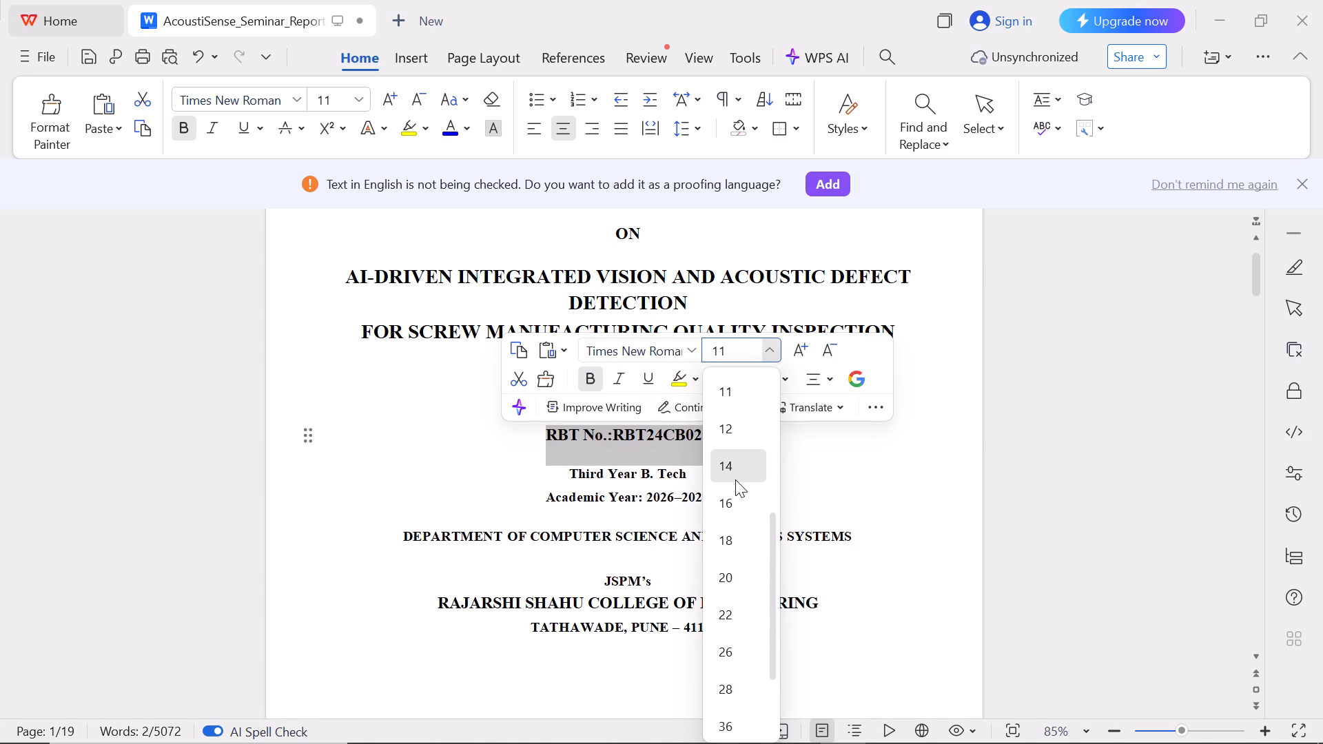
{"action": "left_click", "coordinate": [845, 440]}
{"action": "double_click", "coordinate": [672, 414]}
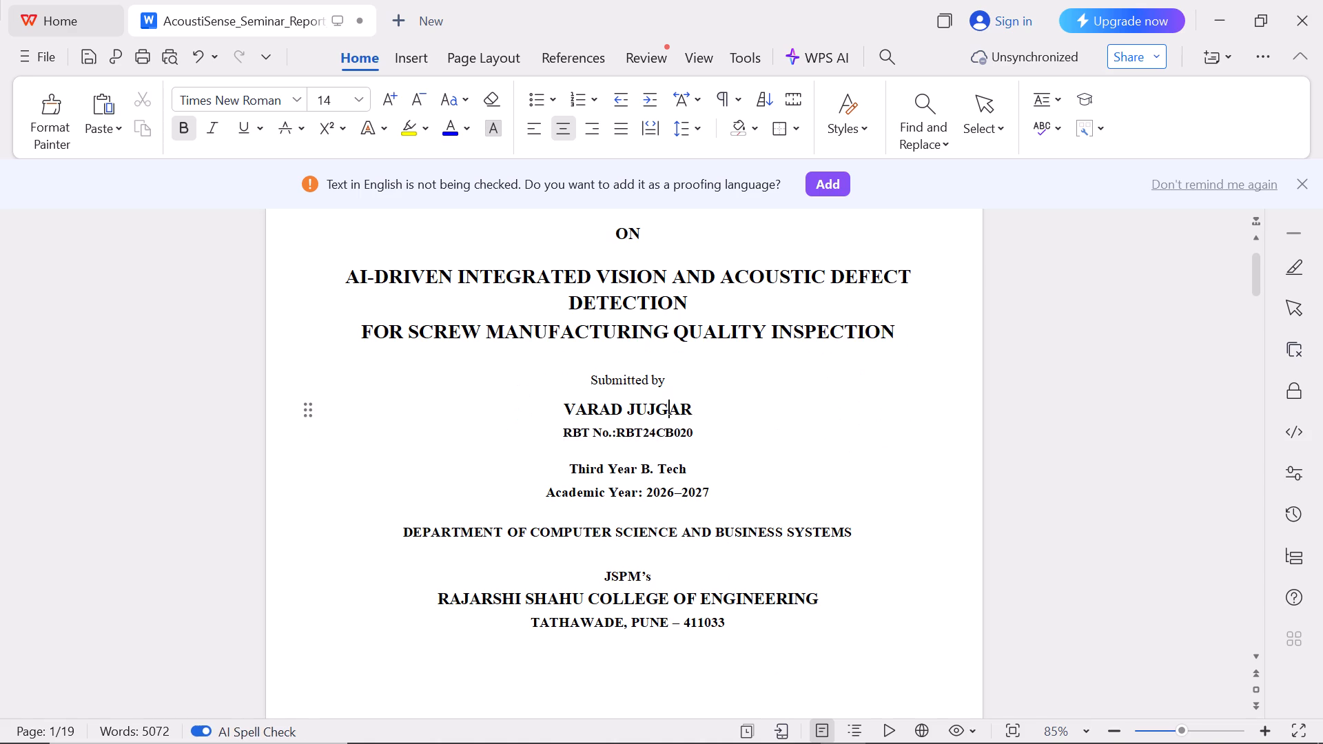
Set the font size of the whole RBT number line to 14.
{"action": "double_click", "coordinate": [624, 437]}
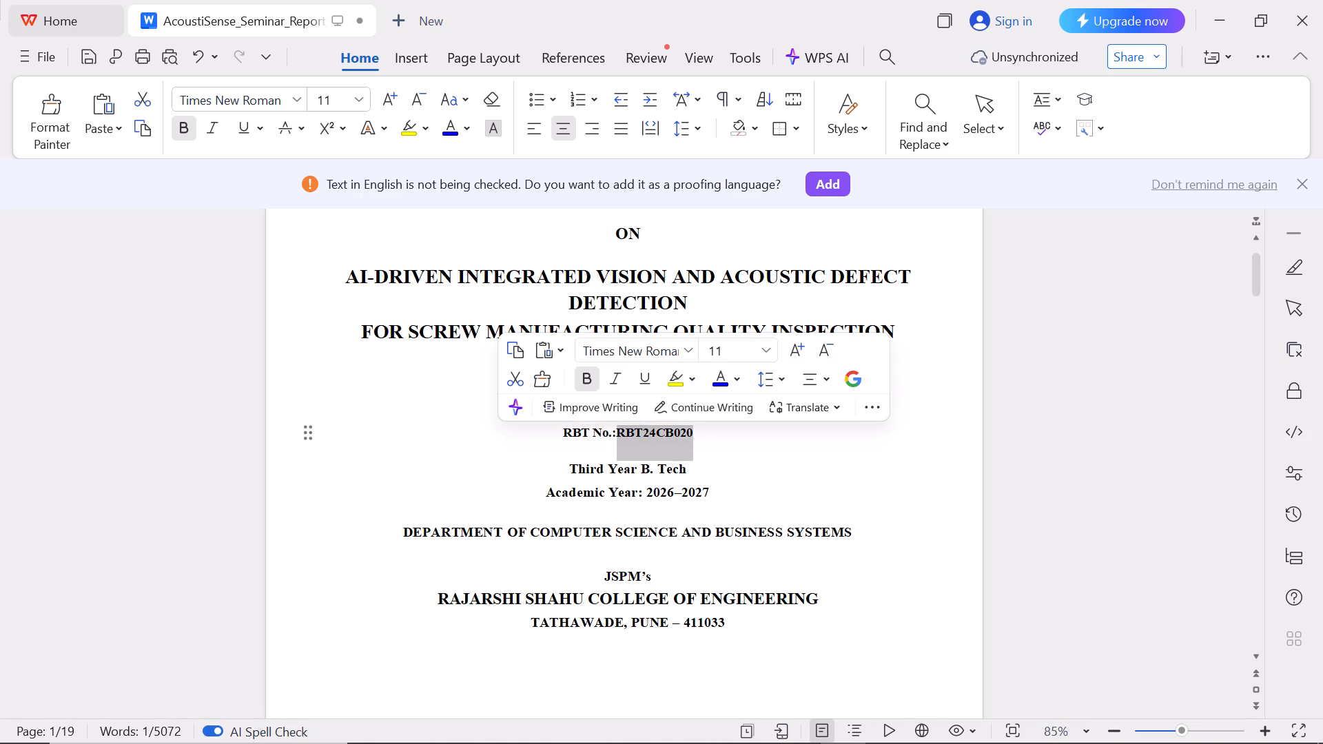
{"action": "left_click", "coordinate": [565, 431], "text": "shift"}
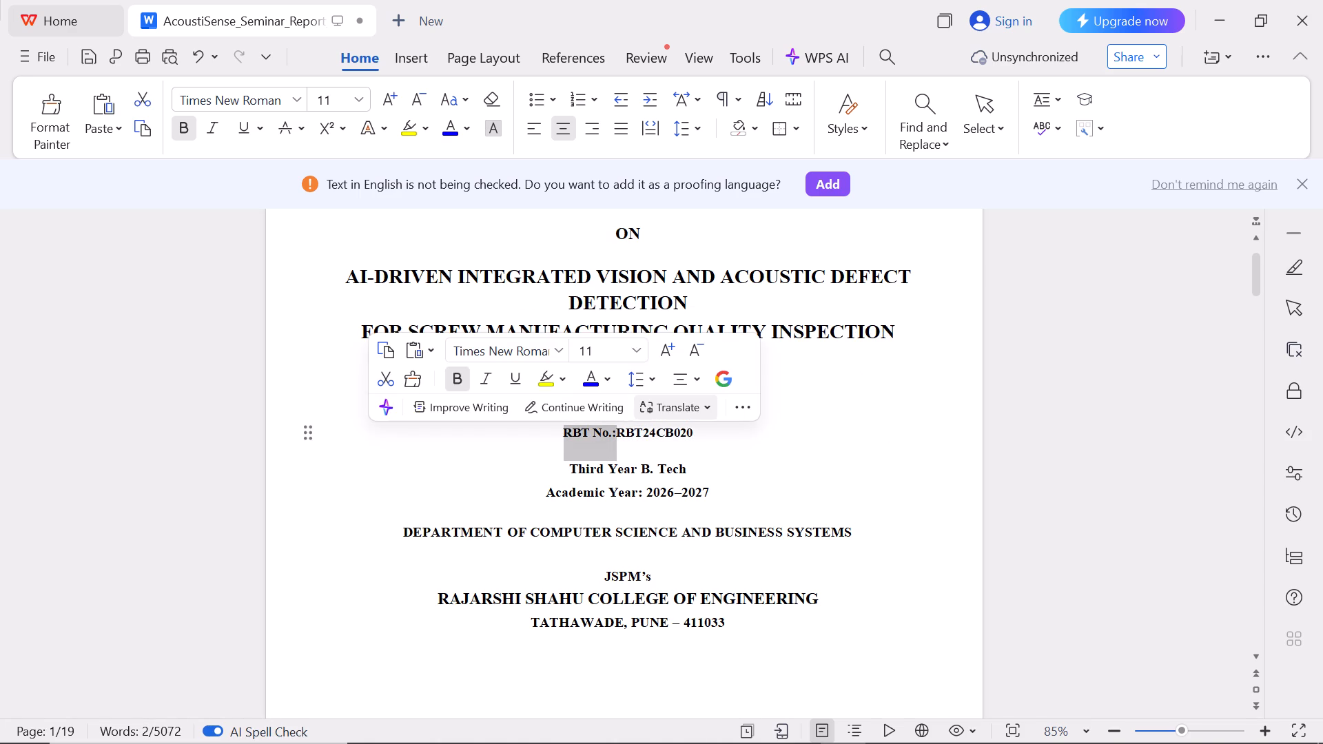
{"action": "left_click", "coordinate": [695, 432], "text": "shift"}
{"action": "double_click", "coordinate": [695, 432]}
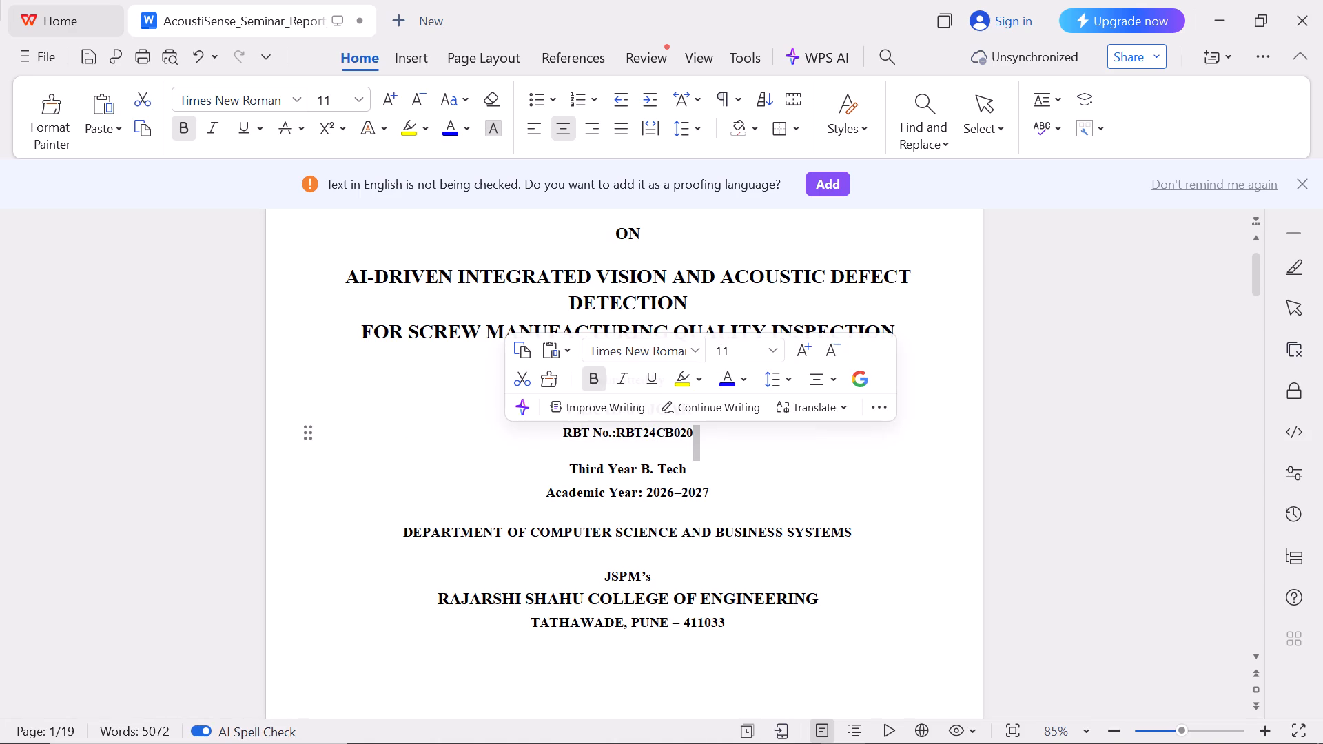
{"action": "left_click_drag", "start_coordinate": [564, 435], "coordinate": [715, 442]}
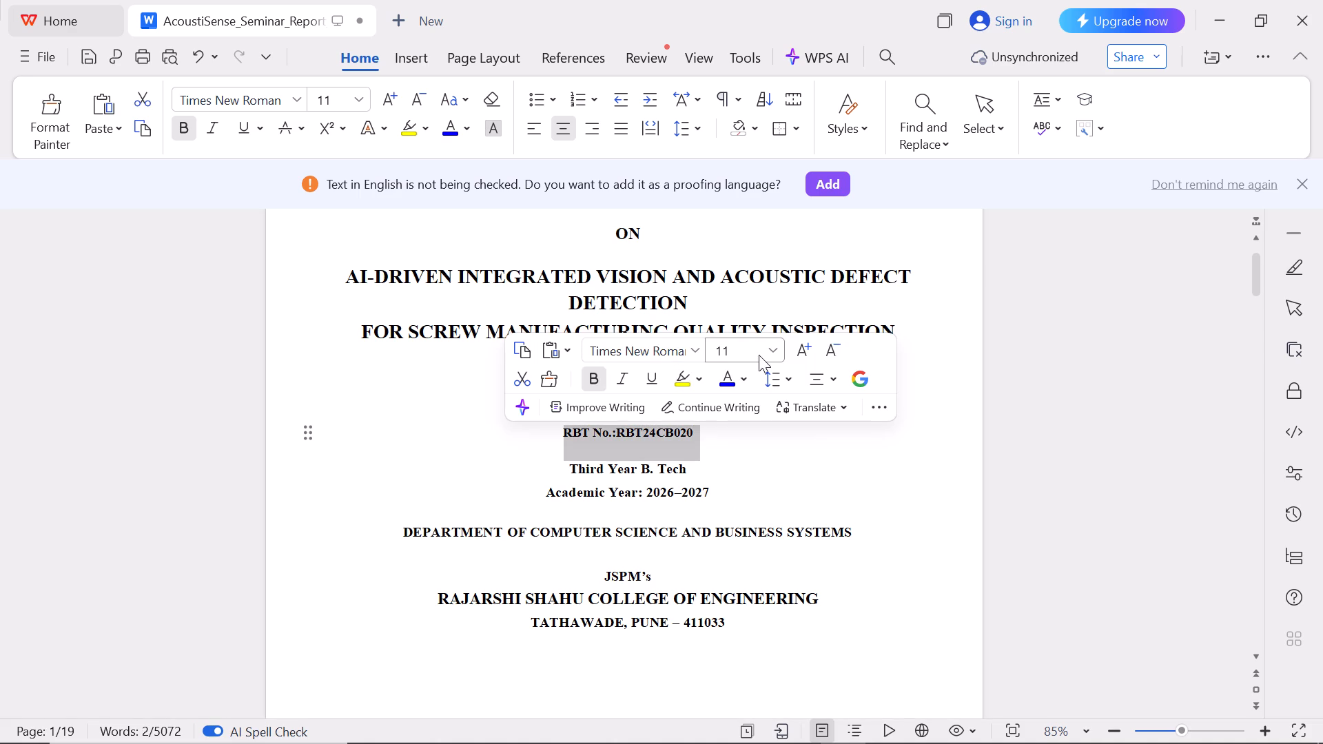
{"action": "left_click", "coordinate": [768, 351]}
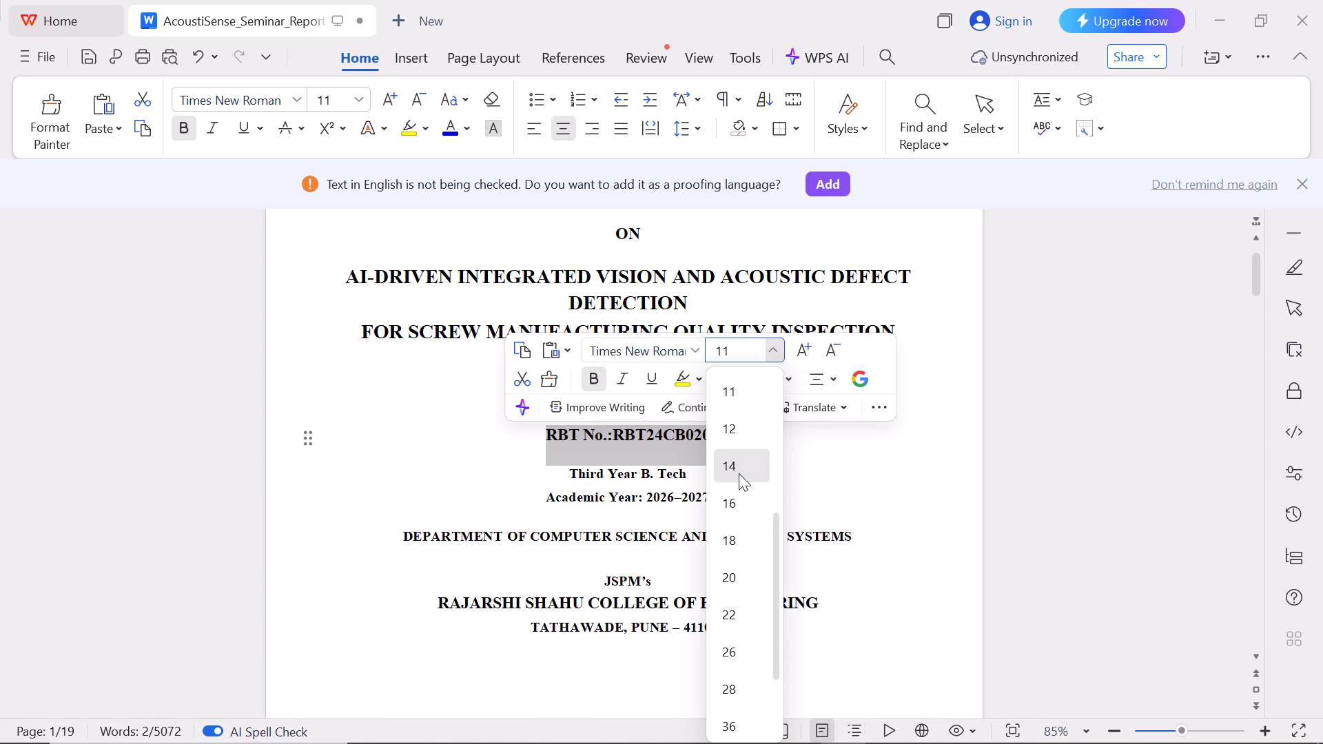
{"action": "left_click", "coordinate": [739, 473]}
{"action": "left_click", "coordinate": [794, 475]}
Remove the period after "No" in the RBT number line on the cover page.
{"action": "left_click_drag", "start_coordinate": [726, 431], "coordinate": [546, 430]}
{"action": "key", "text": "alt+Tab"}
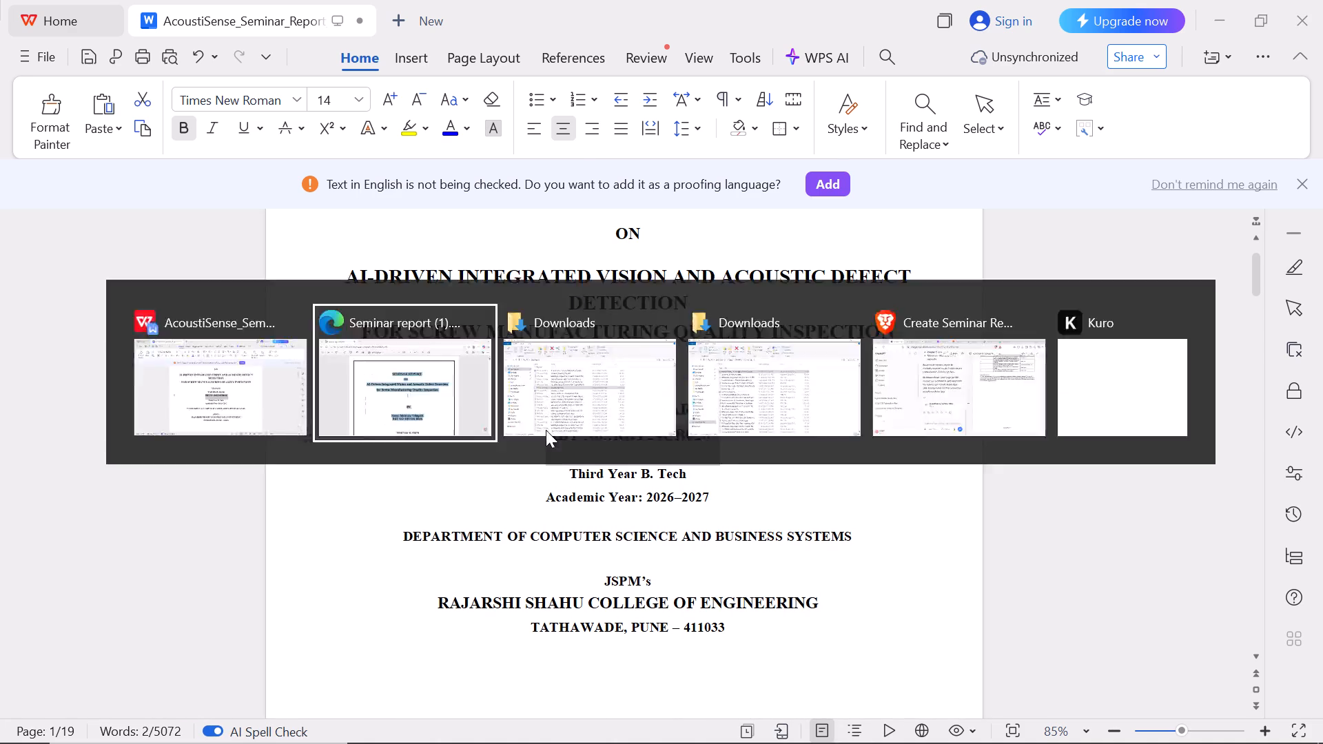
{"action": "key", "text": "alt+Tab"}
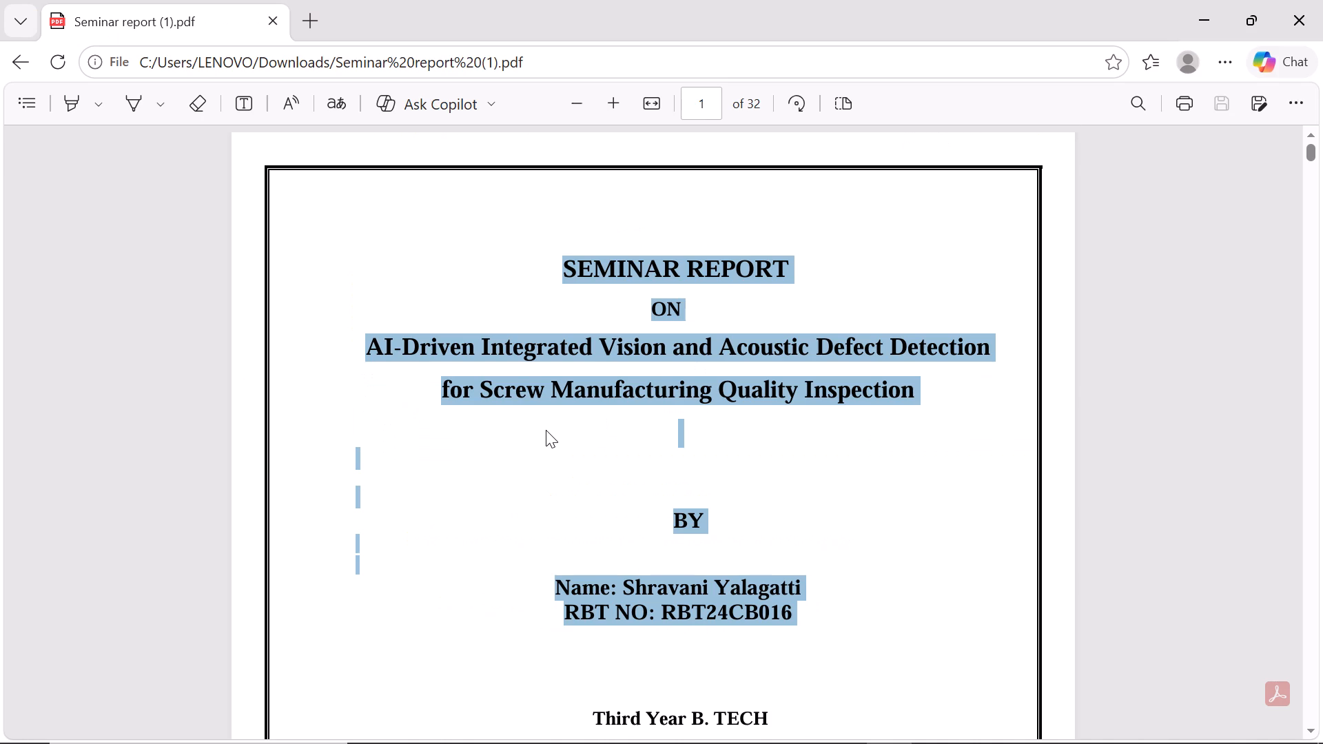
{"action": "double_click", "coordinate": [605, 436]}
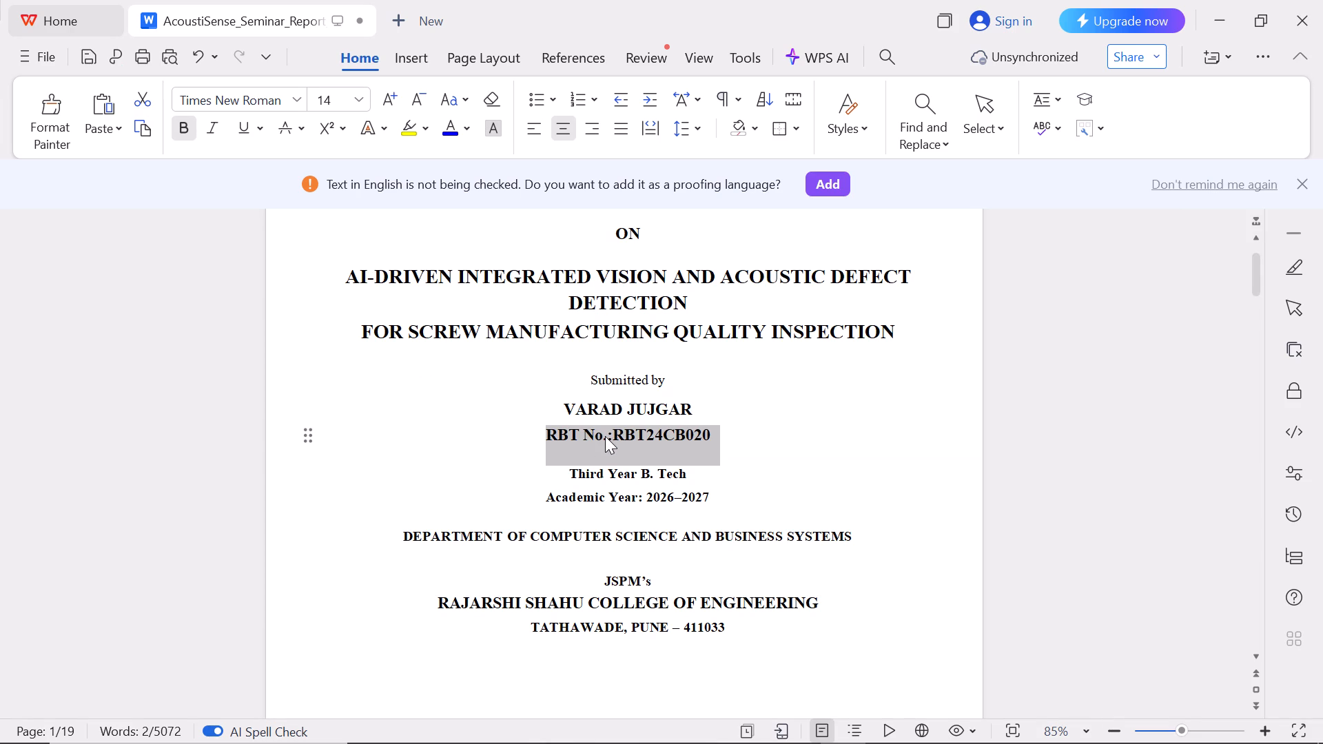
{"action": "key", "text": "BackSpace"}
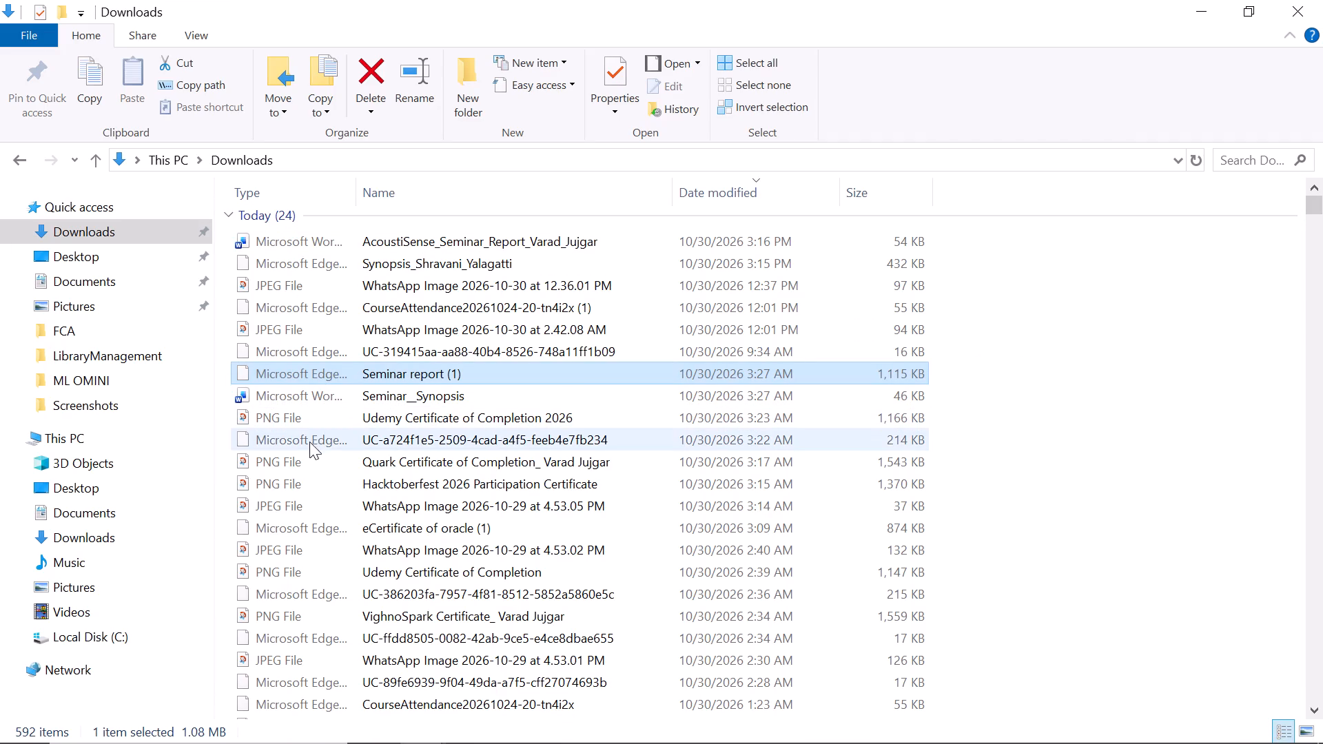
{"action": "scroll", "coordinate": [338, 426], "scroll_direction": "down", "scroll_amount": 1}
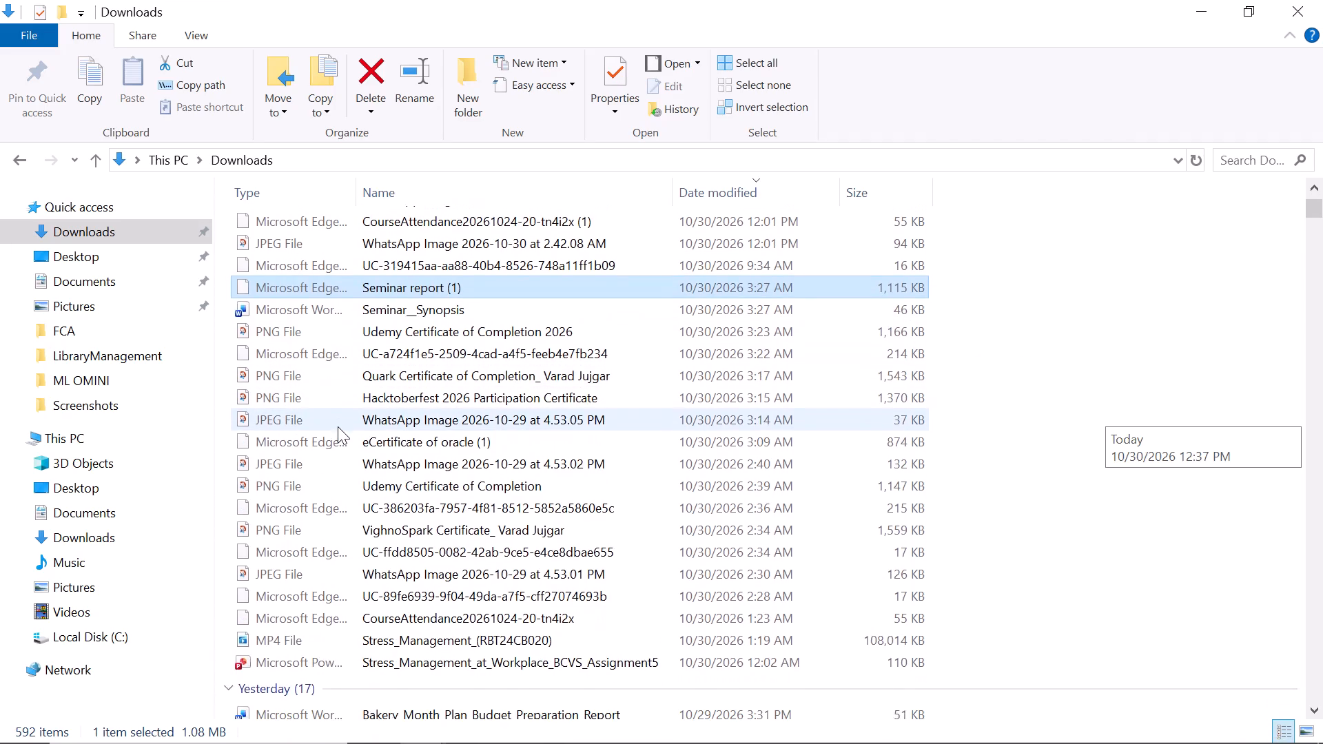
{"action": "scroll", "coordinate": [338, 426], "scroll_direction": "down", "scroll_amount": 1}
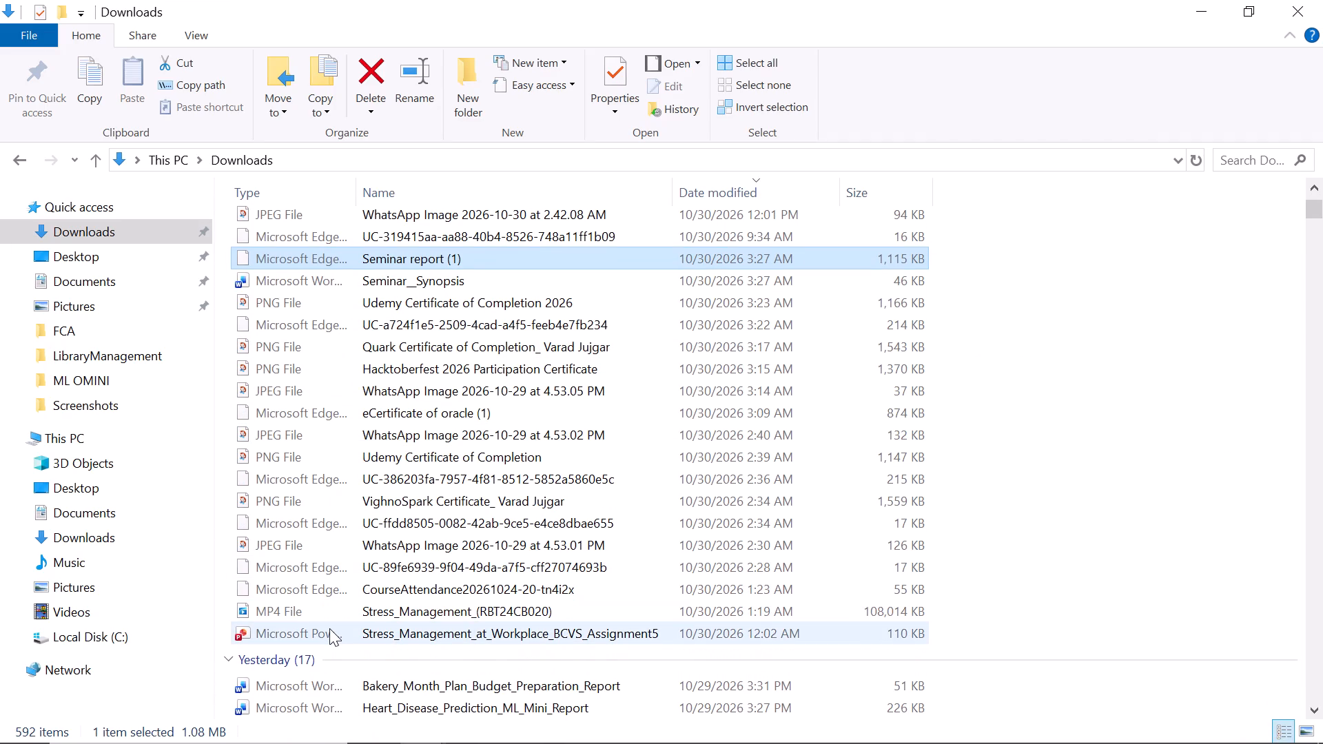
{"action": "right_click", "coordinate": [329, 628]}
{"action": "left_click", "coordinate": [451, 208]}
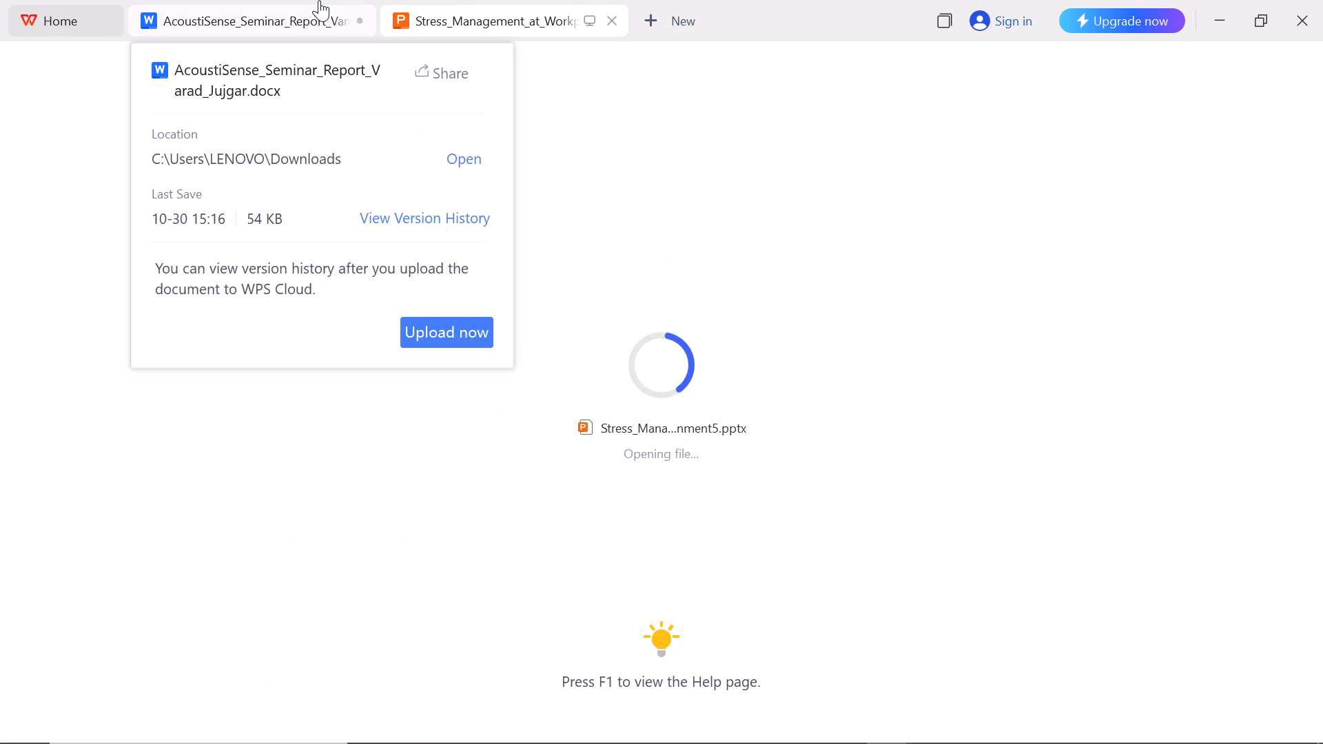
{"action": "left_click", "coordinate": [495, 0]}
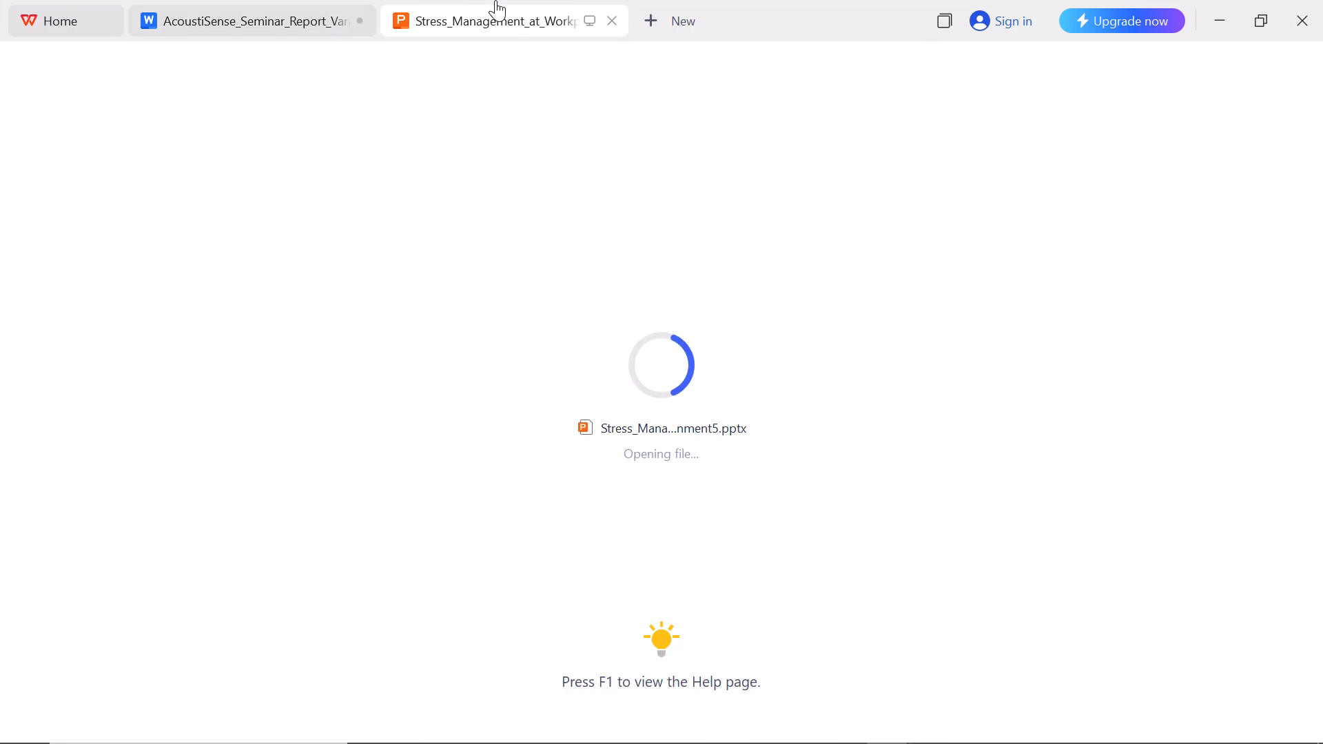
Return to the AcoustiSense seminar report and look through its pages from the cover to the references.
{"action": "left_click", "coordinate": [252, 0]}
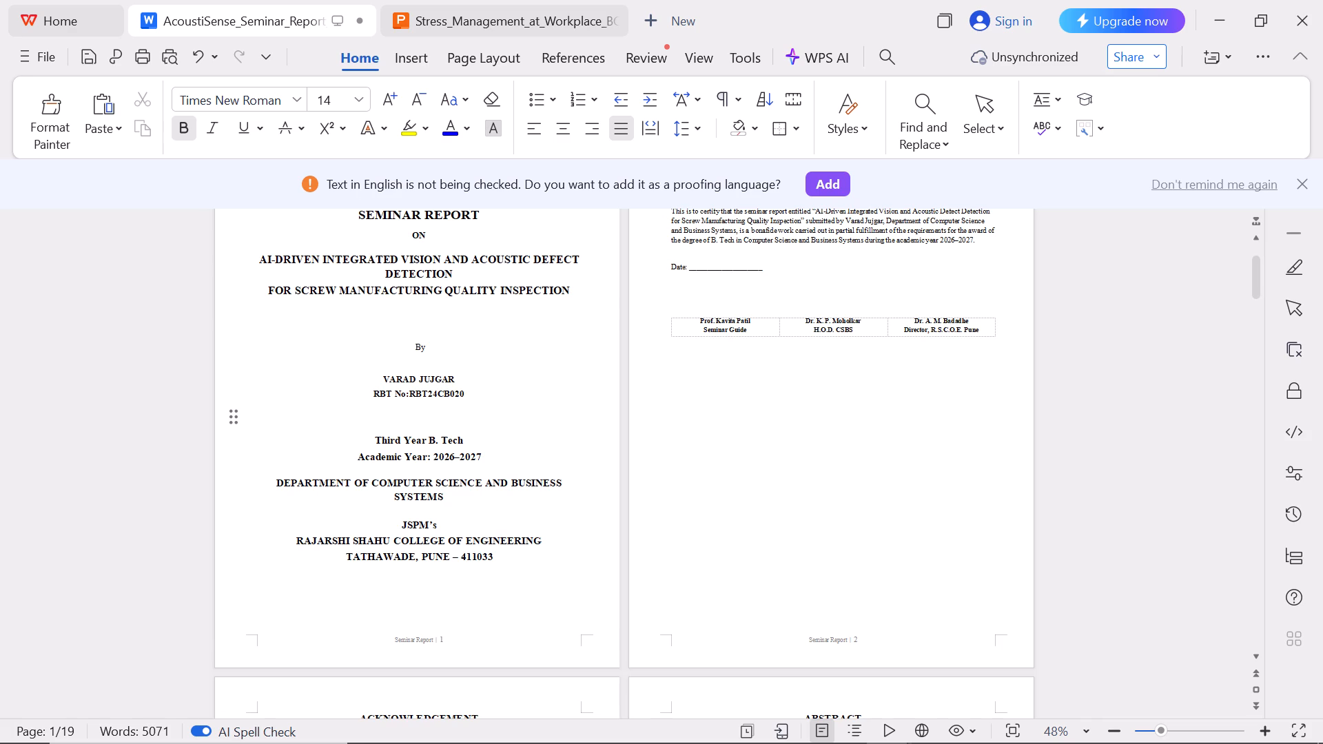
{"action": "scroll", "coordinate": [550, 484], "scroll_direction": "down", "scroll_amount": 1}
{"action": "scroll", "coordinate": [874, 419], "scroll_direction": "down", "scroll_amount": 3}
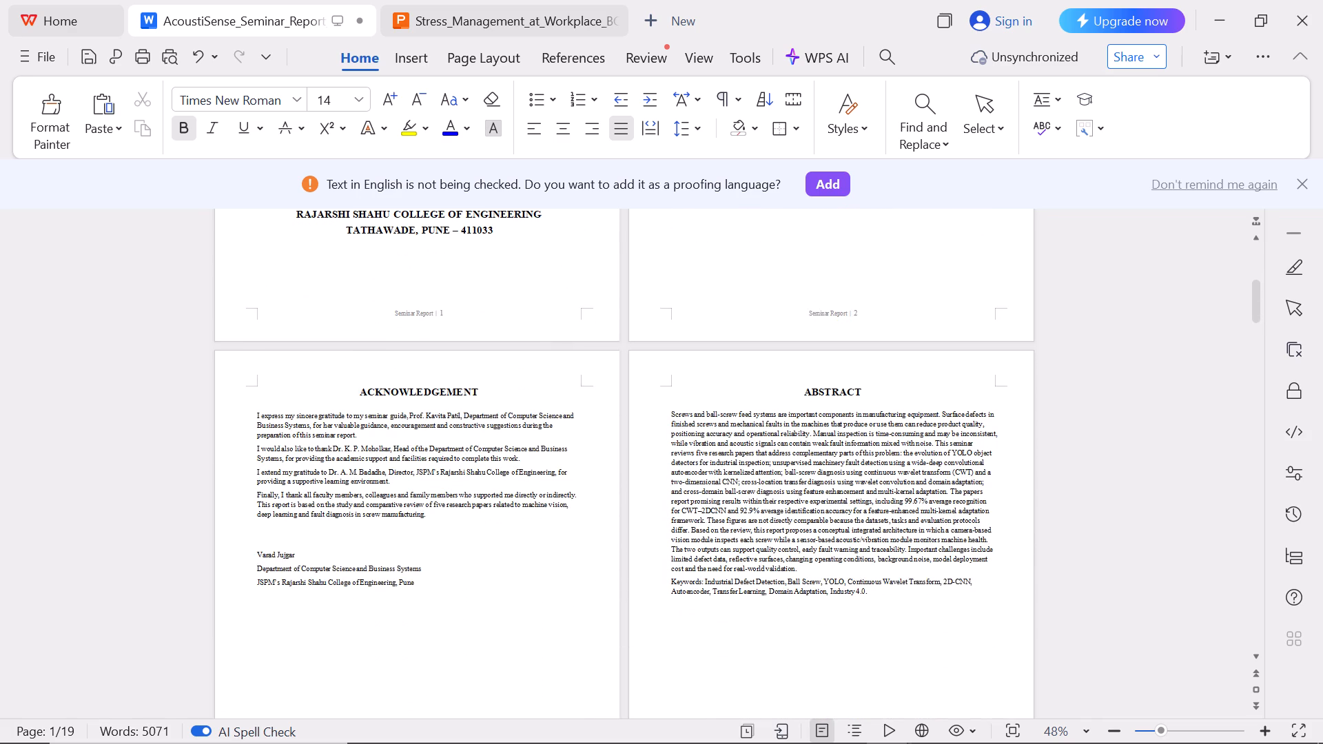
{"action": "scroll", "coordinate": [874, 419], "scroll_direction": "down", "scroll_amount": 1}
{"action": "scroll", "coordinate": [793, 492], "scroll_direction": "down", "scroll_amount": 2}
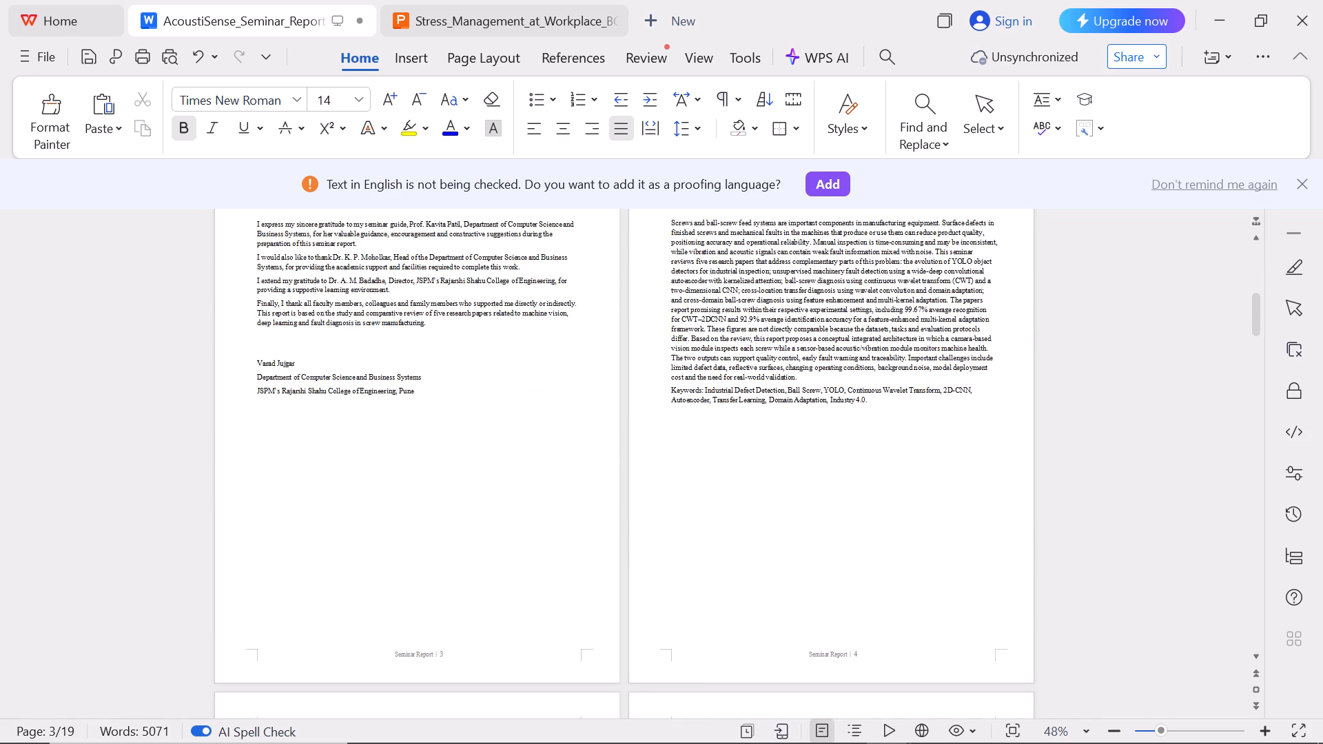
{"action": "scroll", "coordinate": [793, 492], "scroll_direction": "down", "scroll_amount": 6}
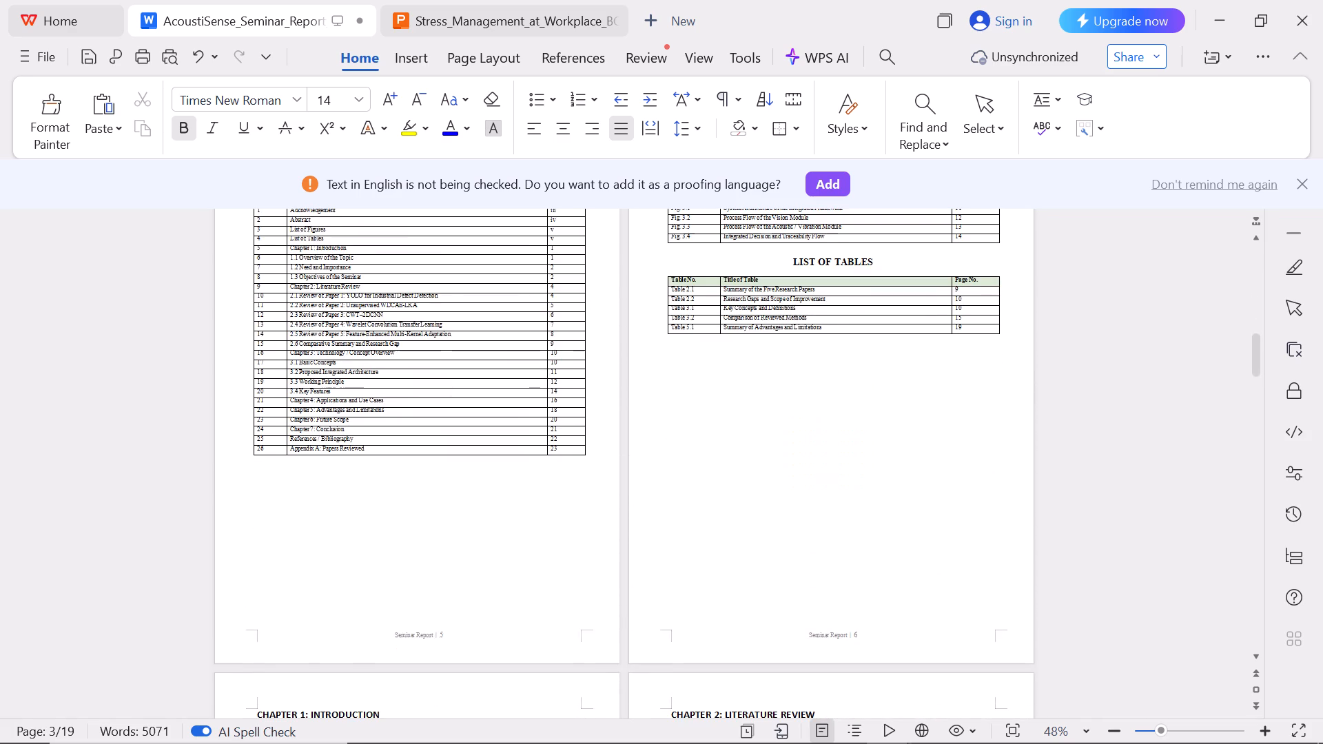
{"action": "scroll", "coordinate": [793, 492], "scroll_direction": "down", "scroll_amount": 7}
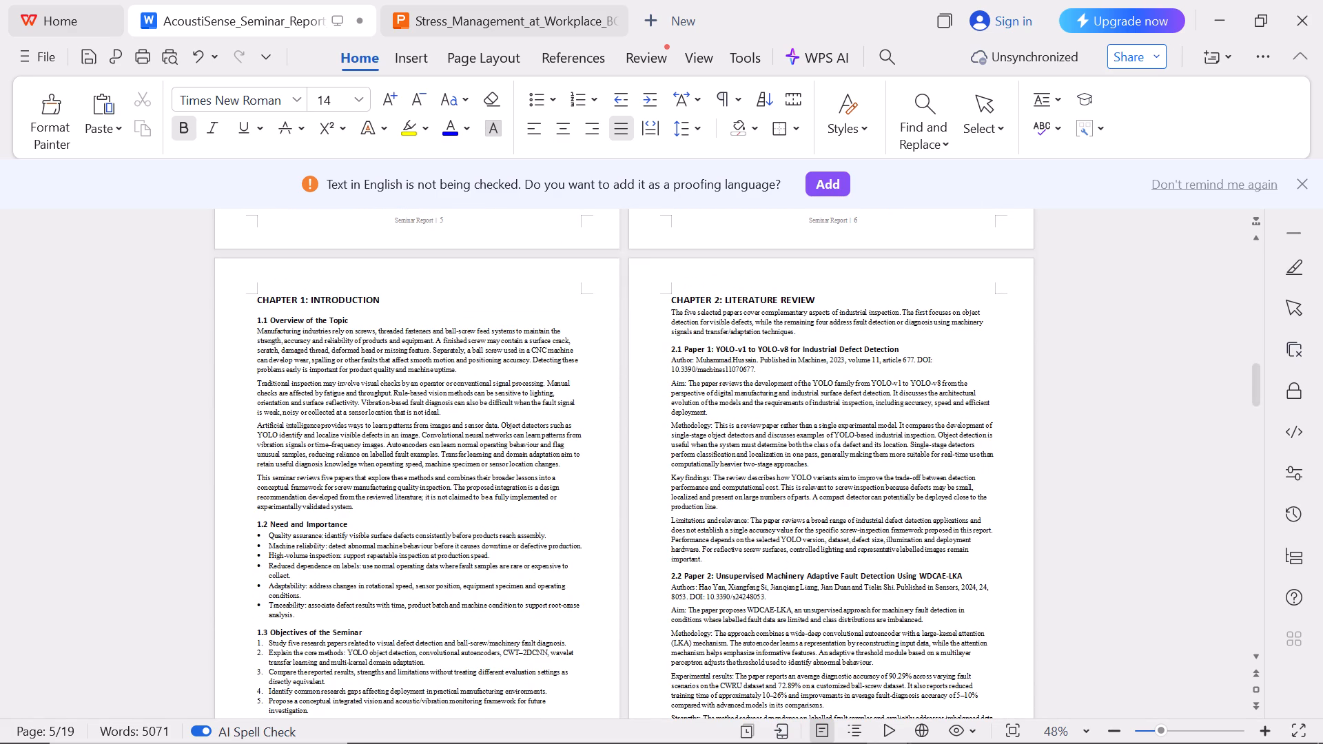
{"action": "scroll", "coordinate": [692, 466], "scroll_direction": "down", "scroll_amount": 8}
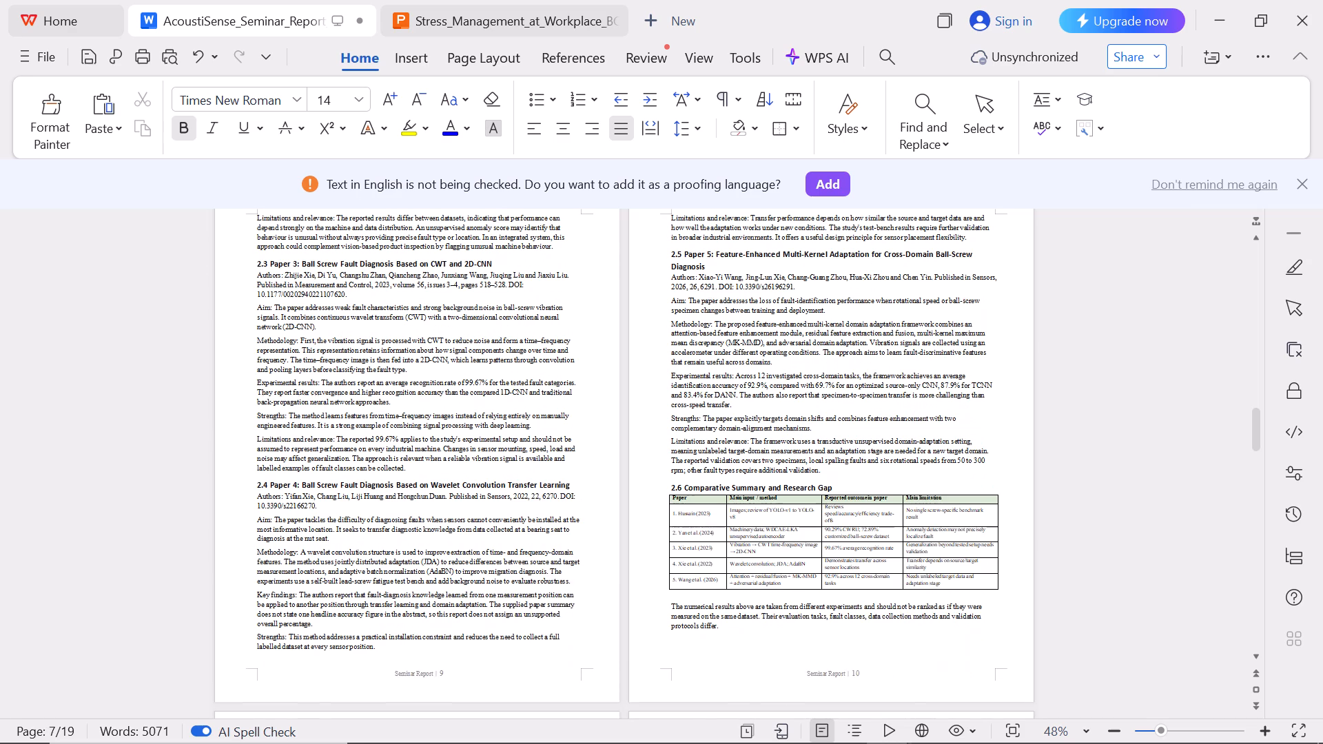
{"action": "right_click", "coordinate": [466, 448]}
{"action": "scroll", "coordinate": [466, 448], "scroll_direction": "down", "scroll_amount": 1}
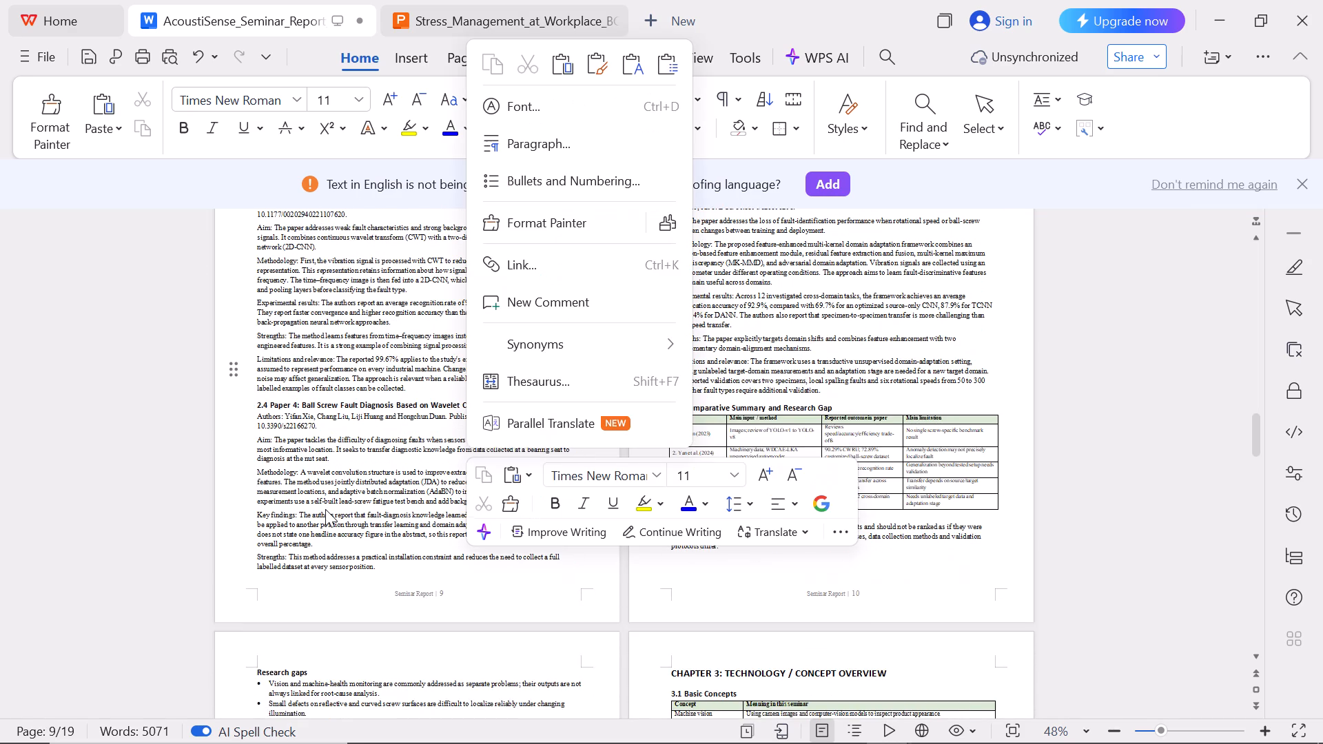
{"action": "scroll", "coordinate": [325, 509], "scroll_direction": "down", "scroll_amount": 2}
{"action": "left_click", "coordinate": [343, 427]}
{"action": "scroll", "coordinate": [623, 448], "scroll_direction": "down", "scroll_amount": 1}
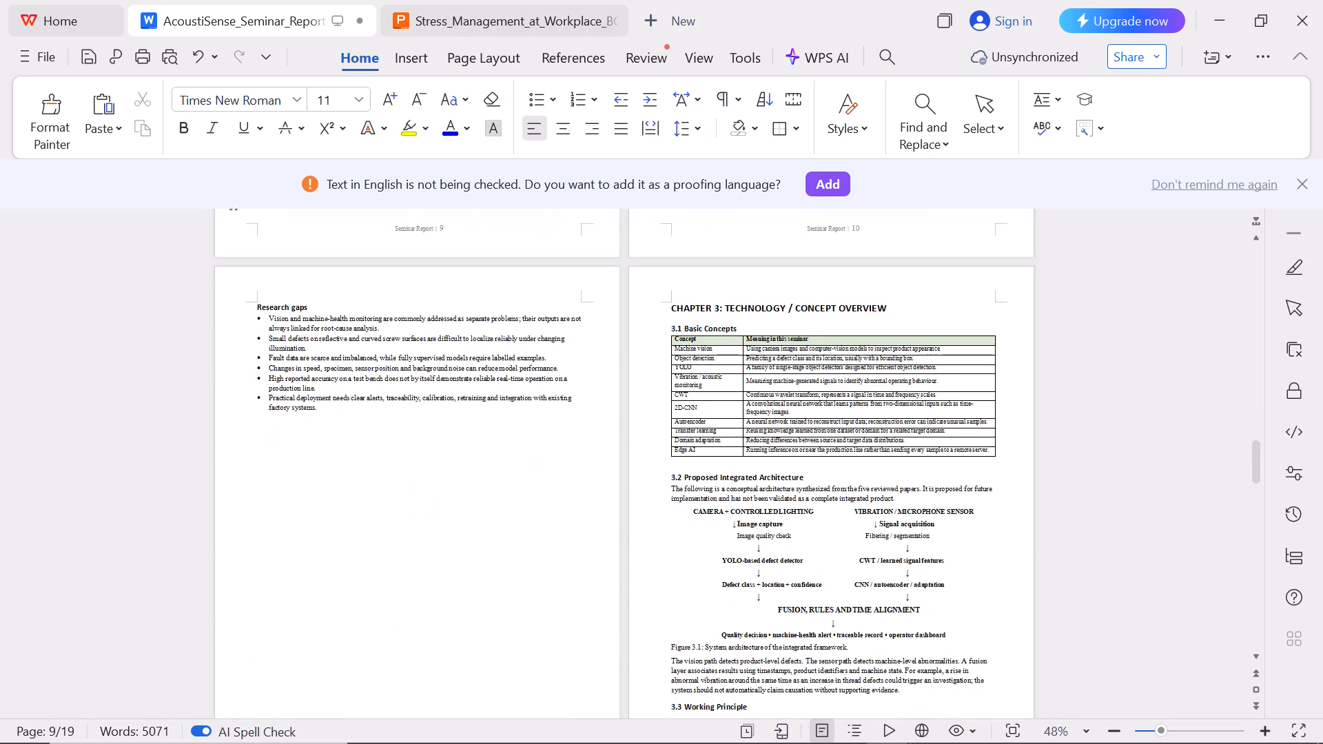
{"action": "scroll", "coordinate": [623, 448], "scroll_direction": "down", "scroll_amount": 12}
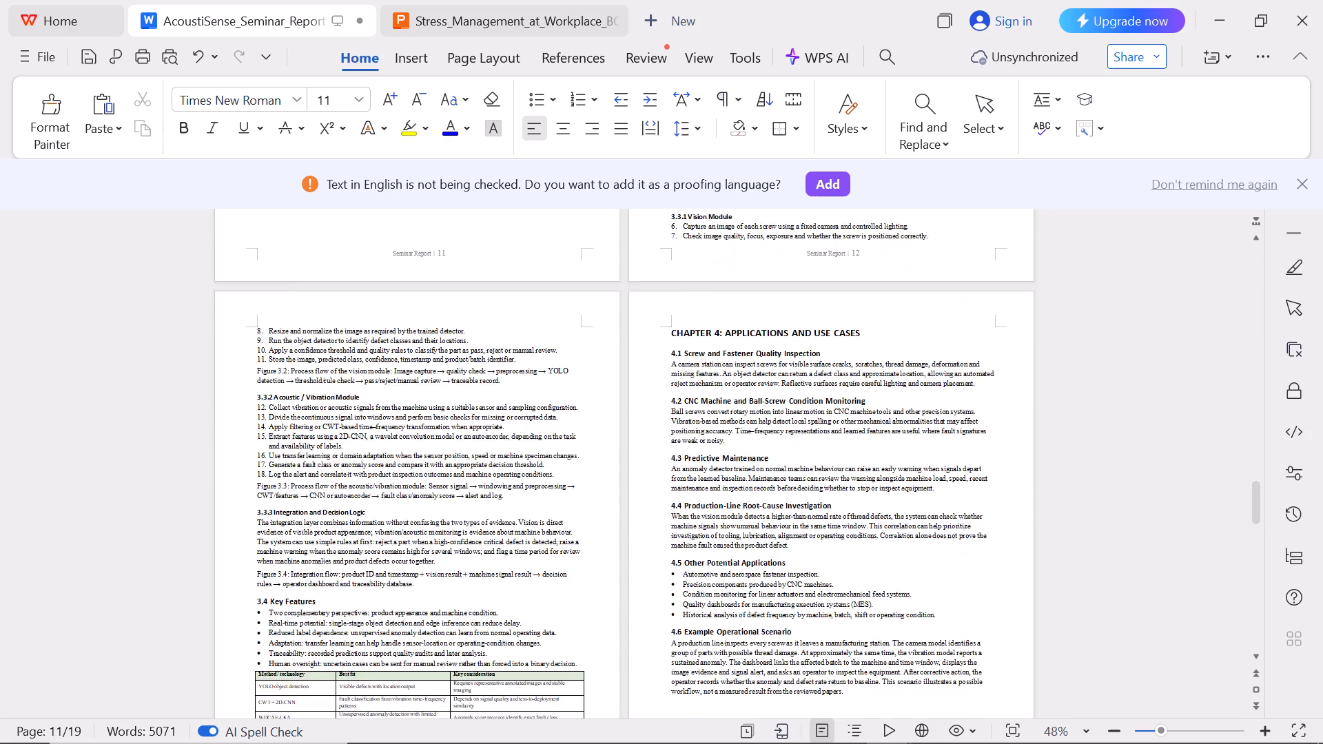
{"action": "scroll", "coordinate": [623, 448], "scroll_direction": "down", "scroll_amount": 8}
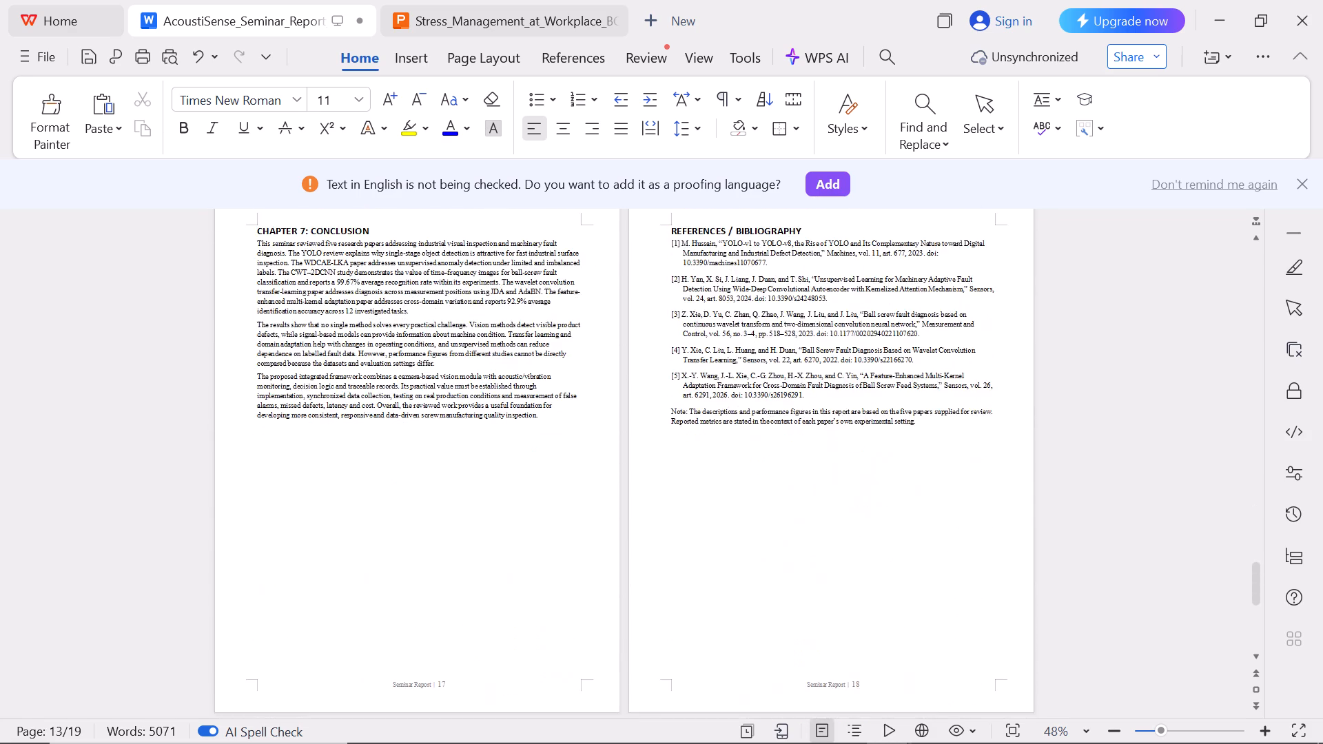
{"action": "scroll", "coordinate": [623, 448], "scroll_direction": "down", "scroll_amount": 5}
{"action": "scroll", "coordinate": [623, 448], "scroll_direction": "up", "scroll_amount": 20}
{"action": "scroll", "coordinate": [623, 448], "scroll_direction": "up", "scroll_amount": 5}
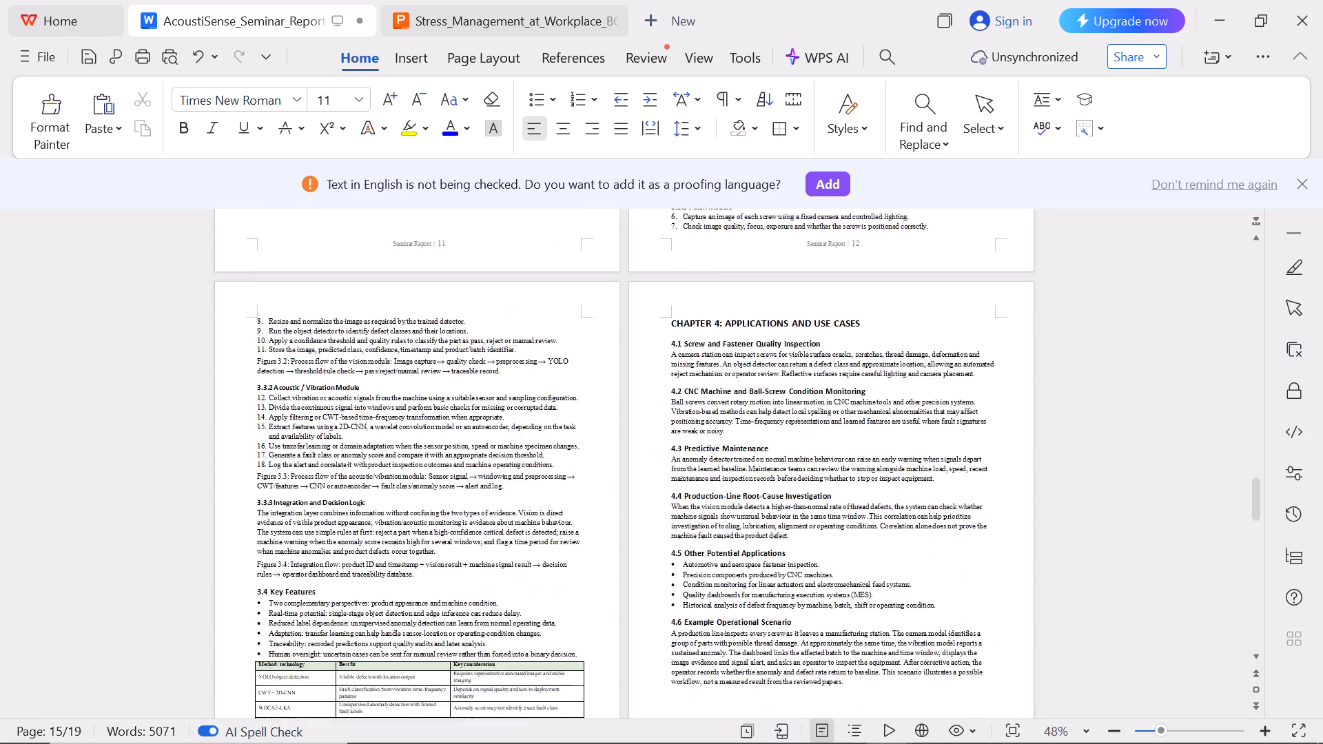
{"action": "scroll", "coordinate": [623, 448], "scroll_direction": "up", "scroll_amount": 20}
{"action": "scroll", "coordinate": [623, 448], "scroll_direction": "up", "scroll_amount": 7}
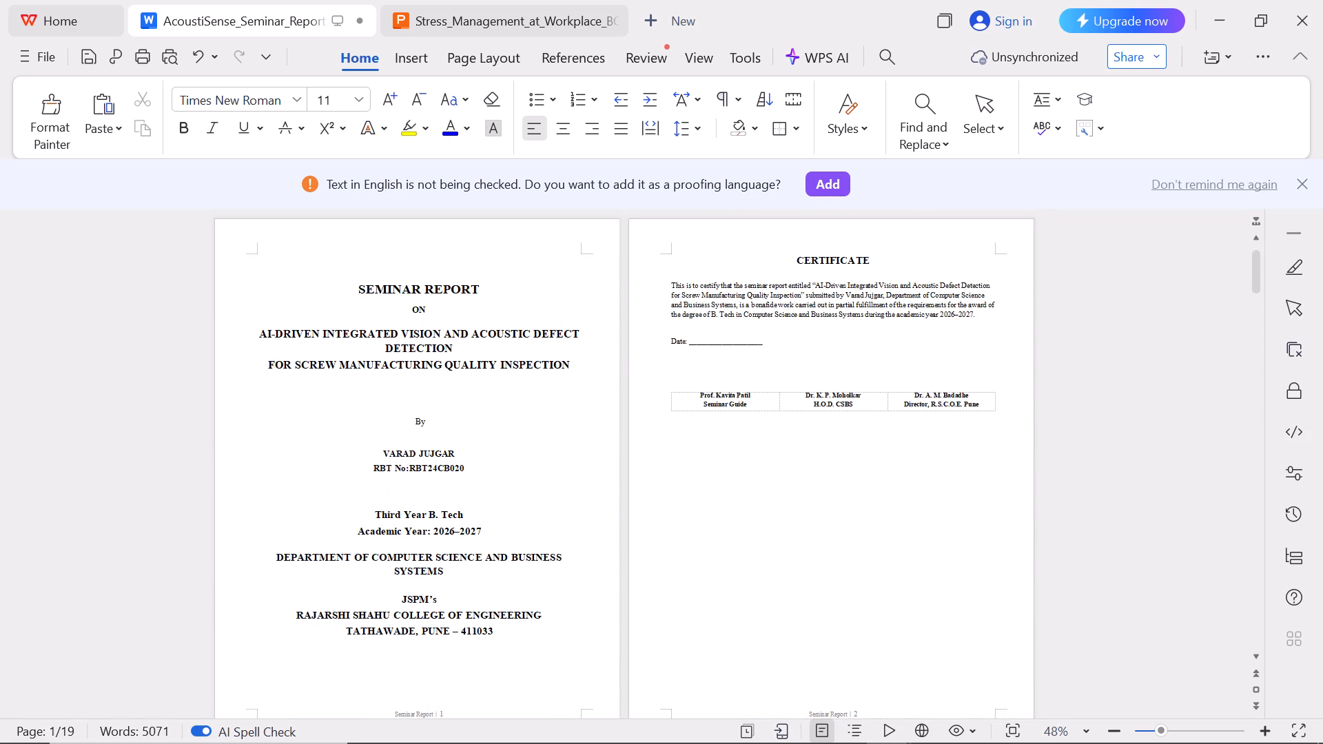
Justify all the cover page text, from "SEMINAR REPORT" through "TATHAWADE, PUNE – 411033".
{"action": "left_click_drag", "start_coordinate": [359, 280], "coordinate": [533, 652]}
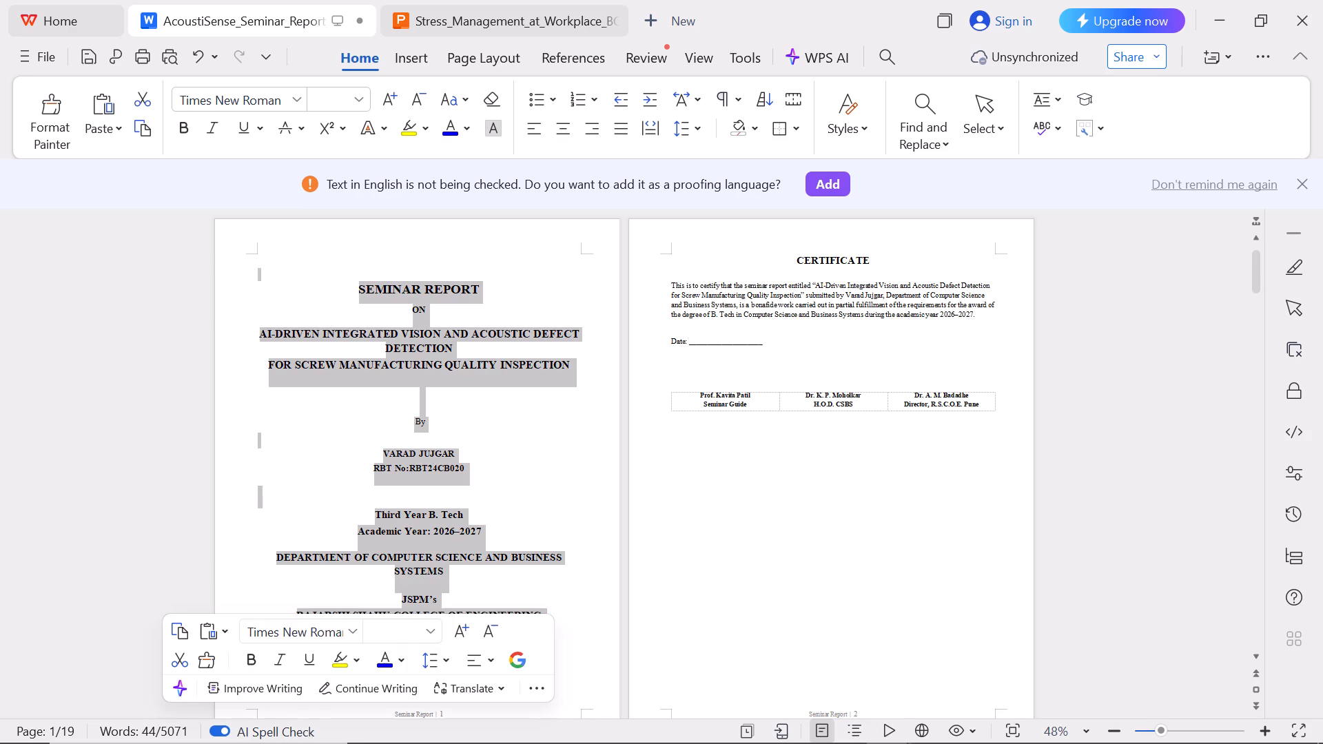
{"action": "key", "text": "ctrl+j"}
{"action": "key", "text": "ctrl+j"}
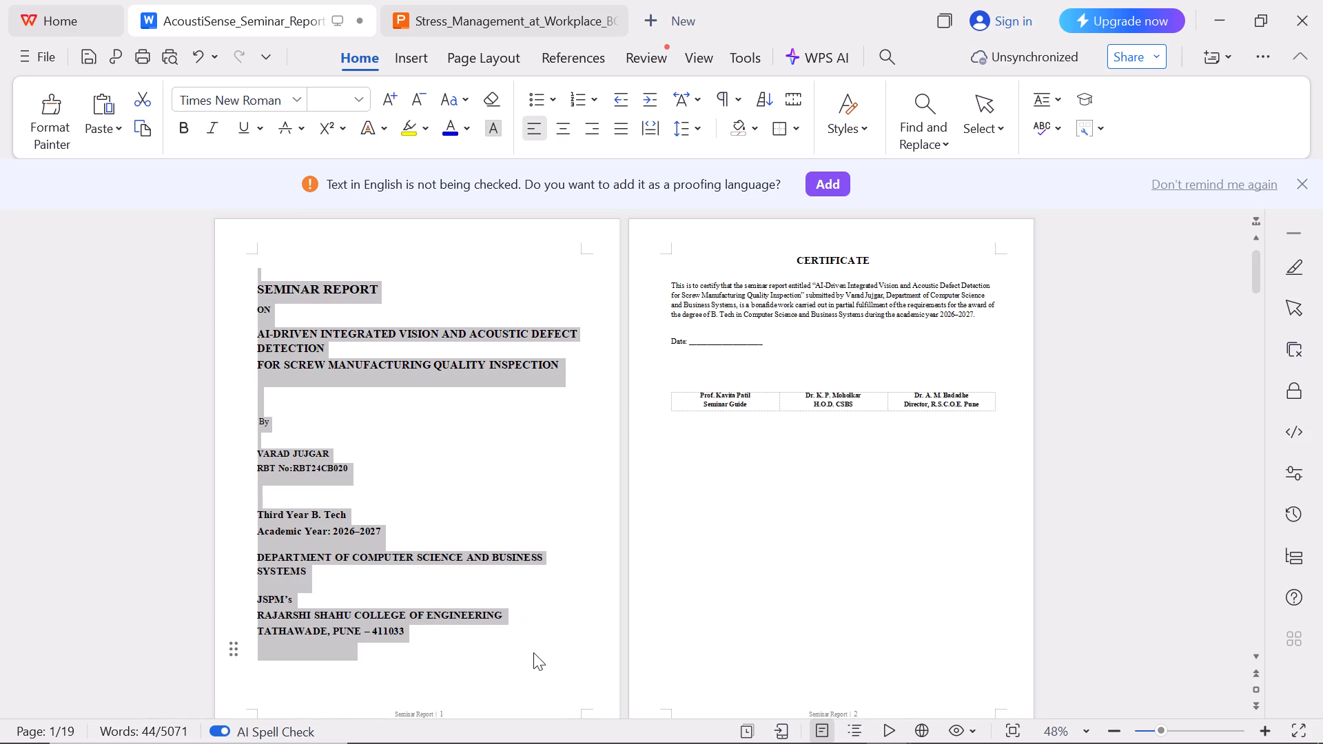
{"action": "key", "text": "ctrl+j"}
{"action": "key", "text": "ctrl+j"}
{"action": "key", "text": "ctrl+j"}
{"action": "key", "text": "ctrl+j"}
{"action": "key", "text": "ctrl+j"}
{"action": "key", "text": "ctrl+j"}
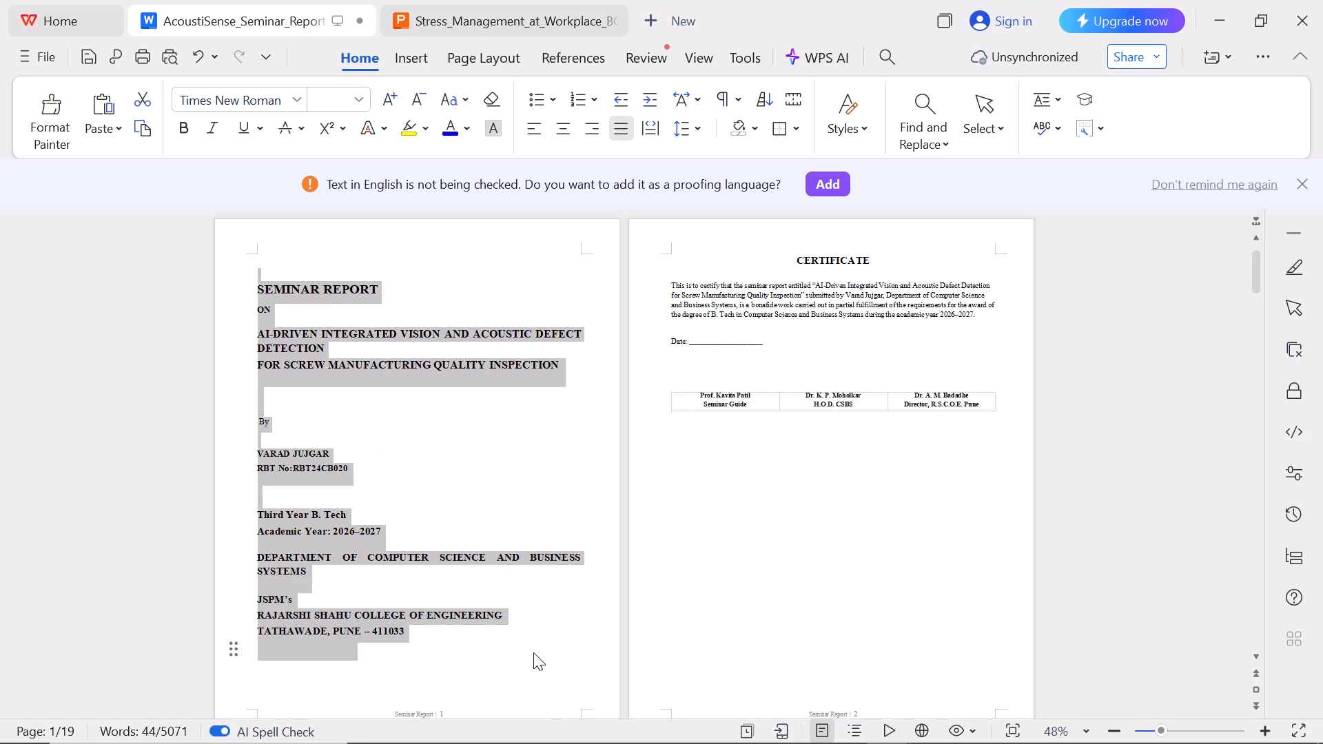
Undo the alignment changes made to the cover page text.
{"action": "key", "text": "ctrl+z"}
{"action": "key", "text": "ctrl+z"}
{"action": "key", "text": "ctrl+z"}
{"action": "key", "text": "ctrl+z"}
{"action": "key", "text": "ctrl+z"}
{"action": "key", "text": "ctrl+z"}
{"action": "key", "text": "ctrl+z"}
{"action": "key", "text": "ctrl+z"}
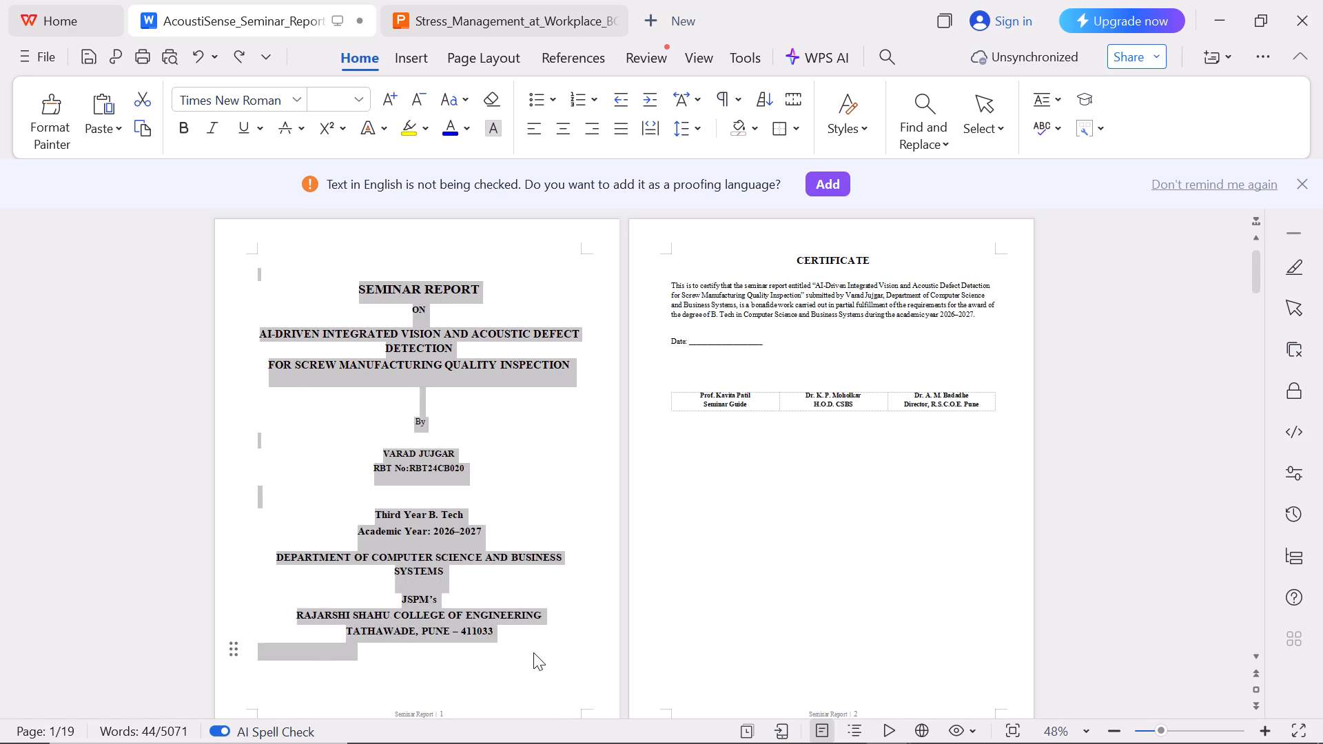
Undo the removal of the blank lines above "Third Year B. Tech" and delete only one of them.
{"action": "key", "text": "ctrl+z"}
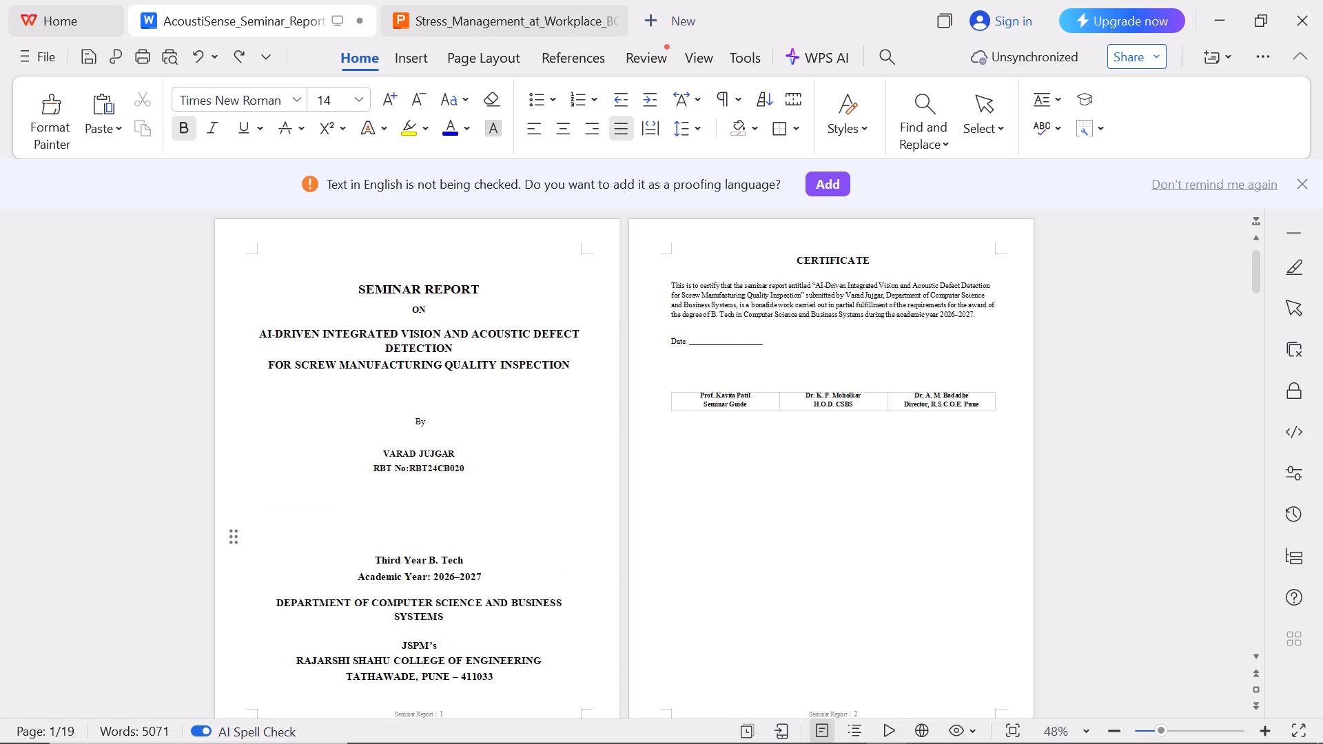
{"action": "key", "text": "BackSpace"}
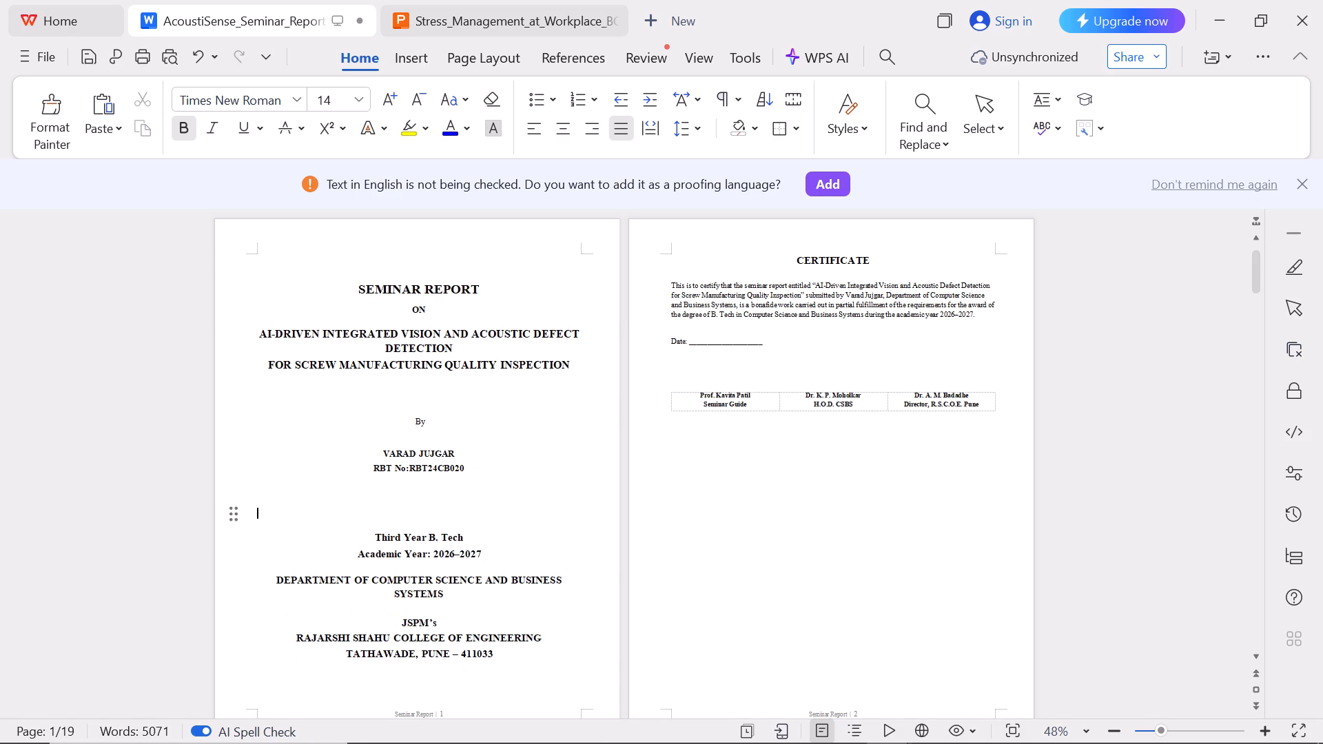
Copy the RSCOE logo from the title slide of the Stress Management presentation and return to the seminar report.
{"action": "left_click", "coordinate": [482, 0]}
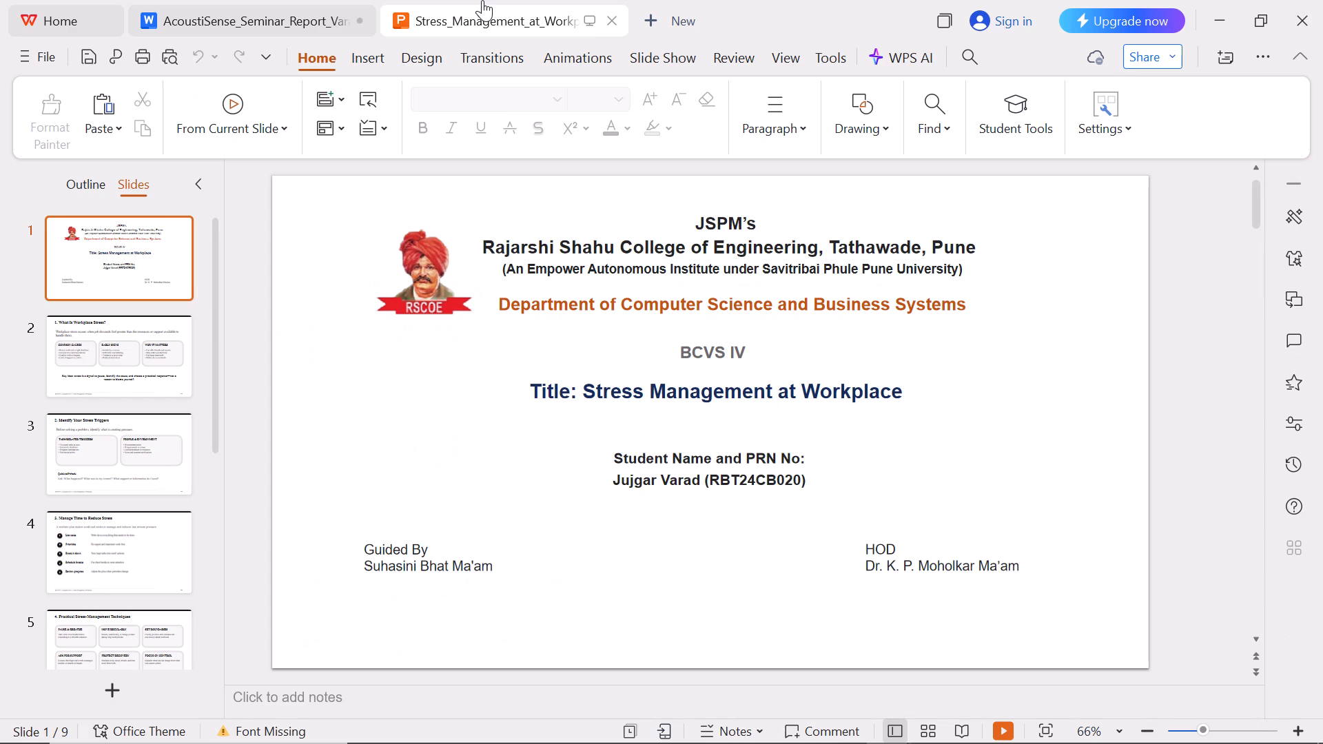
{"action": "left_click", "coordinate": [418, 302]}
{"action": "left_click", "coordinate": [418, 302]}
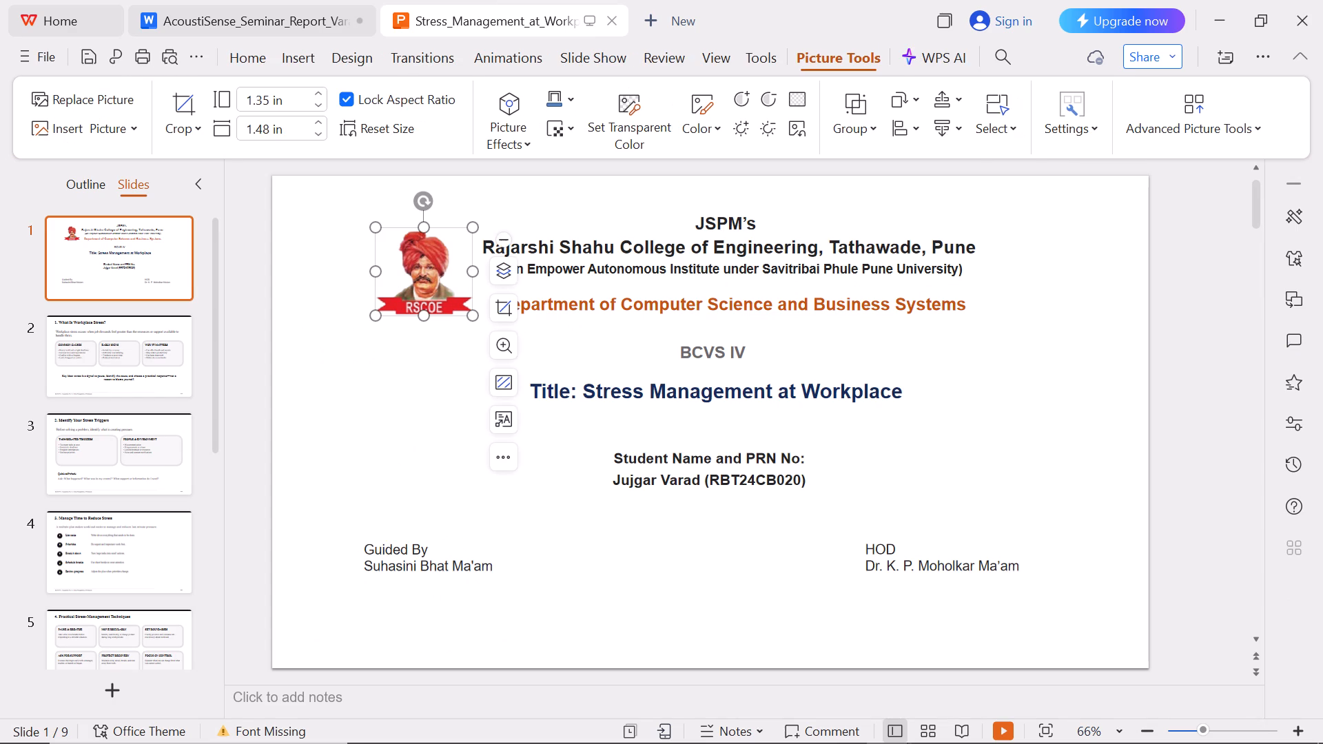
{"action": "key", "text": "ctrl+c"}
{"action": "left_click", "coordinate": [278, 0]}
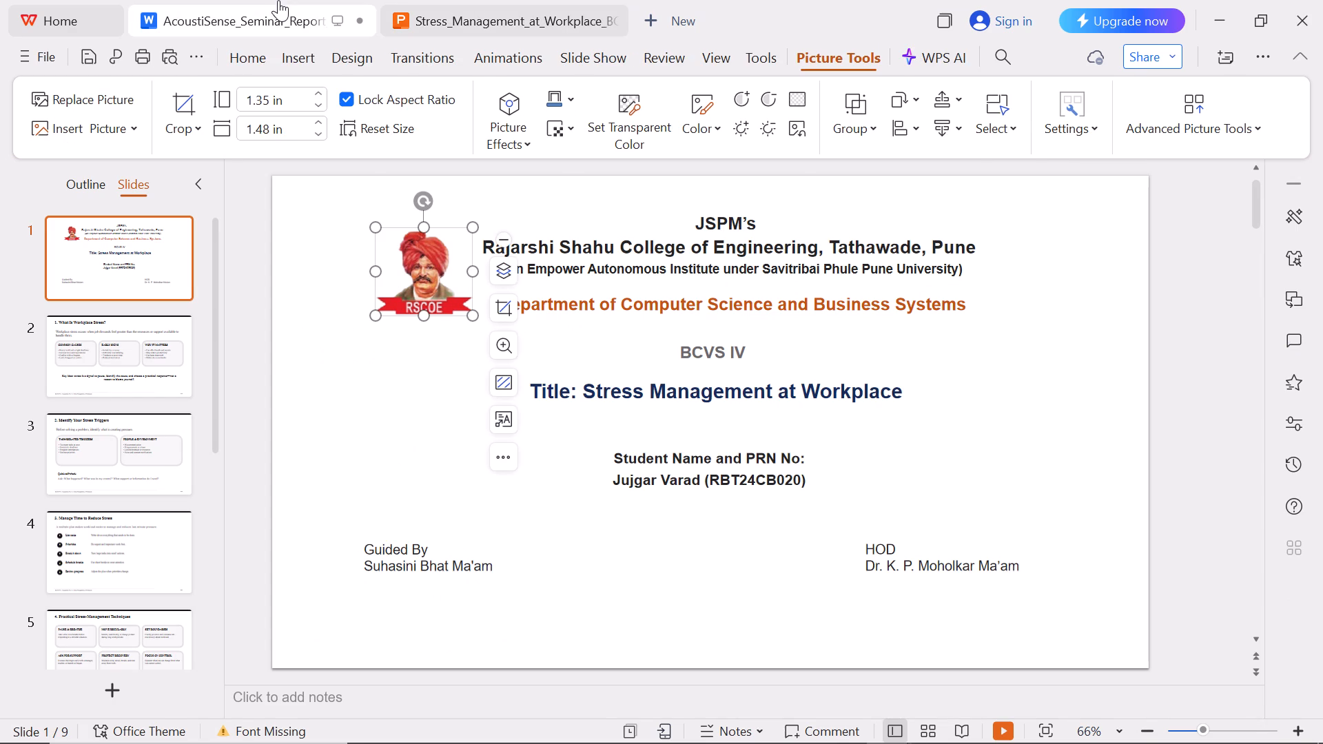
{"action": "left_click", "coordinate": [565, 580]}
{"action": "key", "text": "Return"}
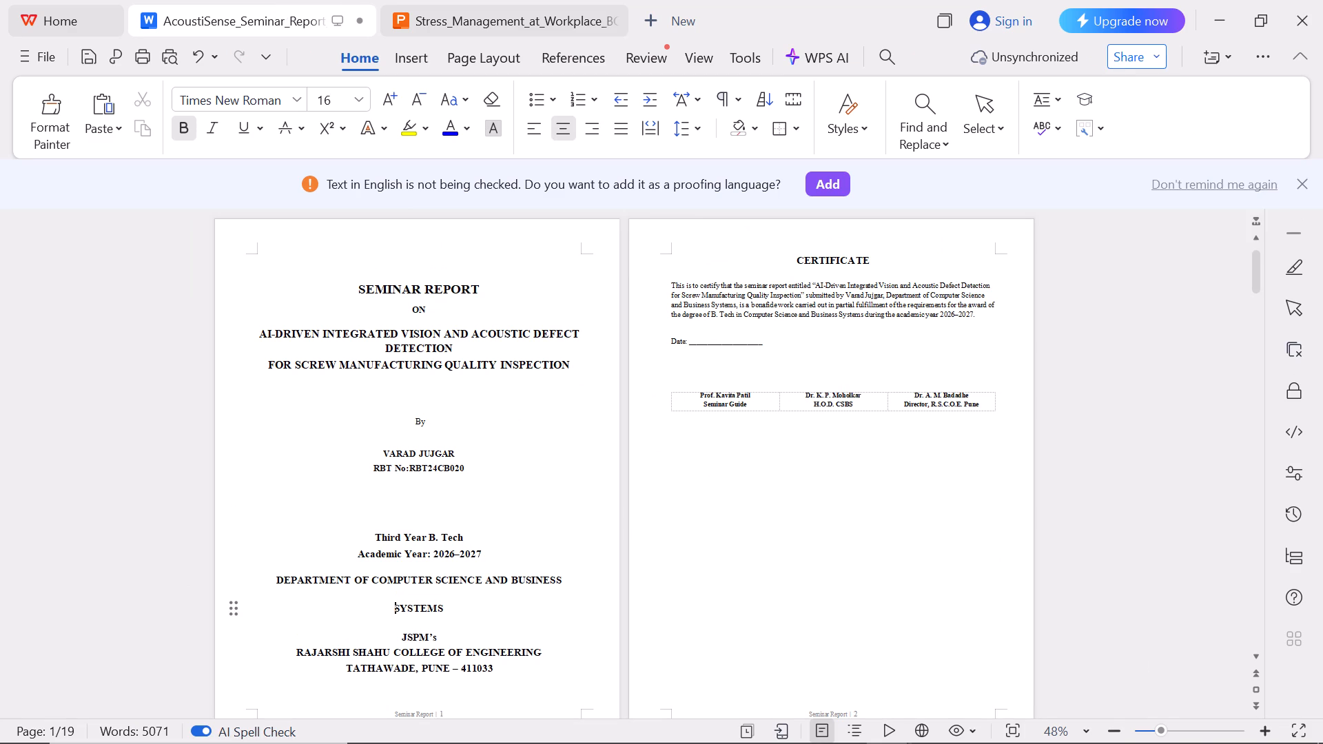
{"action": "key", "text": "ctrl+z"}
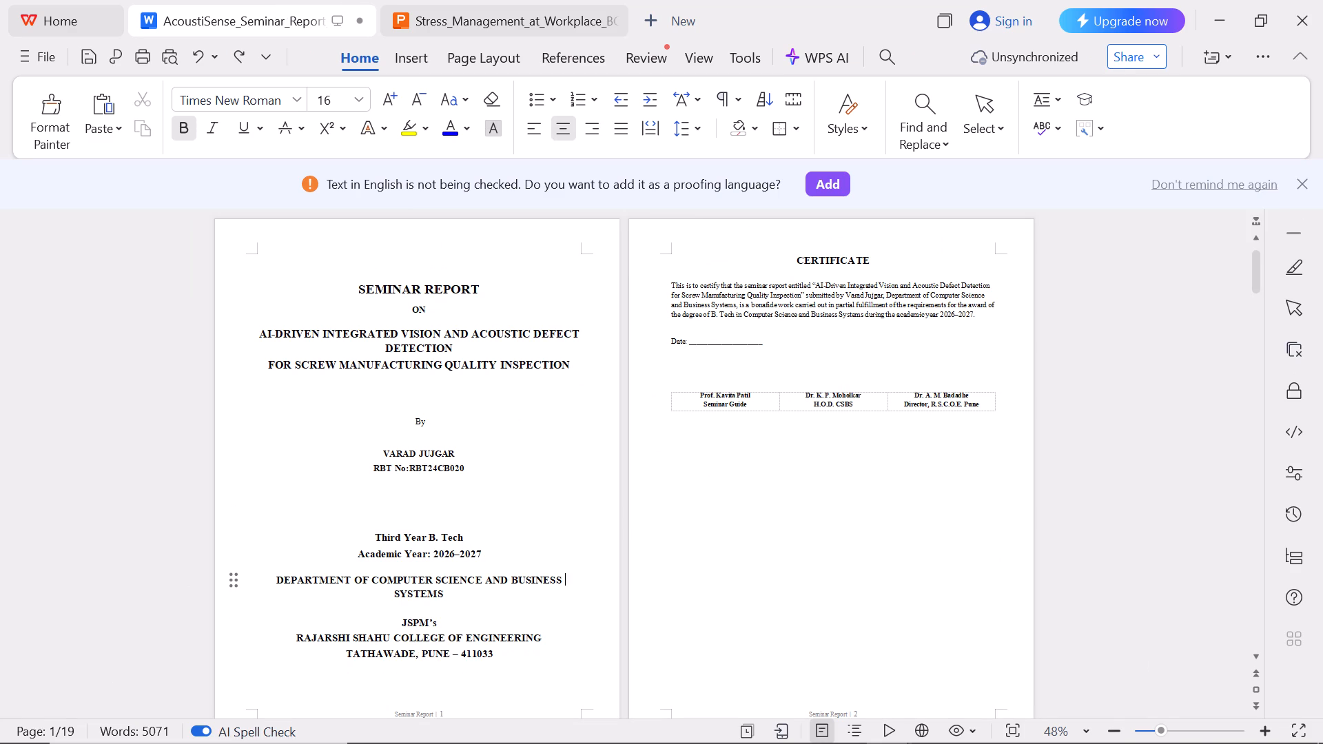
Add a line below "DEPARTMENT OF COMPUTER SCIENCE AND BUSINESS SYSTEMS" on the cover page and paste the RSCOE logo there.
{"action": "left_click", "coordinate": [565, 580]}
{"action": "left_click", "coordinate": [493, 595]}
{"action": "key", "text": "Return"}
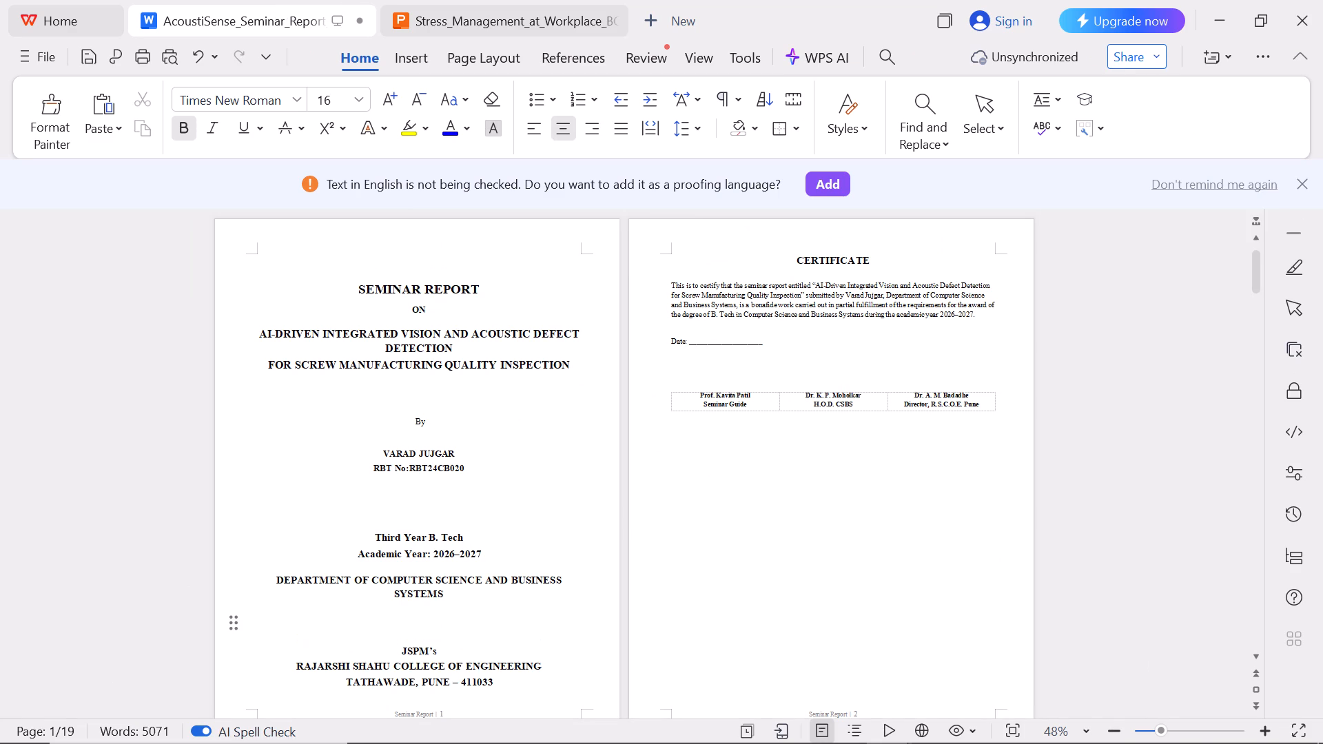
{"action": "key", "text": "ctrl+v"}
Delete a blank line between the RBT number line and "Third Year B. Tech" on the cover page.
{"action": "scroll", "coordinate": [493, 595], "scroll_direction": "down", "scroll_amount": 2}
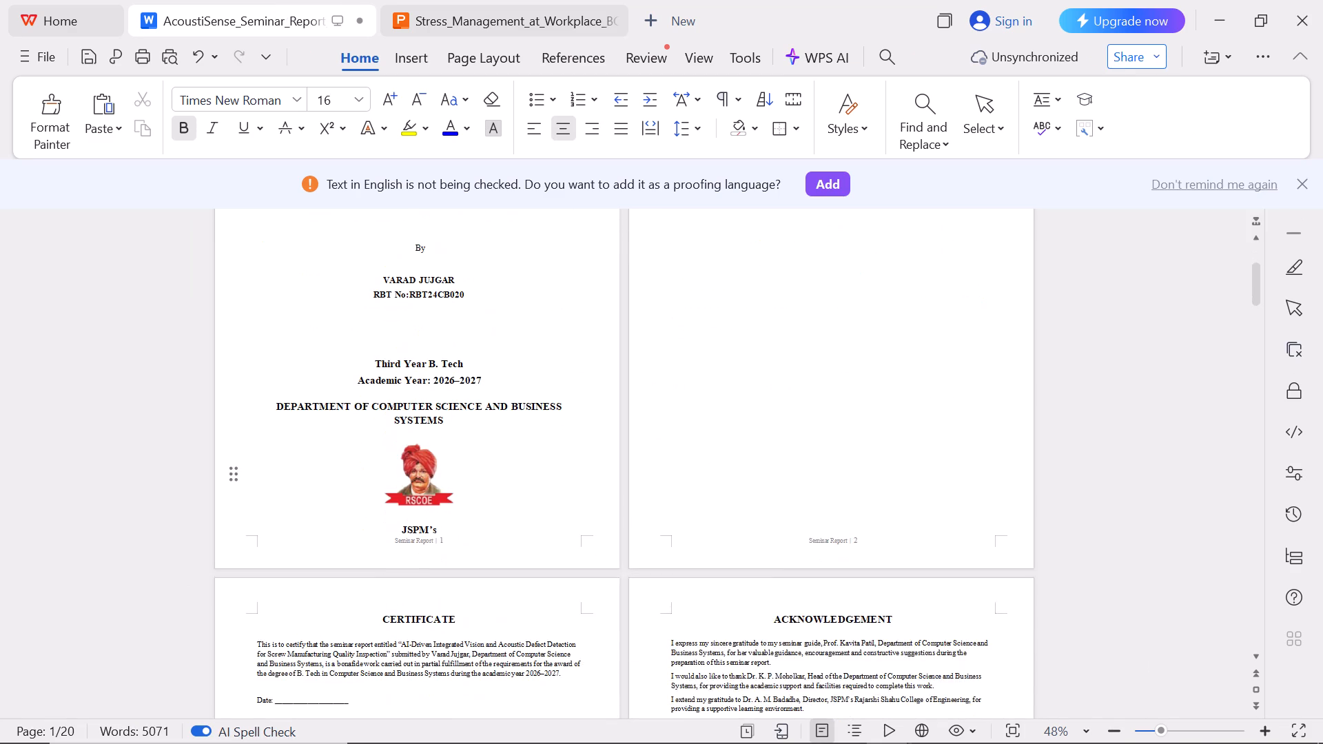
{"action": "scroll", "coordinate": [481, 532], "scroll_direction": "up", "scroll_amount": 3}
{"action": "left_click", "coordinate": [429, 507]}
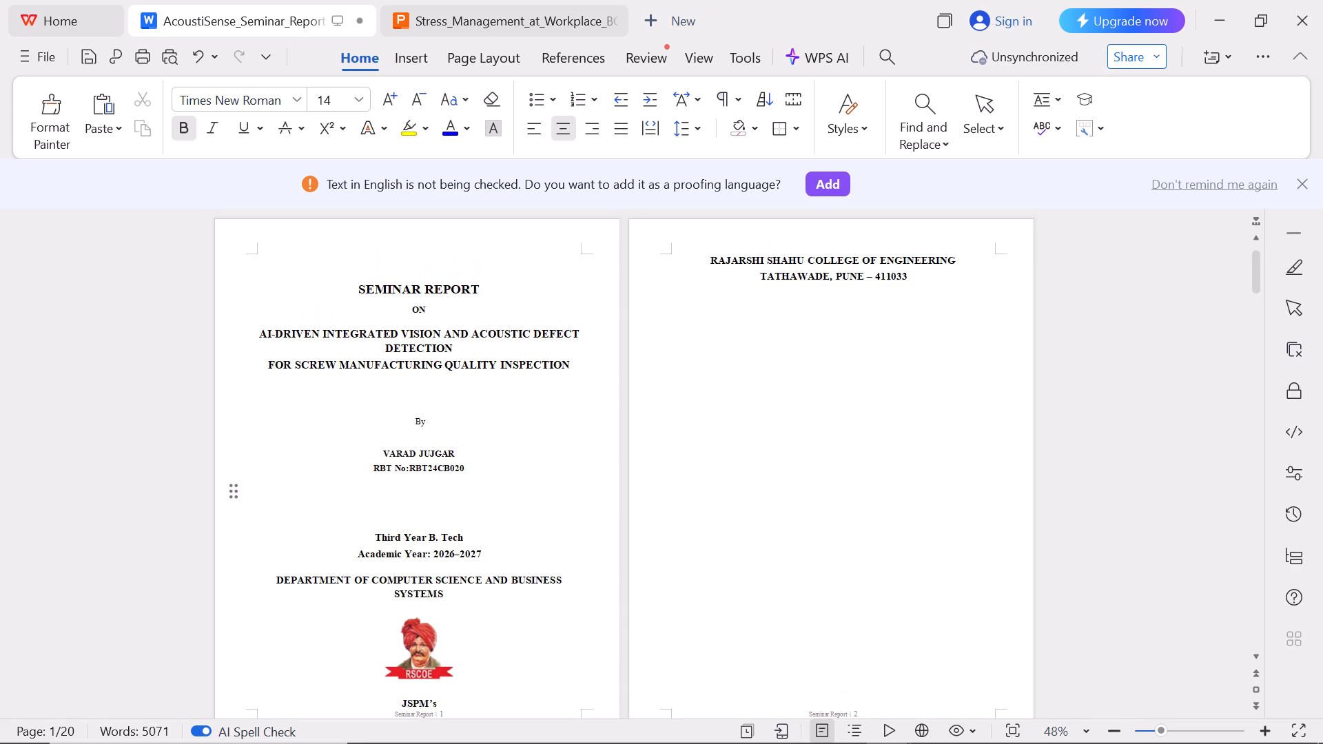
{"action": "key", "text": "BackSpace"}
{"action": "key", "text": "BackSpace"}
{"action": "key", "text": "BackSpace"}
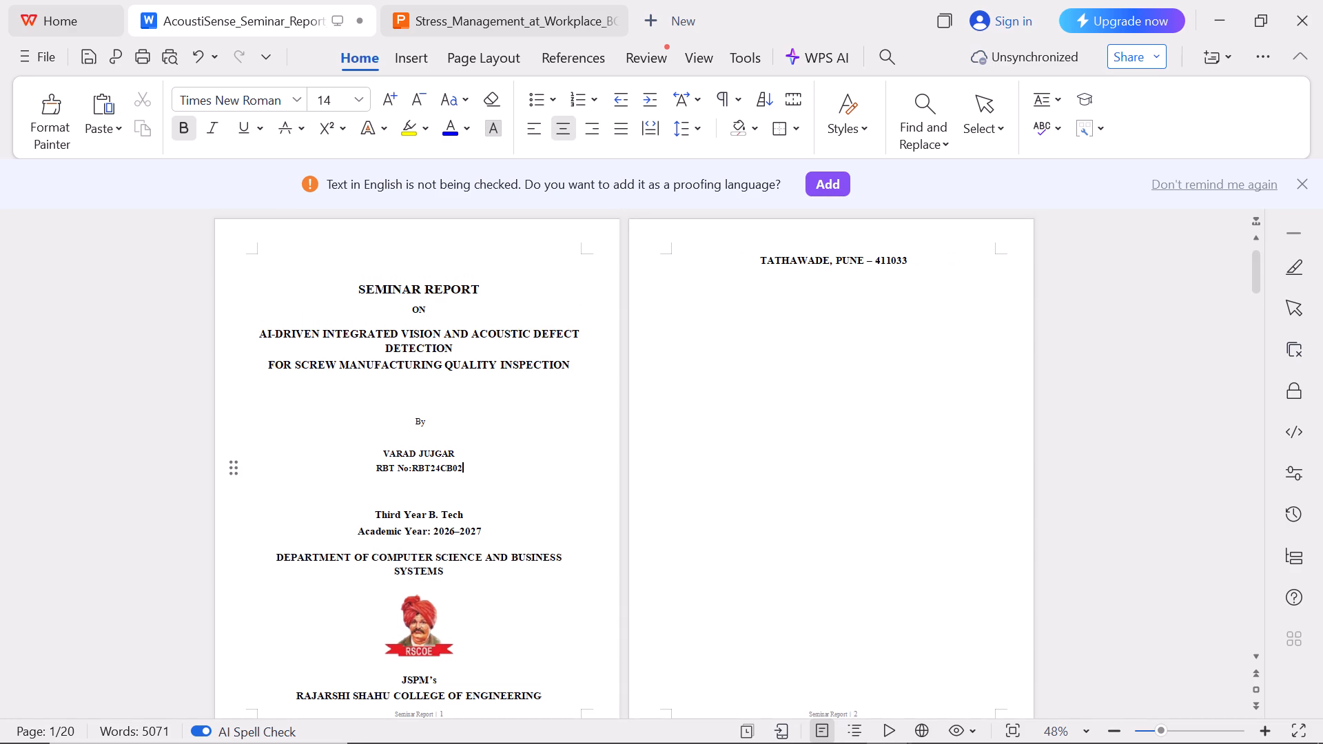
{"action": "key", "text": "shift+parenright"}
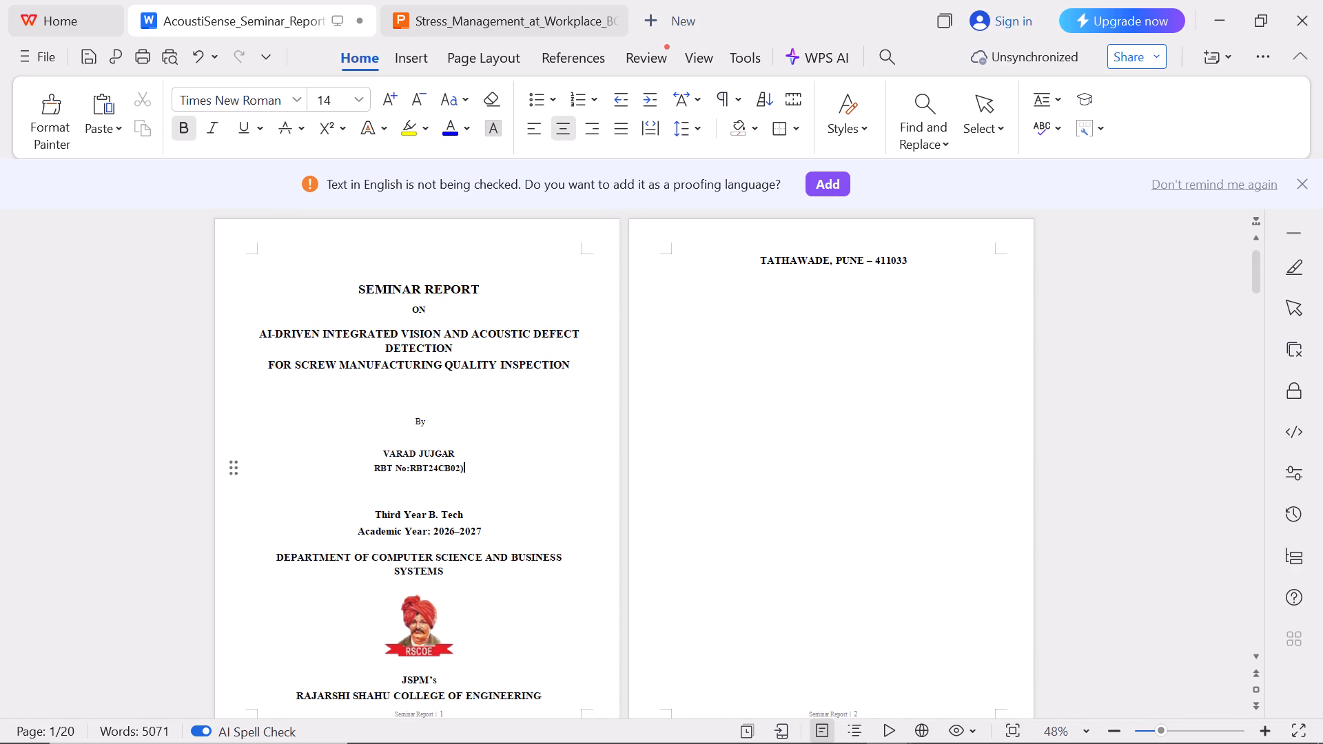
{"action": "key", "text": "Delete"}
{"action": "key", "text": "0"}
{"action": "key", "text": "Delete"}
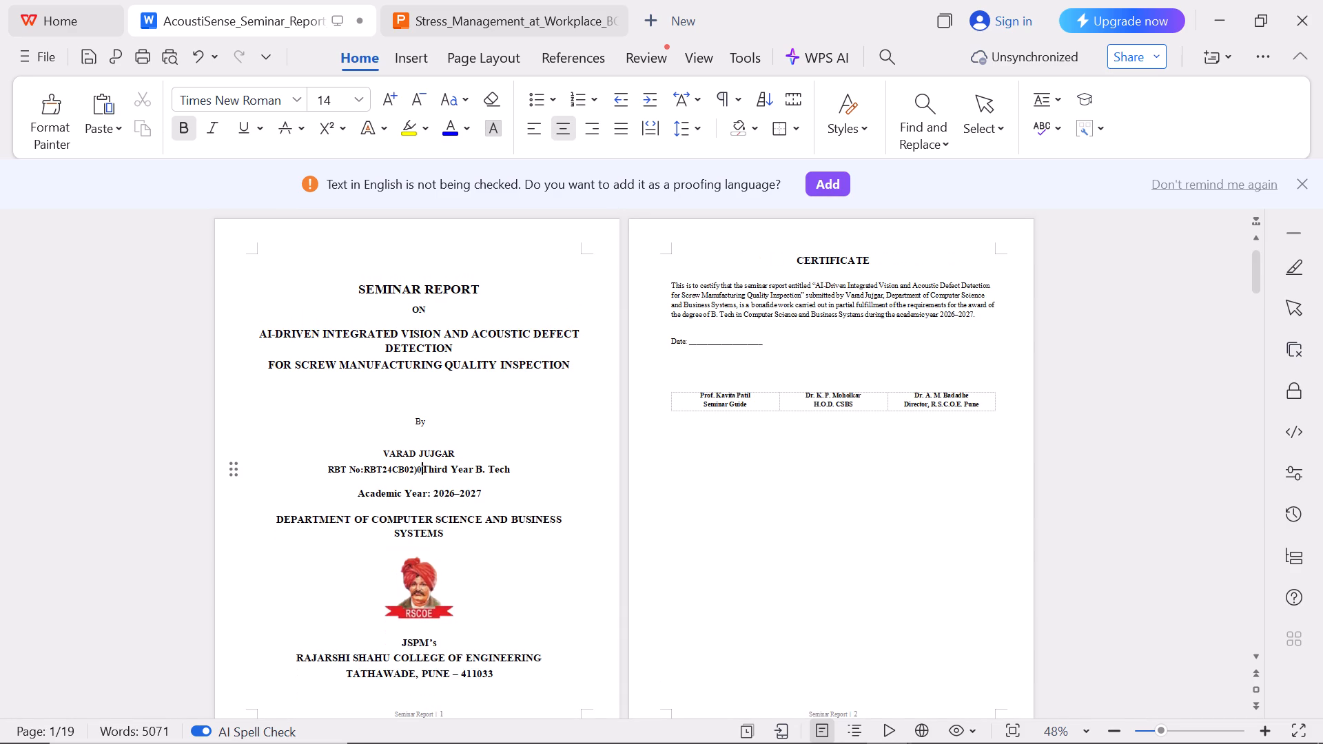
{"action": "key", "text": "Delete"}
Undo the recent edits around the RBT number line, back to the complete RBT number and the earlier blank lines below it.
{"action": "key", "text": "ctrl+z"}
{"action": "key", "text": "ctrl+z"}
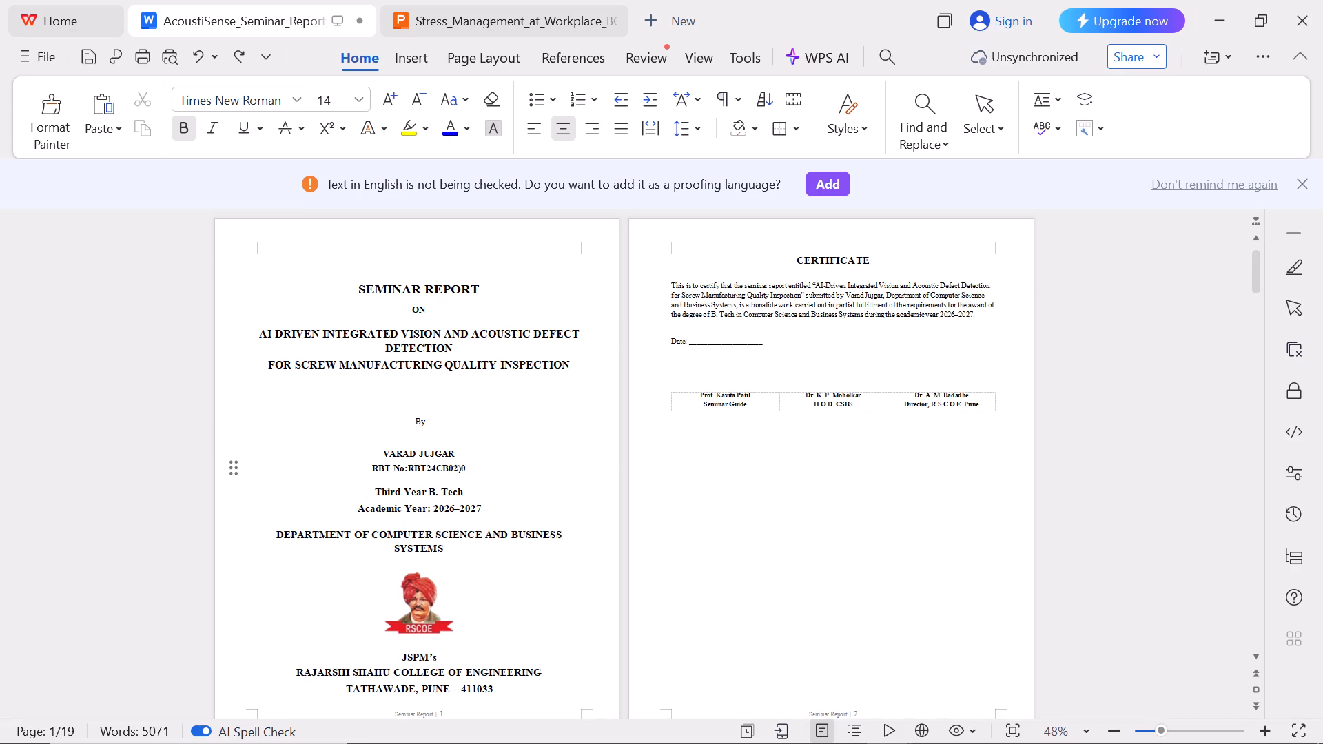
{"action": "key", "text": "ctrl+z"}
{"action": "key", "text": "ctrl+z"}
{"action": "key", "text": "ctrl+z"}
{"action": "key", "text": "ctrl+z"}
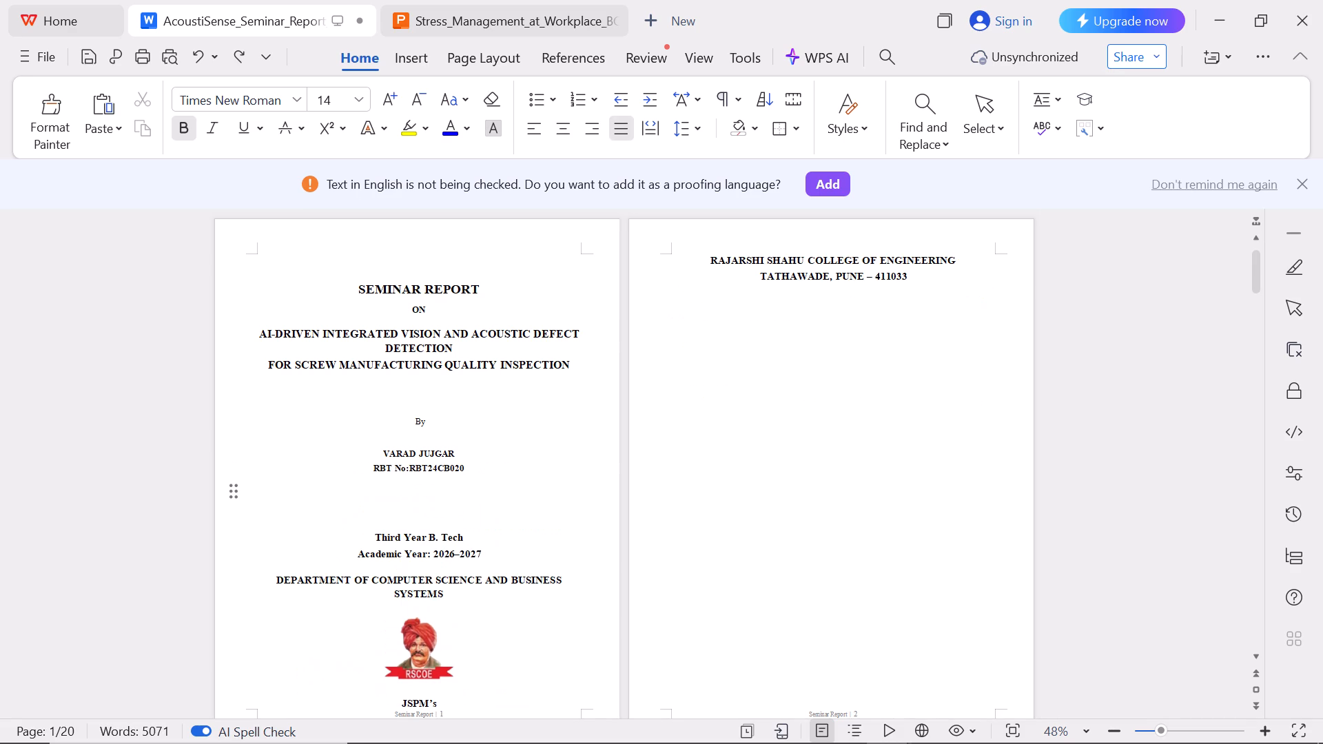
Delete the blank space between the cover page title and "By", and one blank line between the RBT number line and "Third Year B. Tech".
{"action": "left_click", "coordinate": [462, 391]}
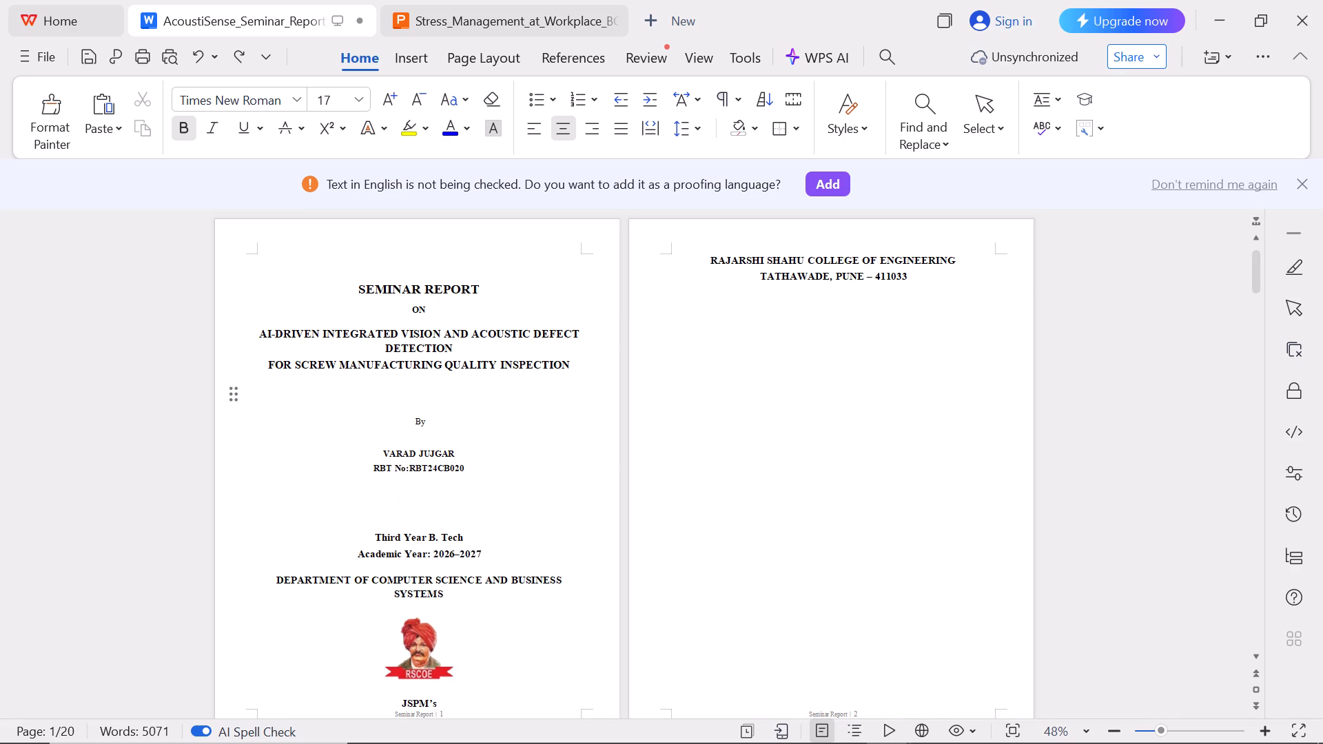
{"action": "key", "text": "BackSpace"}
{"action": "key", "text": "BackSpace"}
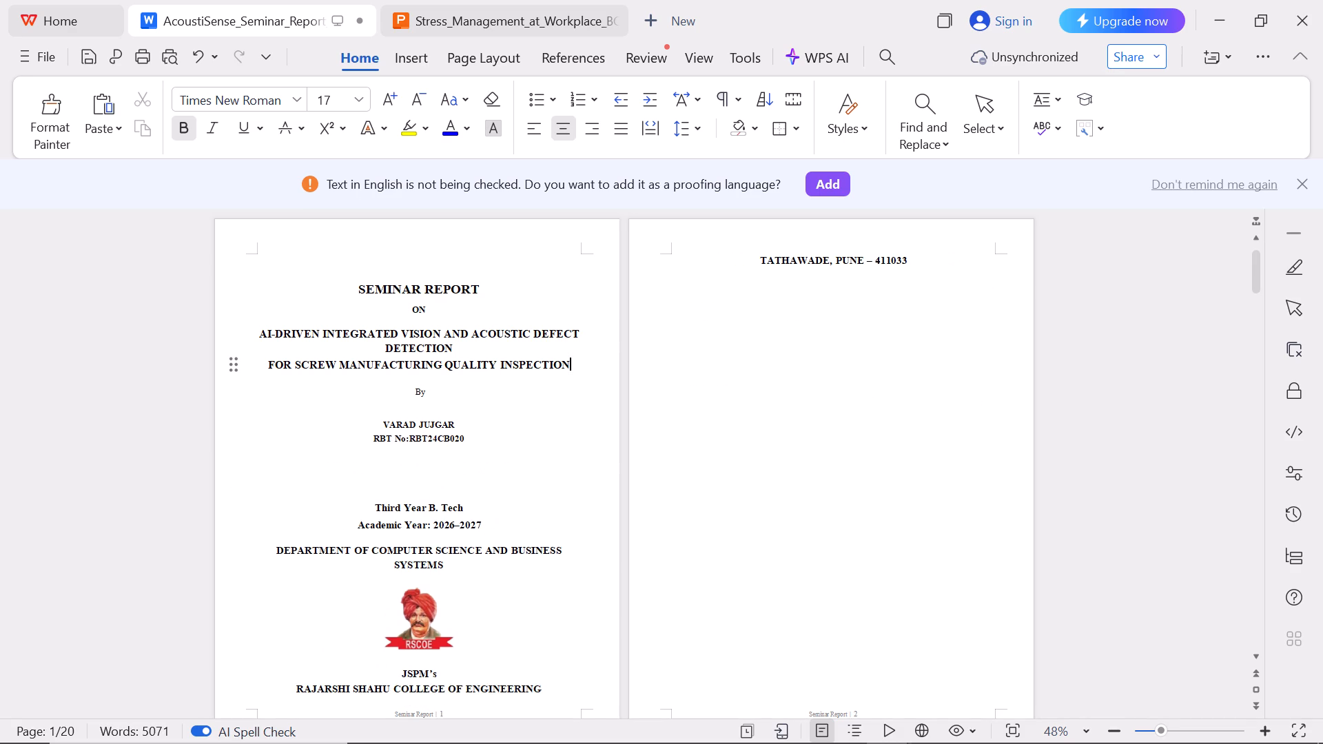
{"action": "left_click", "coordinate": [470, 477]}
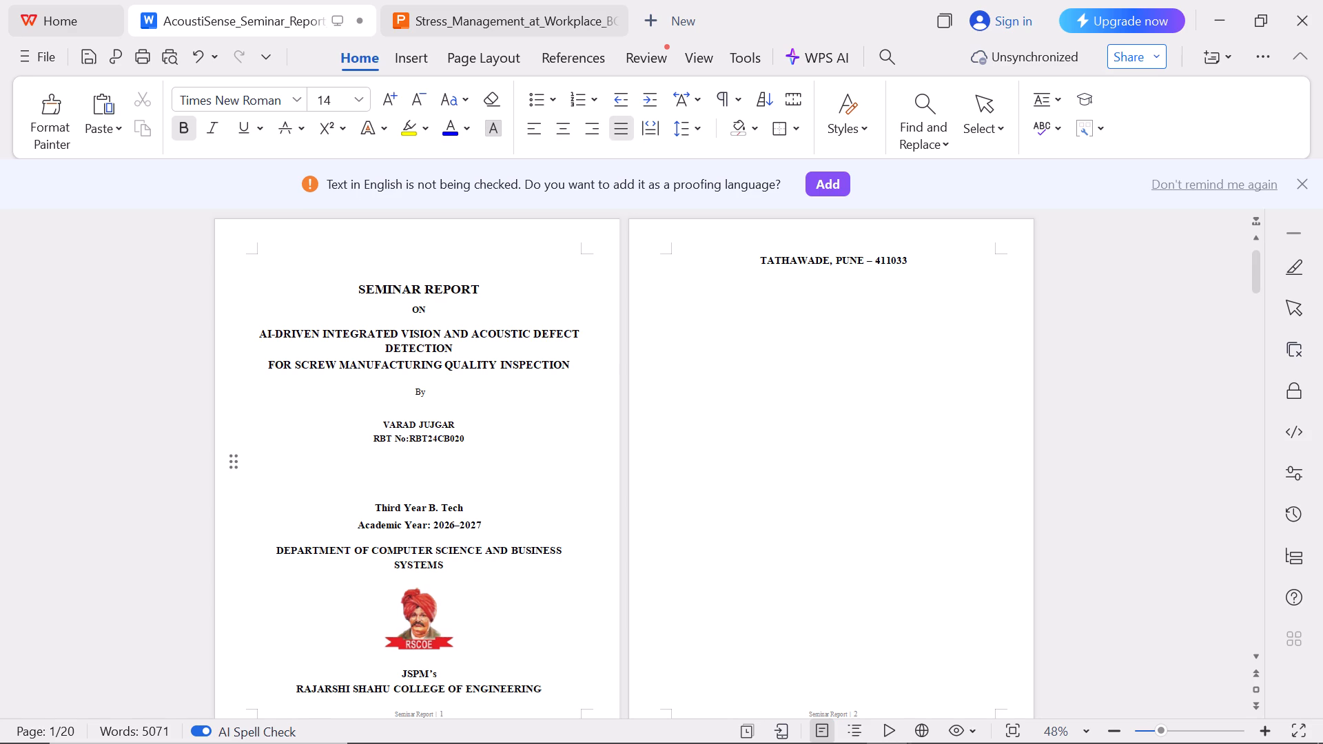
{"action": "key", "text": "BackSpace"}
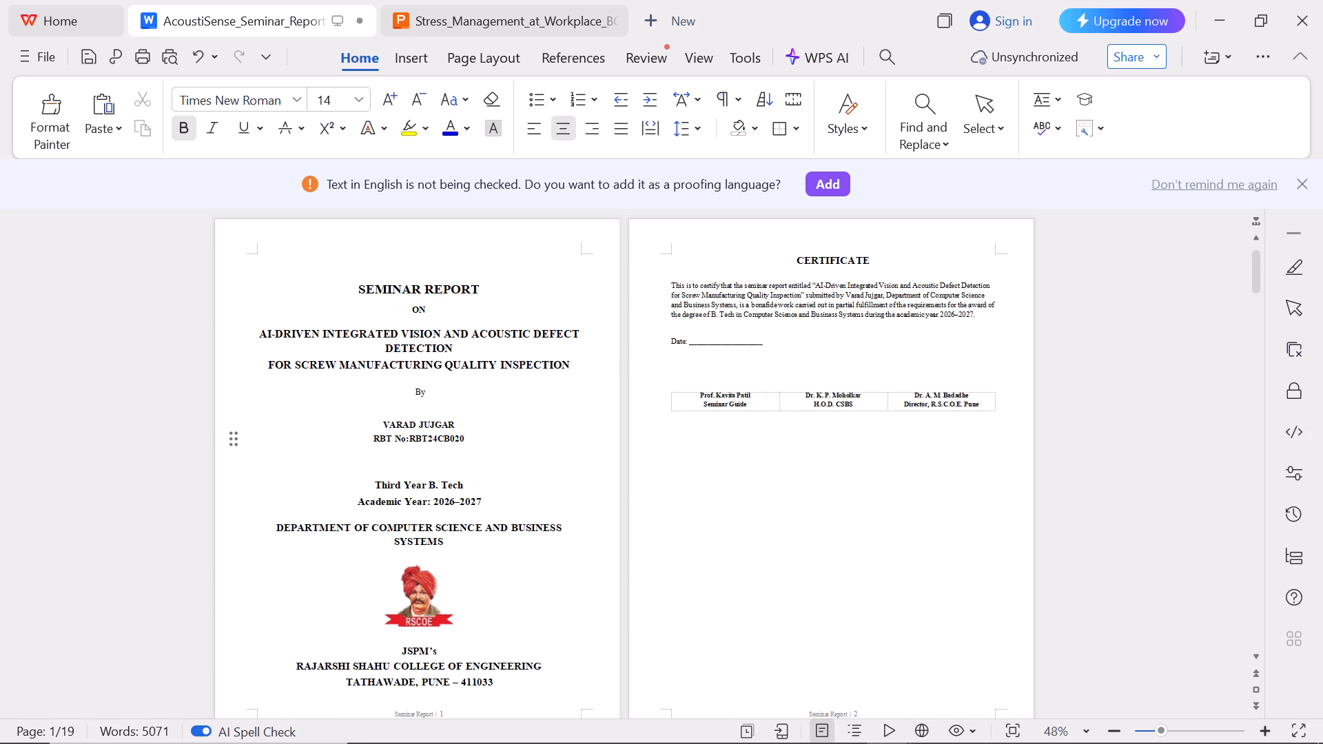
{"action": "double_click", "coordinate": [475, 469]}
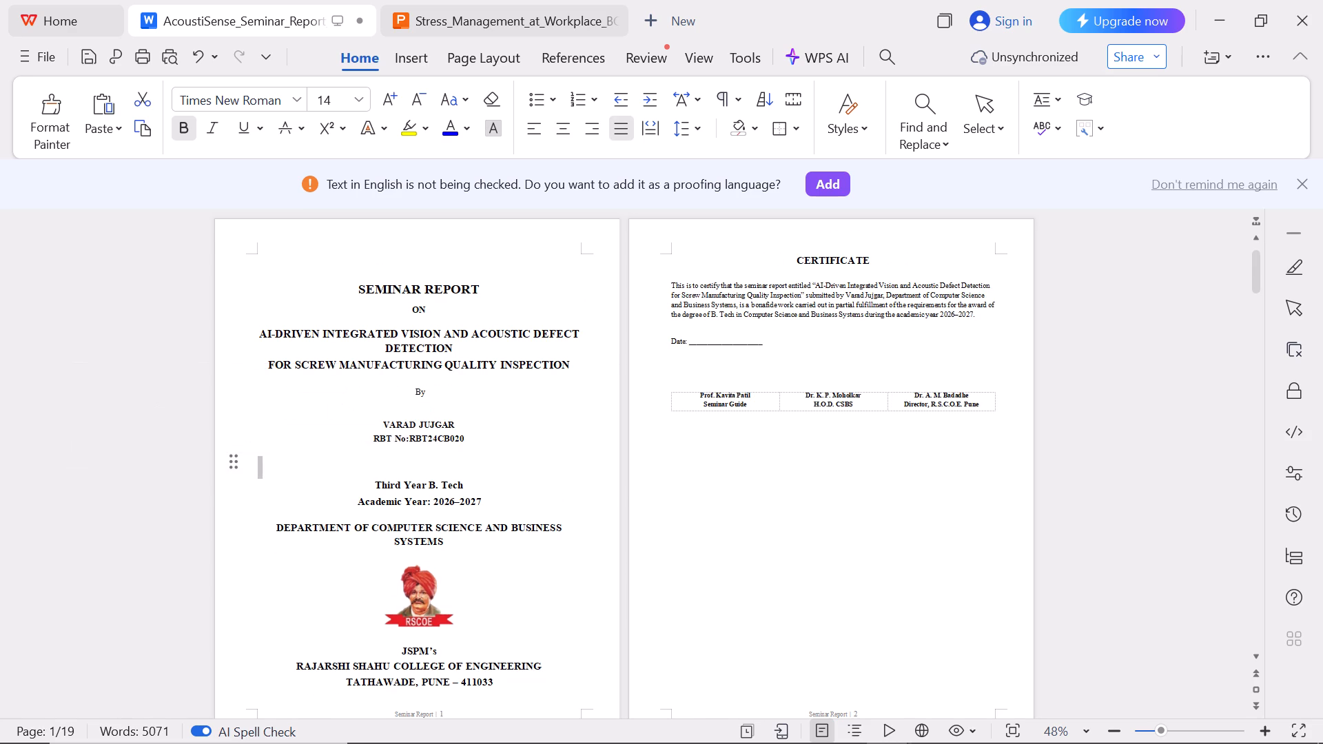
{"action": "scroll", "coordinate": [541, 506], "scroll_direction": "down", "scroll_amount": 3}
{"action": "scroll", "coordinate": [541, 506], "scroll_direction": "up", "scroll_amount": 2}
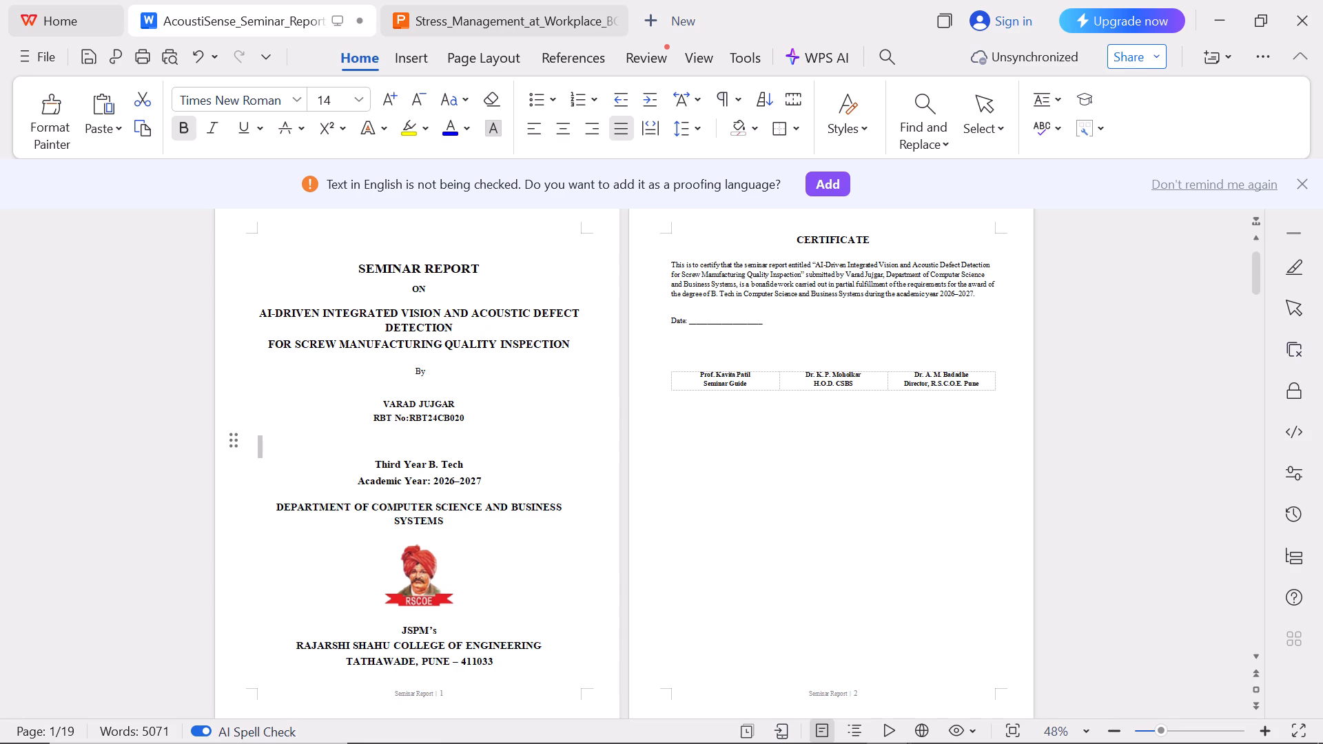
Switch to the reference Seminar report (1).pdf, examine its cover and certificate pages, and return to the AcoustiSense report.
{"action": "key", "text": "alt+Tab"}
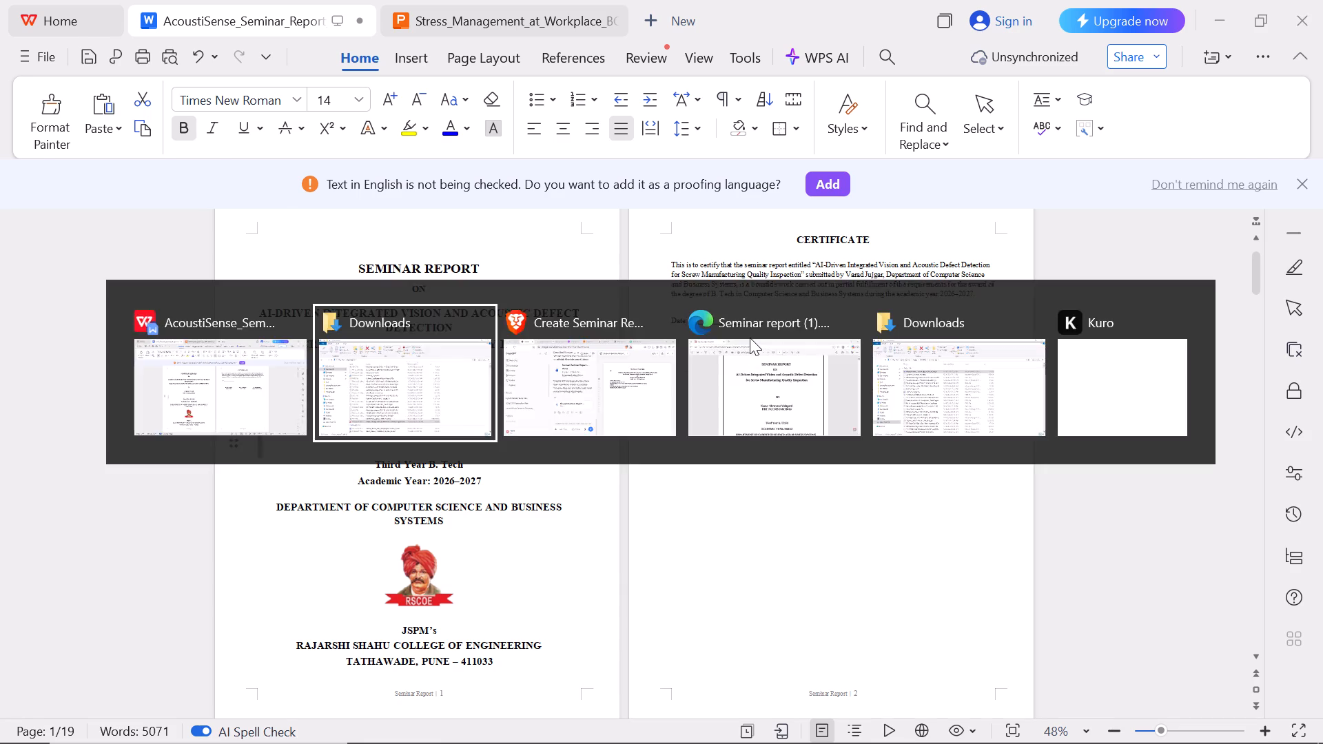
{"action": "key", "text": "alt+Tab"}
{"action": "key", "text": "alt+Tab"}
{"action": "key", "text": "alt+Tab"}
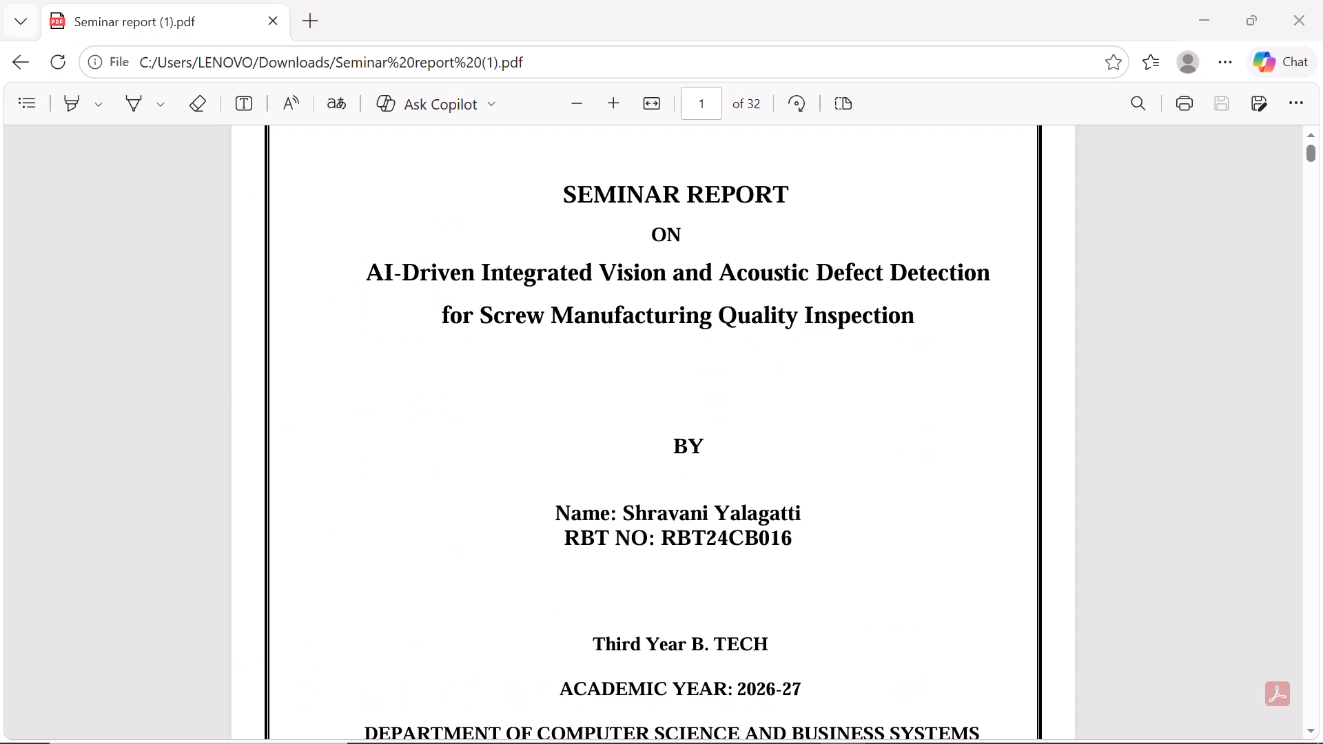
{"action": "scroll", "coordinate": [668, 442], "scroll_direction": "down", "scroll_amount": 9}
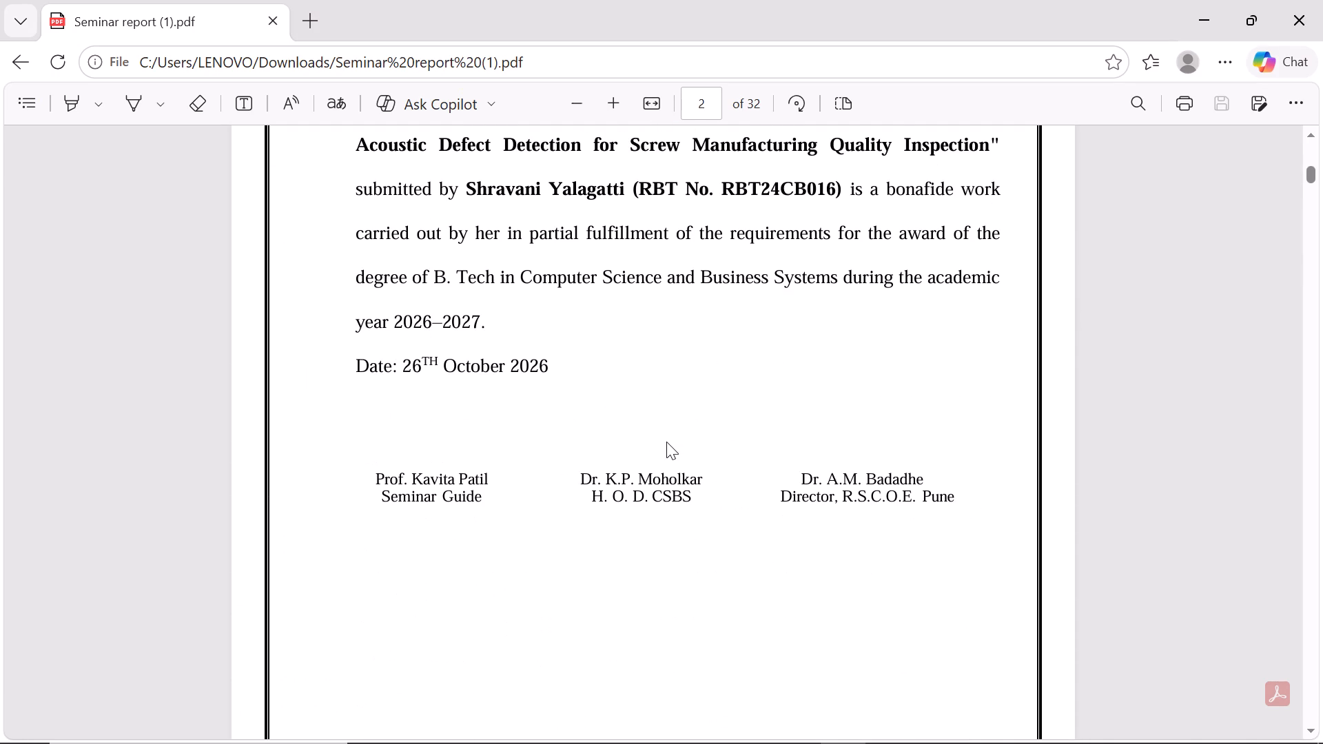
{"action": "scroll", "coordinate": [666, 442], "scroll_direction": "down", "scroll_amount": 1}
{"action": "scroll", "coordinate": [666, 442], "scroll_direction": "up", "scroll_amount": 2}
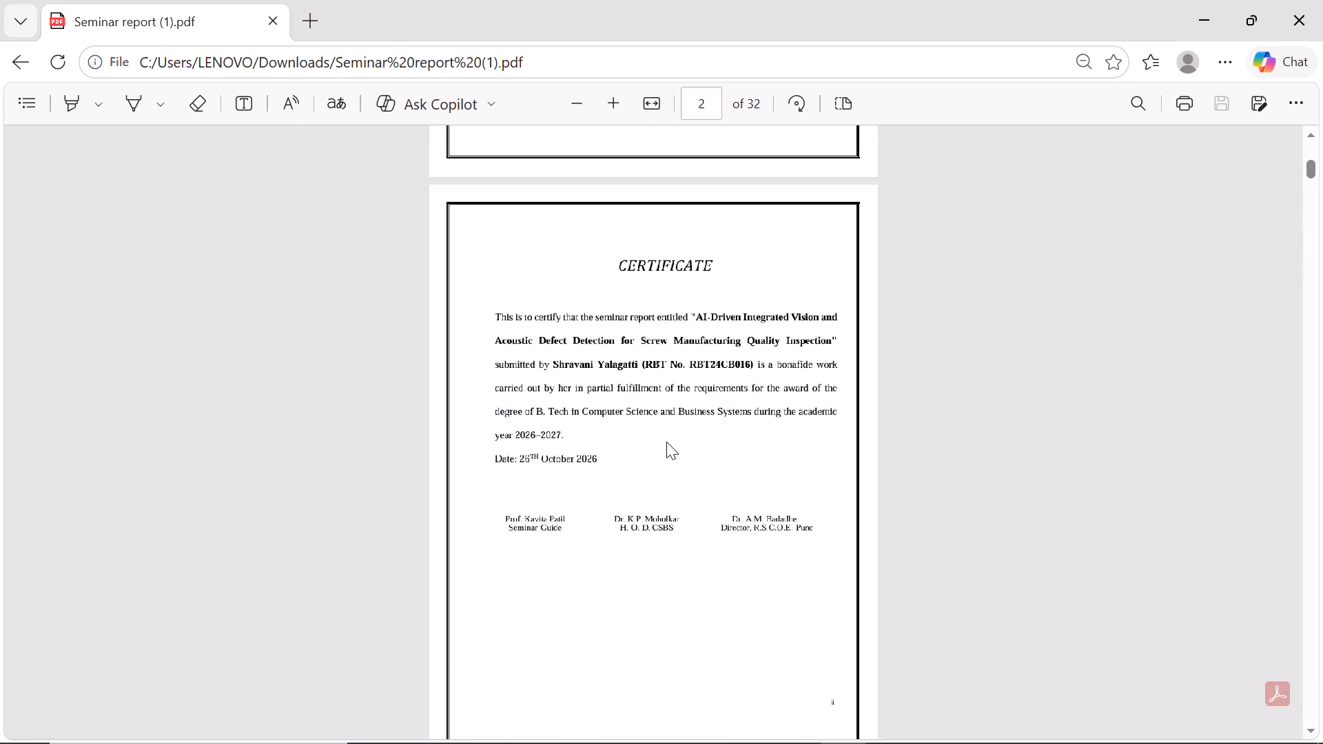
{"action": "scroll", "coordinate": [666, 442], "scroll_direction": "up", "scroll_amount": 3}
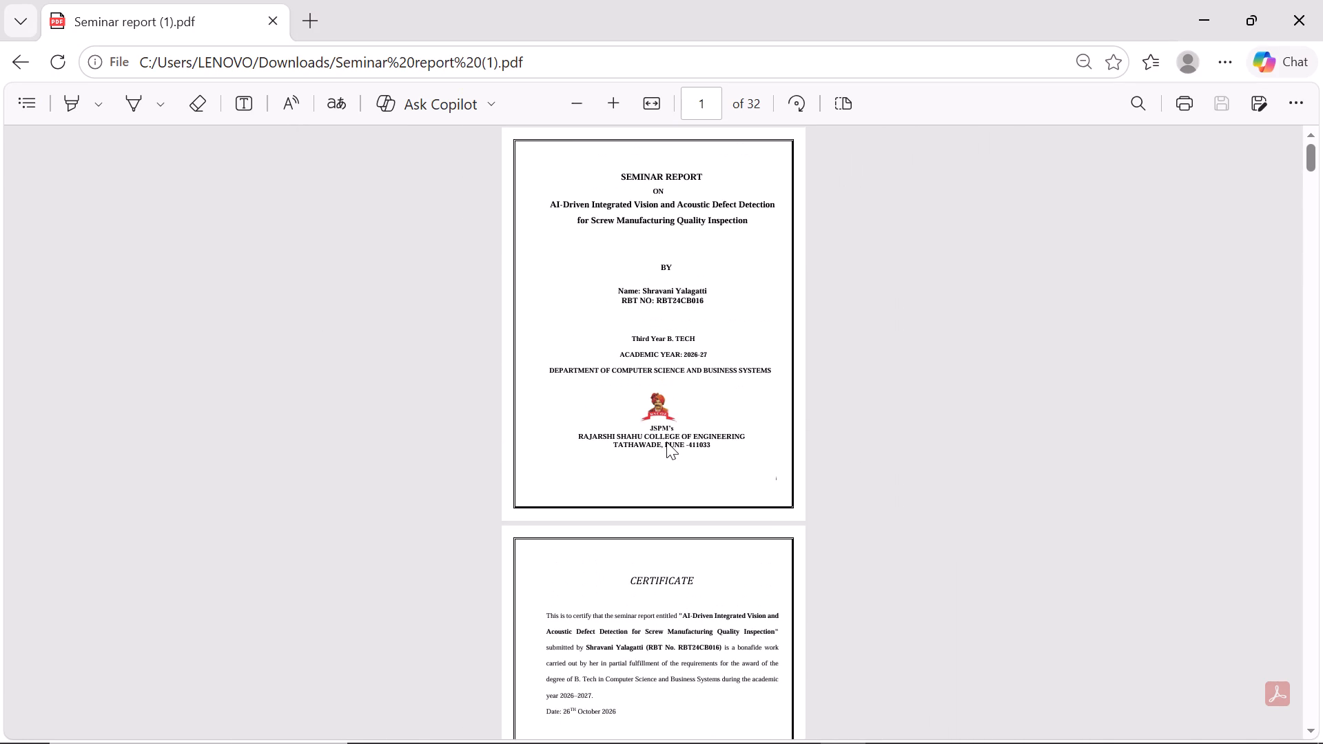
{"action": "scroll", "coordinate": [666, 442], "scroll_direction": "up", "scroll_amount": 3}
{"action": "key", "text": "alt+Tab"}
{"action": "key", "text": "alt+Tab"}
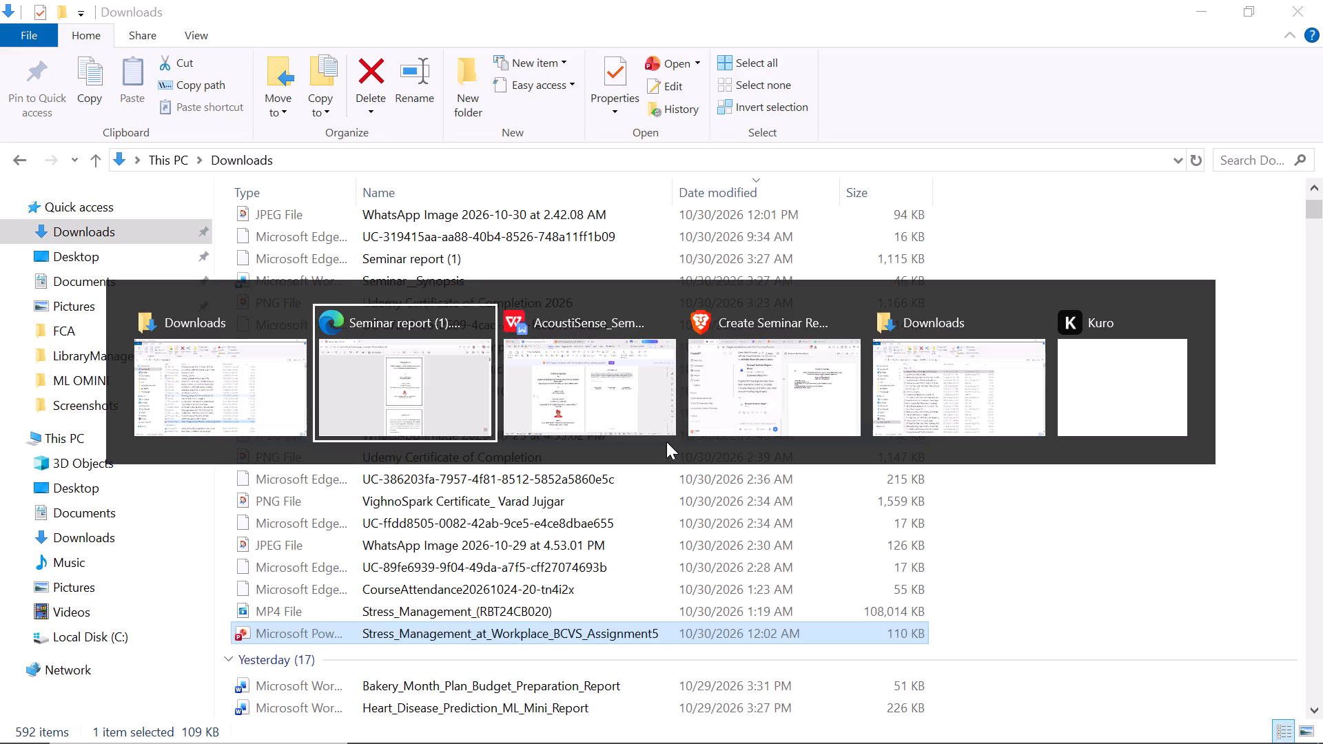
{"action": "key", "text": "alt+Tab"}
{"action": "scroll", "coordinate": [666, 442], "scroll_direction": "up", "scroll_amount": 1}
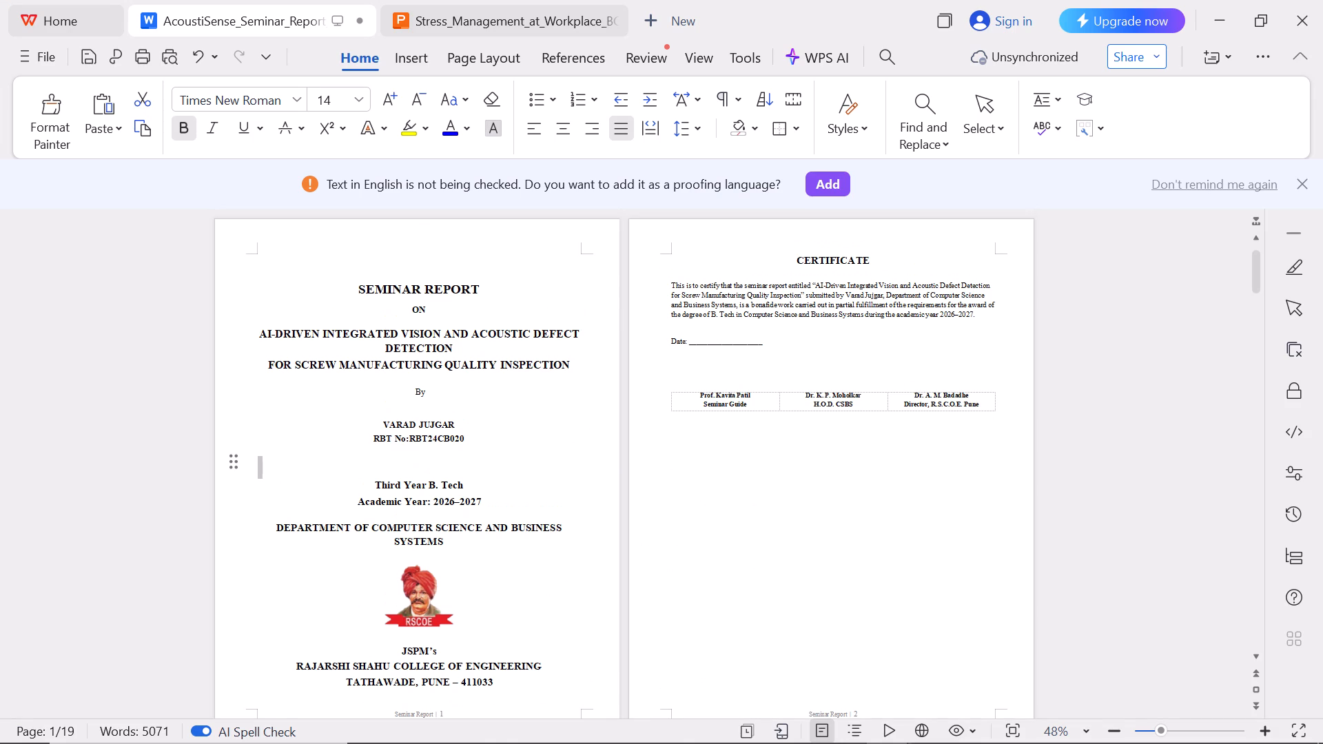
Set the certificate page's text, from the CERTIFICATE heading through the signature table, to font size 16.
{"action": "left_click", "coordinate": [236, 251]}
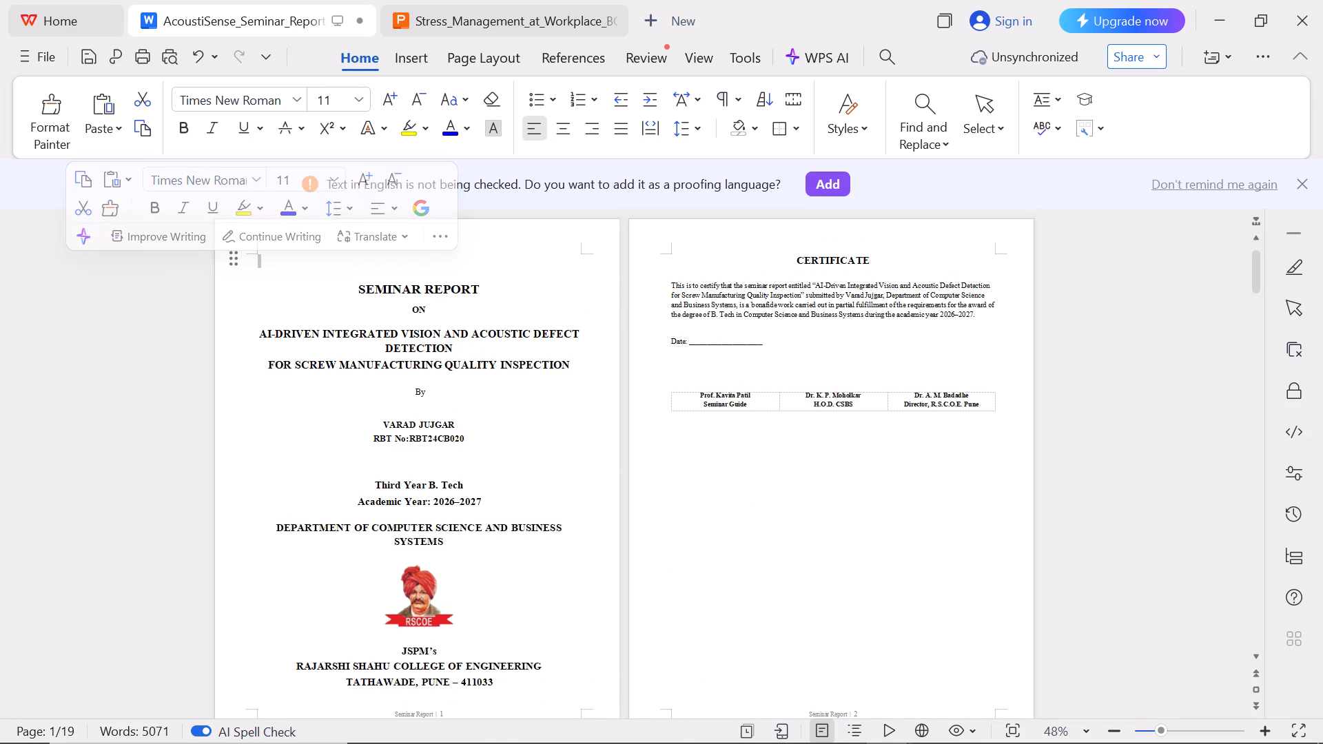
{"action": "left_click", "coordinate": [250, 313]}
{"action": "left_click", "coordinate": [741, 341]}
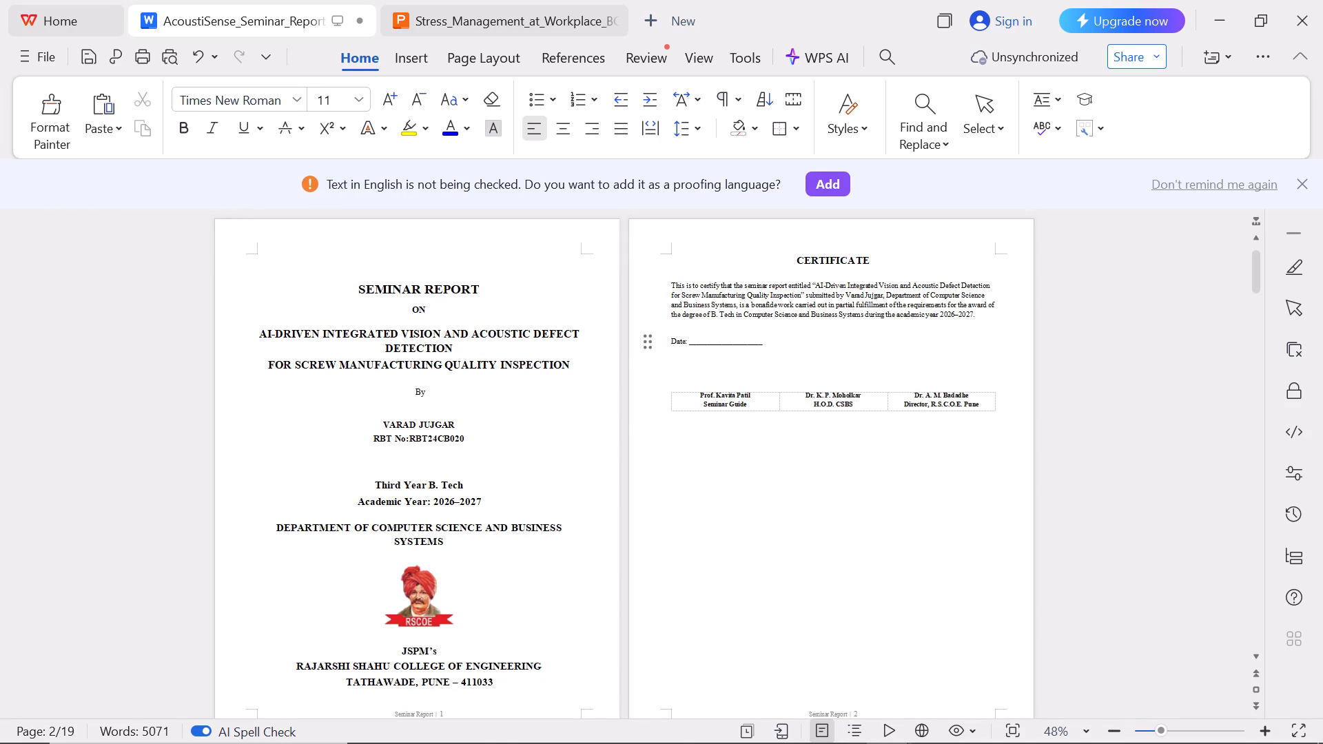
{"action": "left_click_drag", "start_coordinate": [790, 260], "coordinate": [907, 411]}
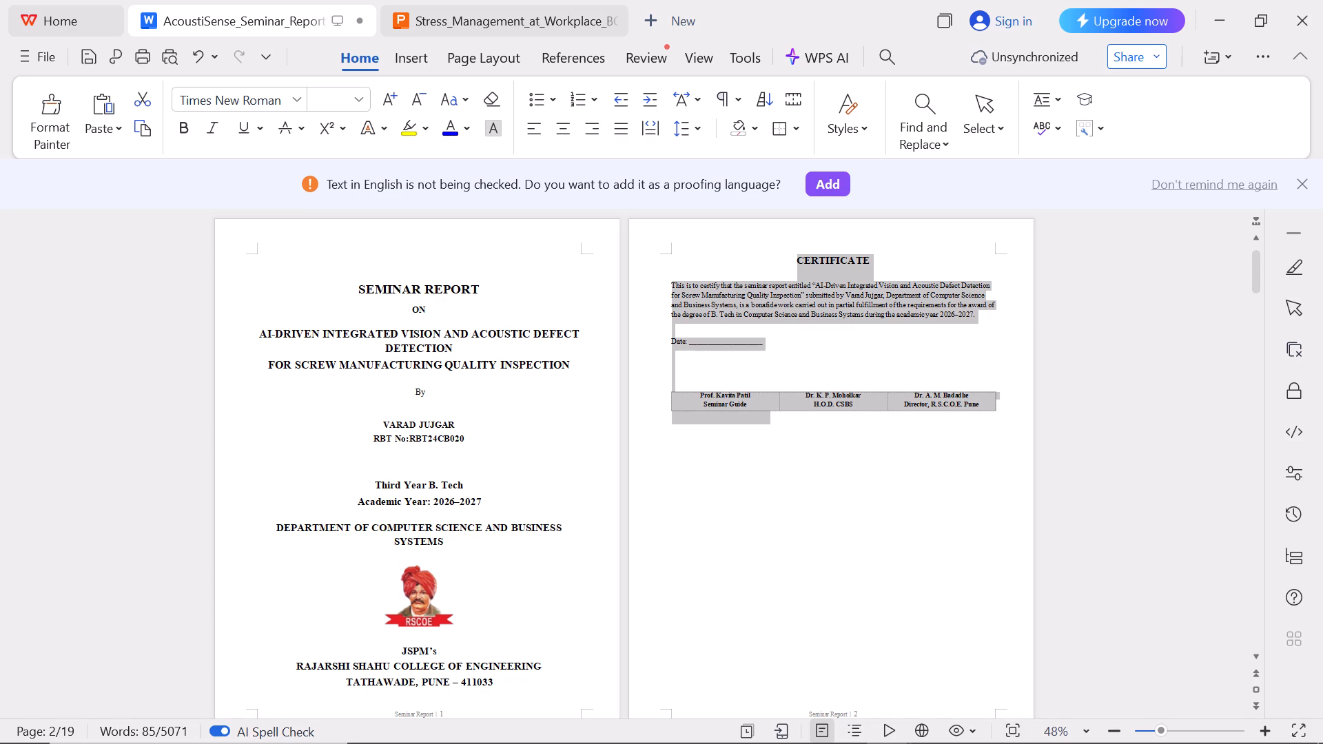
{"action": "left_click_drag", "start_coordinate": [907, 411], "coordinate": [841, 397]}
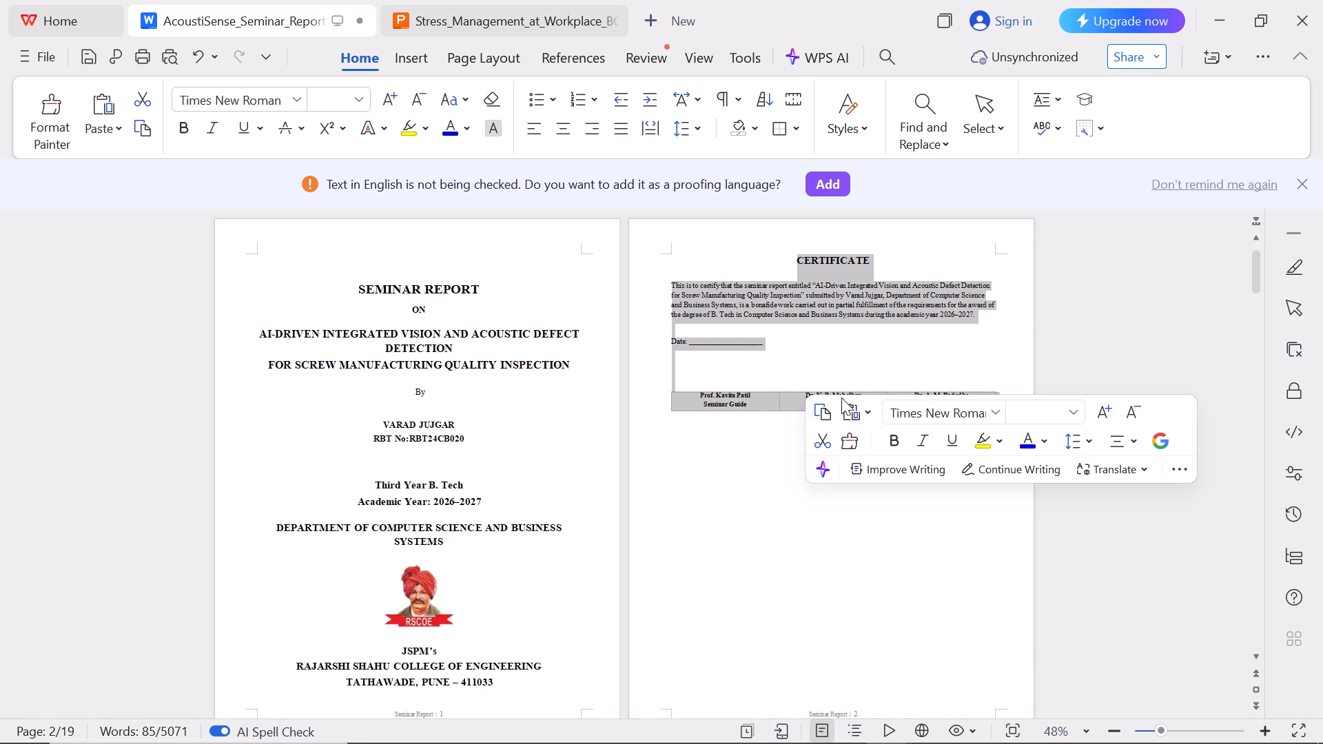
{"action": "key", "text": "ctrl+equal"}
{"action": "key", "text": "ctrl+equal"}
{"action": "key", "text": "ctrl+equal"}
{"action": "key", "text": "ctrl+equal"}
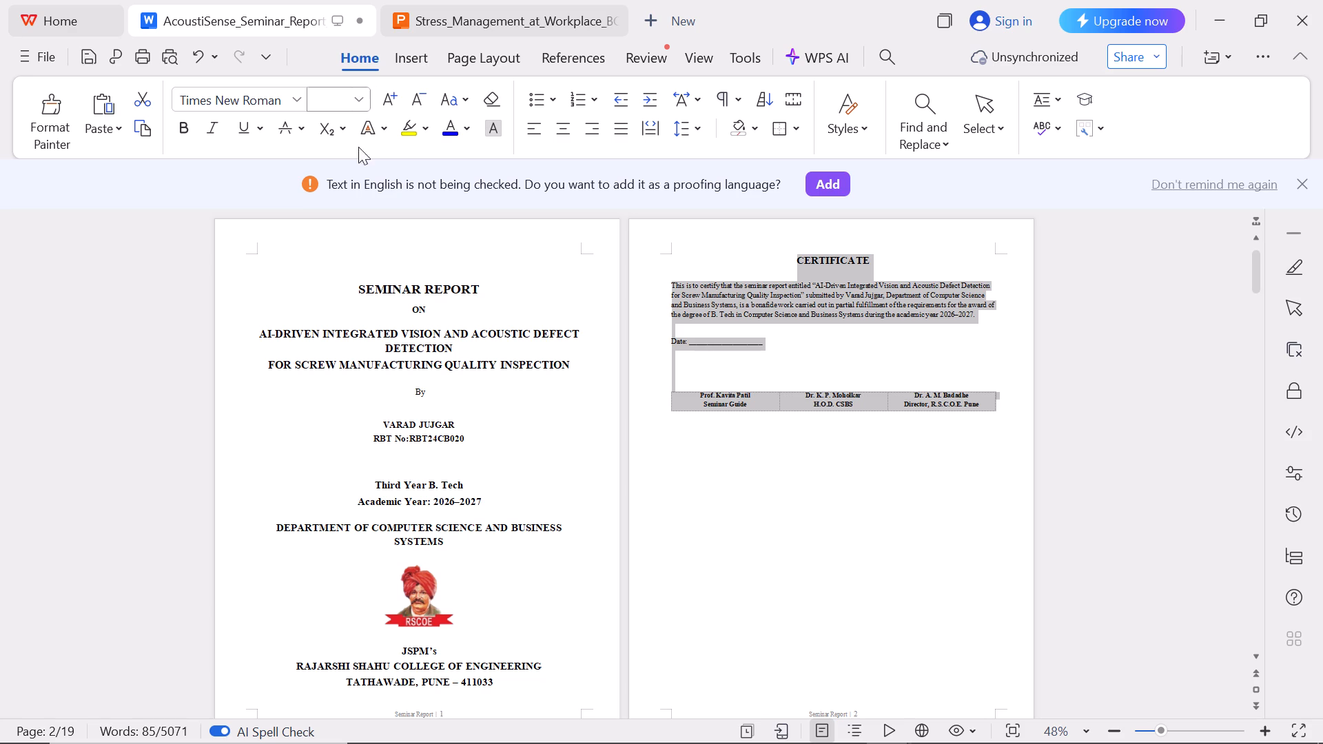
{"action": "left_click", "coordinate": [365, 106]}
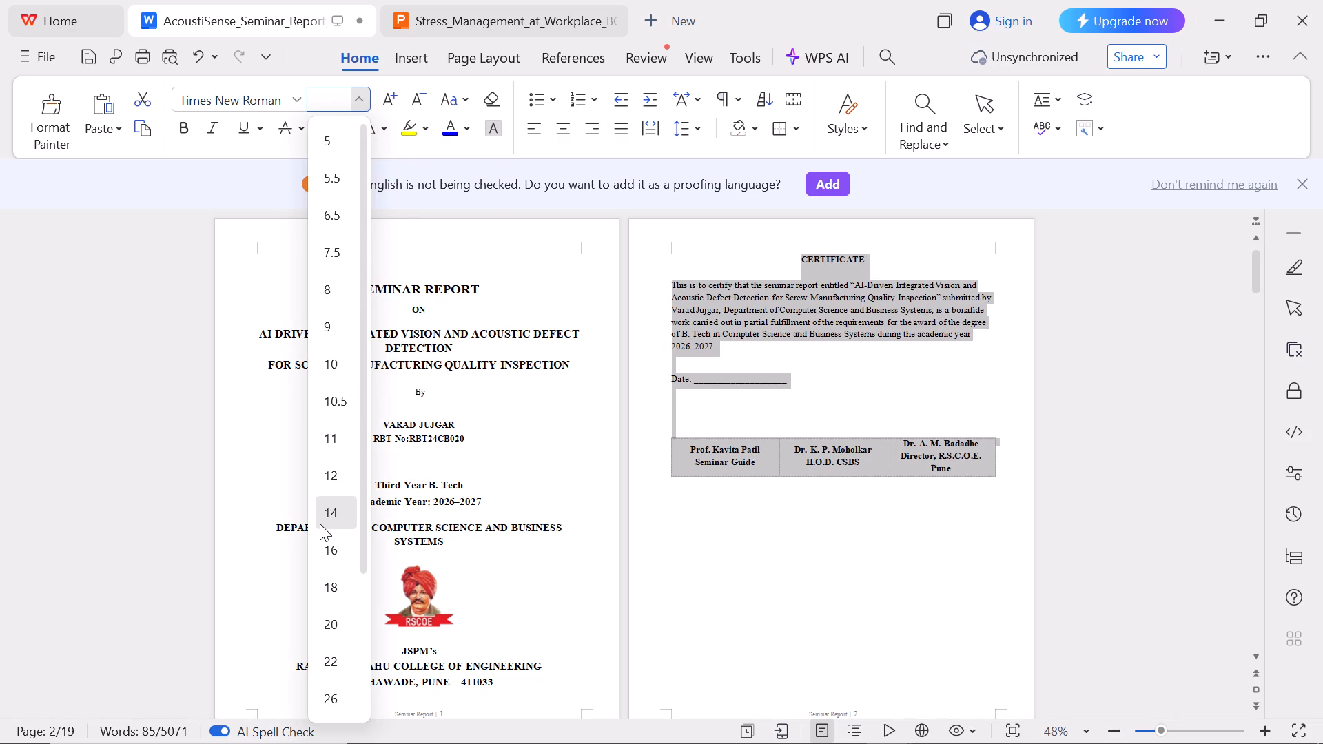
{"action": "left_click", "coordinate": [322, 544]}
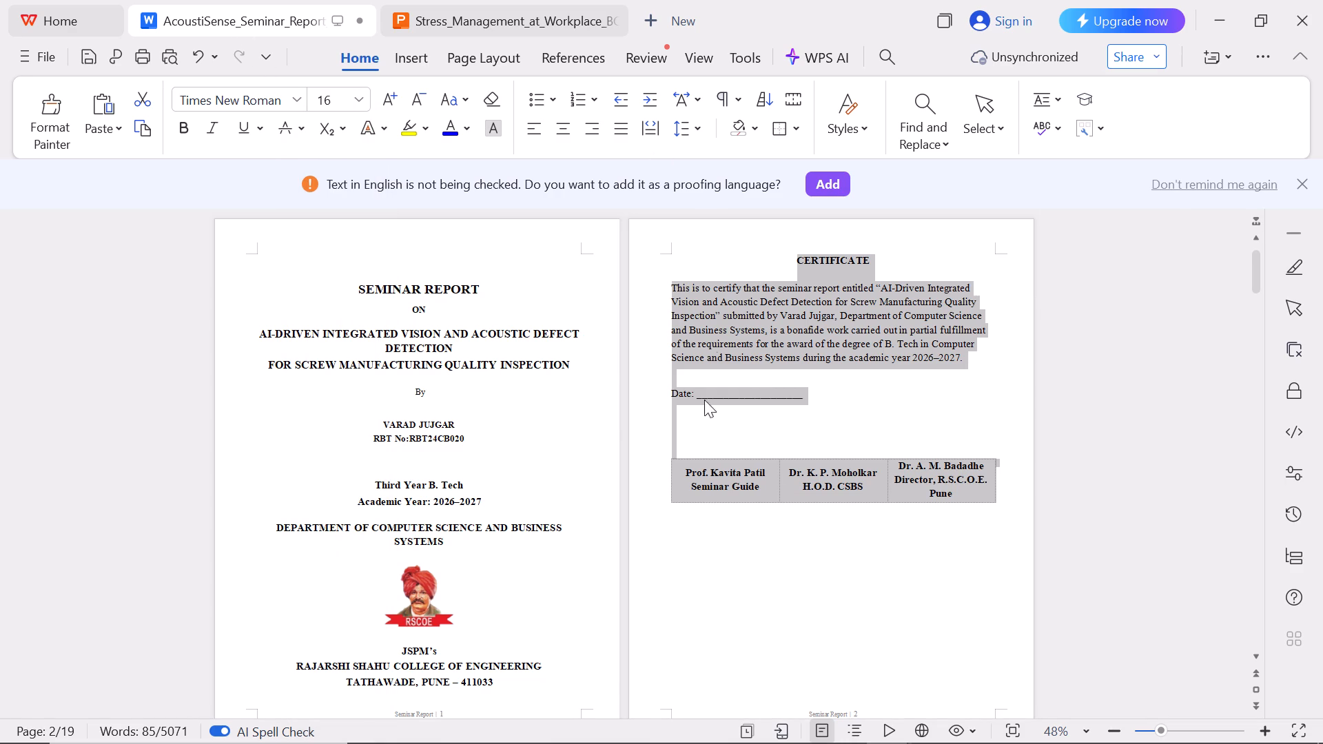
{"action": "left_click", "coordinate": [706, 512]}
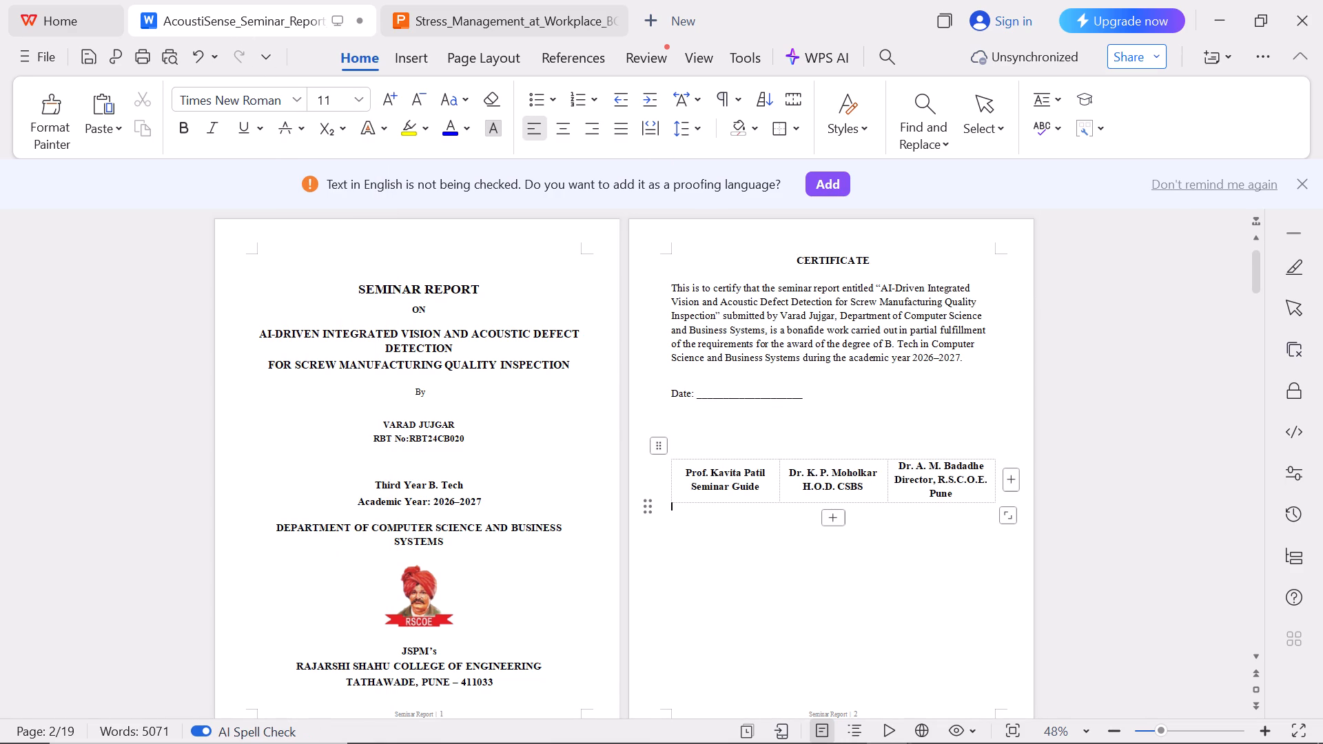
{"action": "left_click", "coordinate": [786, 498]}
{"action": "key", "text": "alt+Tab"}
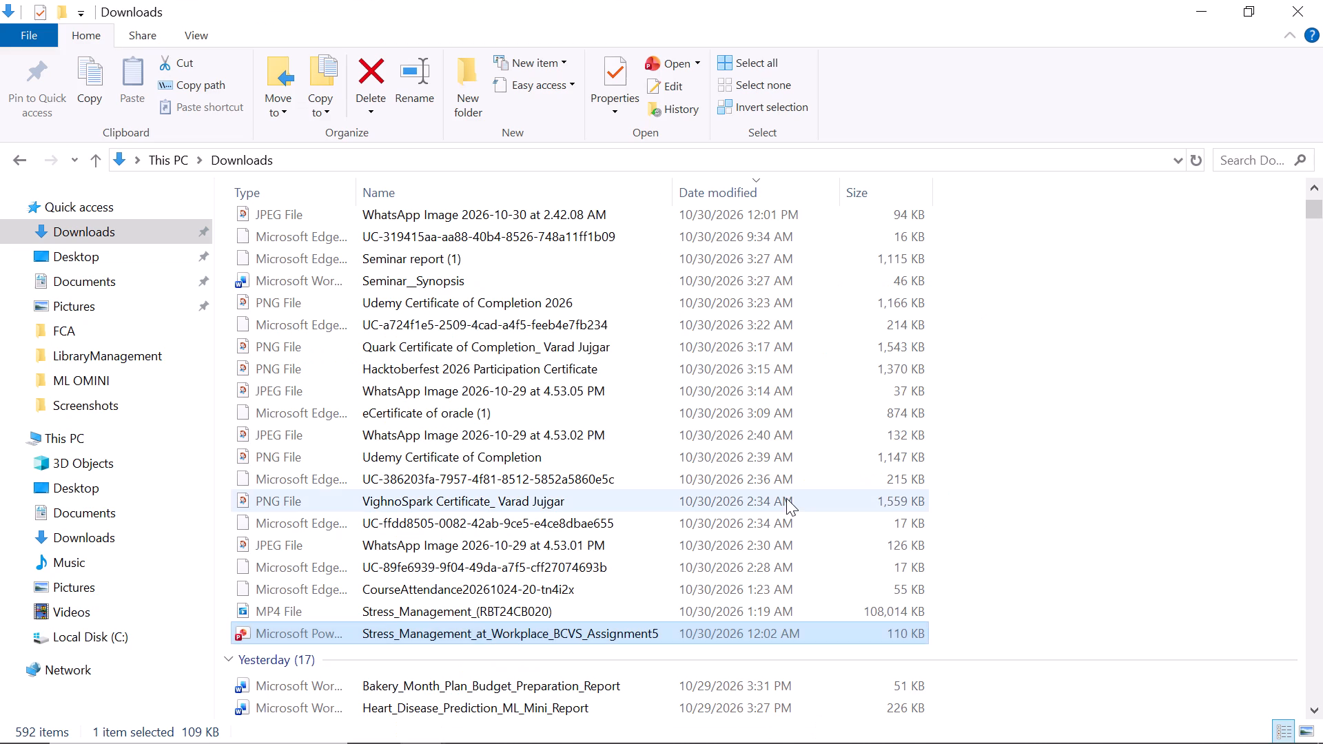
{"action": "key", "text": "alt+Tab"}
{"action": "key", "text": "alt+Tab"}
{"action": "scroll", "coordinate": [777, 591], "scroll_direction": "down", "scroll_amount": 1}
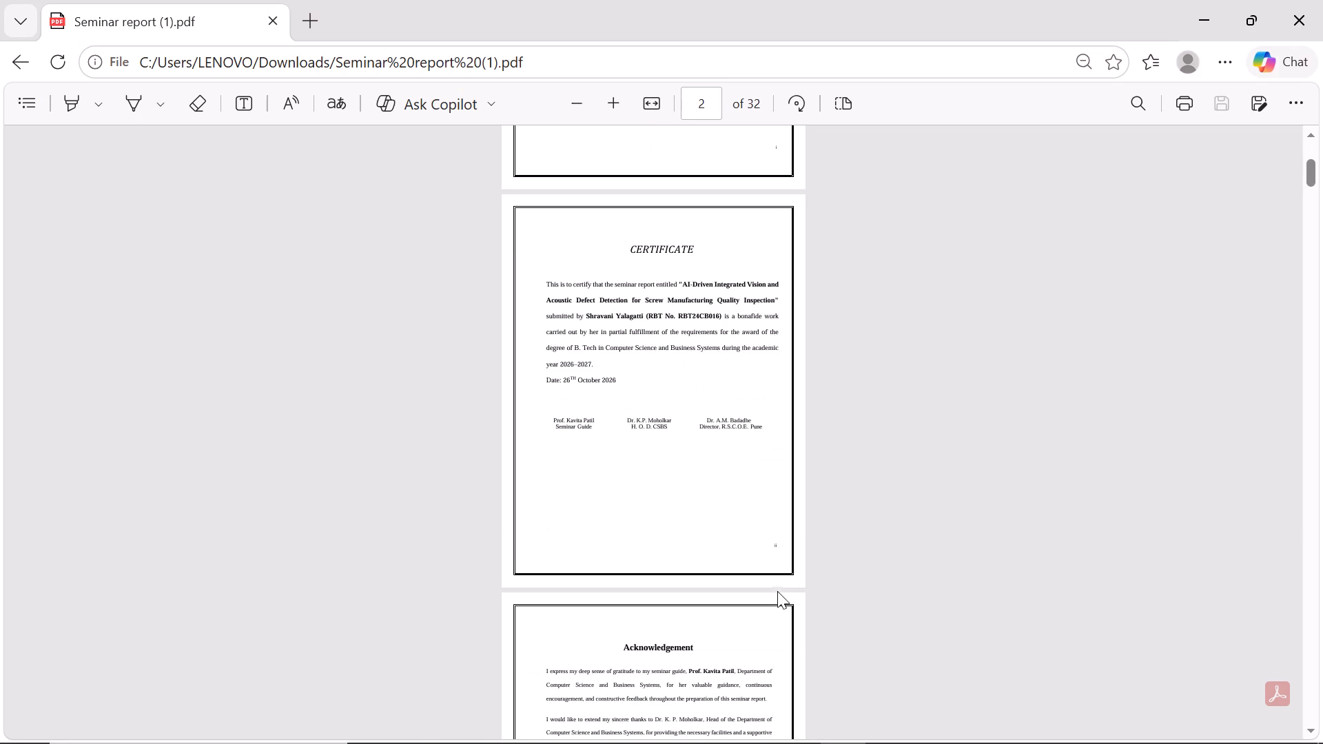
{"action": "scroll", "coordinate": [777, 591], "scroll_direction": "down", "scroll_amount": 1}
{"action": "scroll", "coordinate": [614, 521], "scroll_direction": "up", "scroll_amount": 1}
{"action": "key", "text": "alt+Tab"}
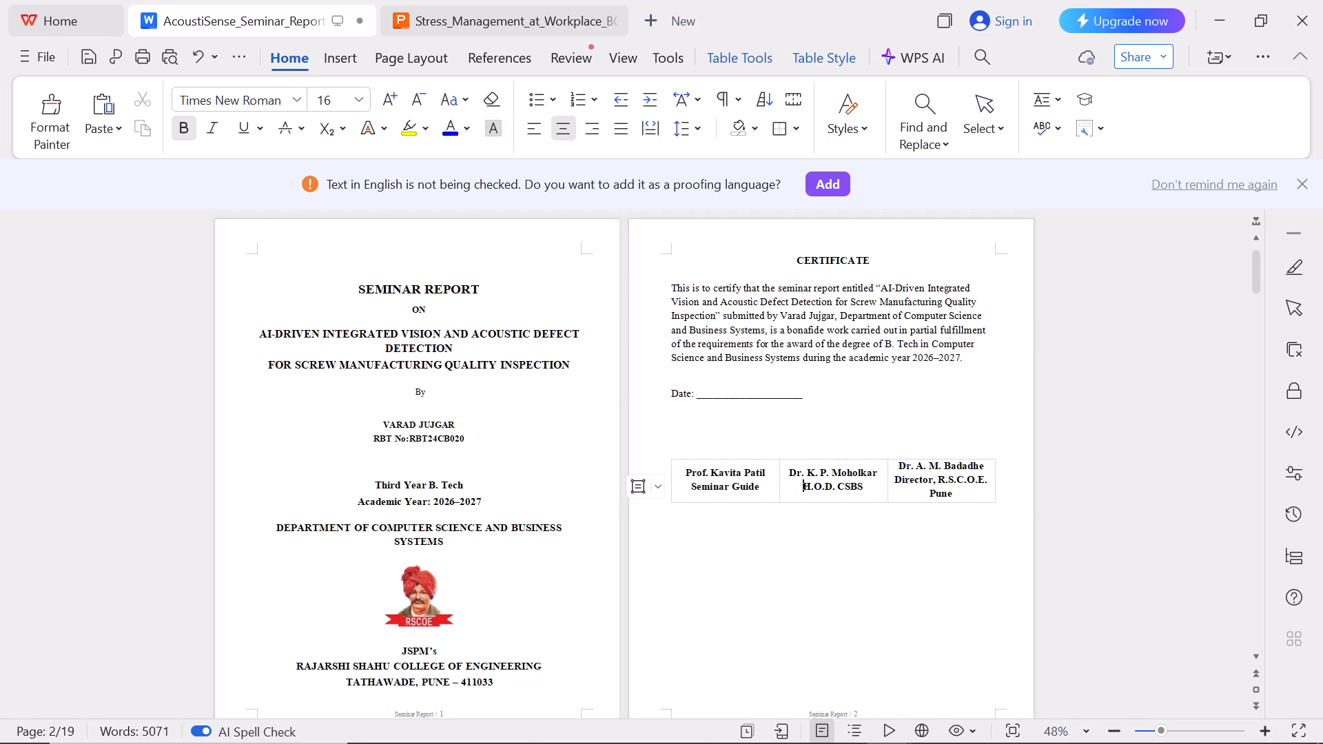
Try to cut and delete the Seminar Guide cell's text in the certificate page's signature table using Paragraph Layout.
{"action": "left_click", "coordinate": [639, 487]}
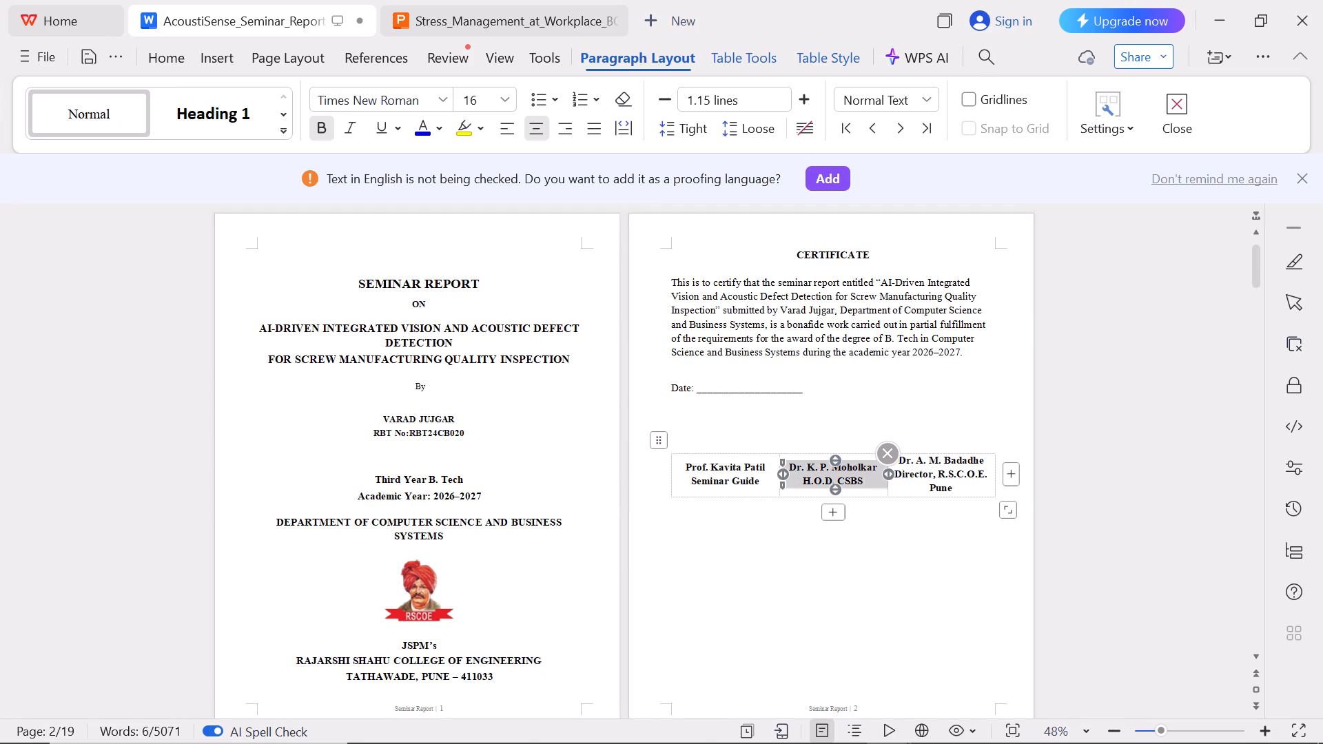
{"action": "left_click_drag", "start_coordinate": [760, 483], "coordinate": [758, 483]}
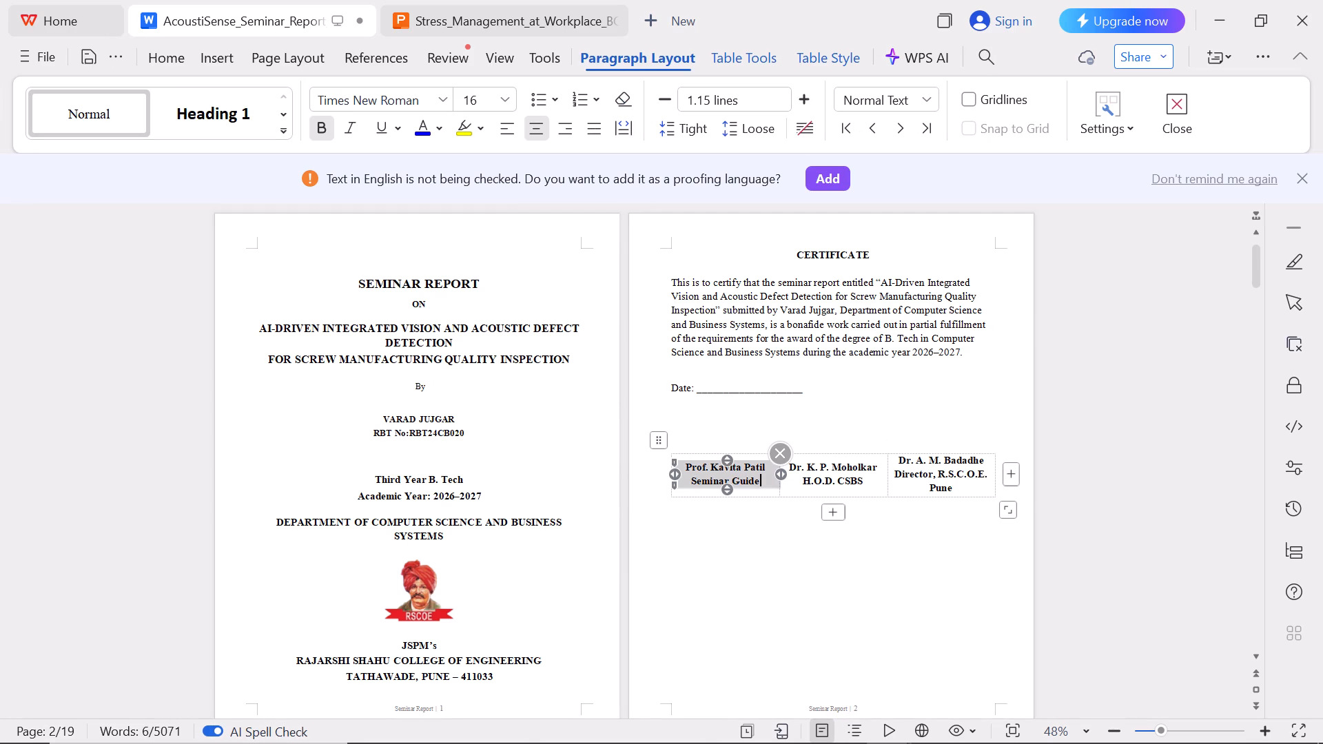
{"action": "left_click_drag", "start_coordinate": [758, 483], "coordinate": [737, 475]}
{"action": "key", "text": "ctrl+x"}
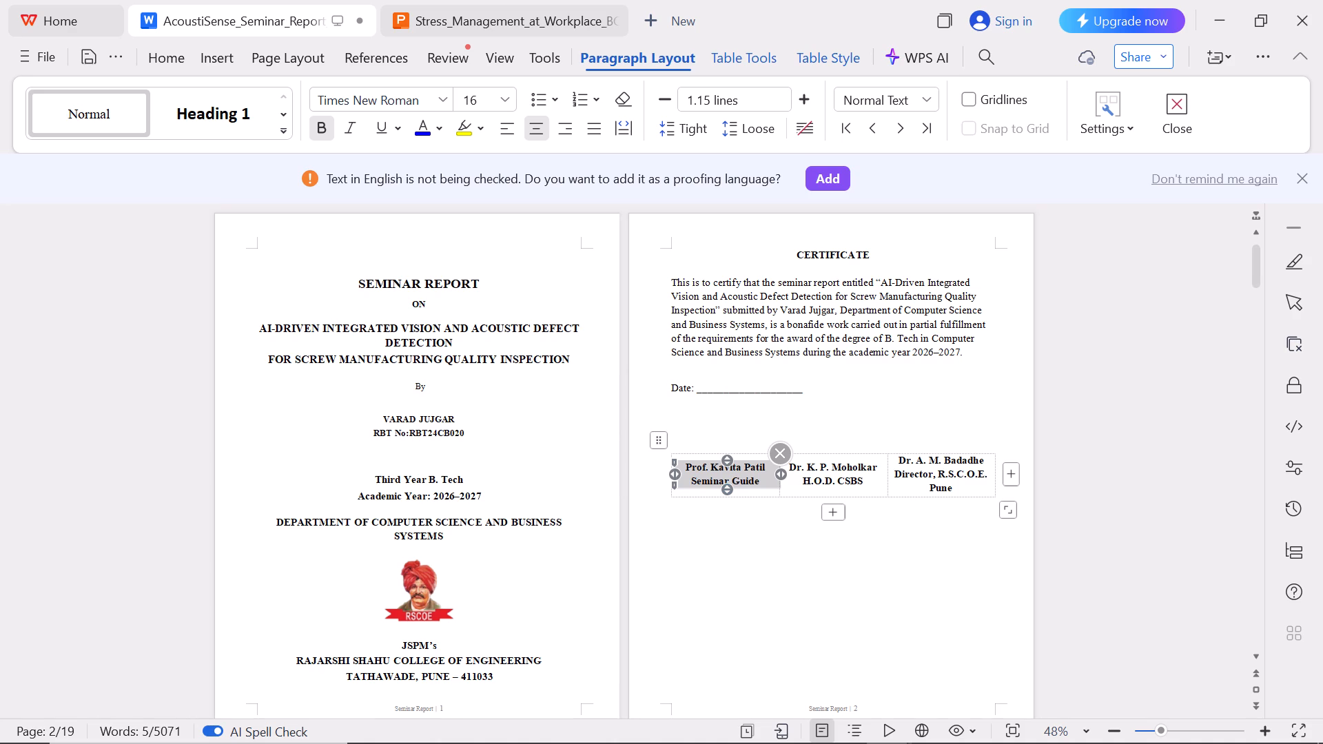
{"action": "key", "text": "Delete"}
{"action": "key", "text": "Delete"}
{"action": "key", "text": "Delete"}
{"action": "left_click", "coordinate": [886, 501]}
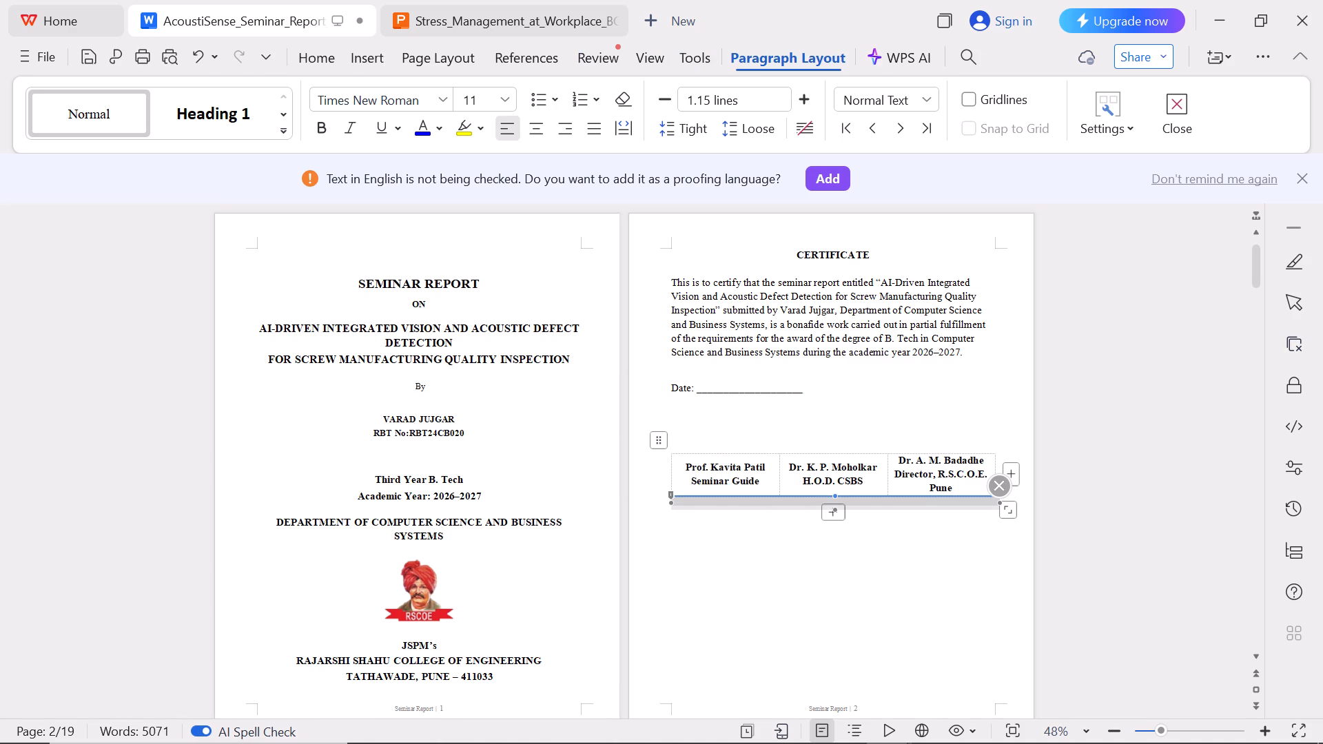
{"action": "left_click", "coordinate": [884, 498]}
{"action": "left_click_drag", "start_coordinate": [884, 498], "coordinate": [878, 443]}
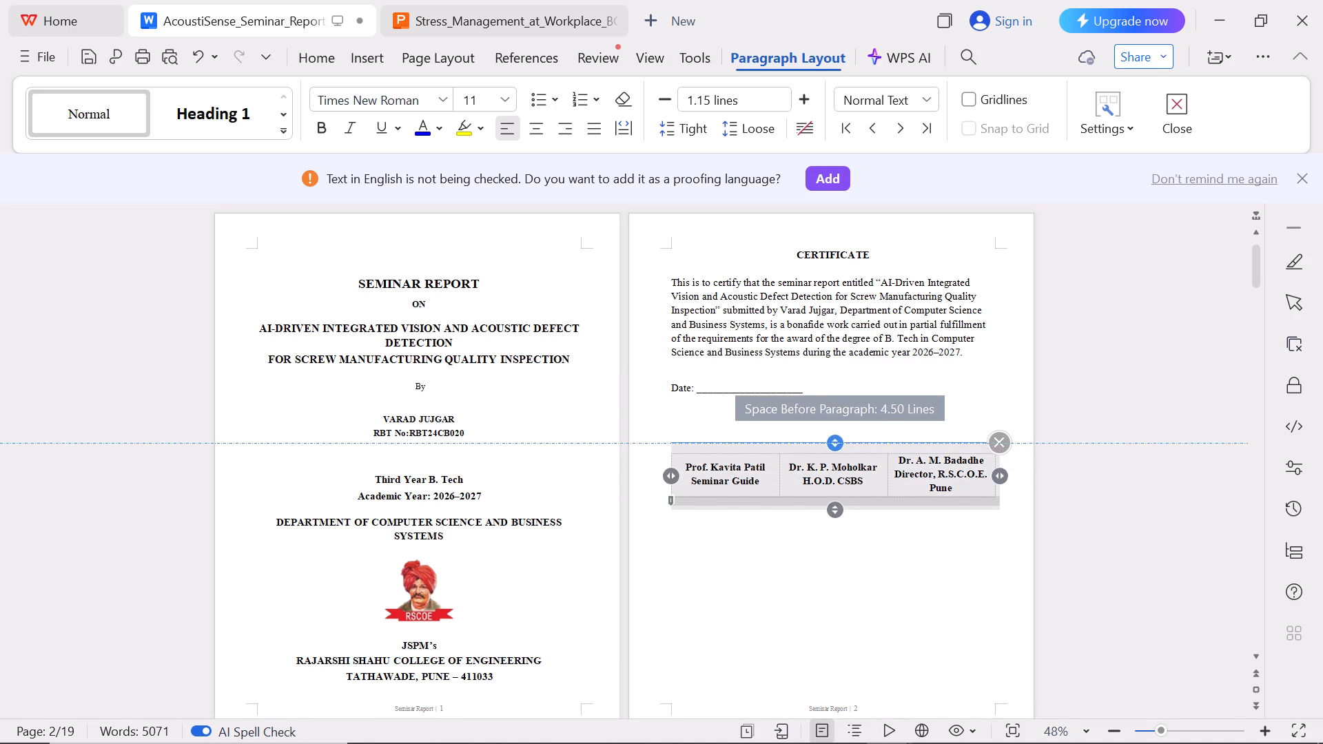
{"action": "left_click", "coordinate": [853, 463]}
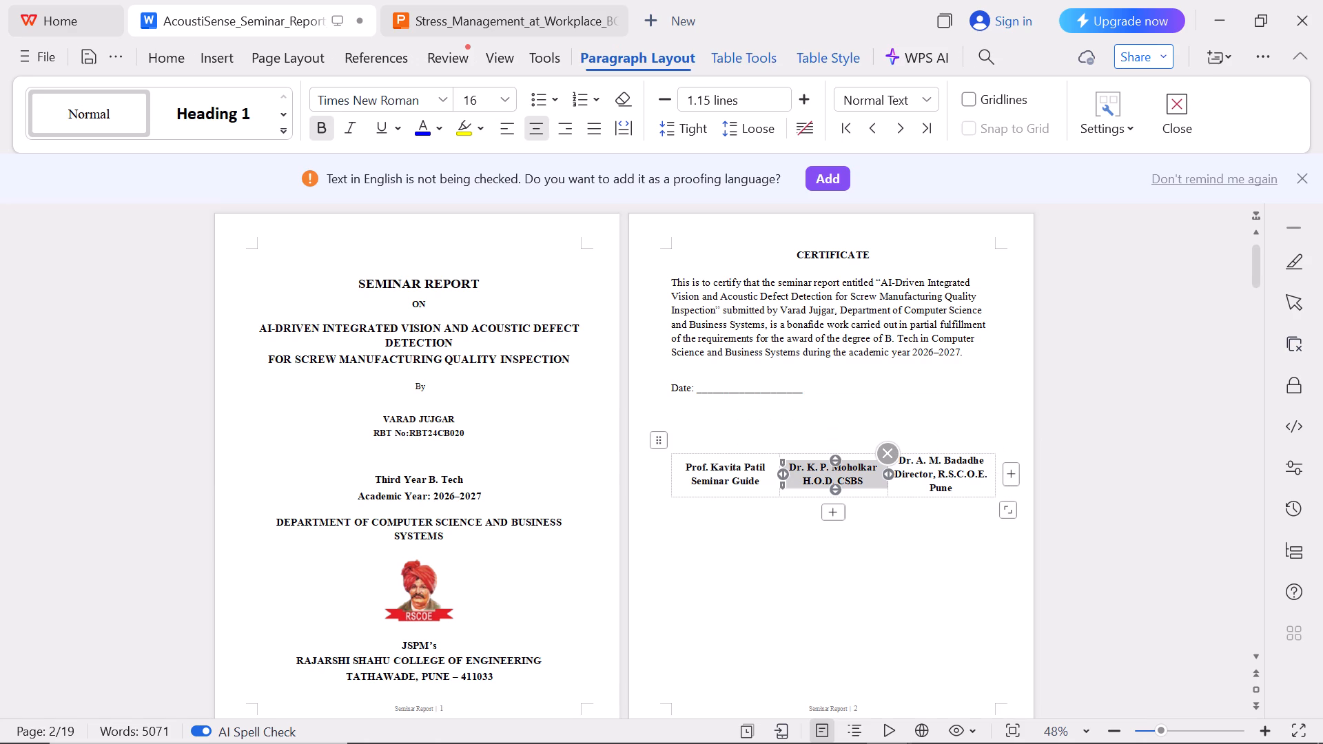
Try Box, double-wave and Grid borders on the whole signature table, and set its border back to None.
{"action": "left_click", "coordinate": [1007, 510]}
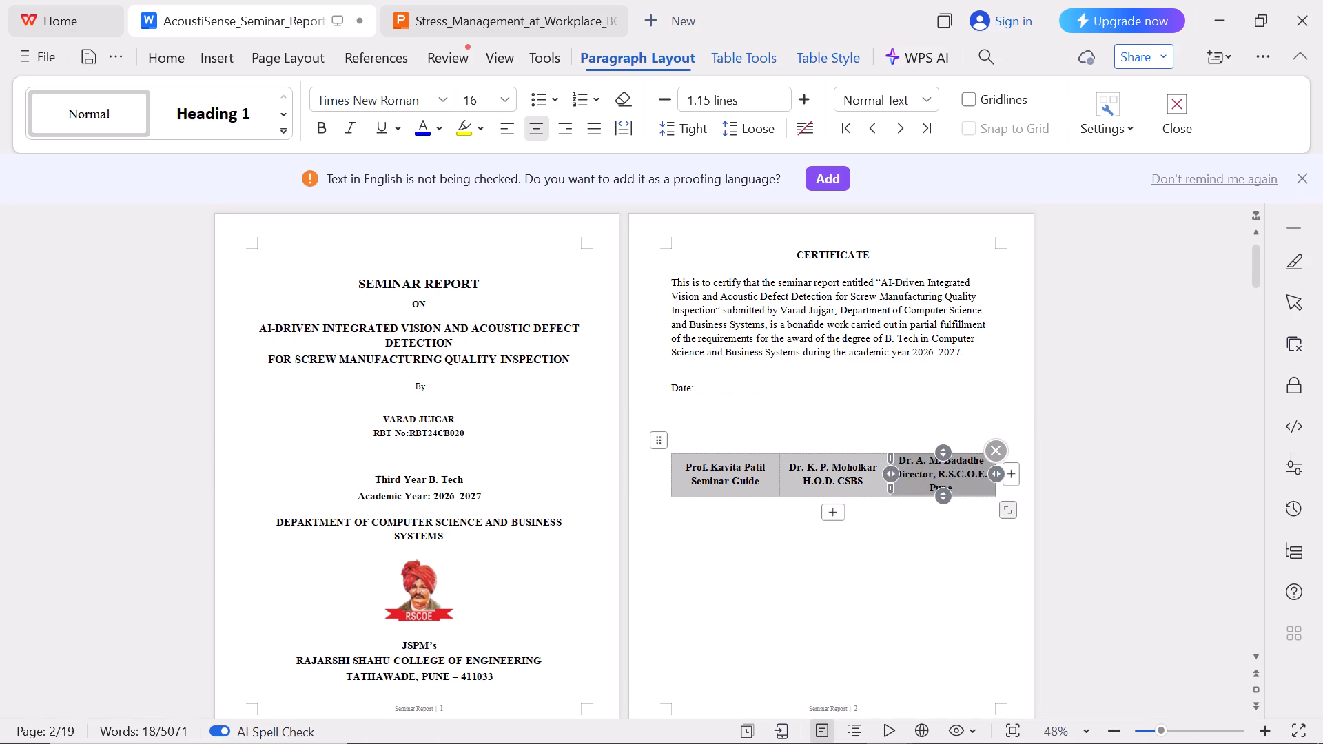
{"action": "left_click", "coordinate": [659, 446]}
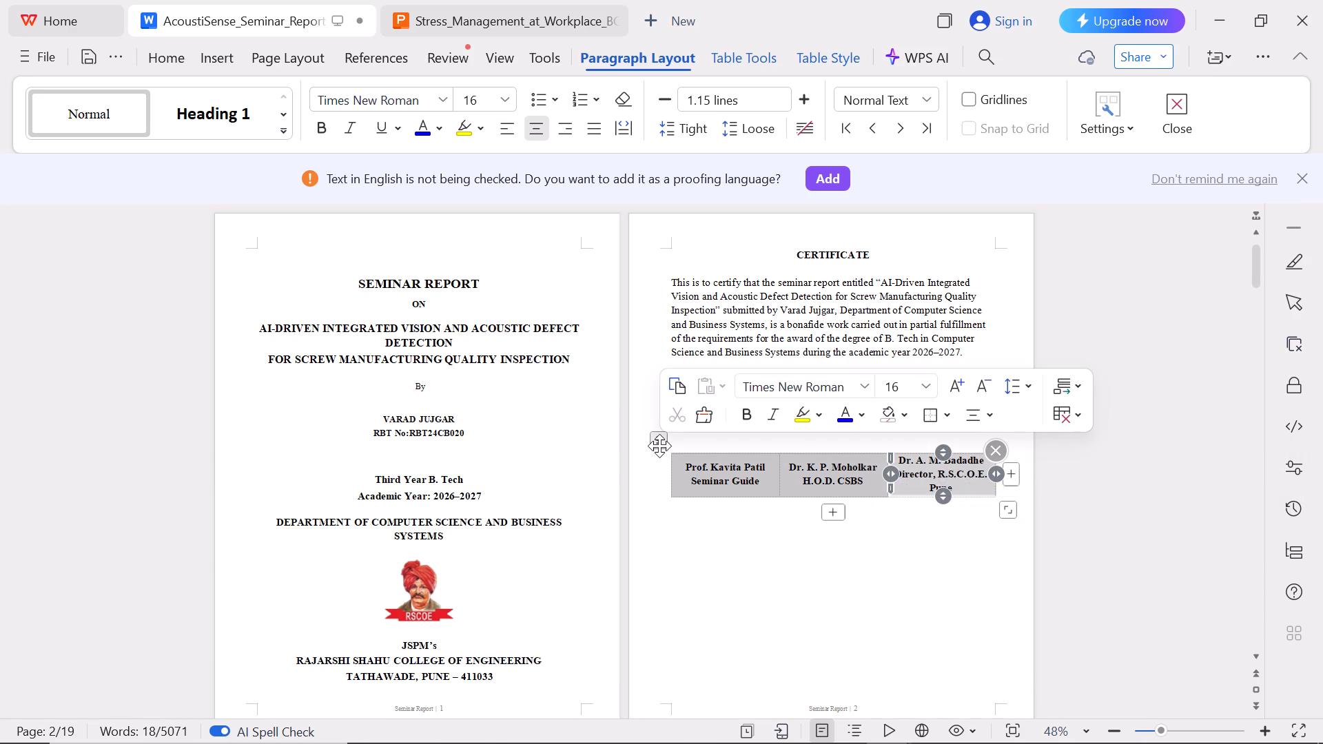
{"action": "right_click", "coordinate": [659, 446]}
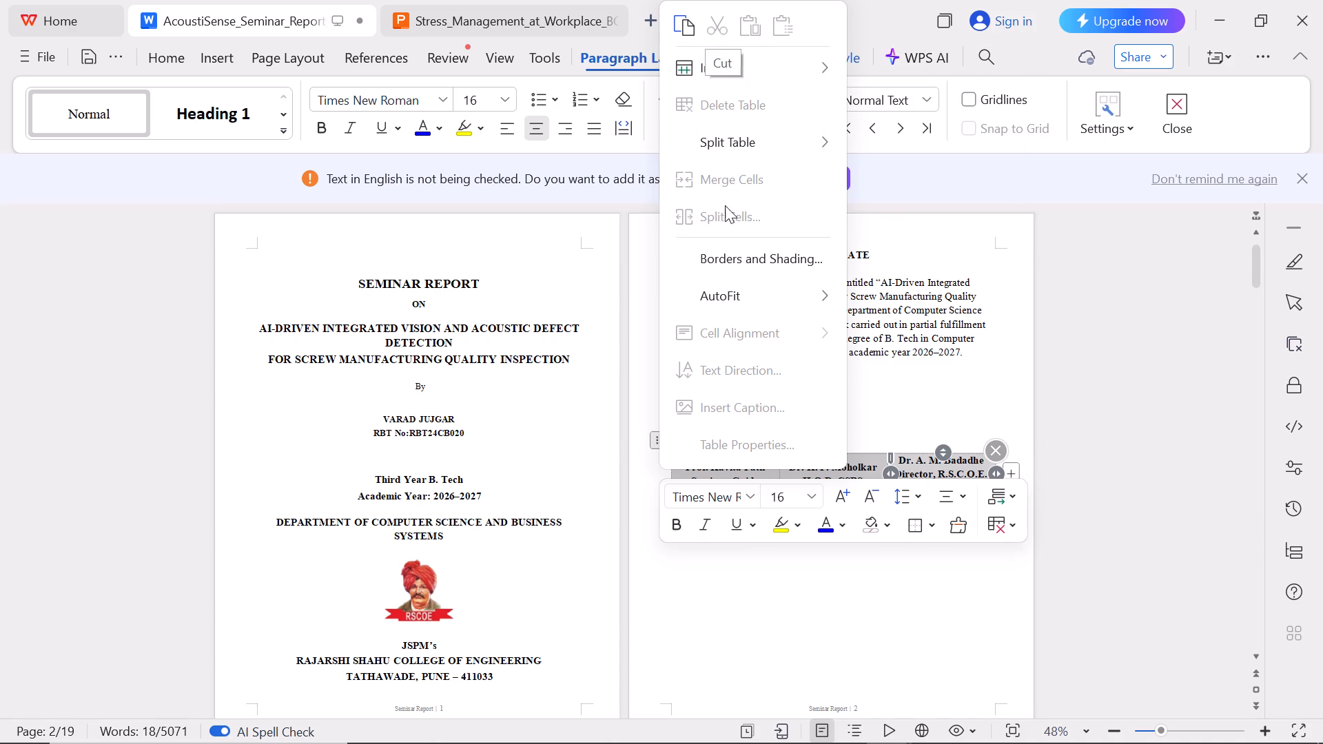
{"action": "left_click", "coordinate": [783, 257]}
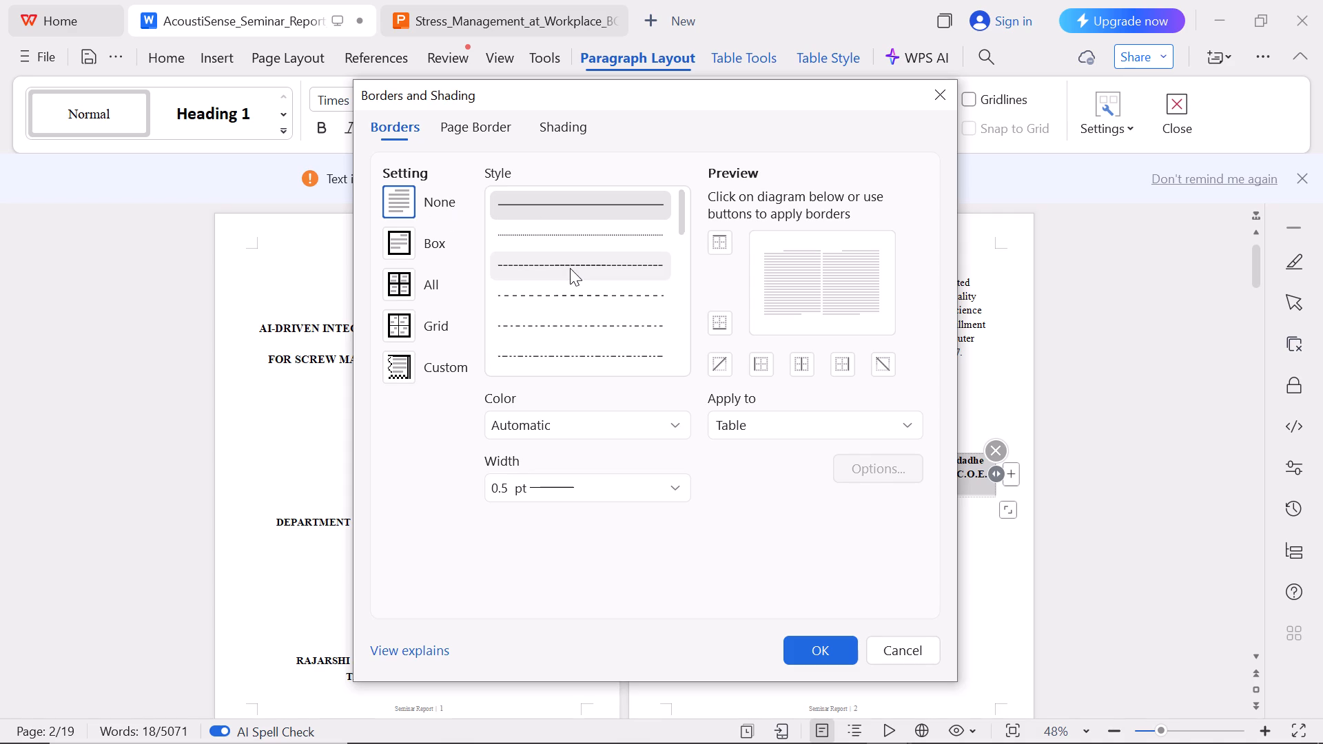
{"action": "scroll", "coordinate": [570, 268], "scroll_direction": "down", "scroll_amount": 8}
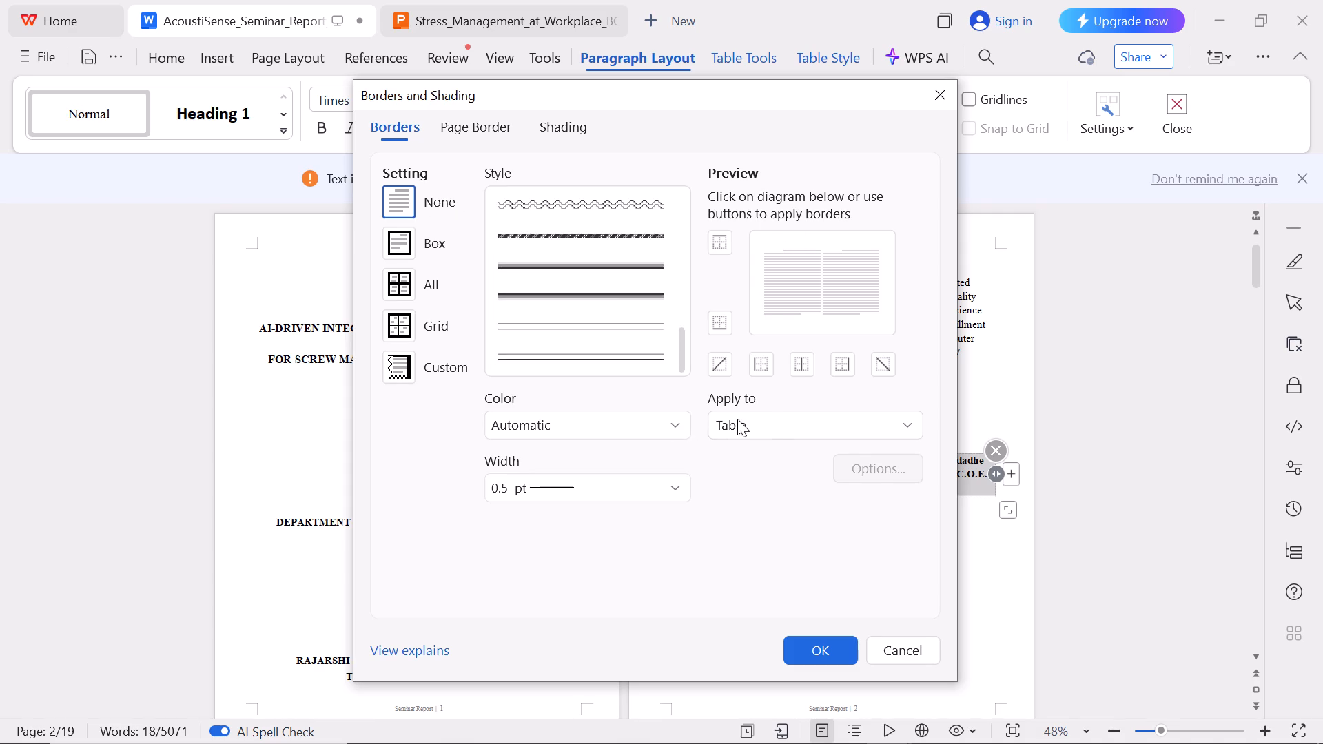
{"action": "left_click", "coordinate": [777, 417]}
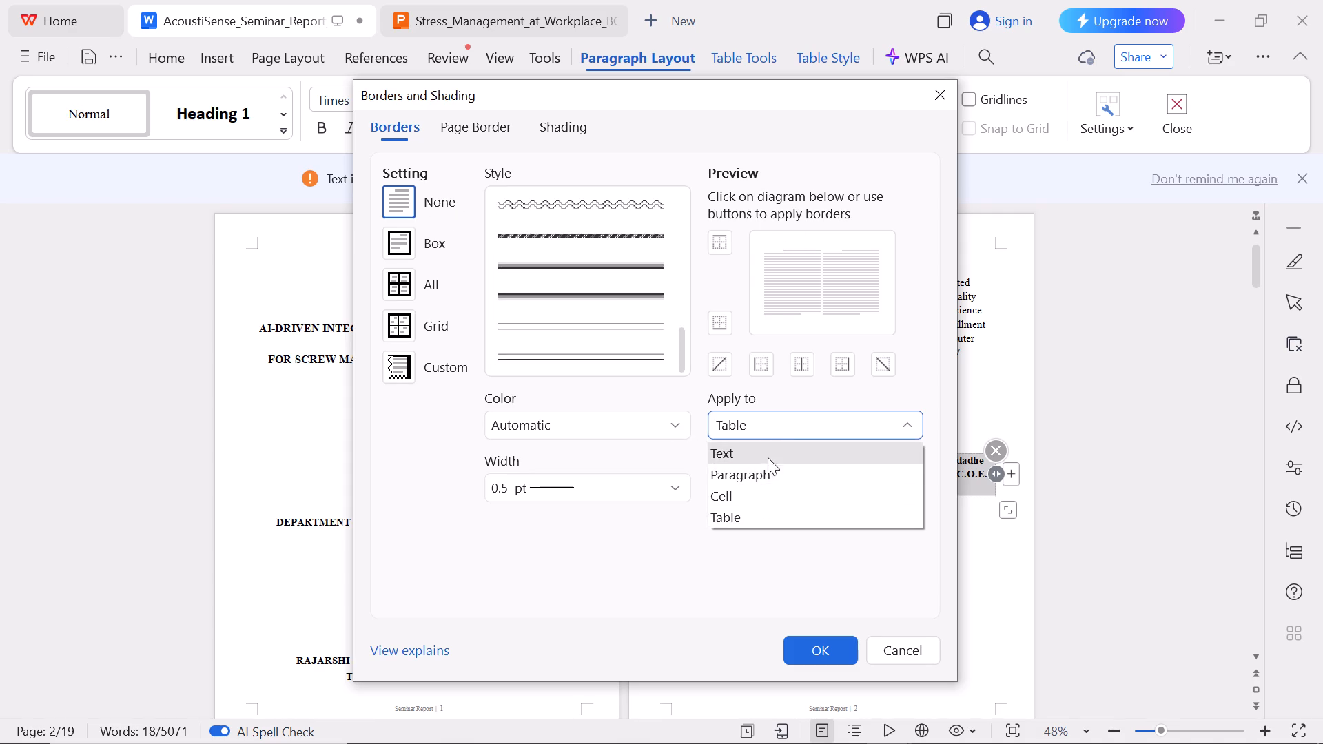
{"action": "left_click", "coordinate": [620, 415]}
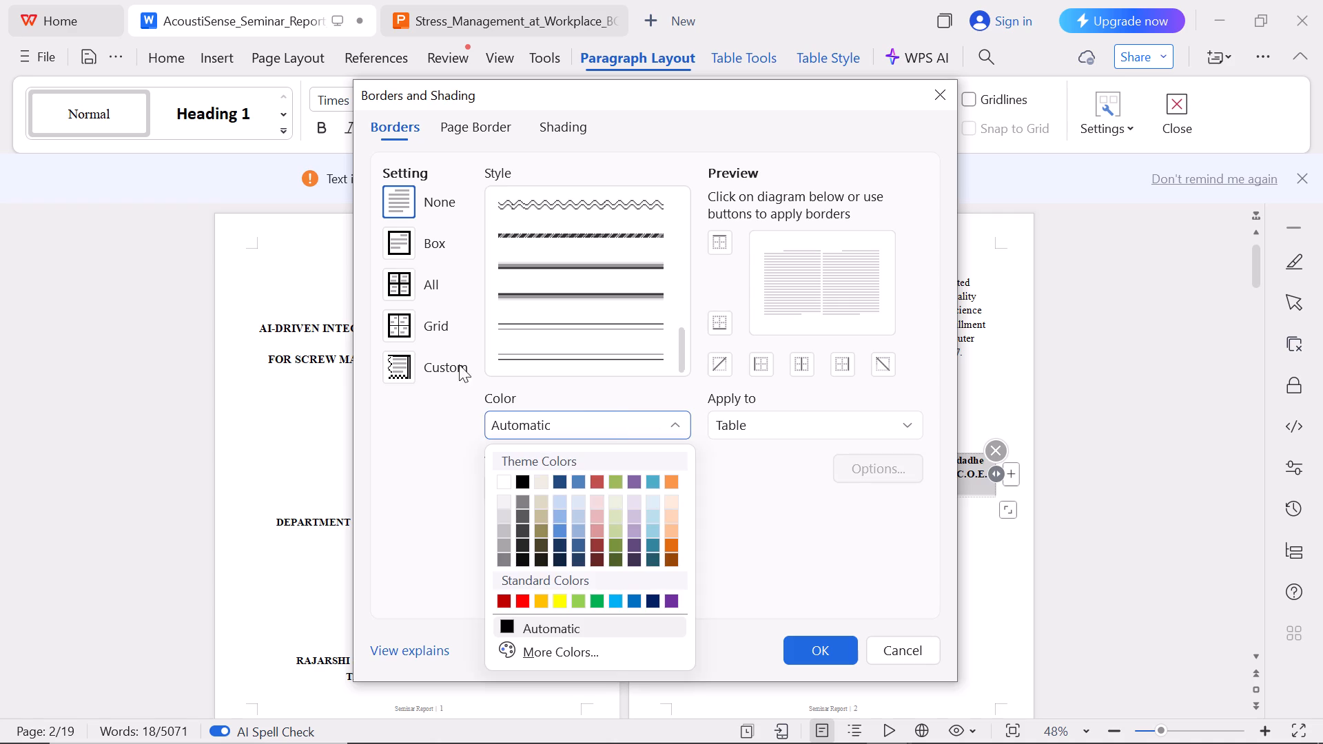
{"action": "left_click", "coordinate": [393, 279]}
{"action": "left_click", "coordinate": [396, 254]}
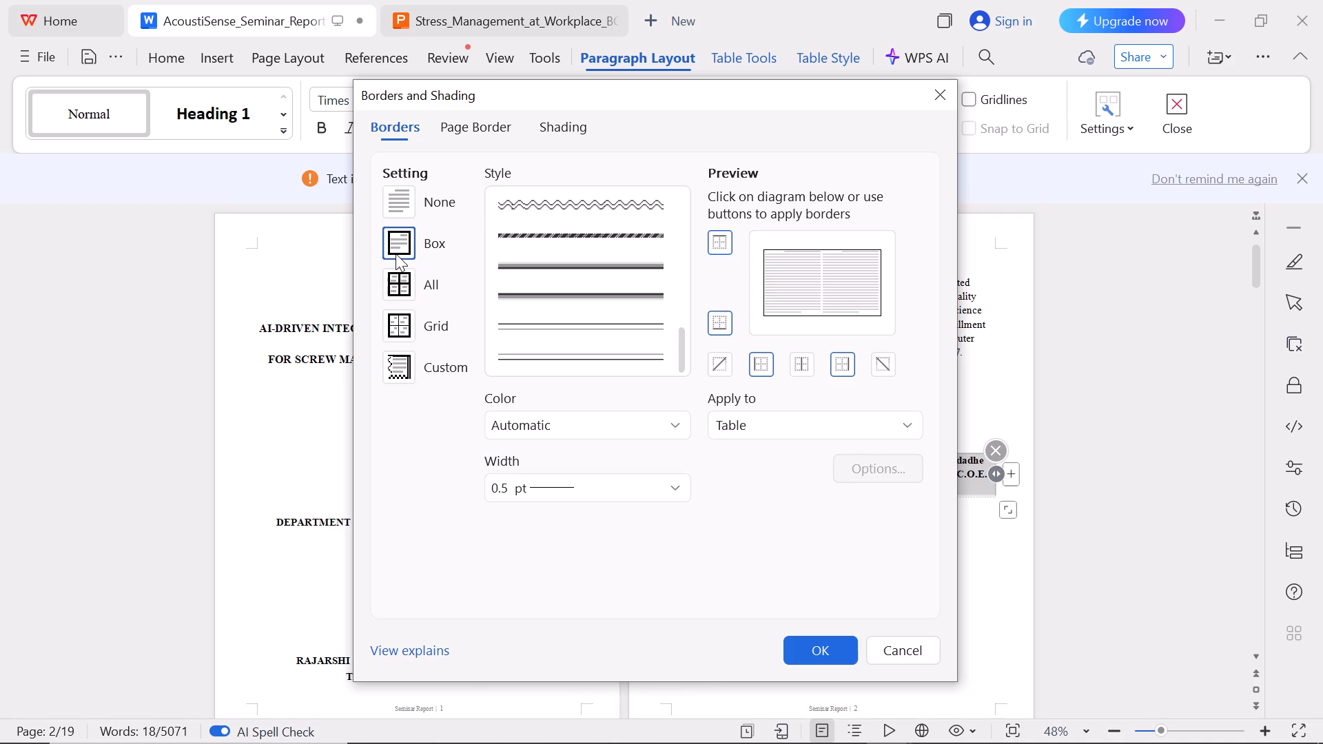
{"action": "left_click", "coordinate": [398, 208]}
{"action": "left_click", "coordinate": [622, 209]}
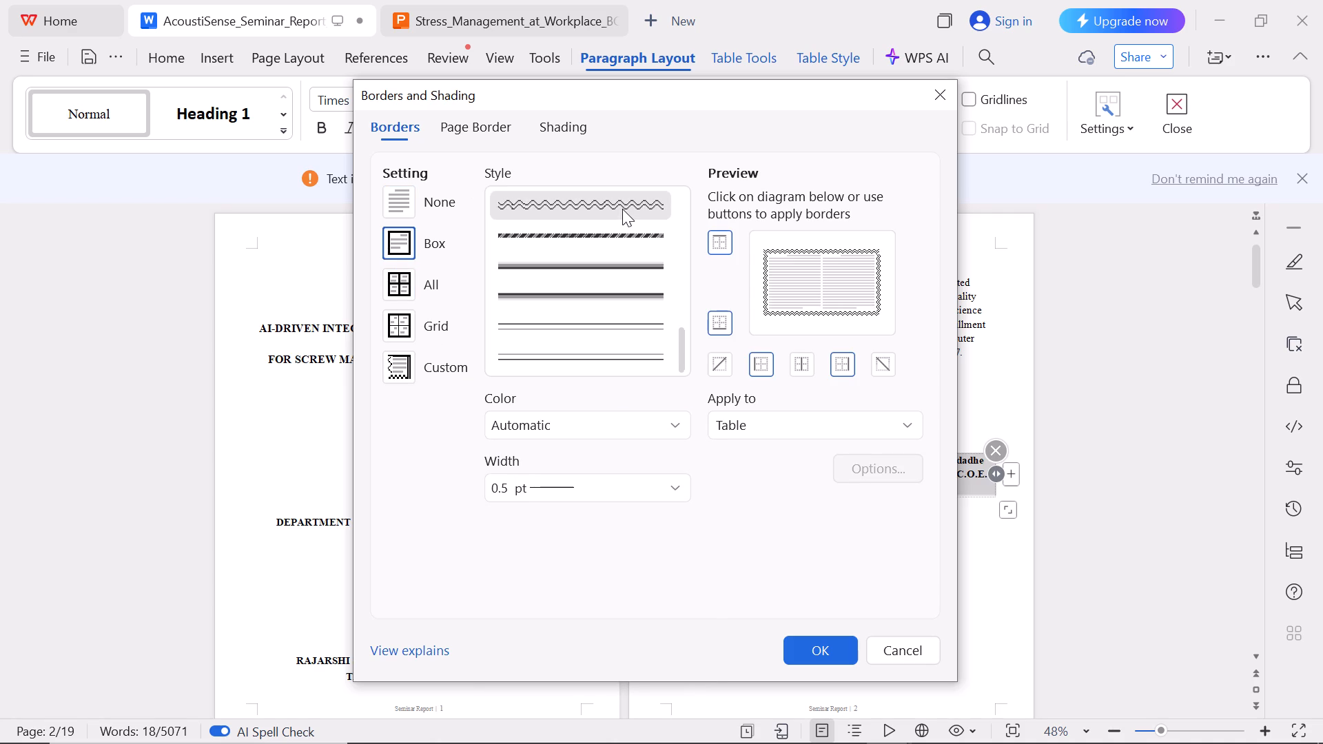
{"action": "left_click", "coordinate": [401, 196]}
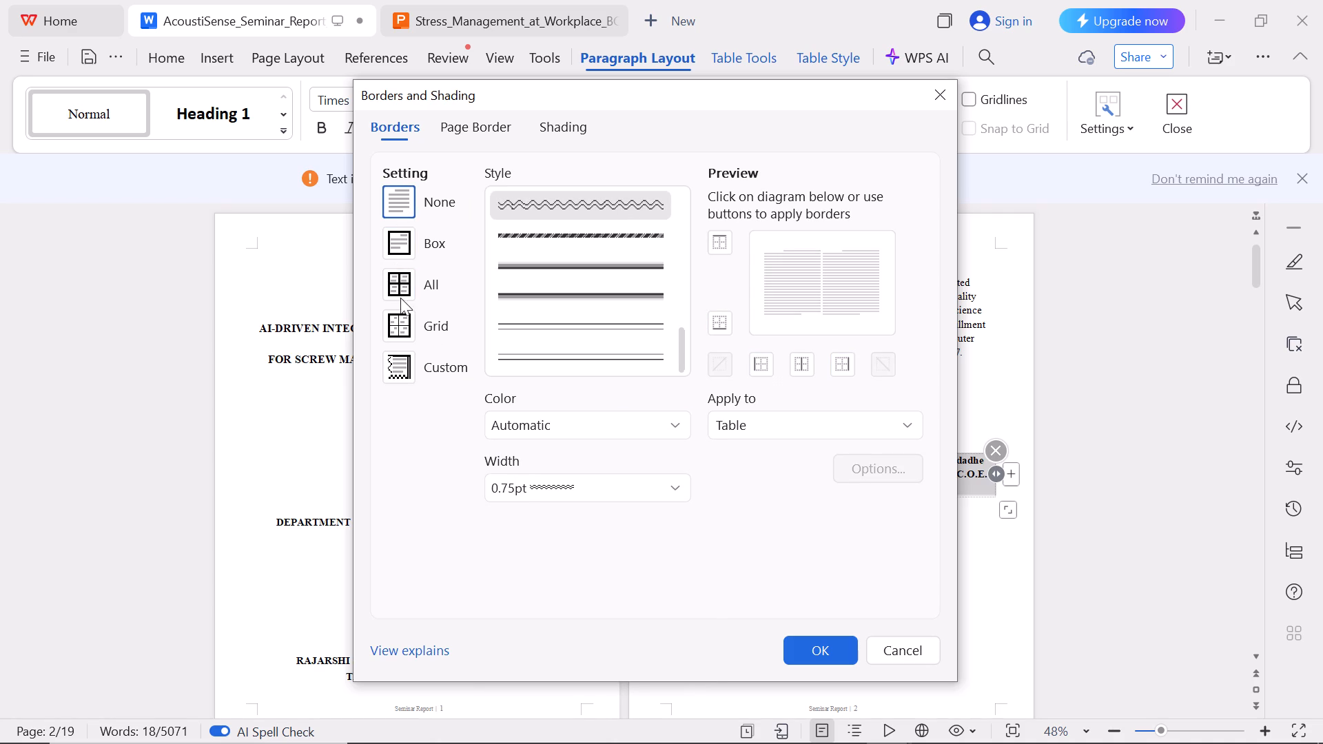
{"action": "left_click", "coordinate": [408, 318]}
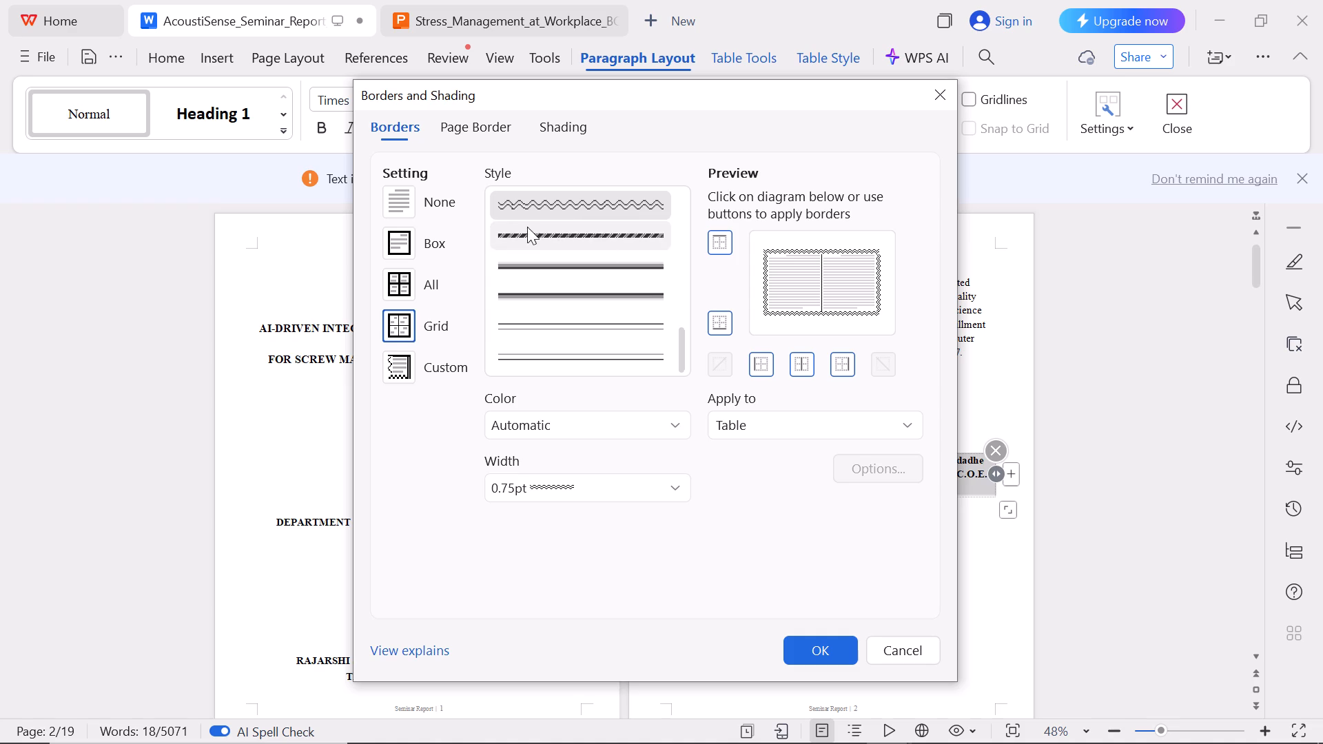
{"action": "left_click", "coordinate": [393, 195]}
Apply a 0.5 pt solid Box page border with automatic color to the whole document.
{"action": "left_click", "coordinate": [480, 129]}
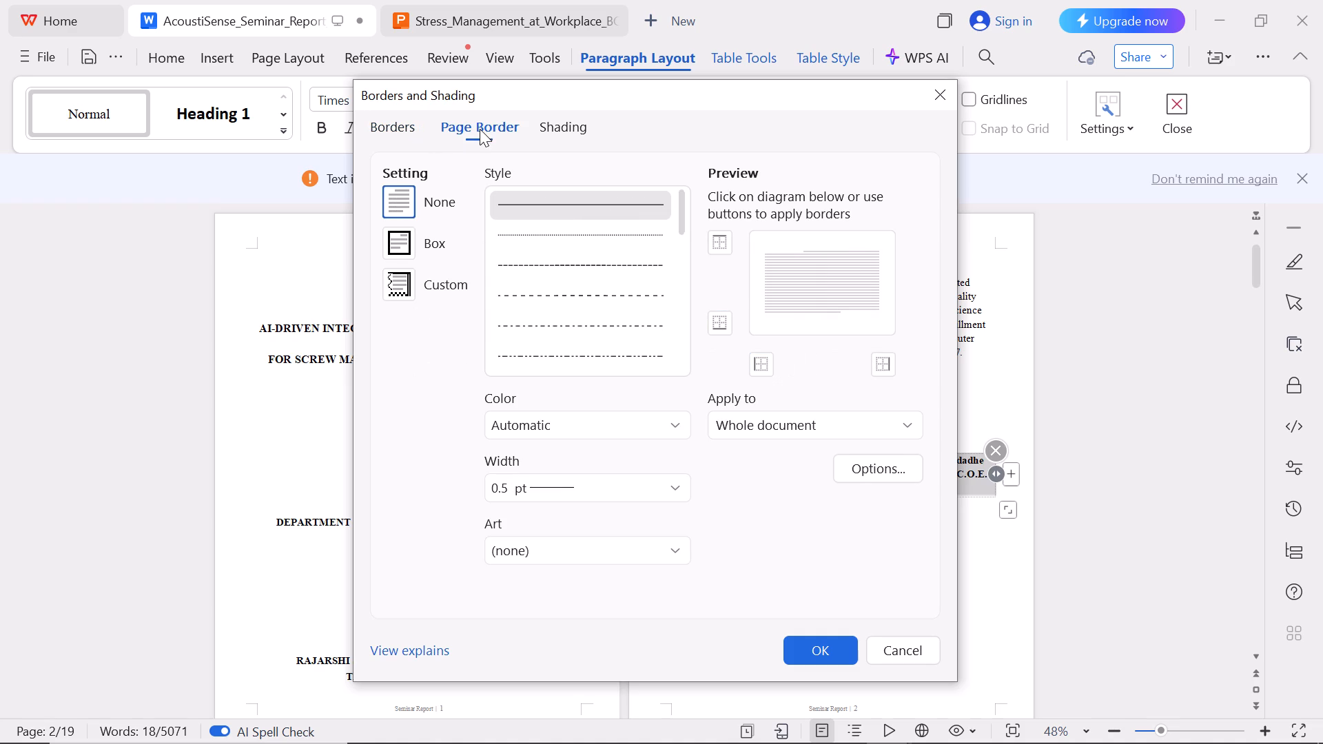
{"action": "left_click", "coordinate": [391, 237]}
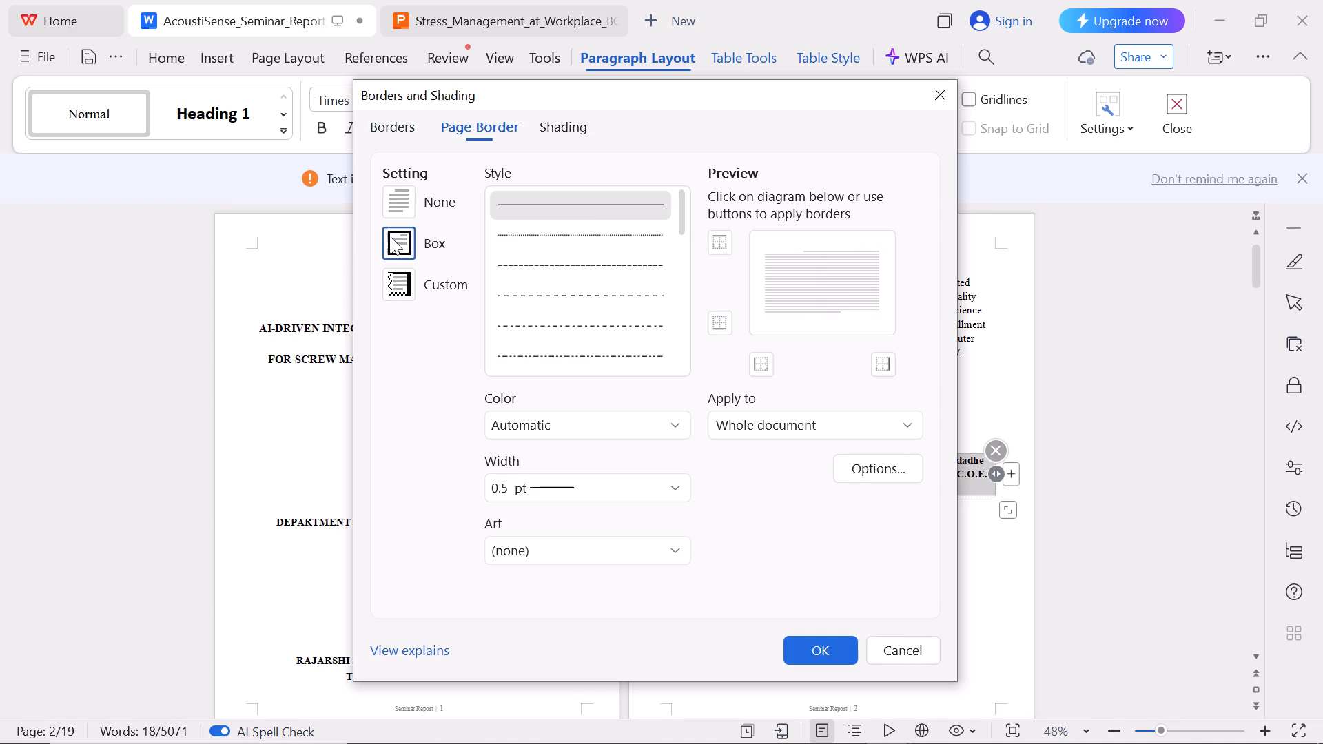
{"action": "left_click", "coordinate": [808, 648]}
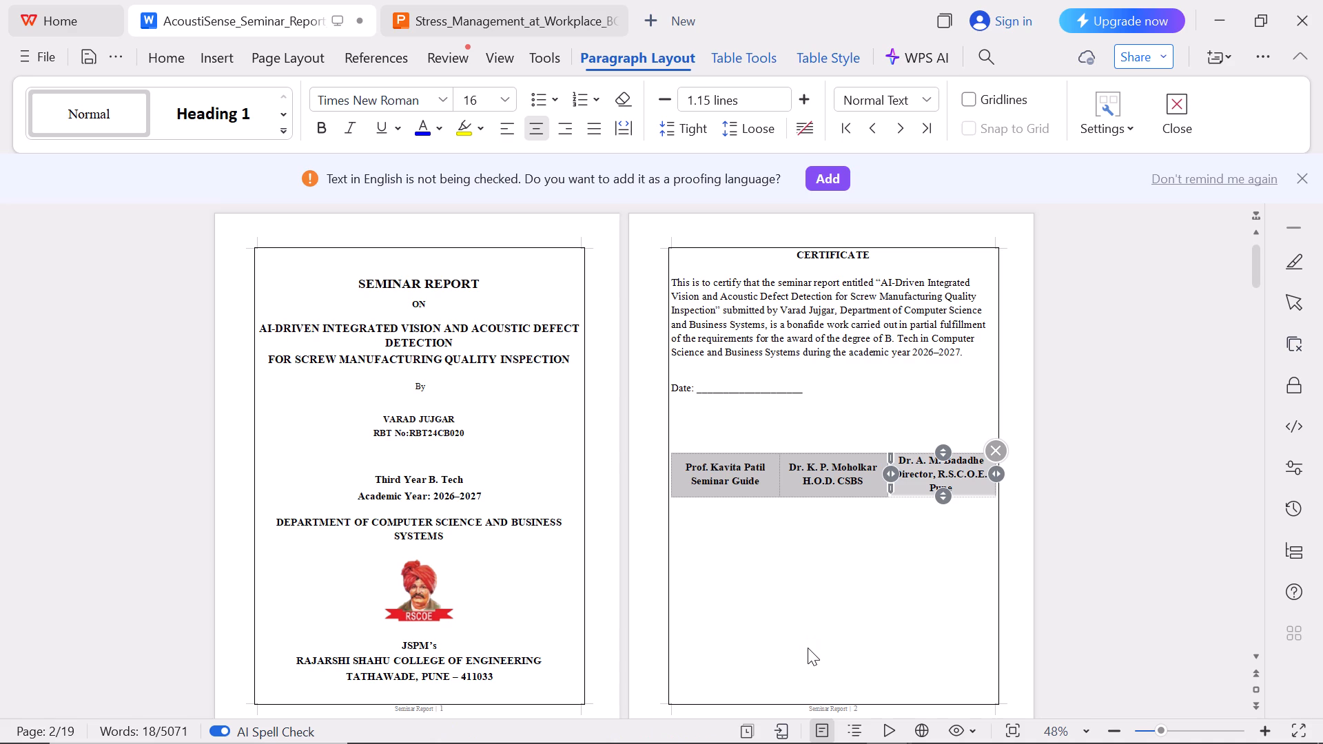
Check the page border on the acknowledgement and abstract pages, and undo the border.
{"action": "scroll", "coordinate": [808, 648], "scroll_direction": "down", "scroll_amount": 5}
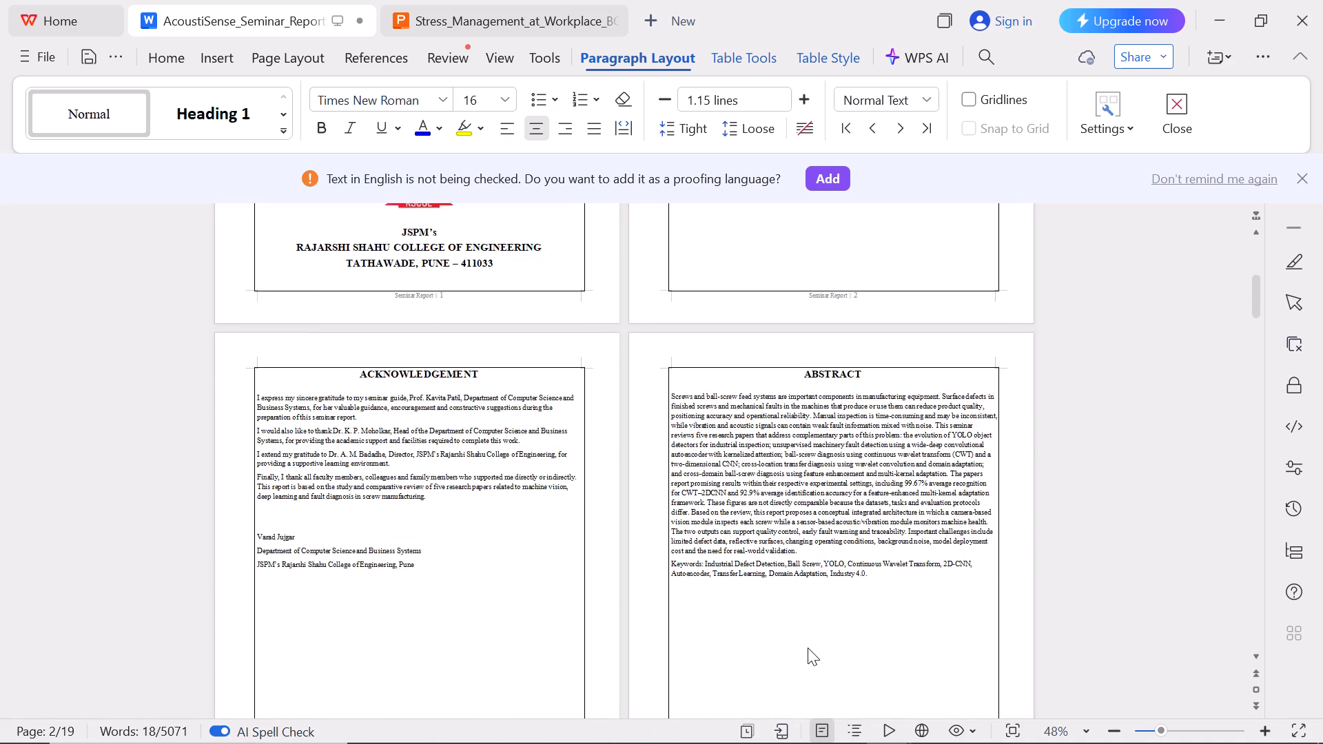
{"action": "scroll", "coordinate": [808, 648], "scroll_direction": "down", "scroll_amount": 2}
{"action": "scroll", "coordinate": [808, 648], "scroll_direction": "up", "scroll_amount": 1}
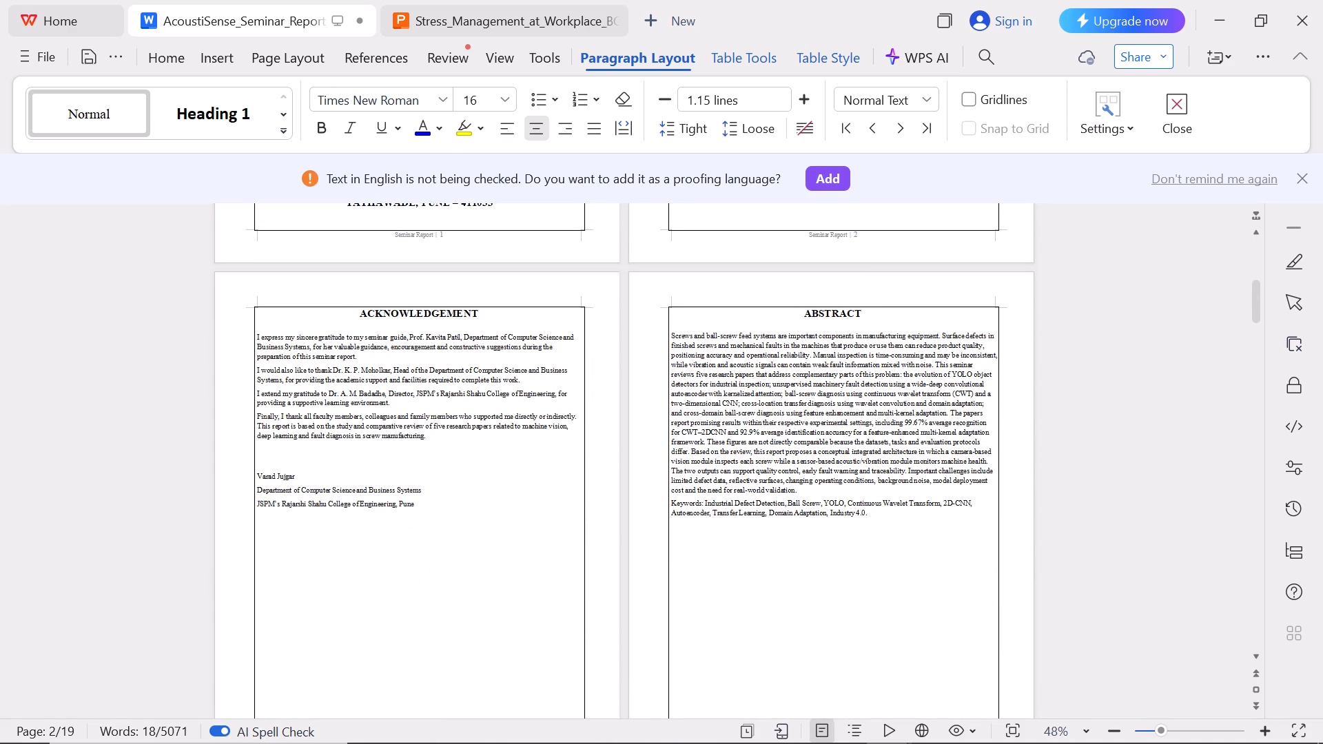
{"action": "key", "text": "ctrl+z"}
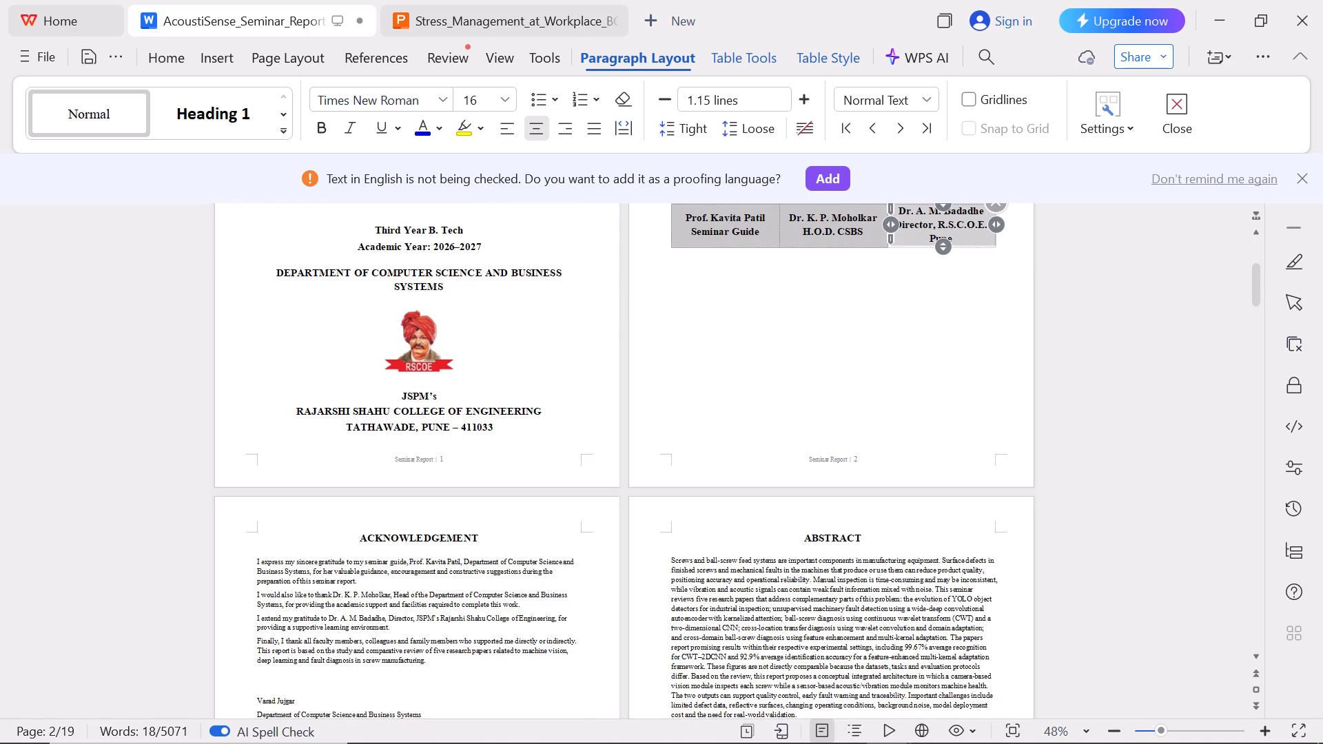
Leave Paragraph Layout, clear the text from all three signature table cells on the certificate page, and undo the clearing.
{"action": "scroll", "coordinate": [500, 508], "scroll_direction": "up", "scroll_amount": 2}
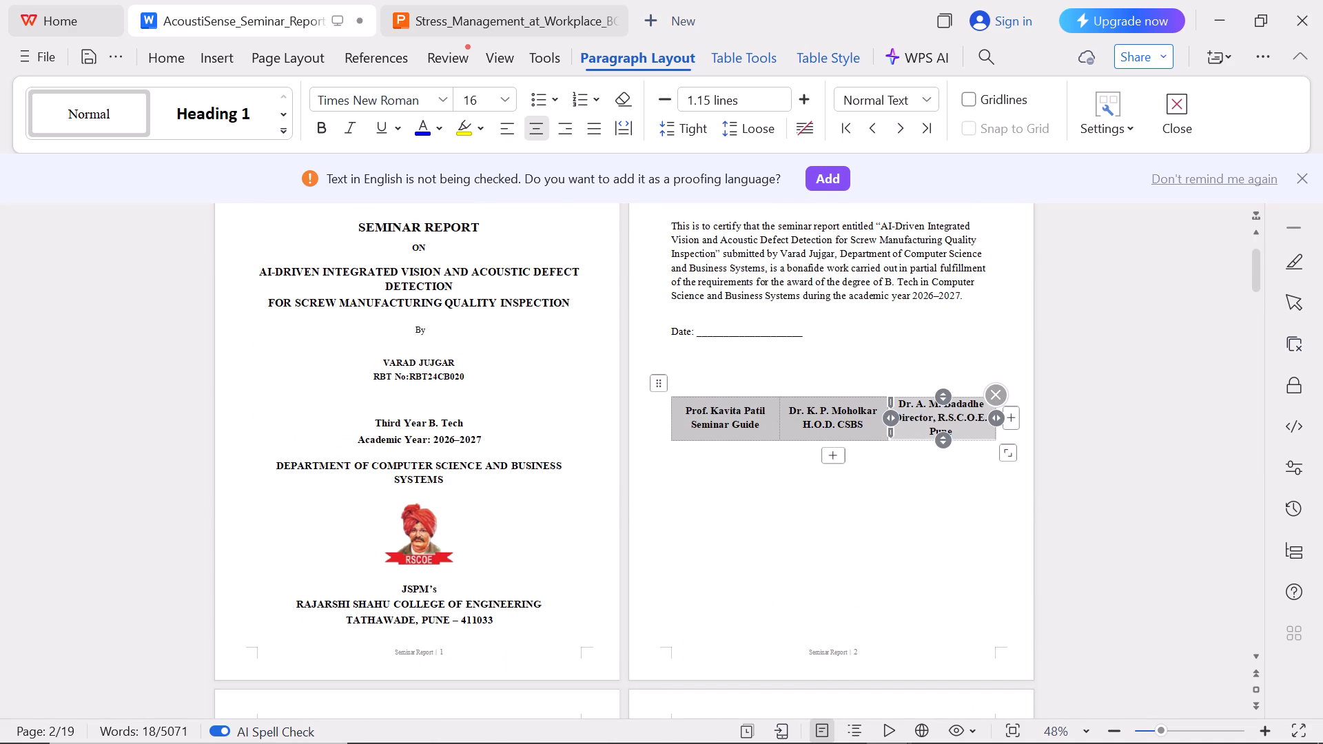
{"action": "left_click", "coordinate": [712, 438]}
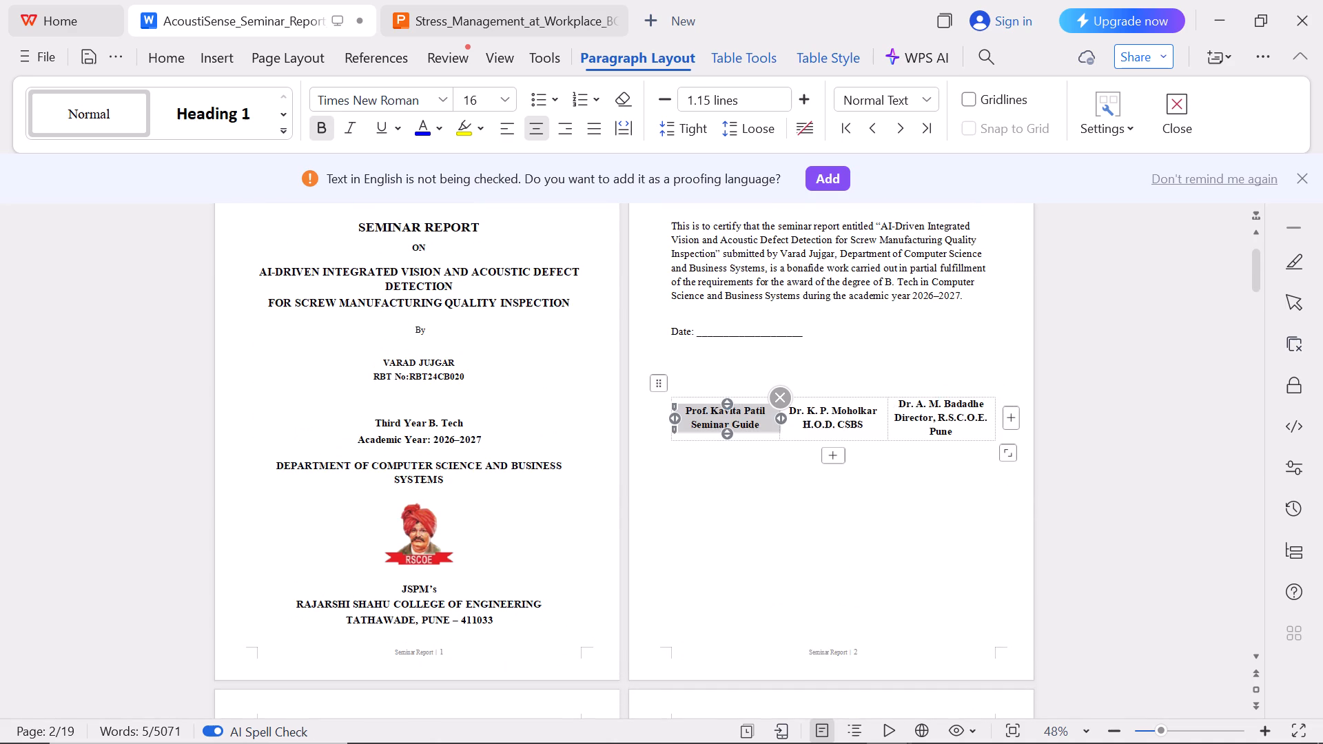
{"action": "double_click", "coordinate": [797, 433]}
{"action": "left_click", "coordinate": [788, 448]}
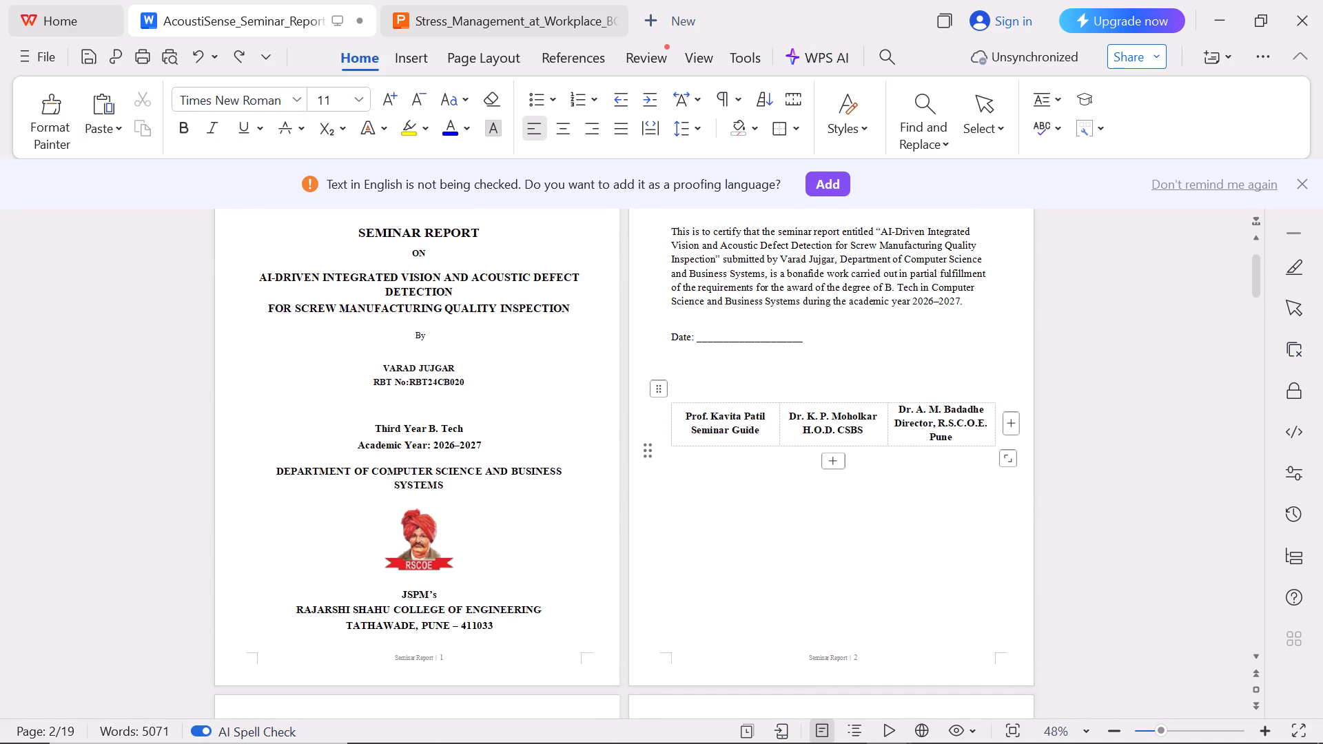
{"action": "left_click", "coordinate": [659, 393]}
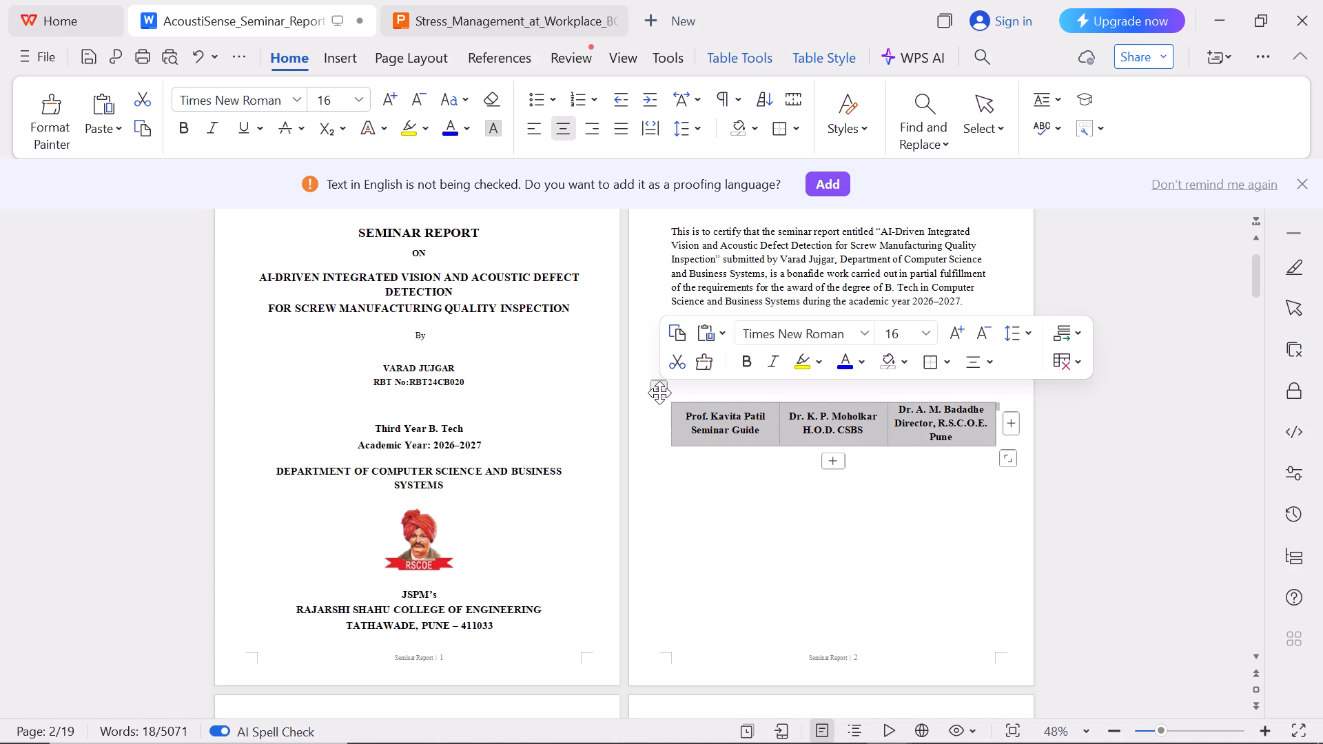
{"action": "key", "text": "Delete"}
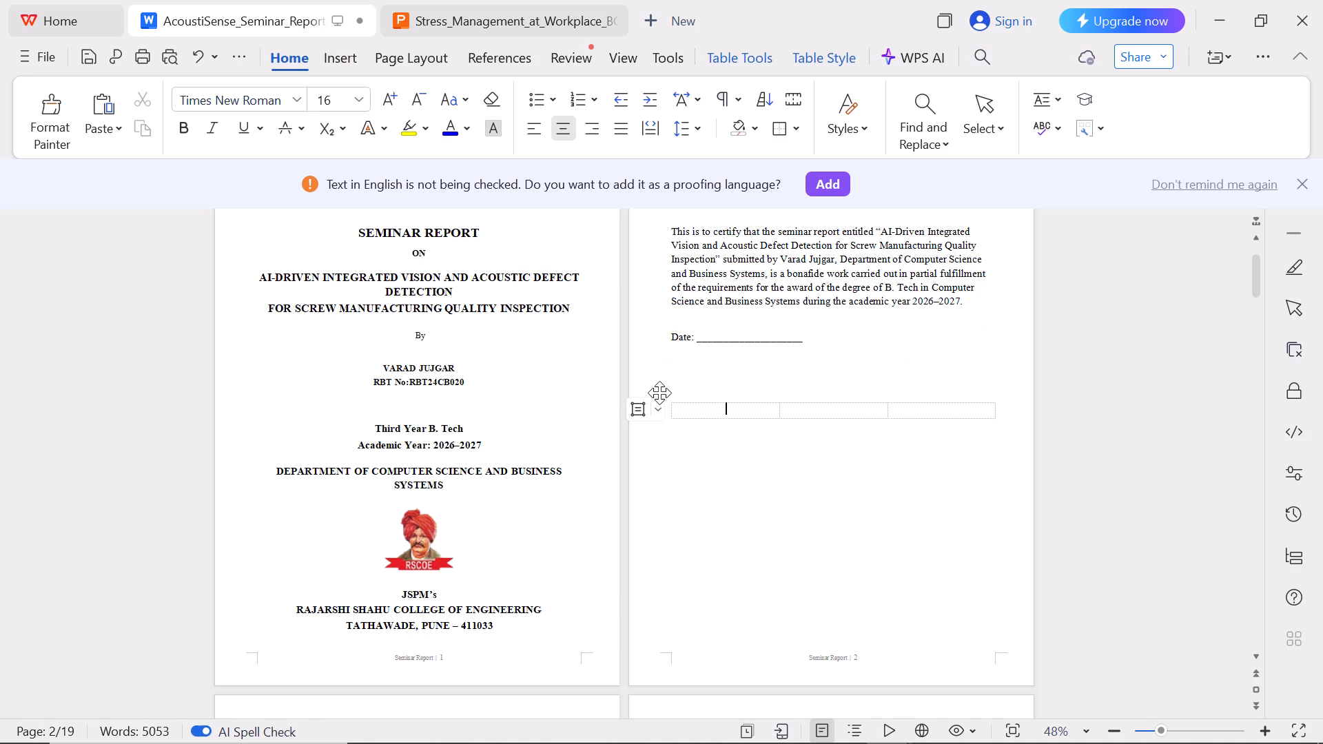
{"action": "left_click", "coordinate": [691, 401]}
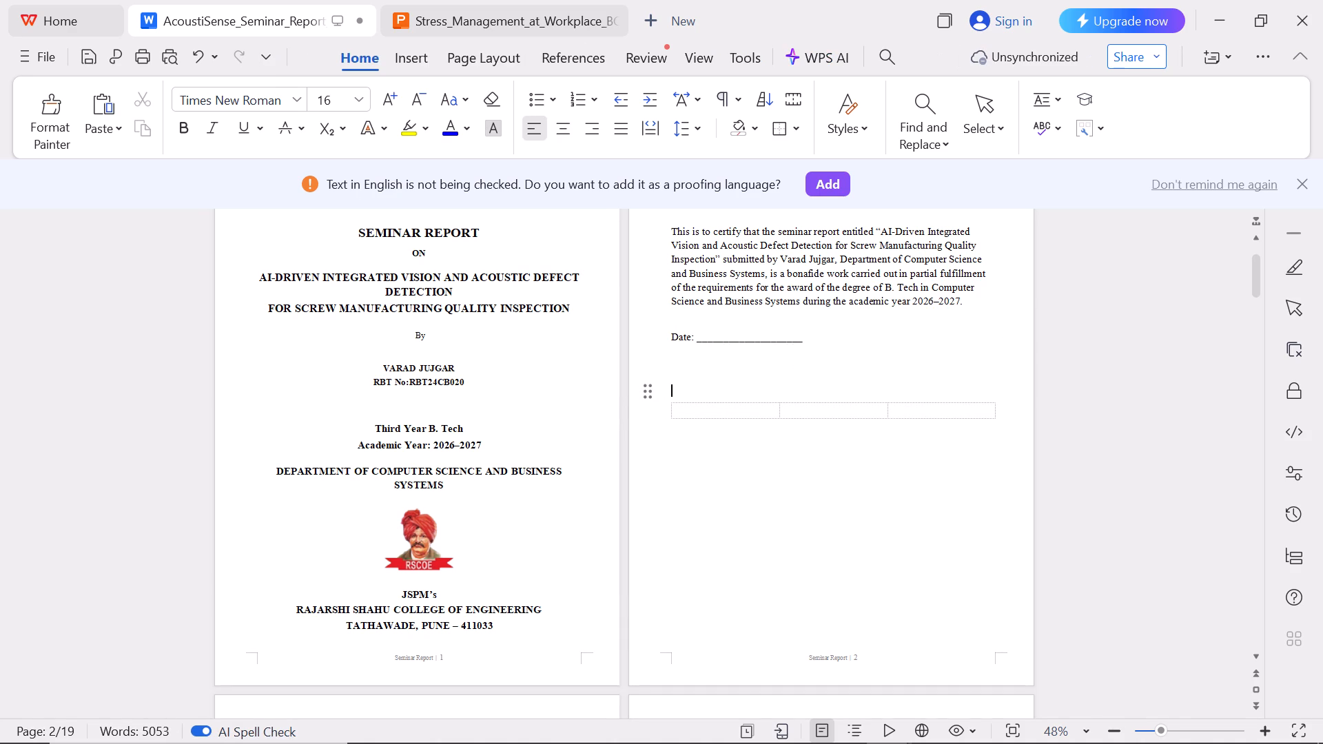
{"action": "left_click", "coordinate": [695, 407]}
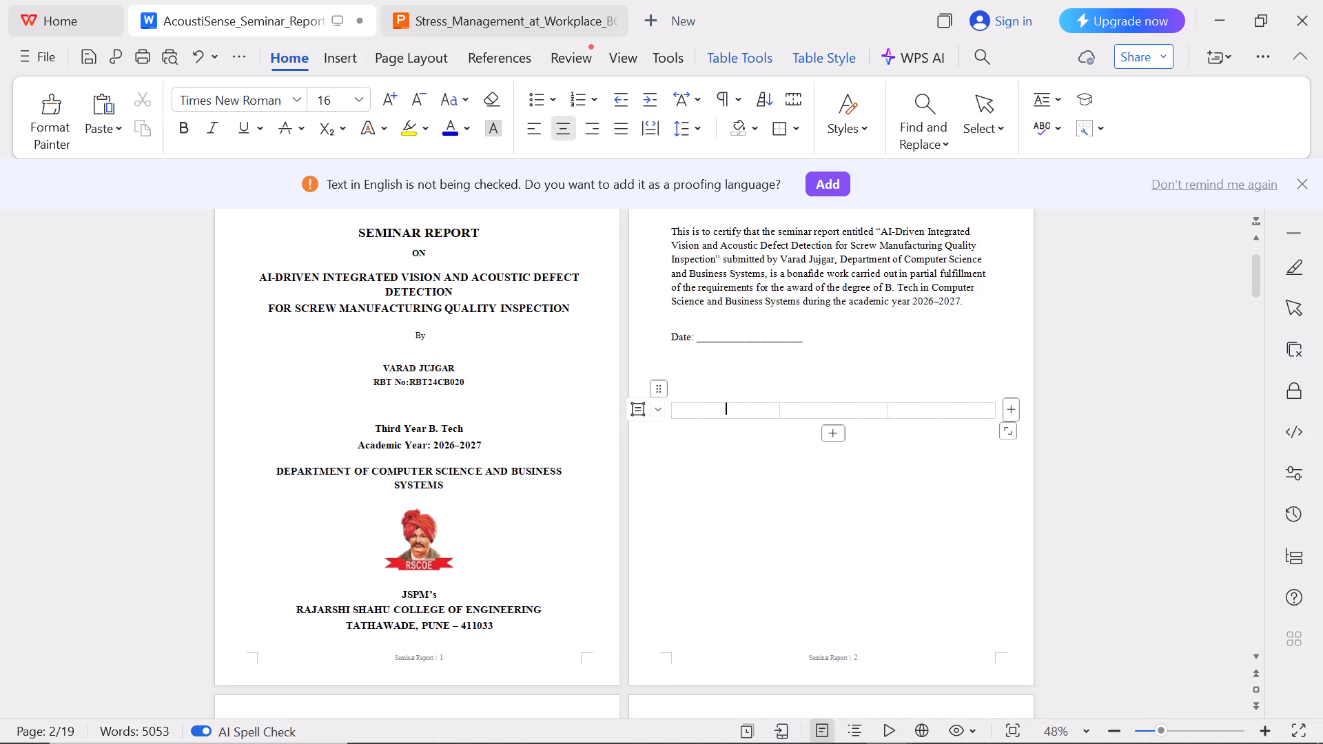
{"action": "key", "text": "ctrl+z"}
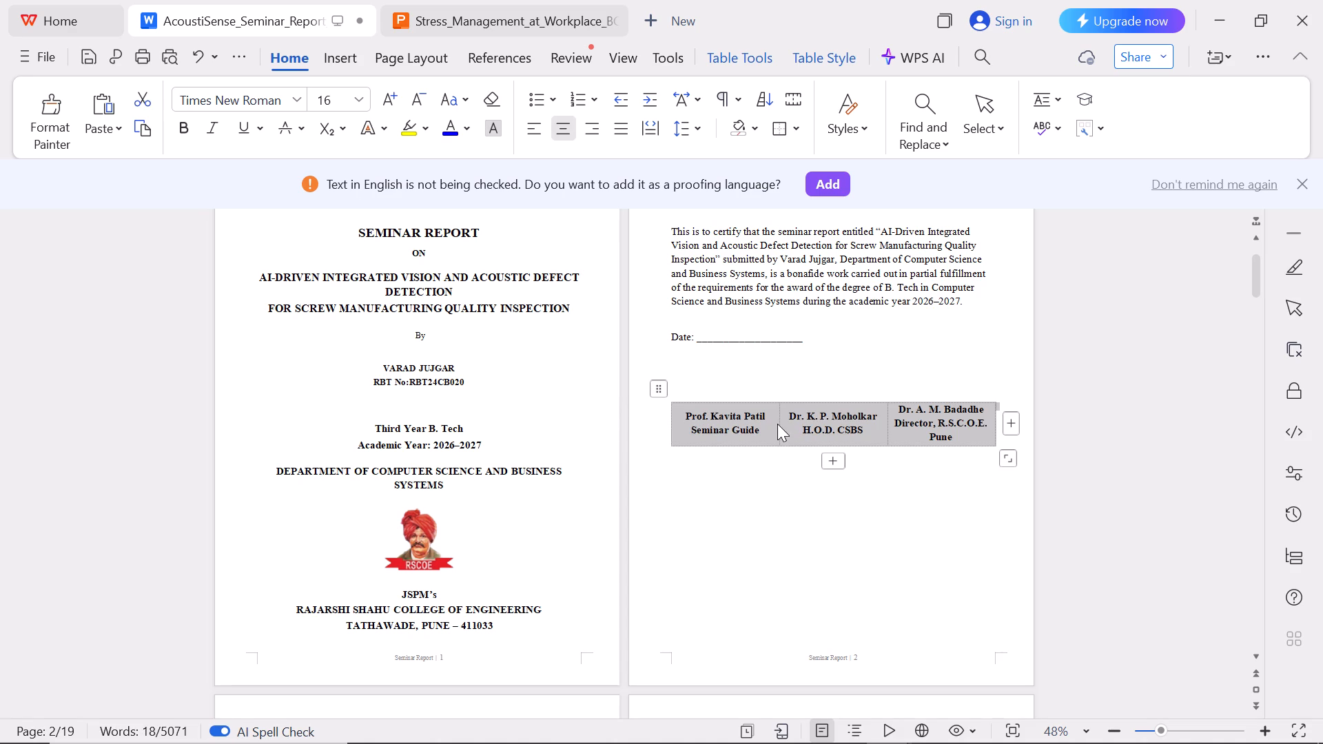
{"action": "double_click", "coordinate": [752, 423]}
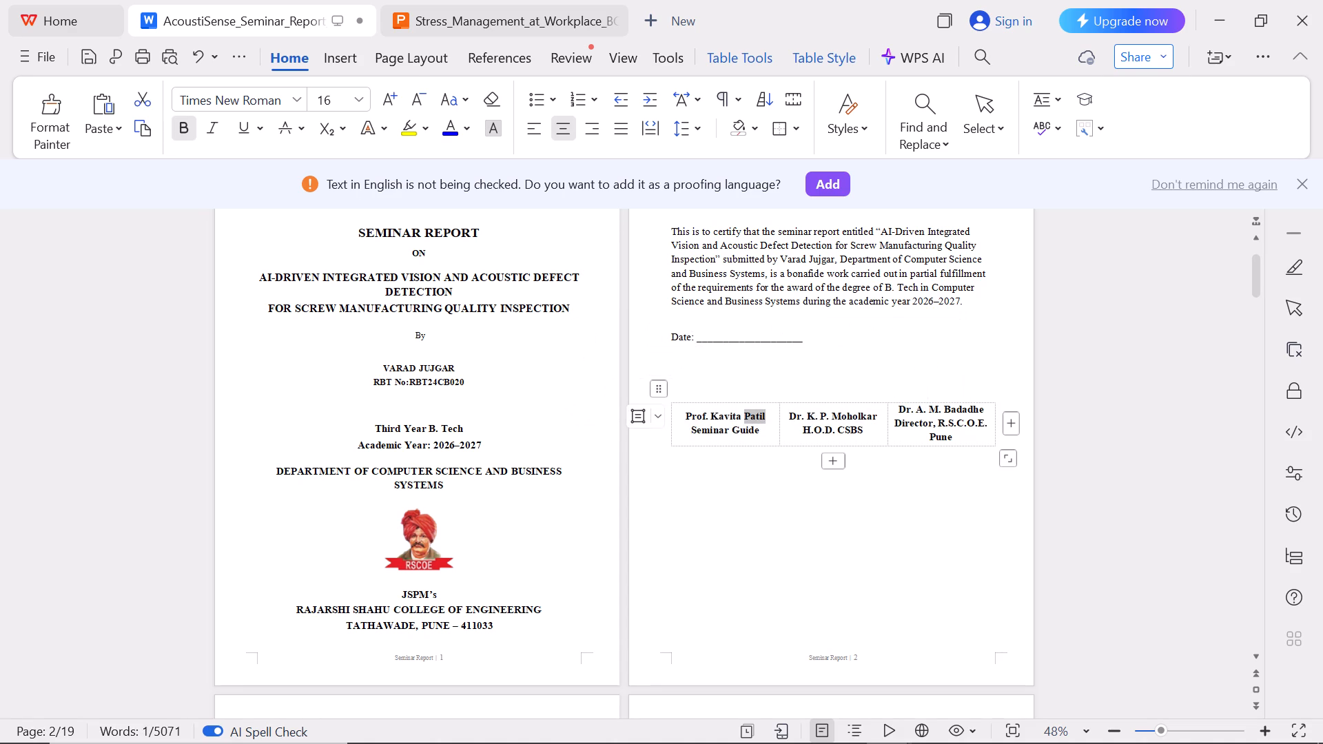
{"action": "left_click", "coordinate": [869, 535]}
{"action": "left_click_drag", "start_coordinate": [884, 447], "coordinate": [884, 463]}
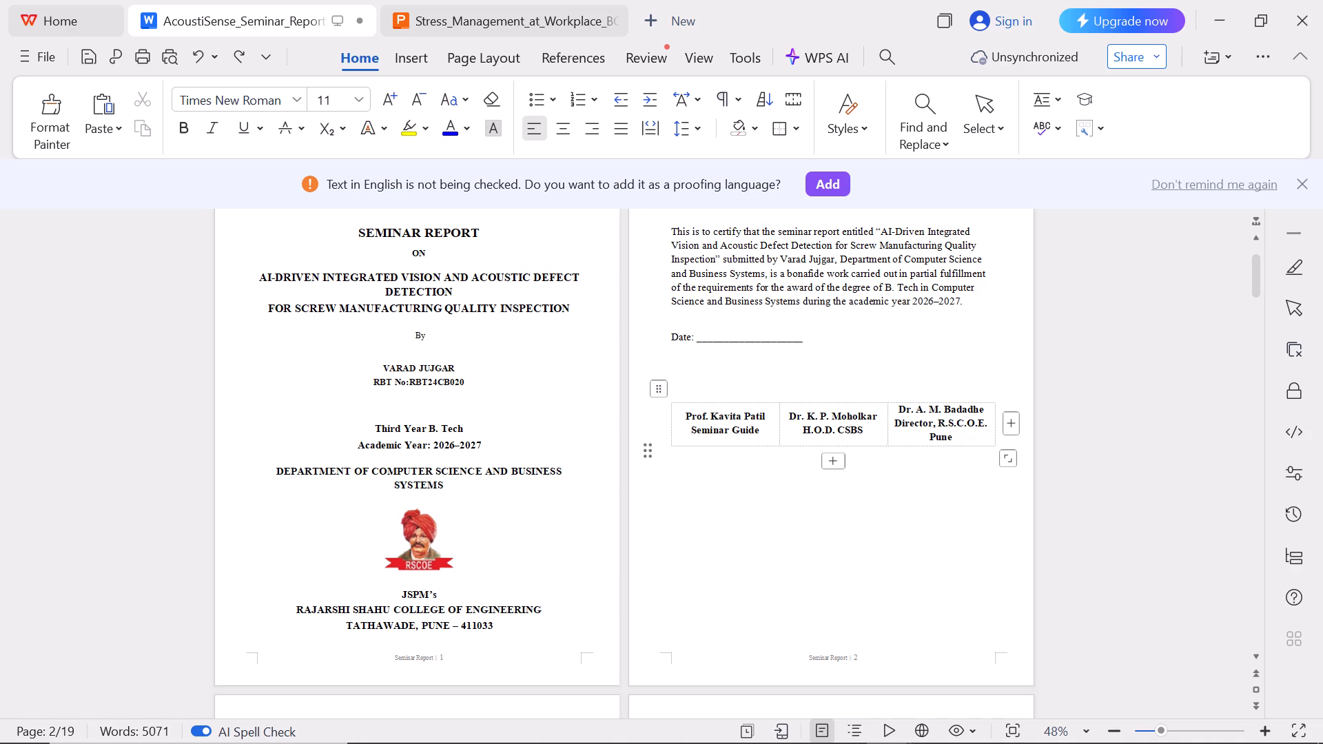
Clear the signature table's contents on the certificate page and delete the entire table.
{"action": "left_click_drag", "start_coordinate": [884, 463], "coordinate": [884, 465]}
{"action": "key", "text": "ctrl+z"}
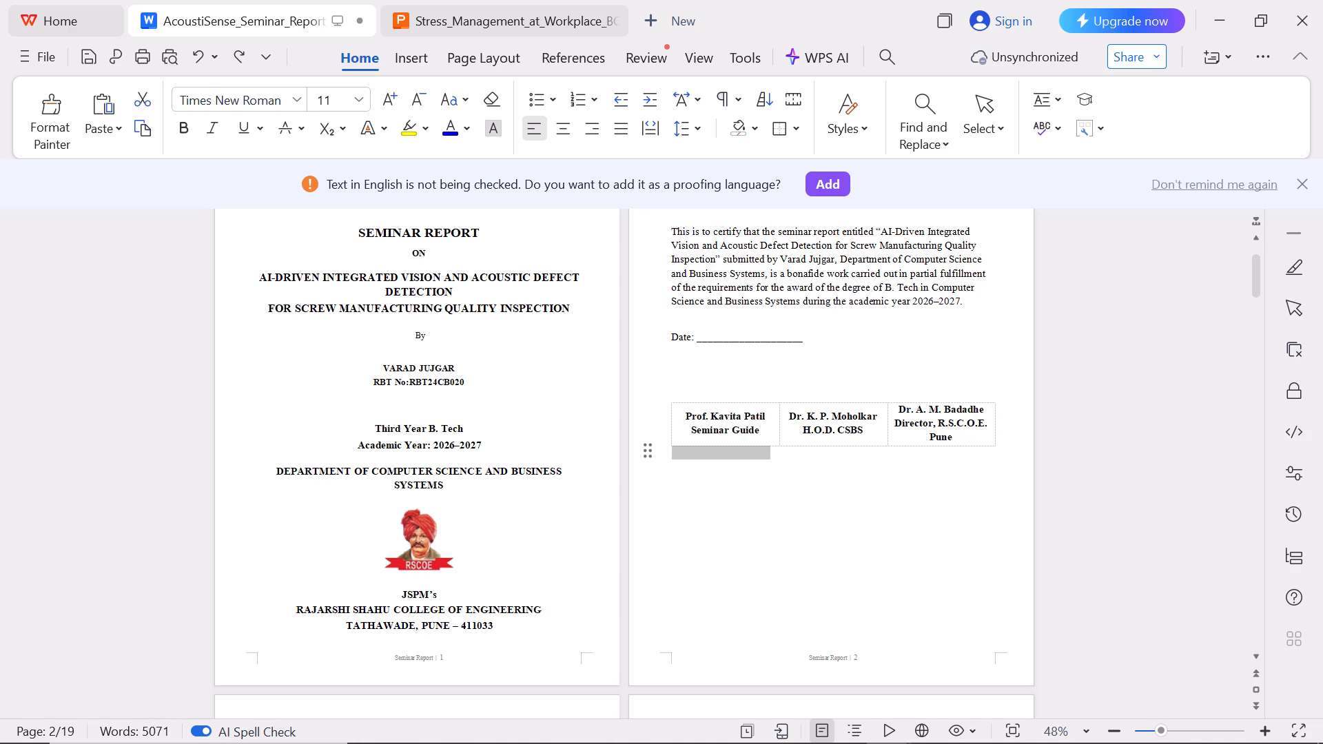
{"action": "left_click", "coordinate": [663, 387]}
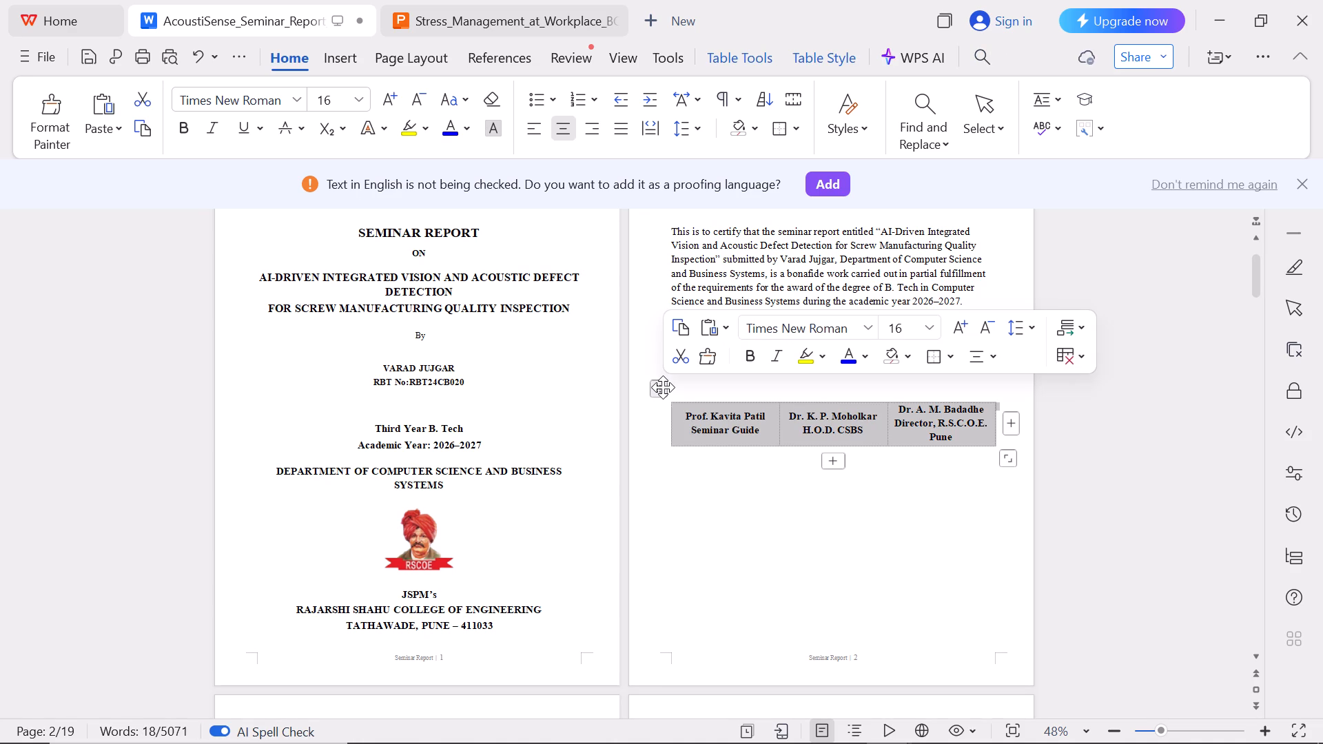
{"action": "key", "text": "Delete"}
{"action": "key", "text": "BackSpace"}
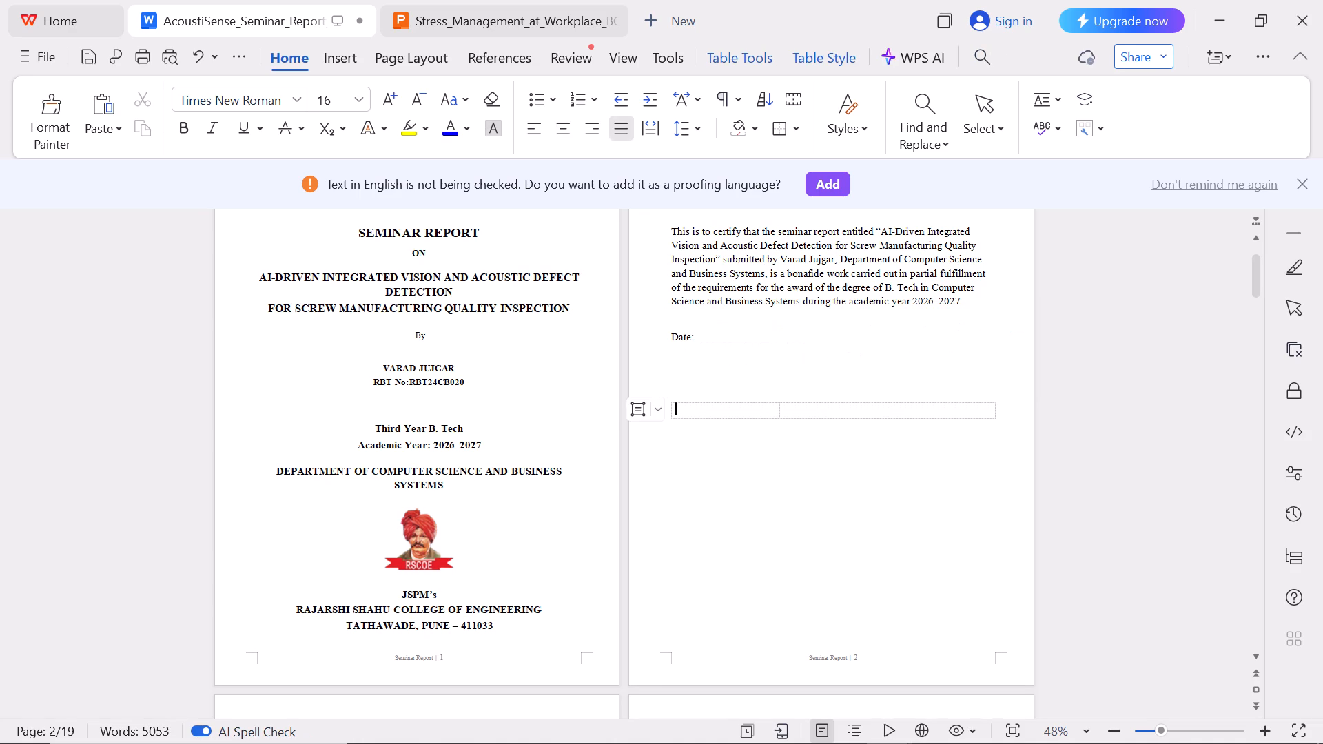
{"action": "left_click", "coordinate": [771, 511]}
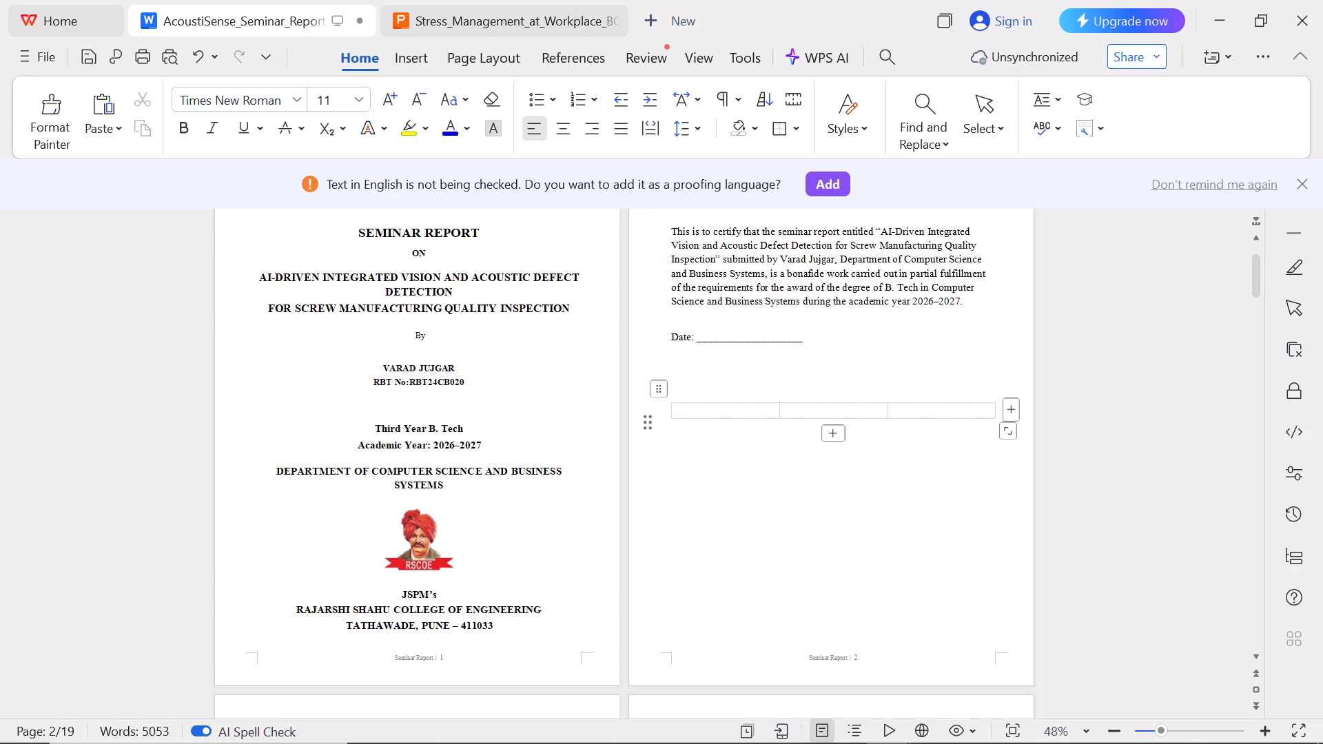
{"action": "right_click", "coordinate": [662, 392]}
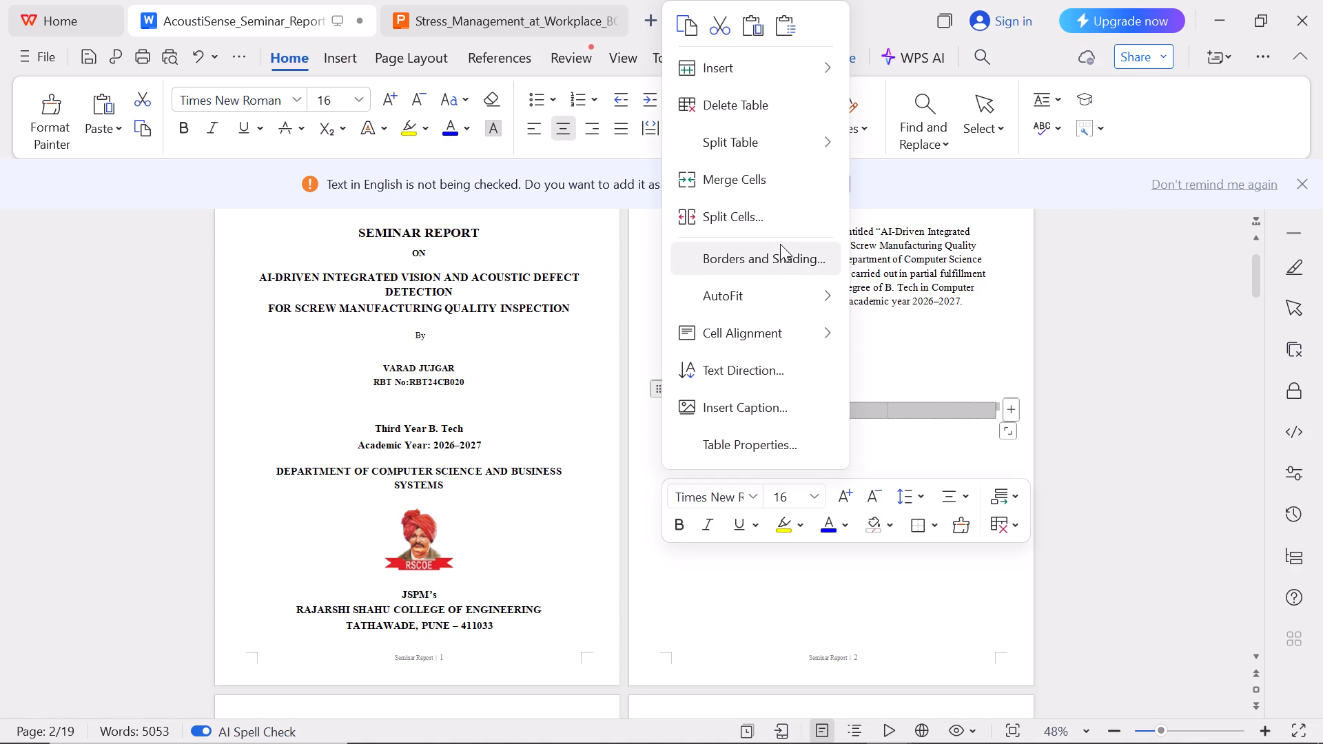
{"action": "left_click", "coordinate": [728, 96]}
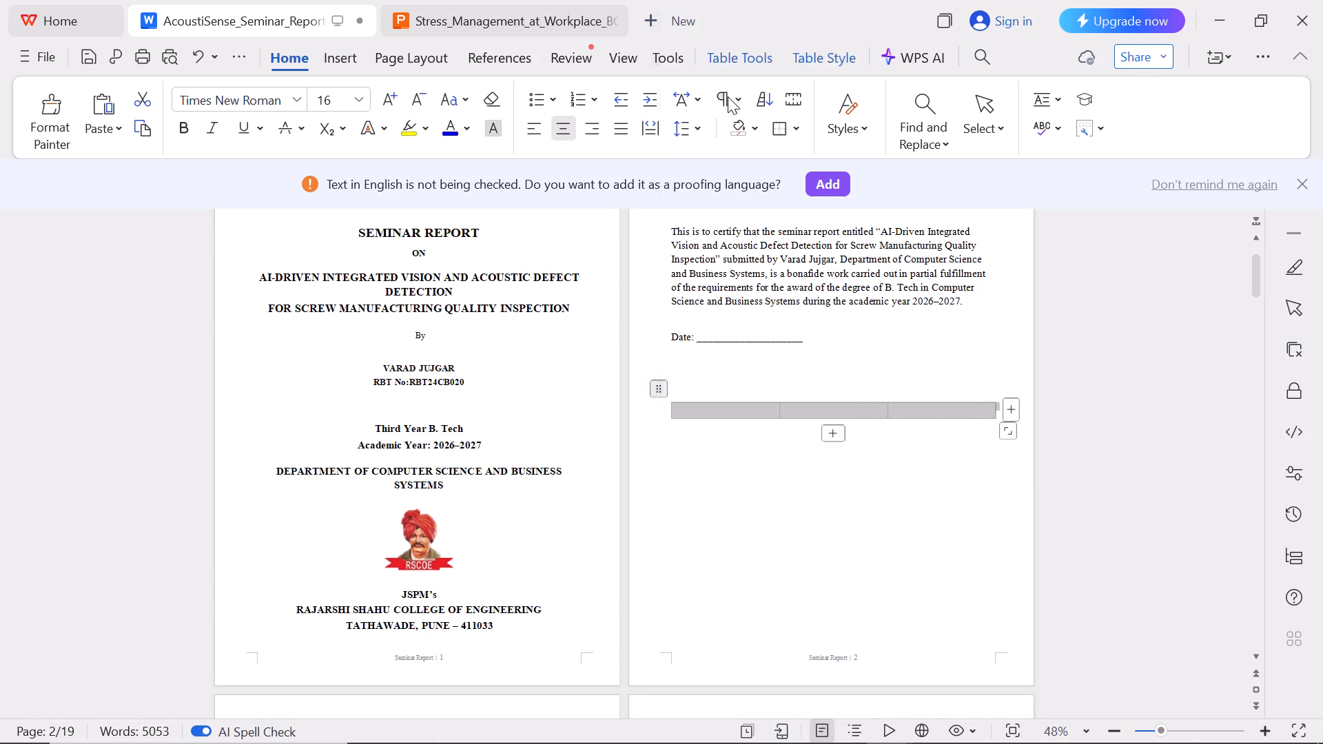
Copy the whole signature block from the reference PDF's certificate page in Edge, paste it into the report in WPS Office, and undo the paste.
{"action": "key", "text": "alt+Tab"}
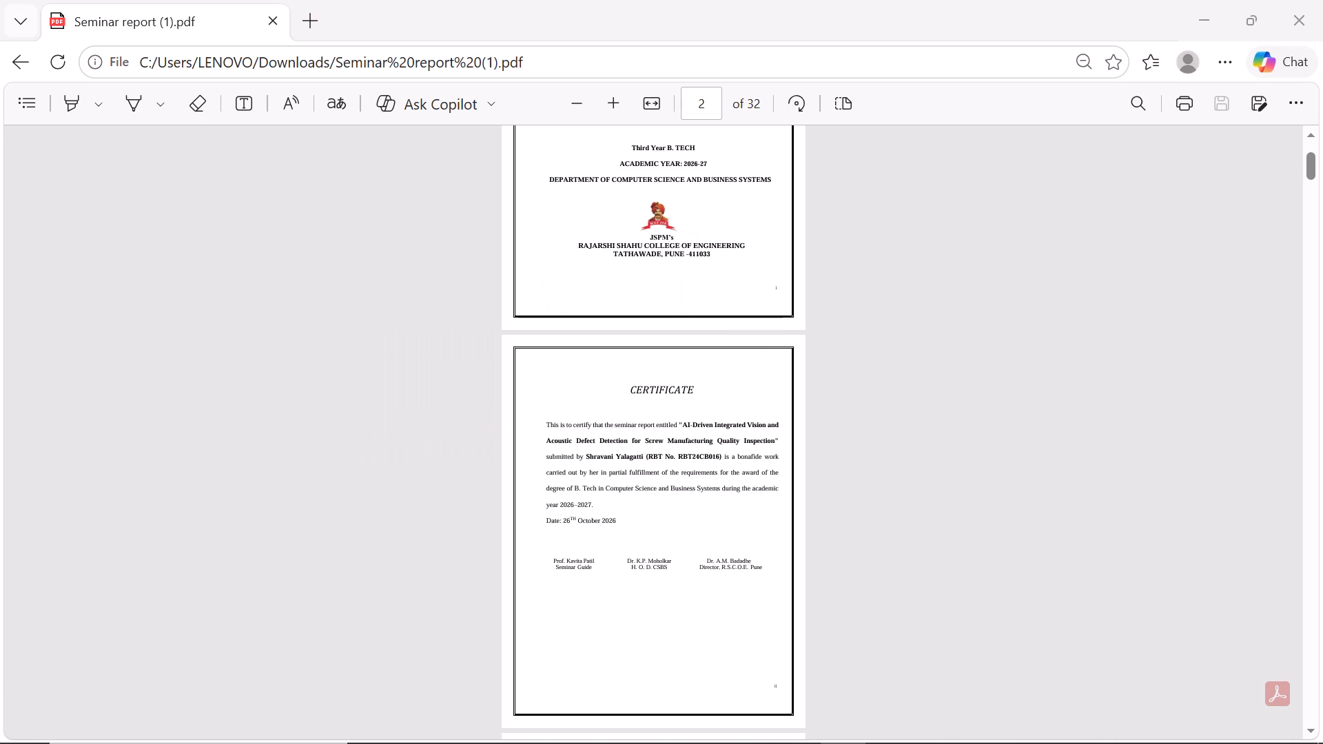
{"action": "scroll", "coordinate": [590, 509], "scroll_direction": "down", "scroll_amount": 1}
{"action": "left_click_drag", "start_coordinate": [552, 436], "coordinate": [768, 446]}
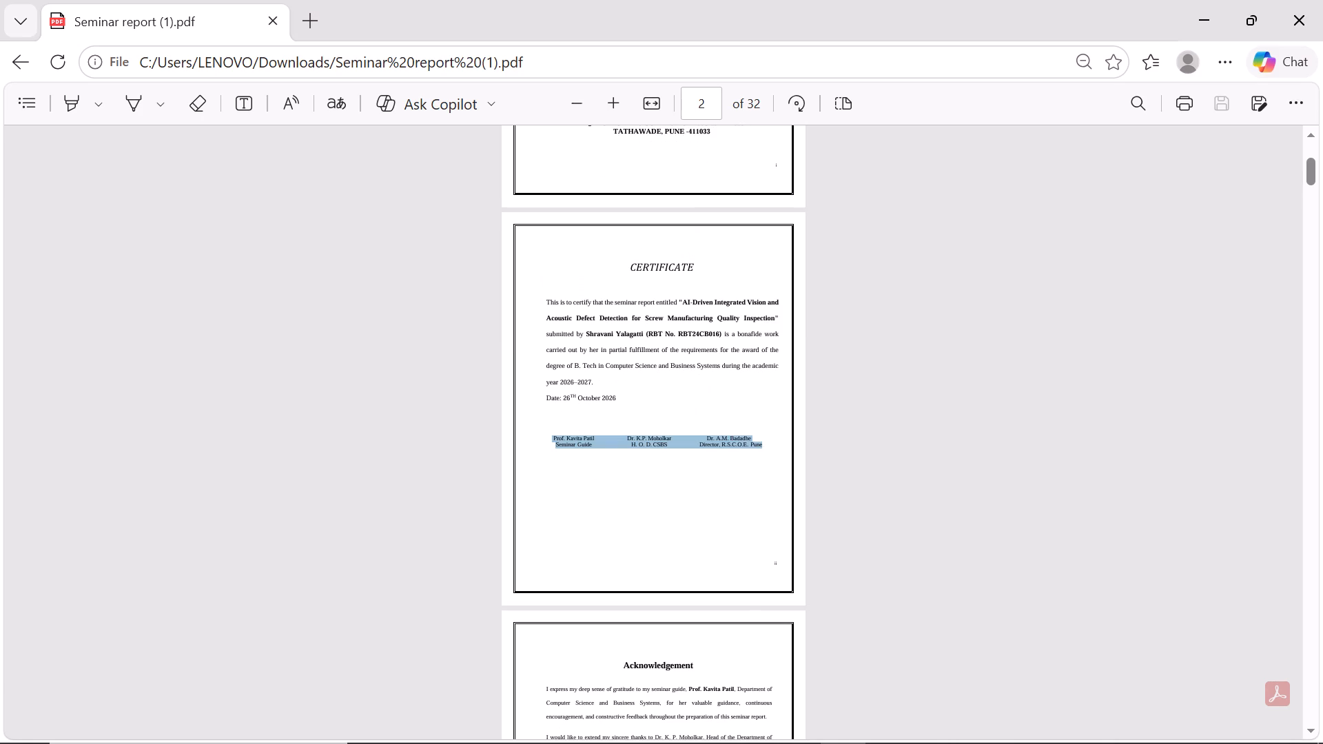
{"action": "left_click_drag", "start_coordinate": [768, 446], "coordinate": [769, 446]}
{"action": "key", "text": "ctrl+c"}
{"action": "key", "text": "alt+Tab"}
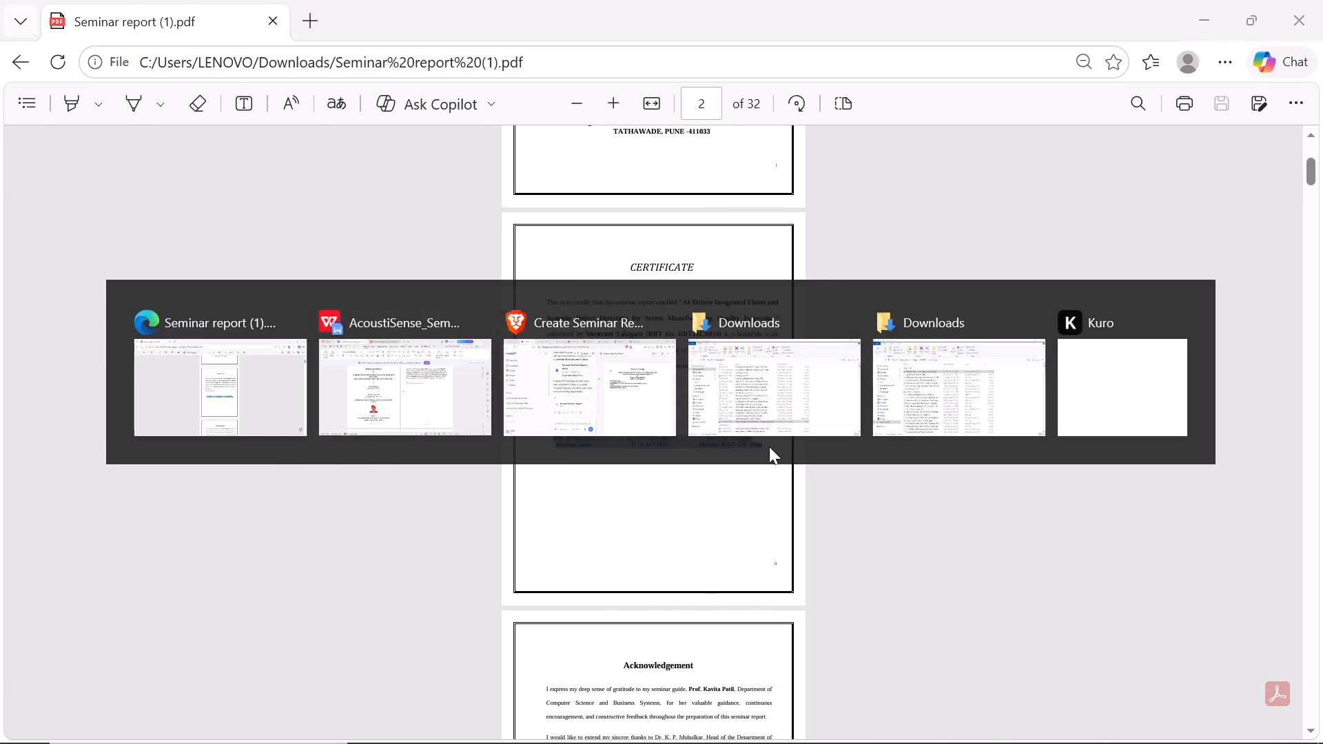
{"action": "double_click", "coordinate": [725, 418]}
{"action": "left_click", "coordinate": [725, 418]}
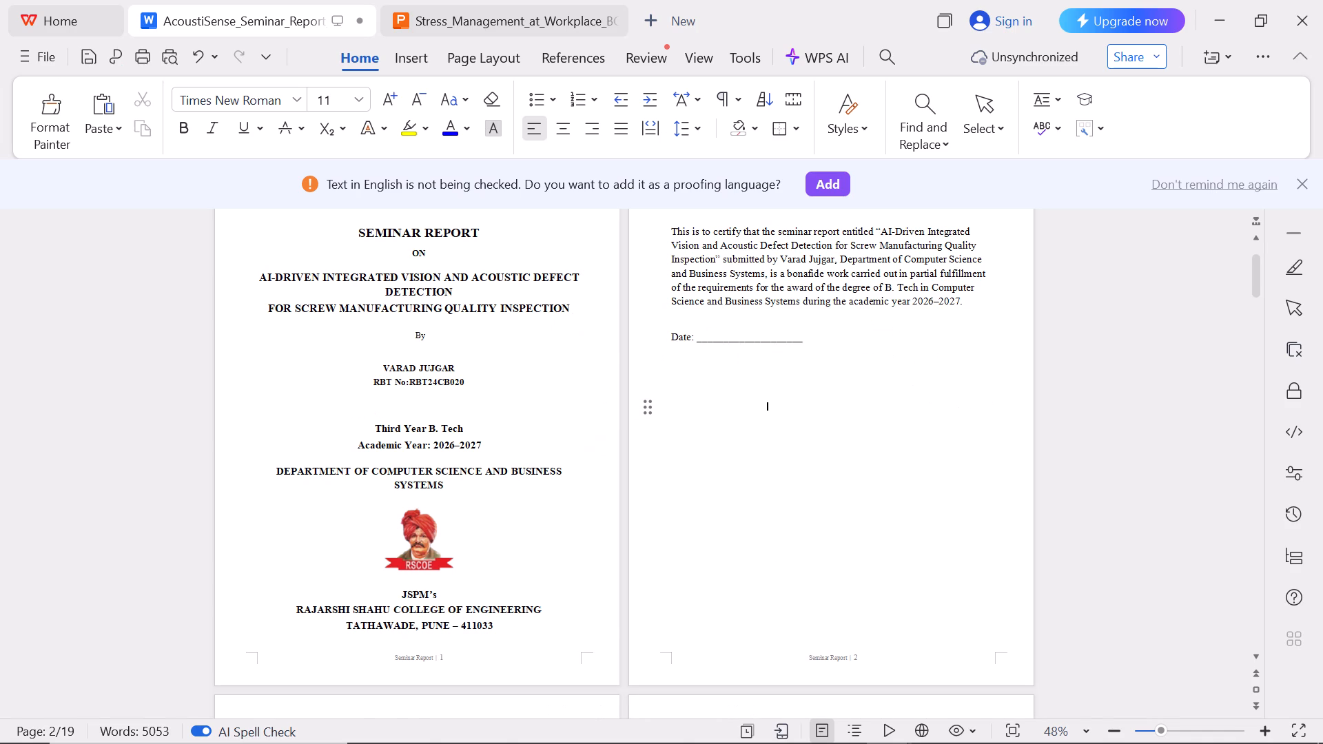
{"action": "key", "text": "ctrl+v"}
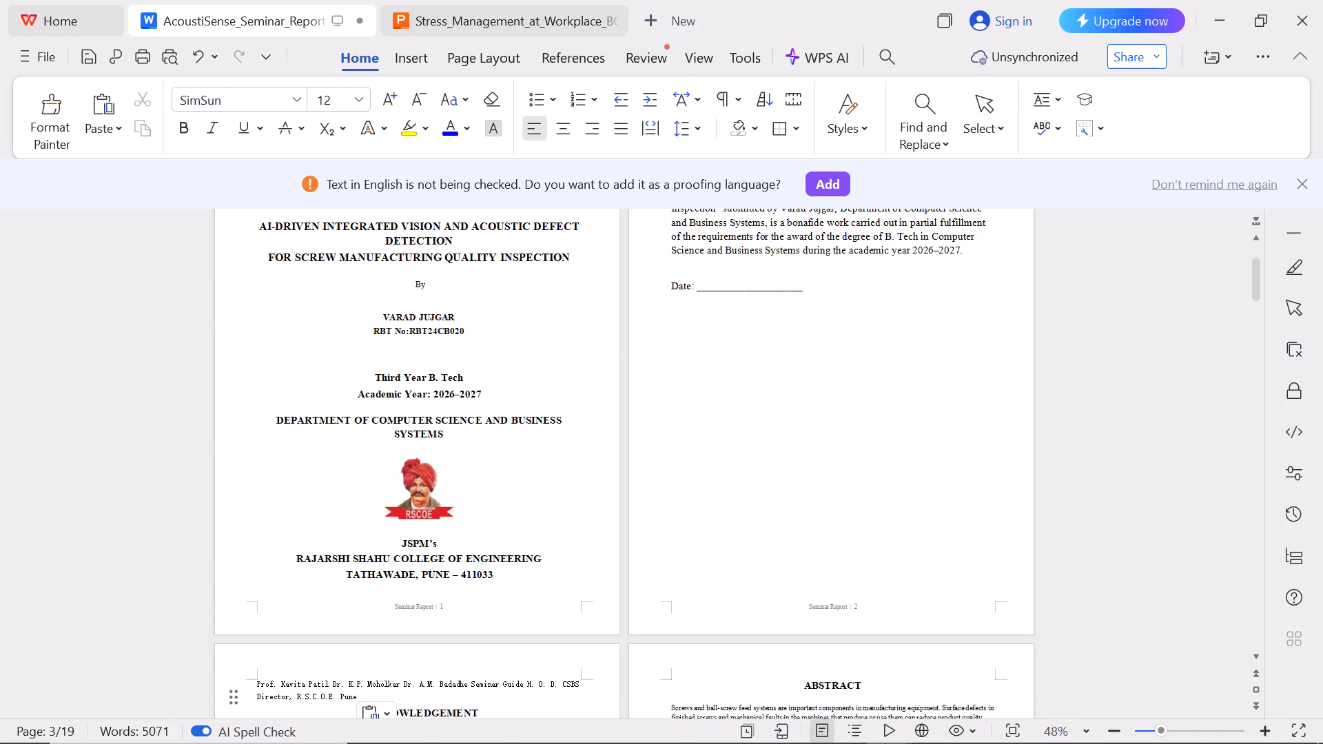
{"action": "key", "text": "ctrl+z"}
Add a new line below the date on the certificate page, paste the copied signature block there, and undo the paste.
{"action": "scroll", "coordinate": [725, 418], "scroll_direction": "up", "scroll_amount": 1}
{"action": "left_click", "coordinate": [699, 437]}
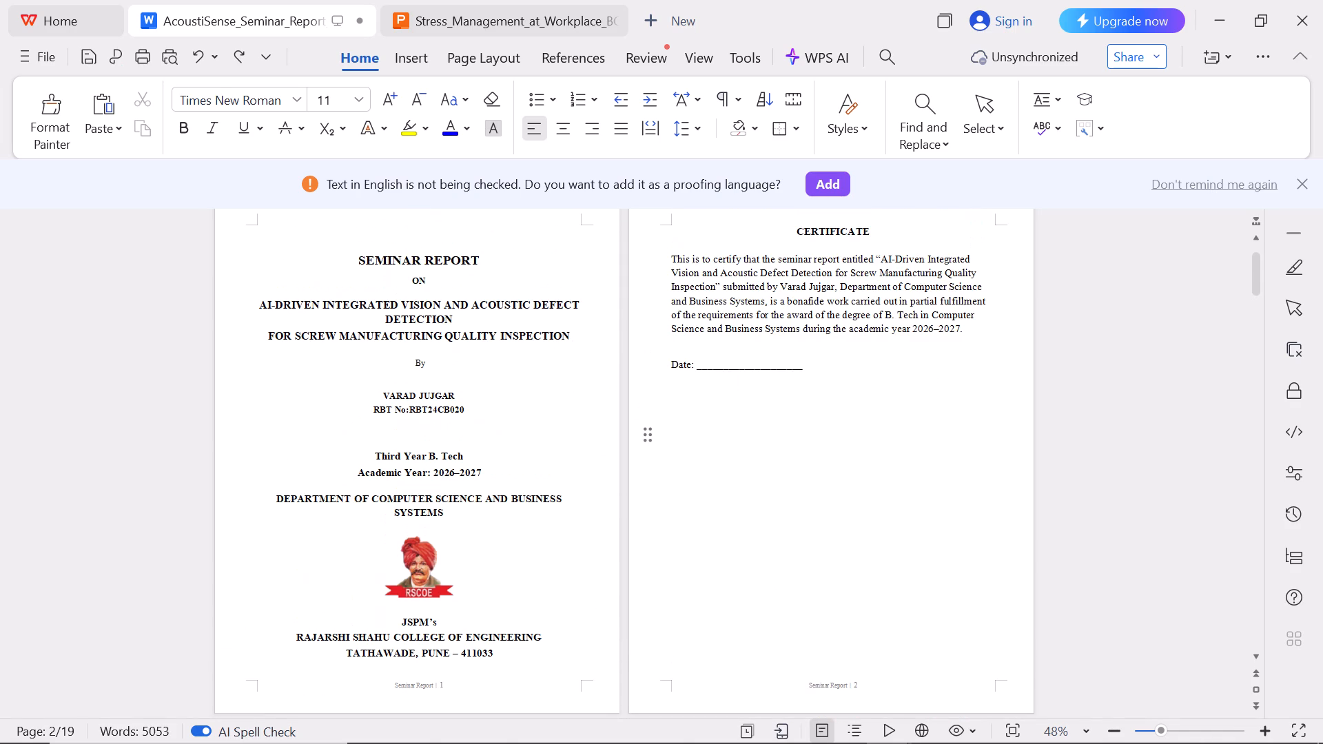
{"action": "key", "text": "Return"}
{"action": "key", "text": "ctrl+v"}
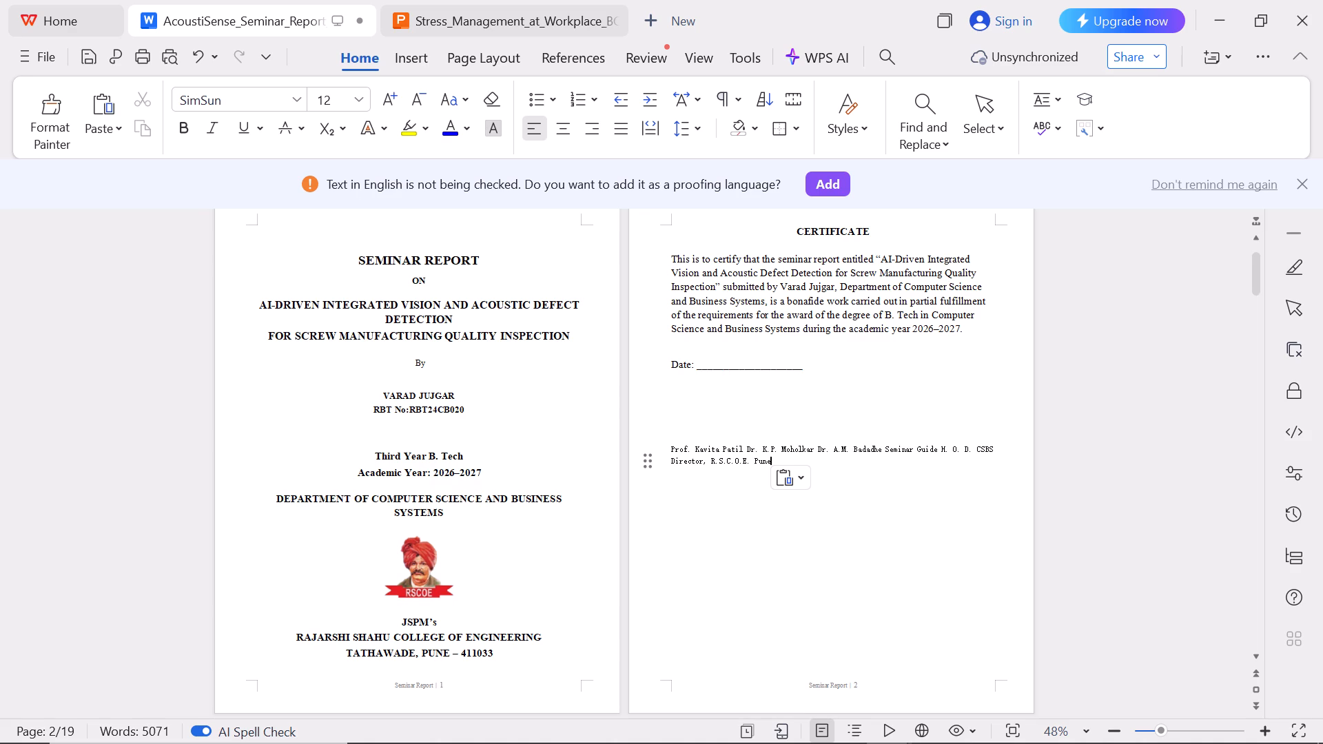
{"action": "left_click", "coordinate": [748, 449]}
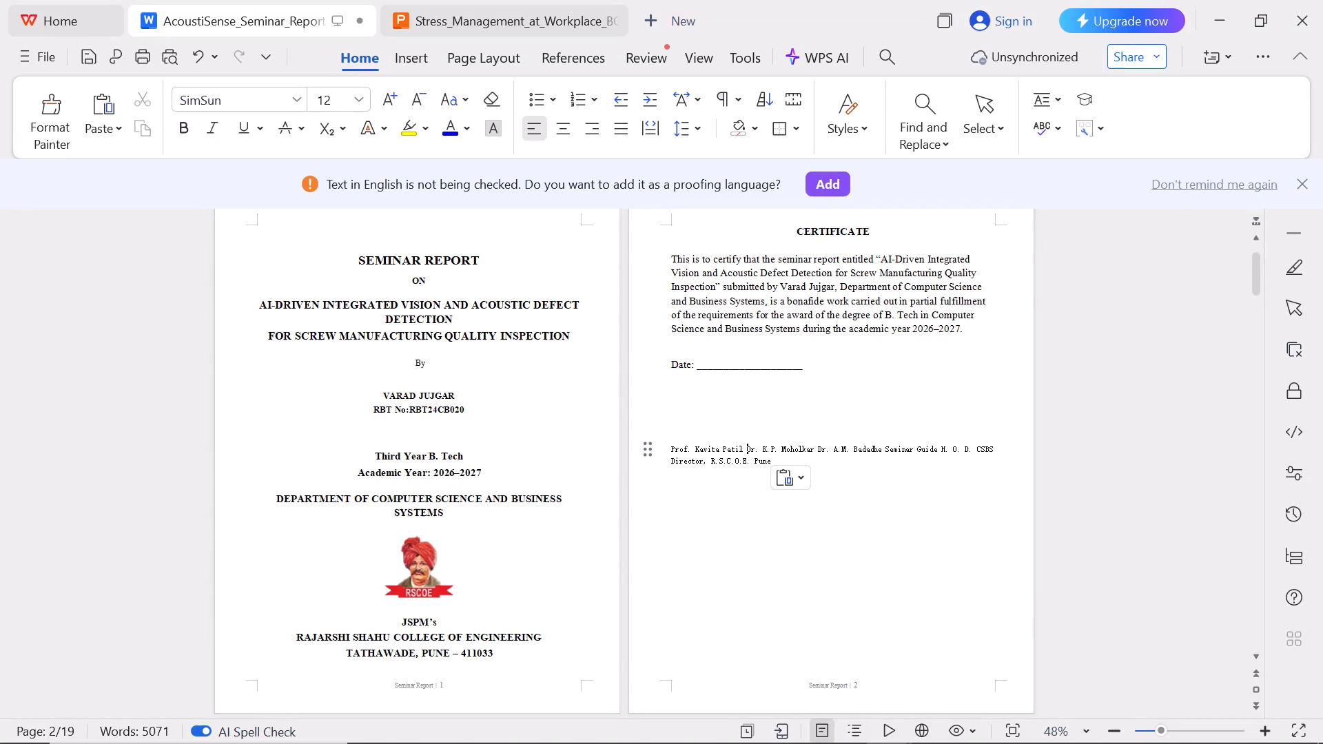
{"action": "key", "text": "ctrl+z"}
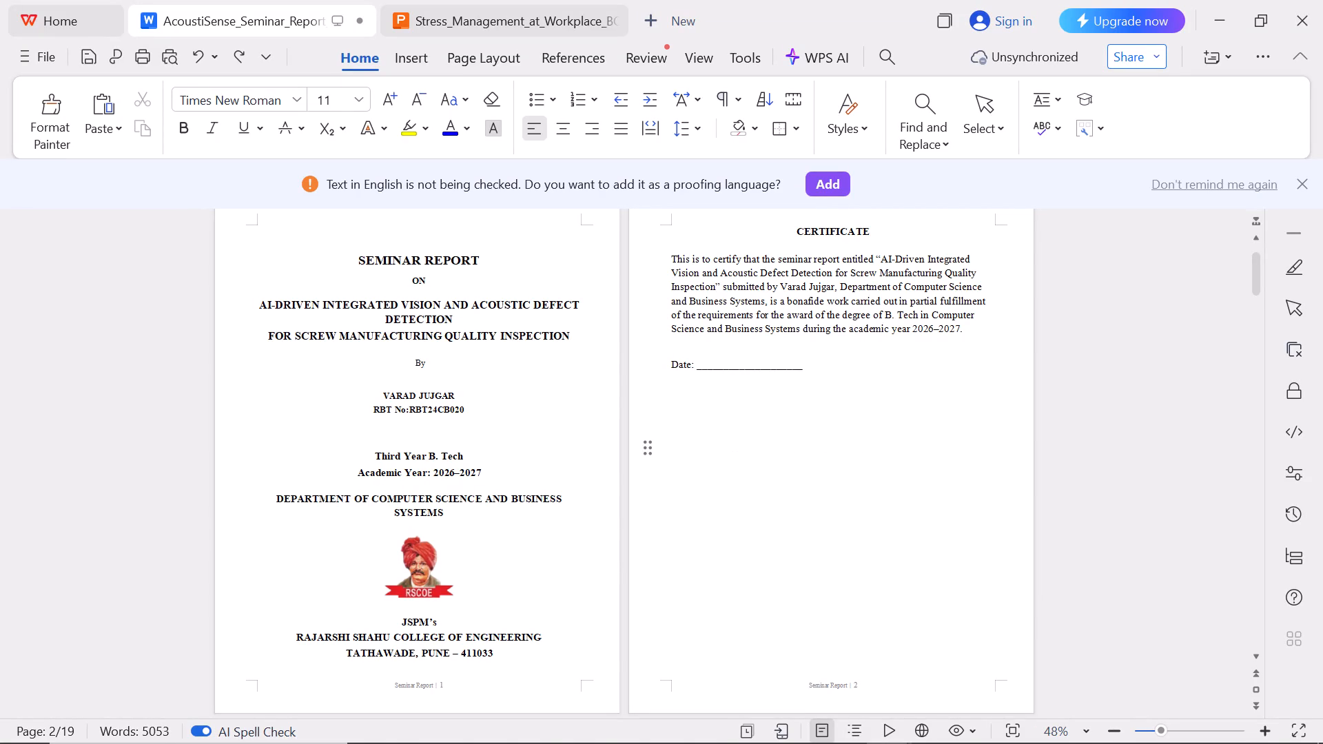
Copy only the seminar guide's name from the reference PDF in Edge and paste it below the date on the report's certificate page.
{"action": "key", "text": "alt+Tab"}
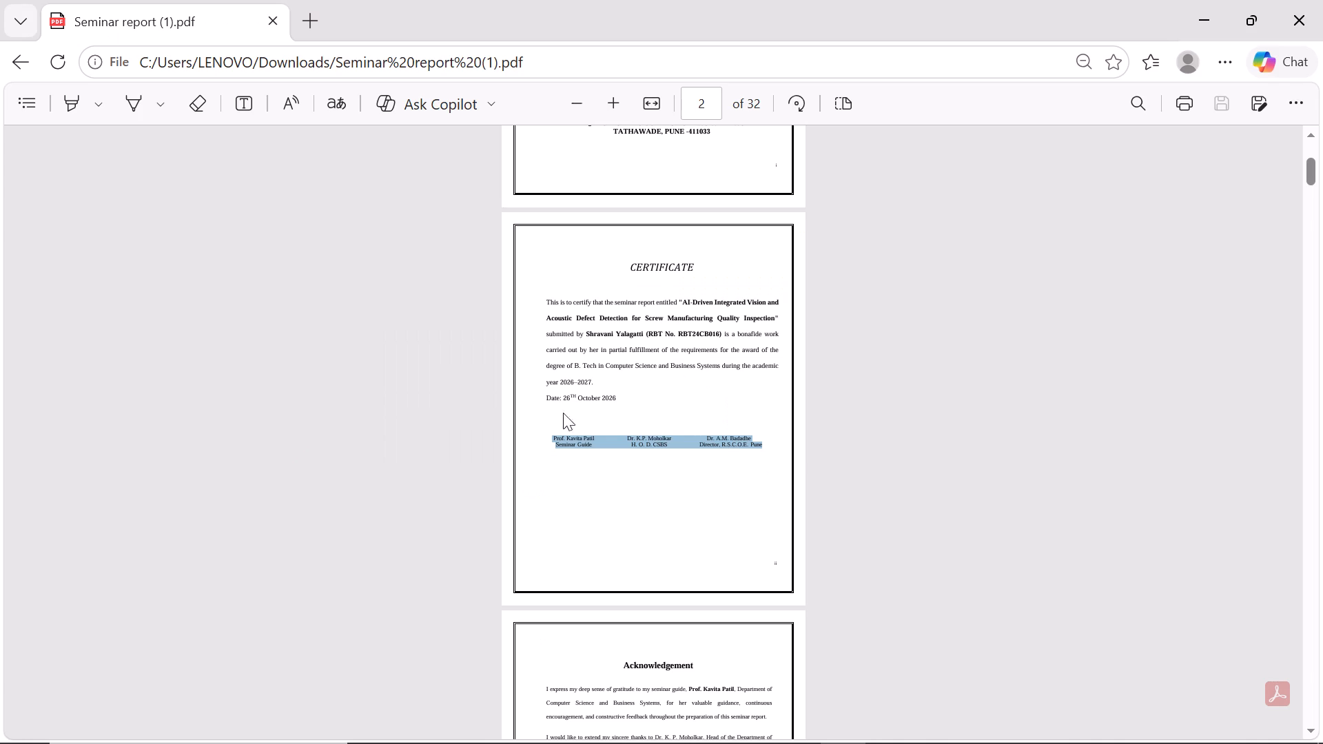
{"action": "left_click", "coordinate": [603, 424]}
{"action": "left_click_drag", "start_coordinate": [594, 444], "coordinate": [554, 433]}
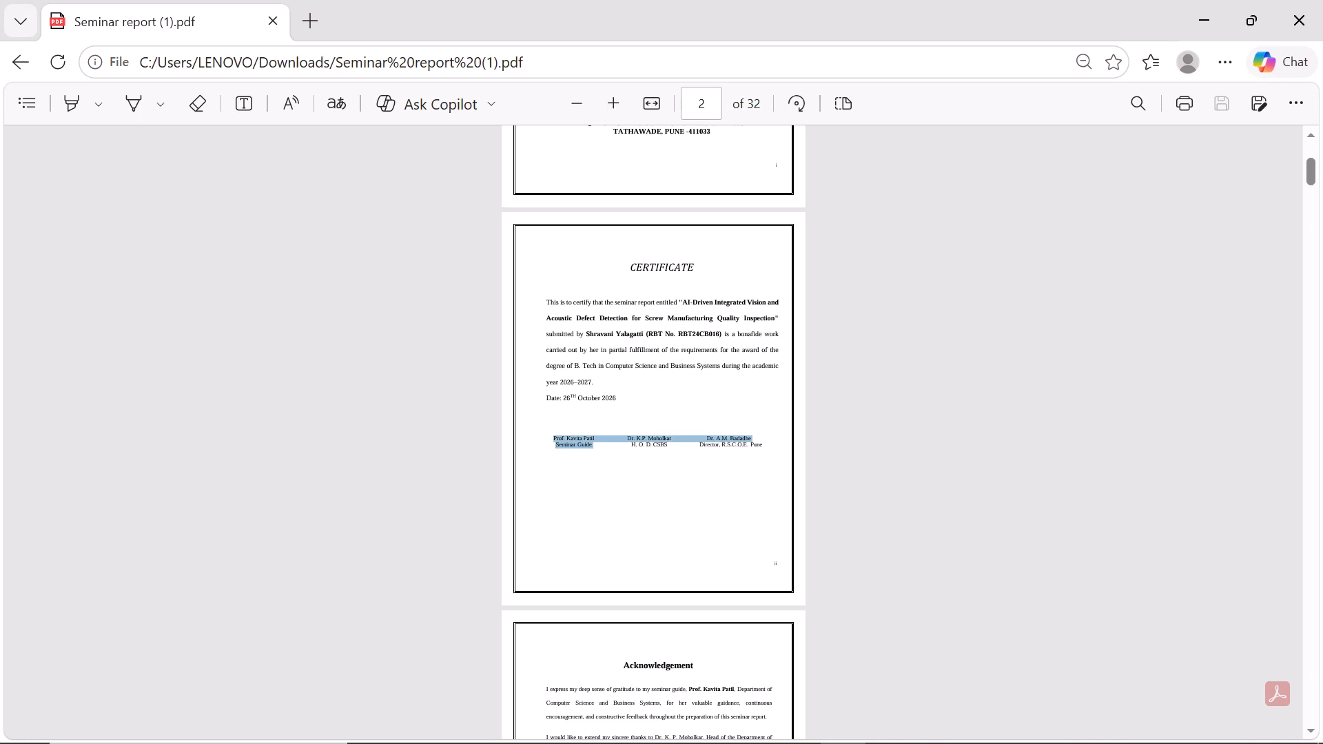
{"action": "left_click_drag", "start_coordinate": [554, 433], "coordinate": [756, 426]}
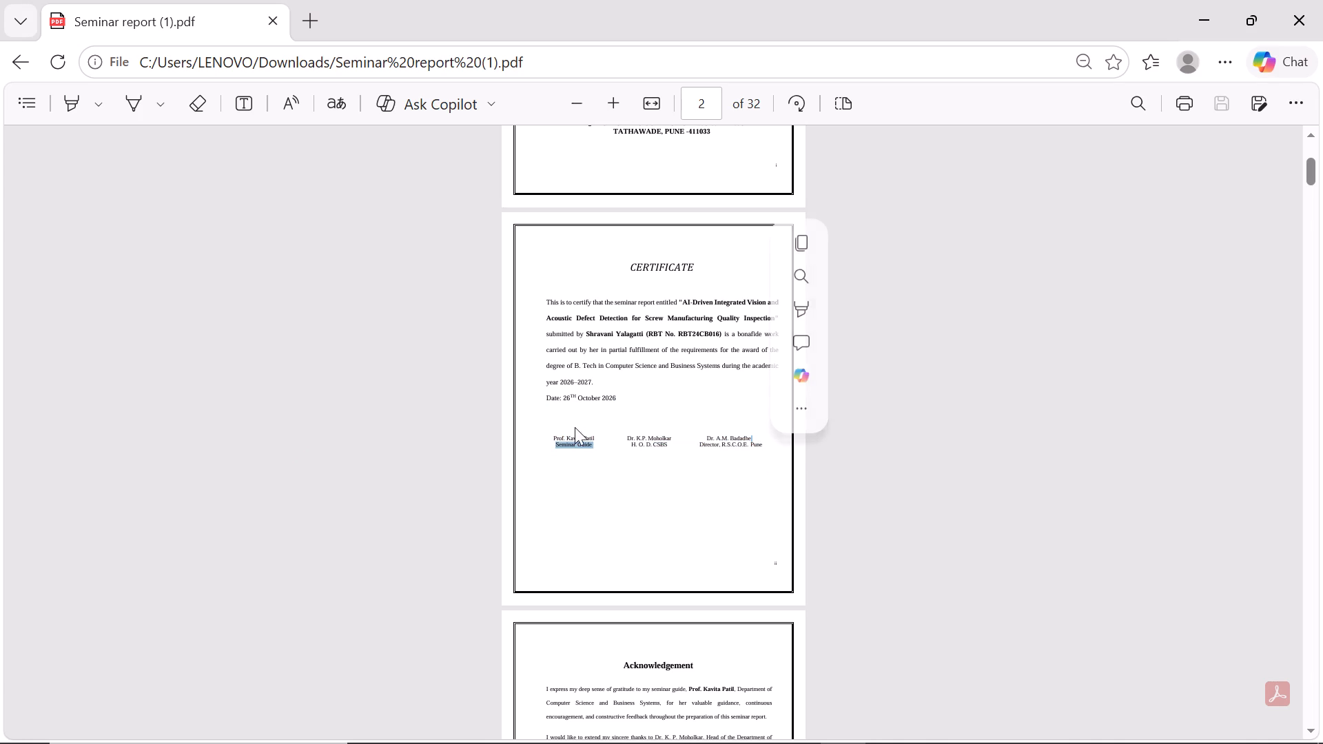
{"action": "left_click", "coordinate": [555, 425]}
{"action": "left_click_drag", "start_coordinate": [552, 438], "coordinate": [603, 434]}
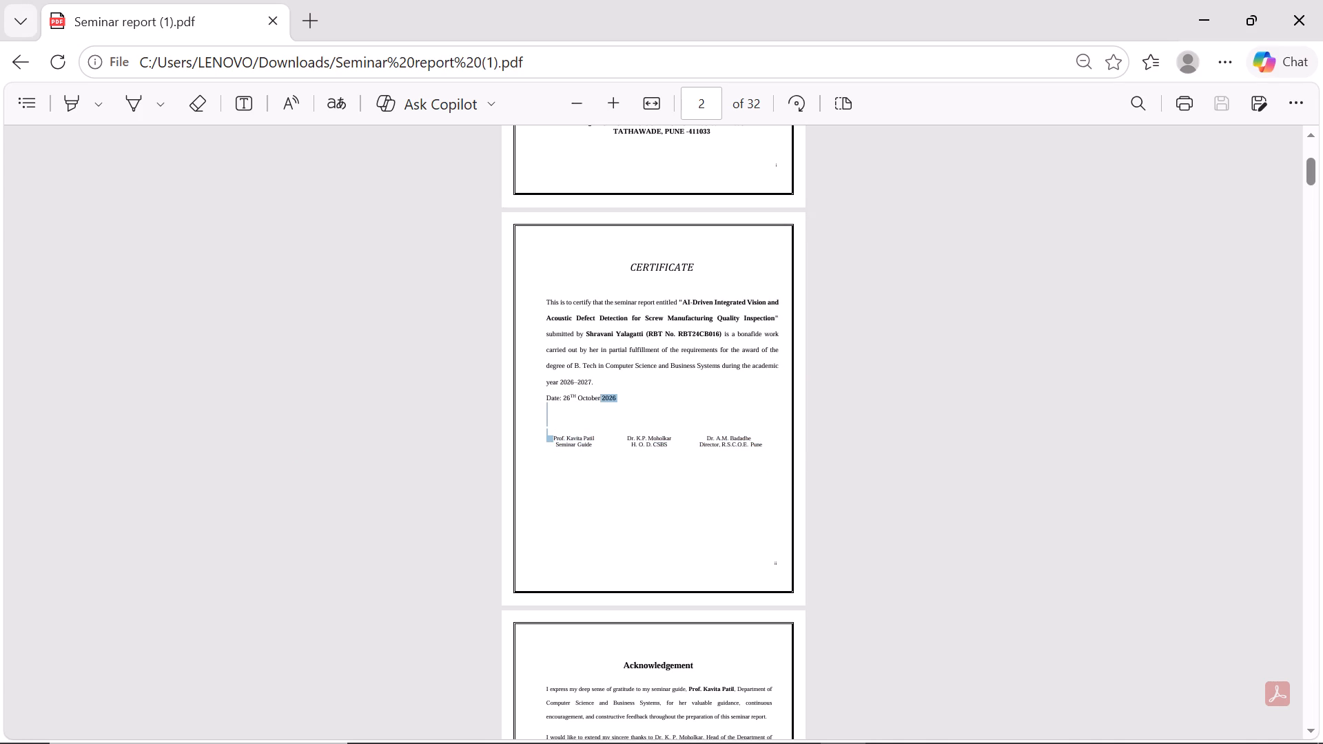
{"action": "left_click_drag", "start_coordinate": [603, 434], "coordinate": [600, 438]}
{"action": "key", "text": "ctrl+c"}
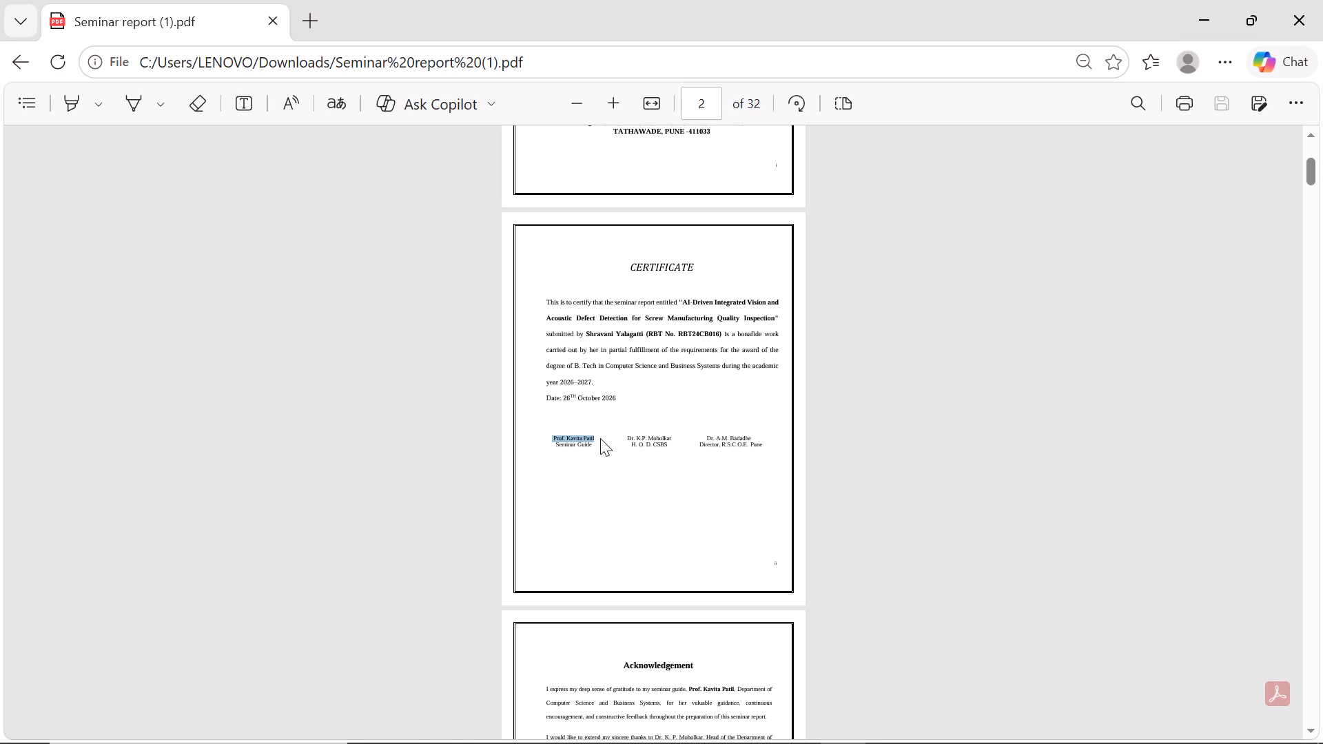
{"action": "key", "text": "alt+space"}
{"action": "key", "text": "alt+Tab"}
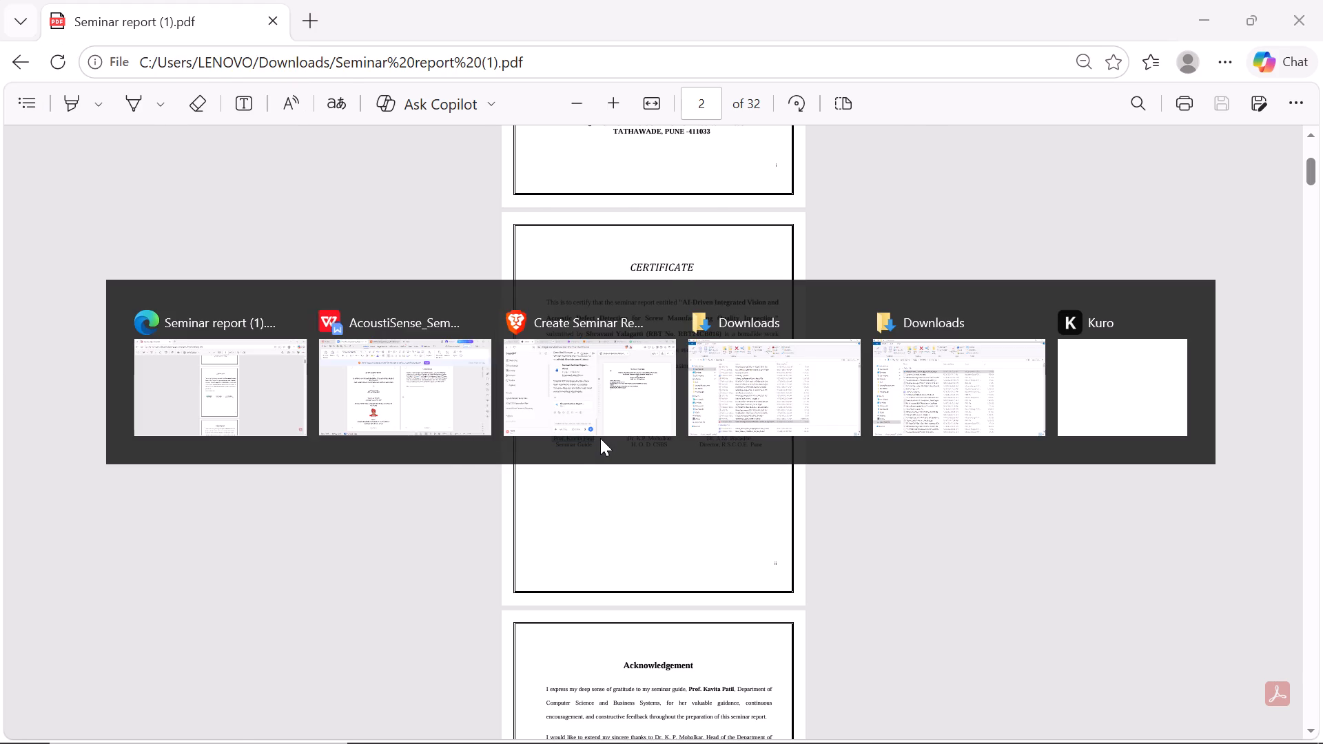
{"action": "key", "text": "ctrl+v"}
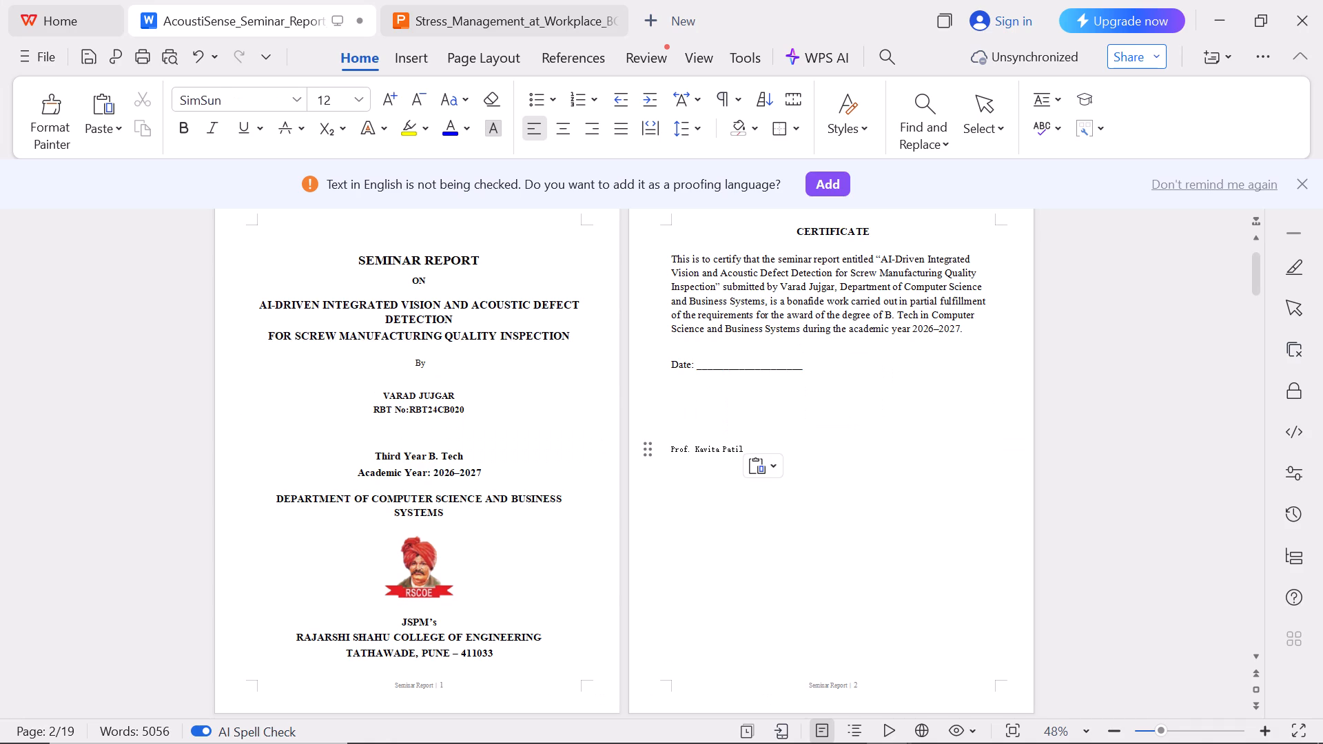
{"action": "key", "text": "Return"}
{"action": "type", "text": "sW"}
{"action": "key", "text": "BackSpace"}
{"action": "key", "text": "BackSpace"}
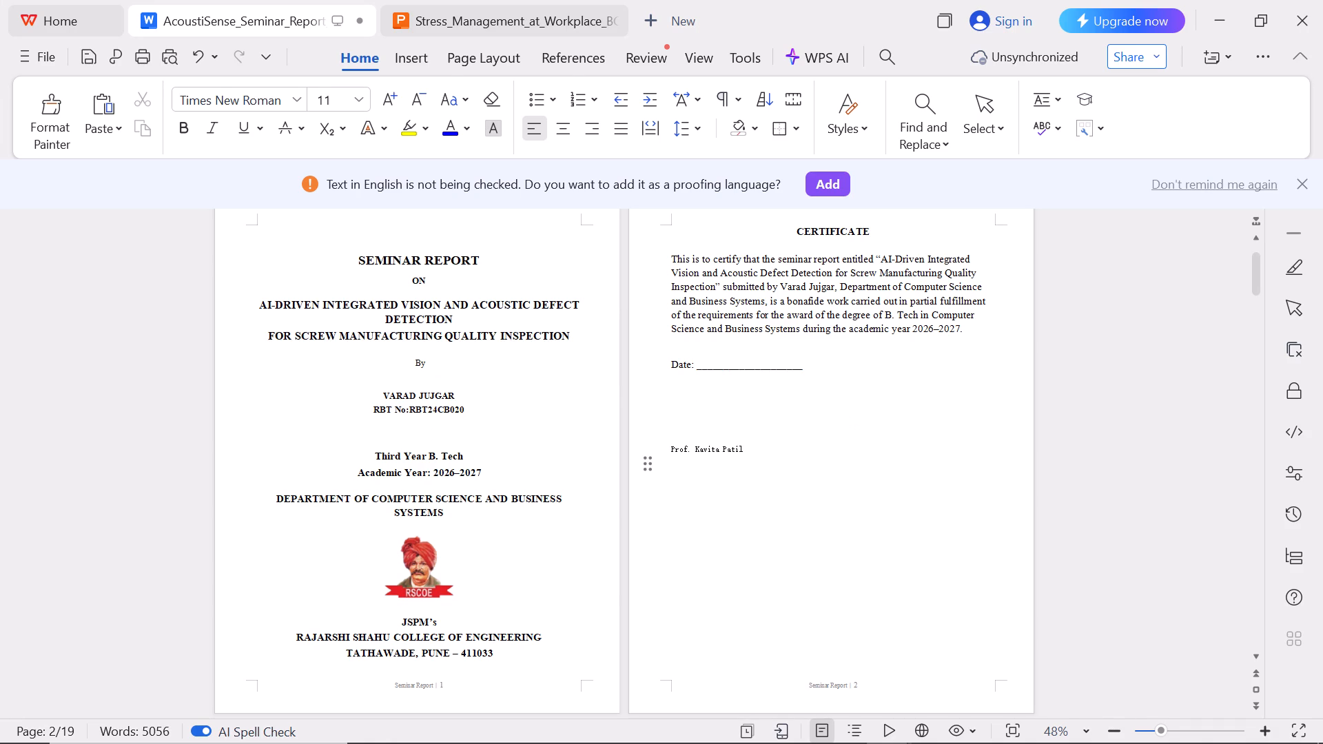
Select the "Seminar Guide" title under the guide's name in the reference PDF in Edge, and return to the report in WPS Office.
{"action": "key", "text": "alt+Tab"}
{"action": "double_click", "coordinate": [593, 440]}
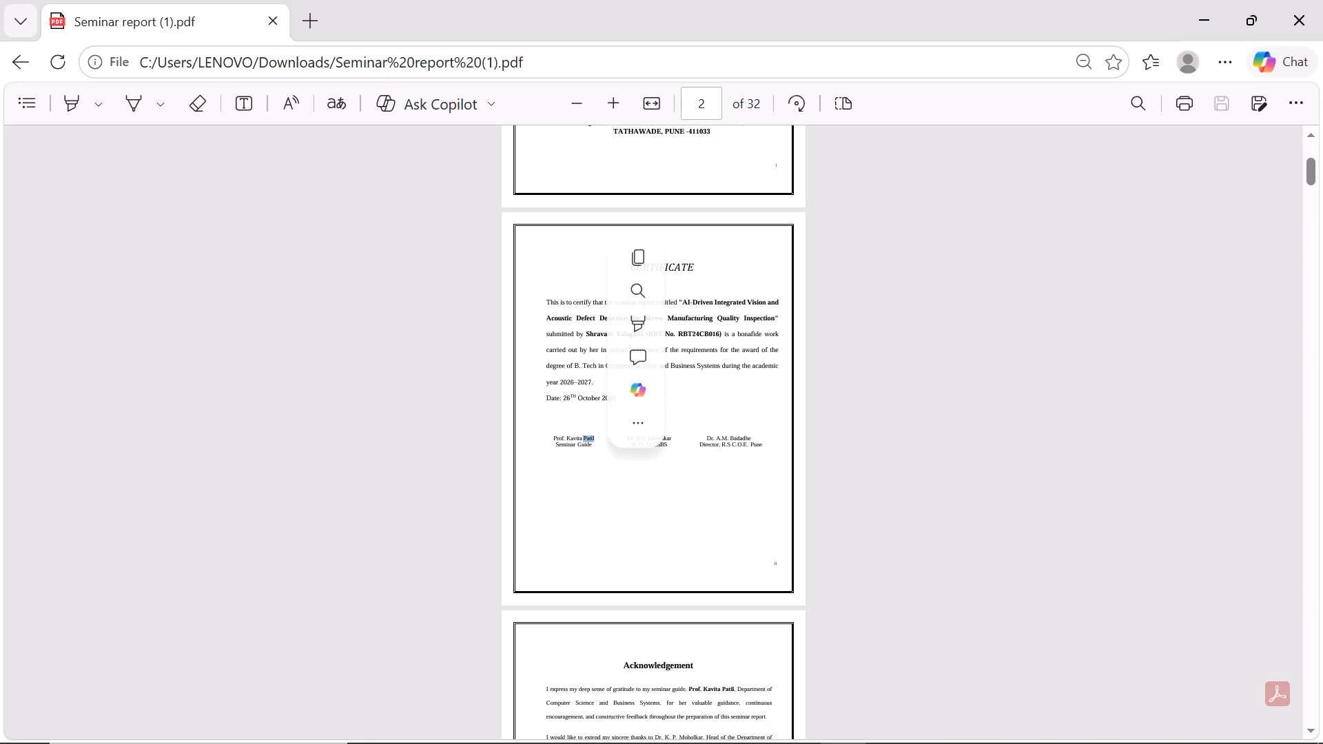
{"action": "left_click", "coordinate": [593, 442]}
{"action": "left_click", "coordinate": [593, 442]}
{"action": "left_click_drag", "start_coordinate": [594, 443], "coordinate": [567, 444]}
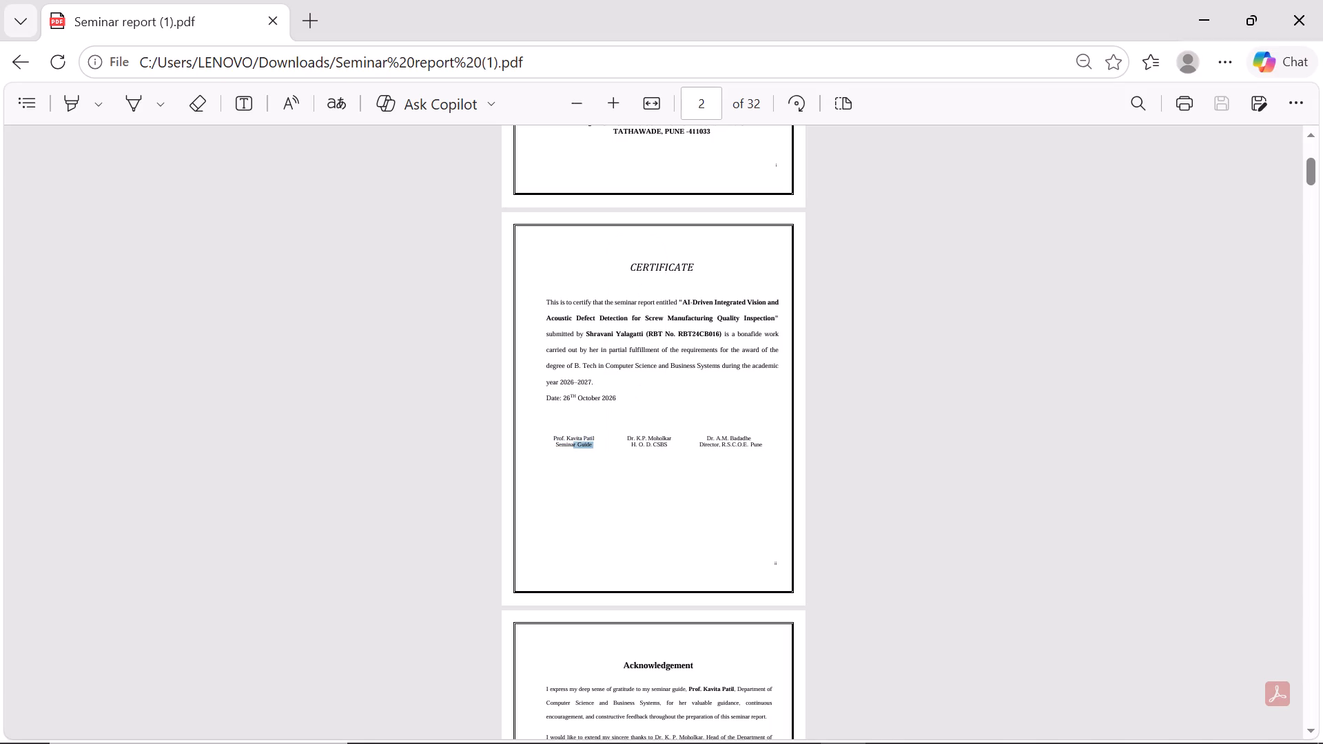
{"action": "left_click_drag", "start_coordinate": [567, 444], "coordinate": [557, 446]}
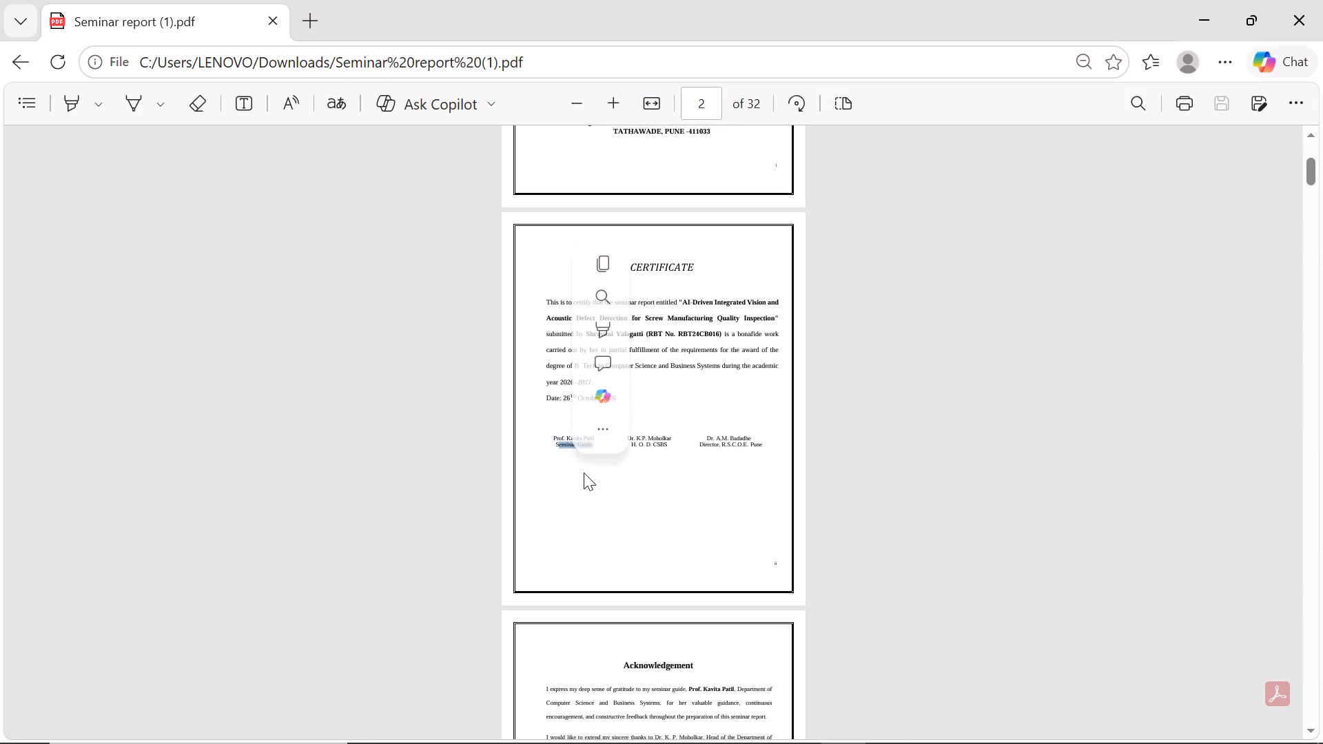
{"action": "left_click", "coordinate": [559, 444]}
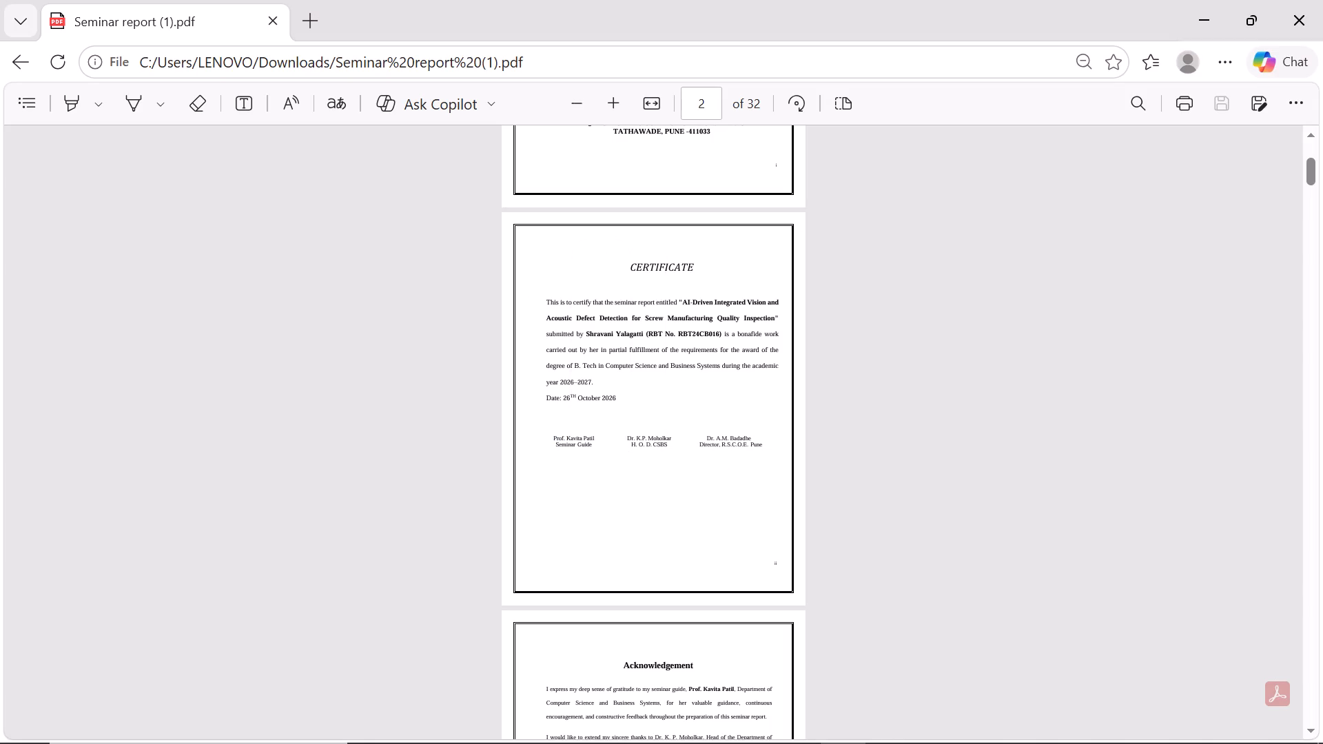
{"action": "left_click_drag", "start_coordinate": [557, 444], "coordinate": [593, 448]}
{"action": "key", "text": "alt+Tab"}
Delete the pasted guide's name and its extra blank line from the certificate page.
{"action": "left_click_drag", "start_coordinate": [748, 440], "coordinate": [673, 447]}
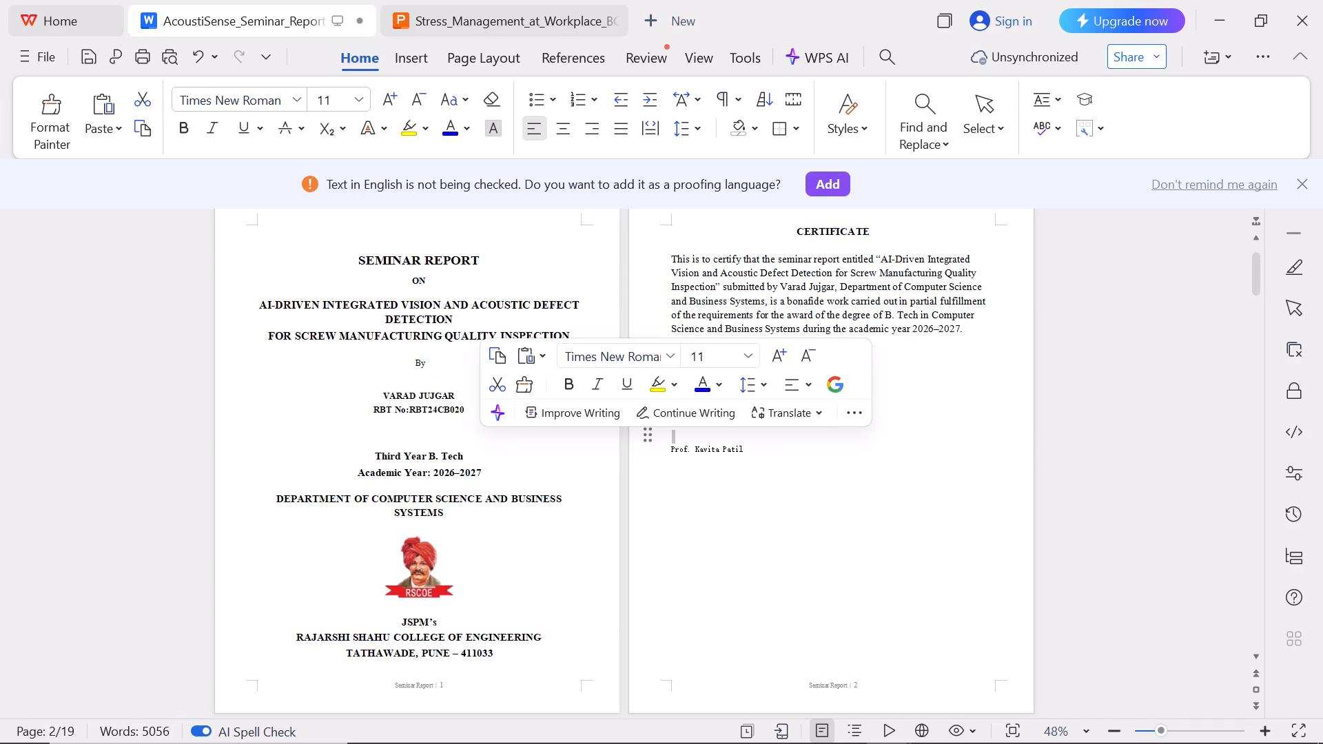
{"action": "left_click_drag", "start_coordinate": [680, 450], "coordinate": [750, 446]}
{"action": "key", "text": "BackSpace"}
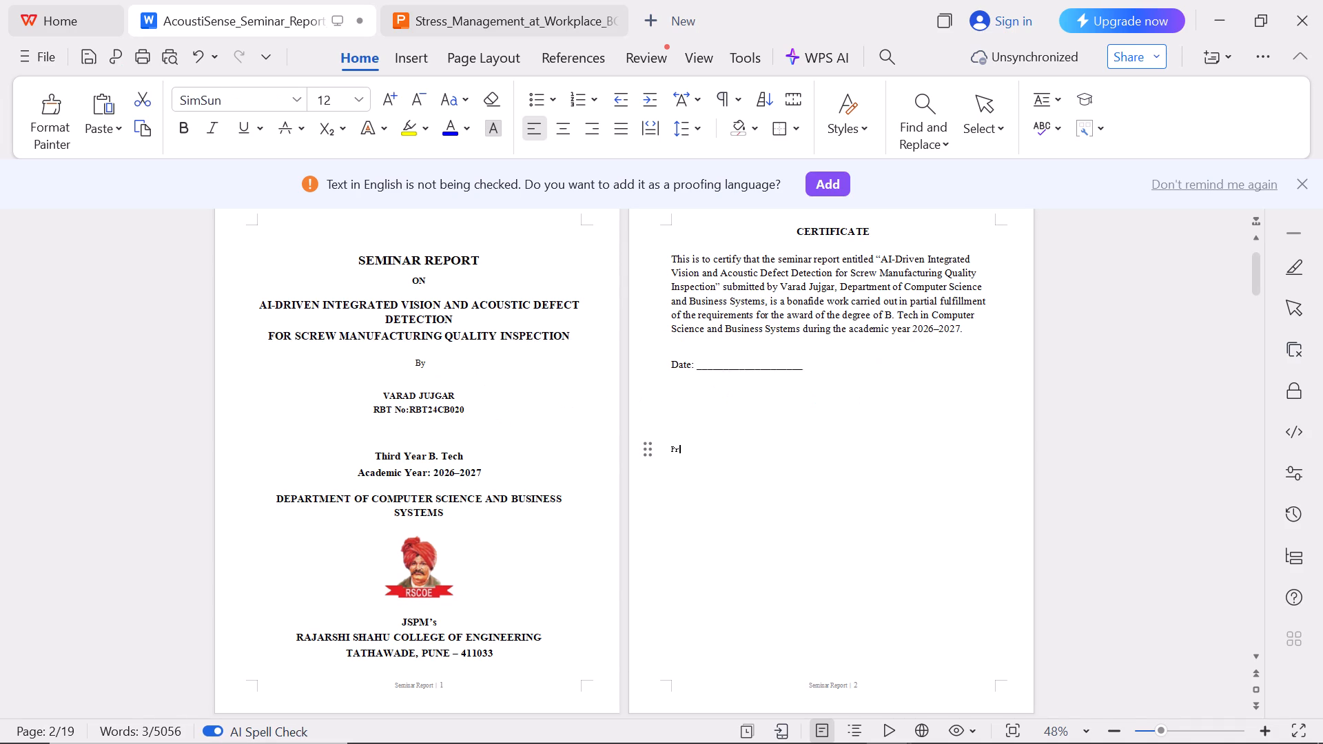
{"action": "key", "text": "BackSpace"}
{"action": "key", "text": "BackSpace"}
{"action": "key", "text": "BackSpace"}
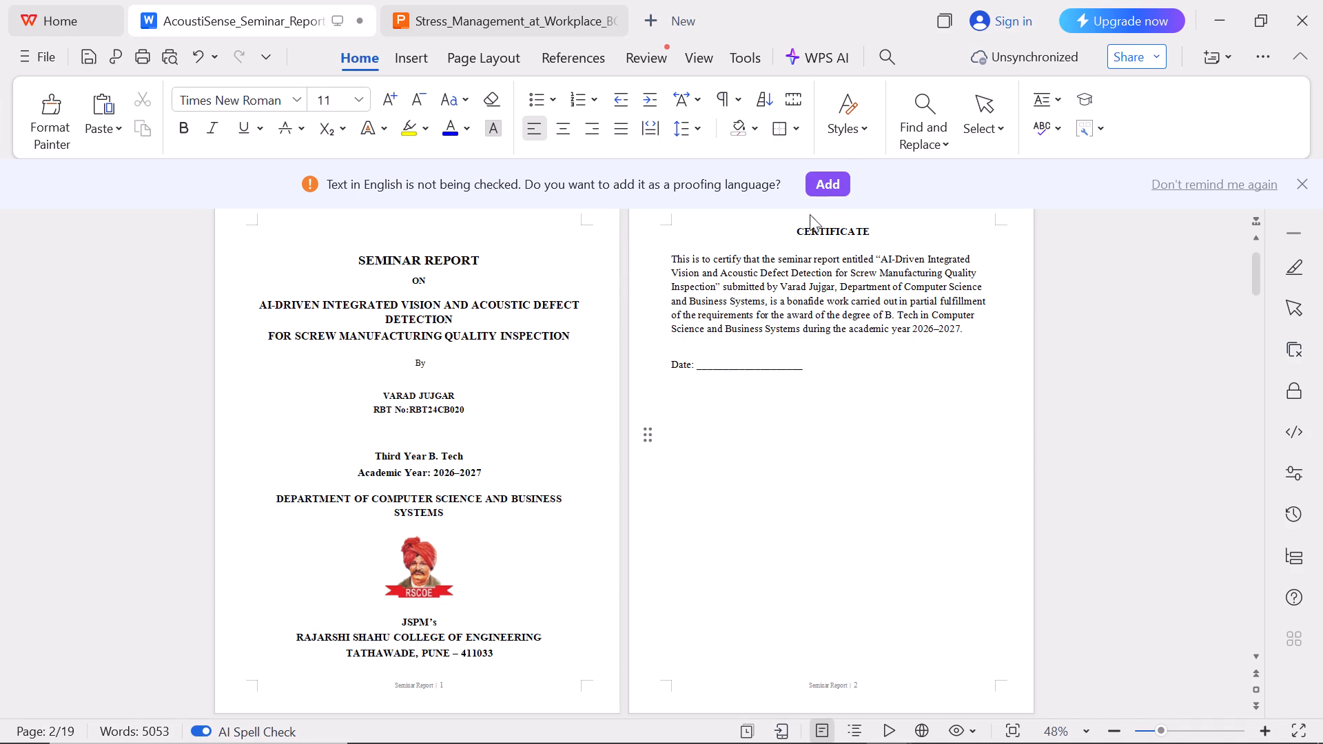
Insert a small text box below the date line on the certificate page and place the cursor inside it.
{"action": "left_click", "coordinate": [400, 58]}
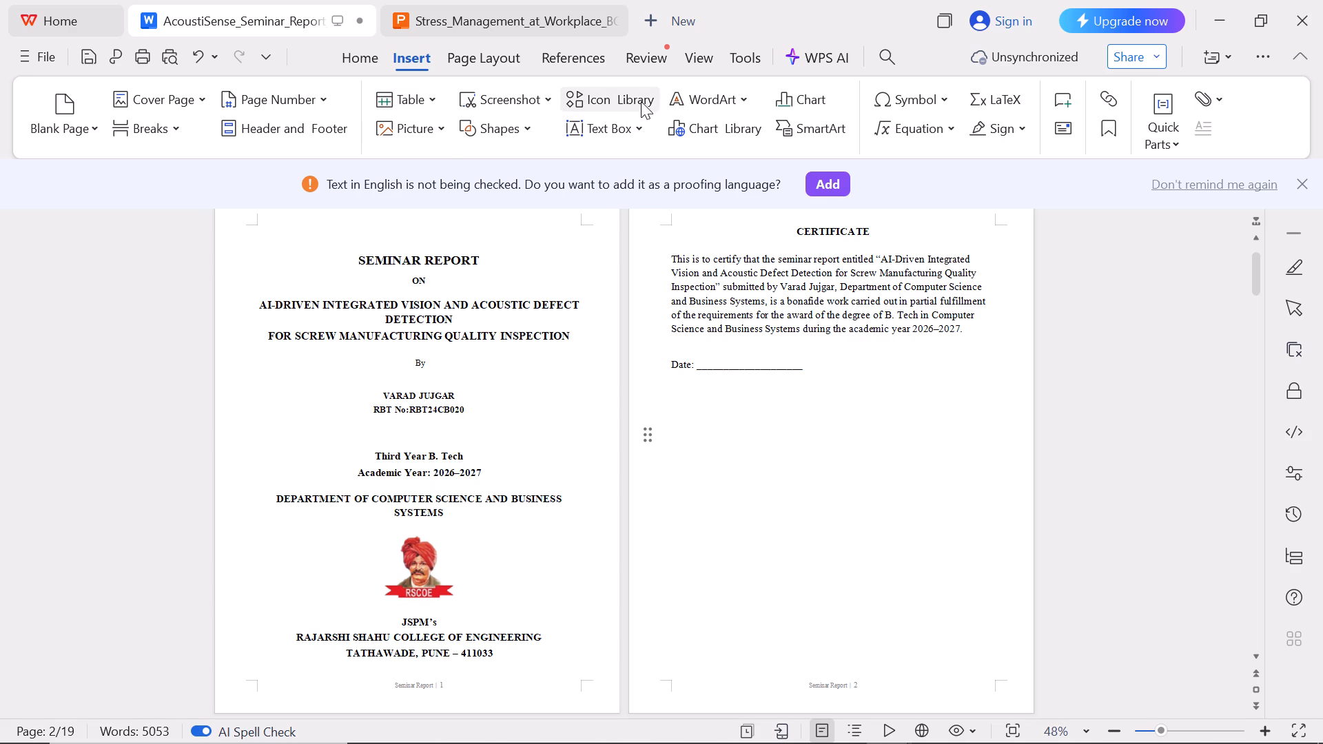
{"action": "left_click", "coordinate": [622, 118]}
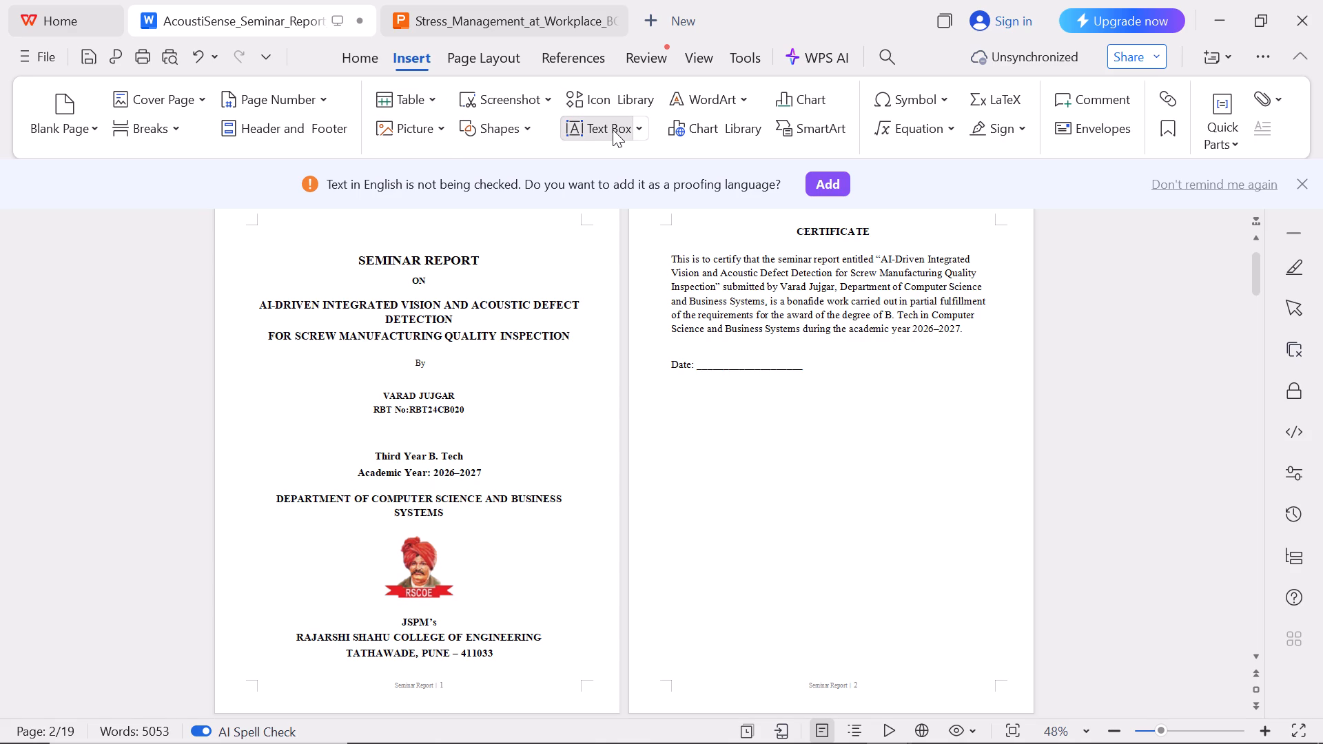
{"action": "left_click_drag", "start_coordinate": [613, 130], "coordinate": [662, 422]}
{"action": "left_click", "coordinate": [662, 422]}
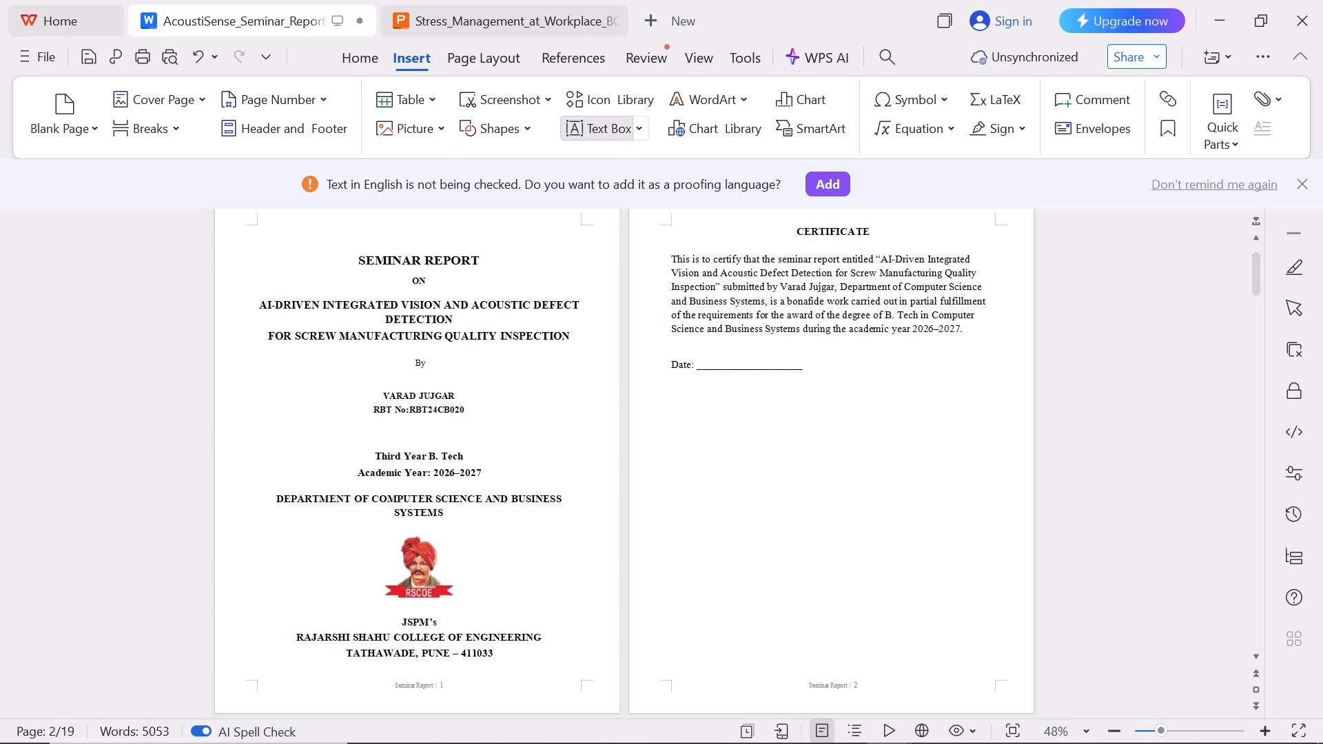
{"action": "left_click", "coordinate": [662, 422]}
{"action": "double_click", "coordinate": [669, 430]}
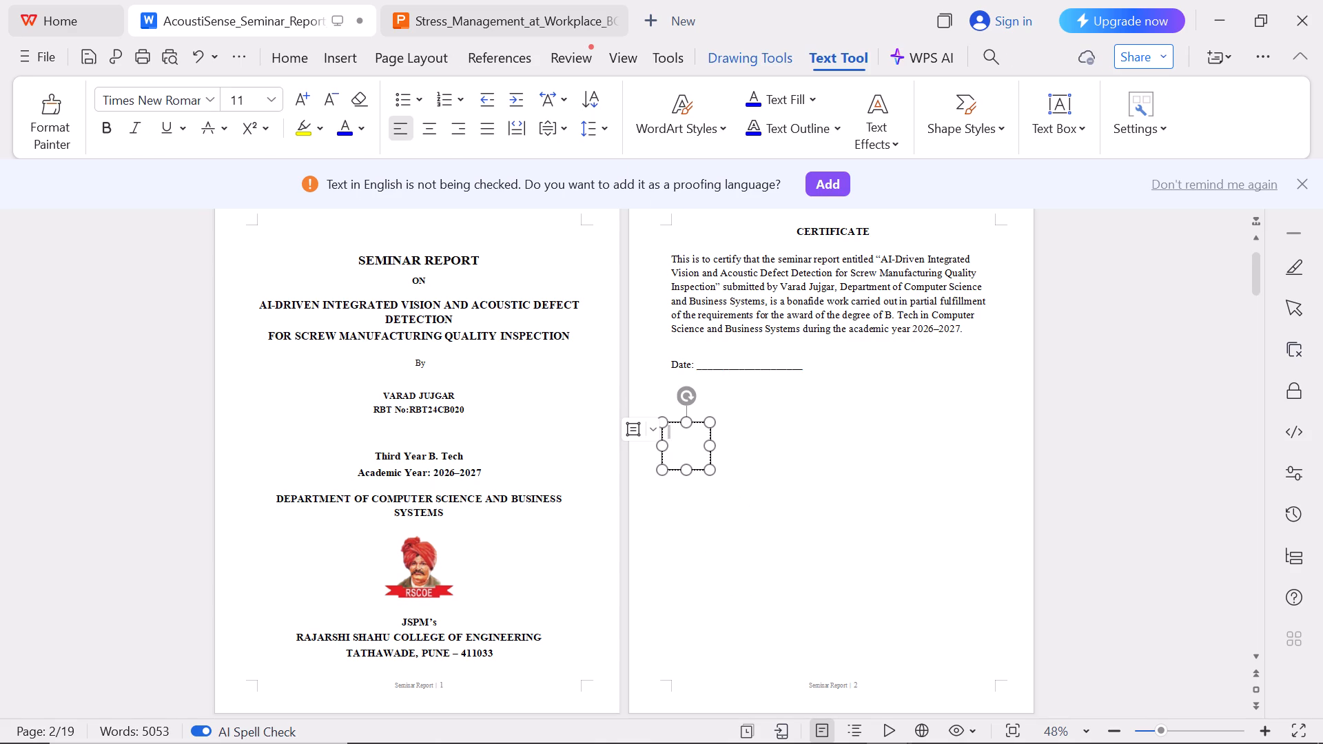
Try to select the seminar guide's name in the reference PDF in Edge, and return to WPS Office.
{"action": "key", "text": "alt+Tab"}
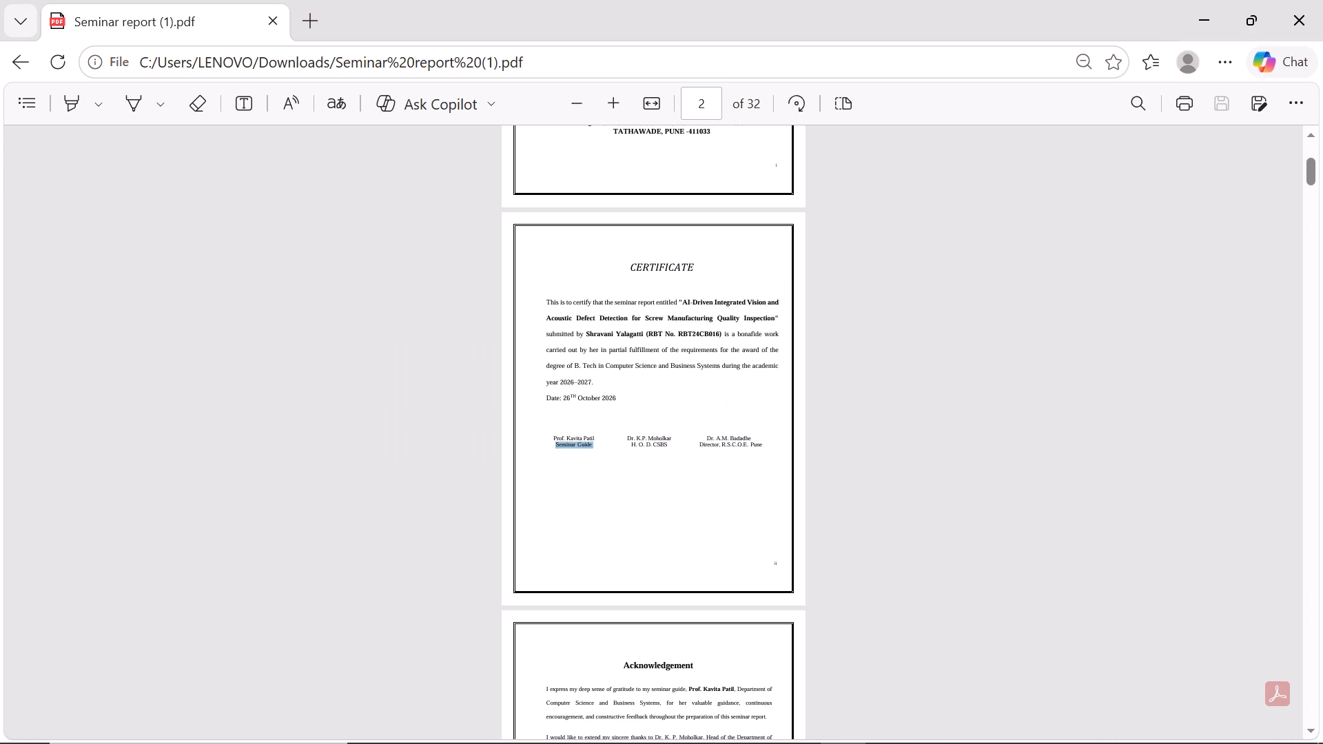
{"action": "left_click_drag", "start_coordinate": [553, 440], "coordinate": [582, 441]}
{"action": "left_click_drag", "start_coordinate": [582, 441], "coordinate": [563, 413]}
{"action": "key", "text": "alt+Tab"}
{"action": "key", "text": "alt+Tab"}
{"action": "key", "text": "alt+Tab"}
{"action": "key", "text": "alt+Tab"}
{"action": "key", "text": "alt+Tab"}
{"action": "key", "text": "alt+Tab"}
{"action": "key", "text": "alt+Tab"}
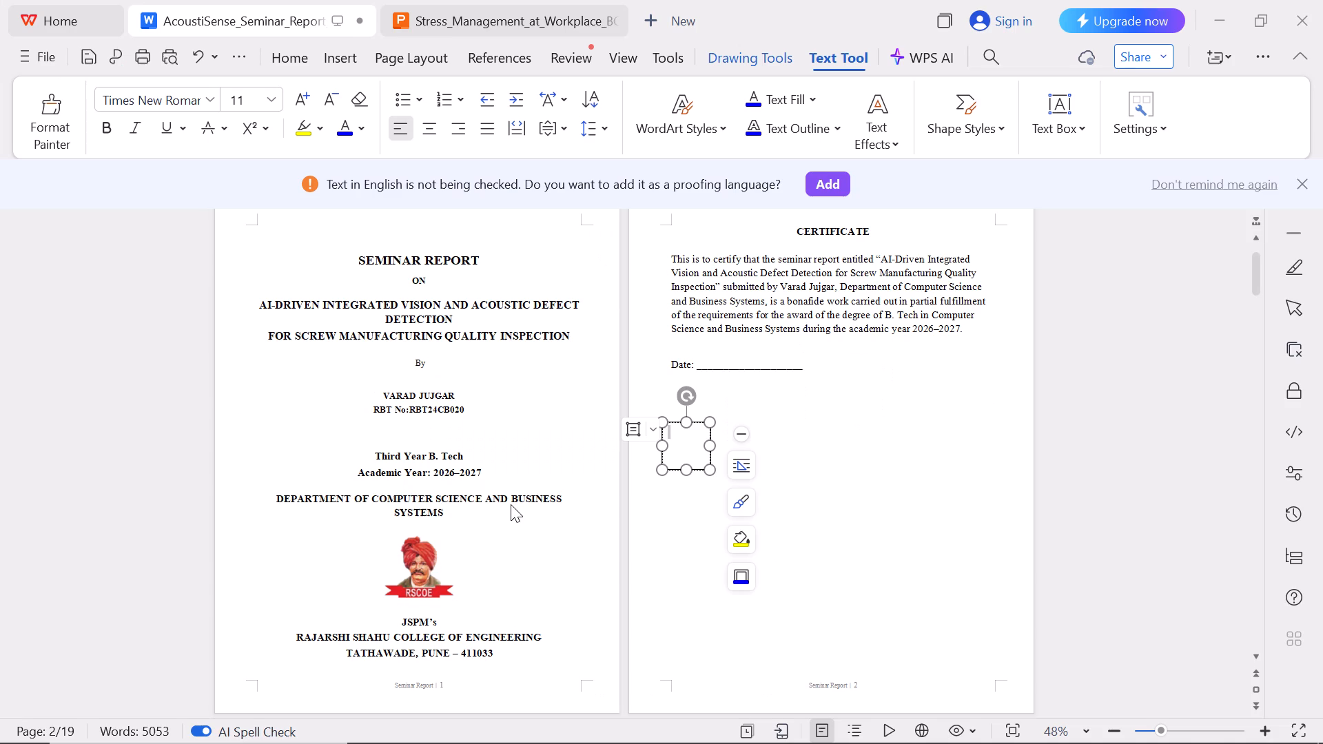
Copy the HOD title and name from the Stress Management presentation's title slide, and return to the seminar report.
{"action": "left_click", "coordinate": [464, 0]}
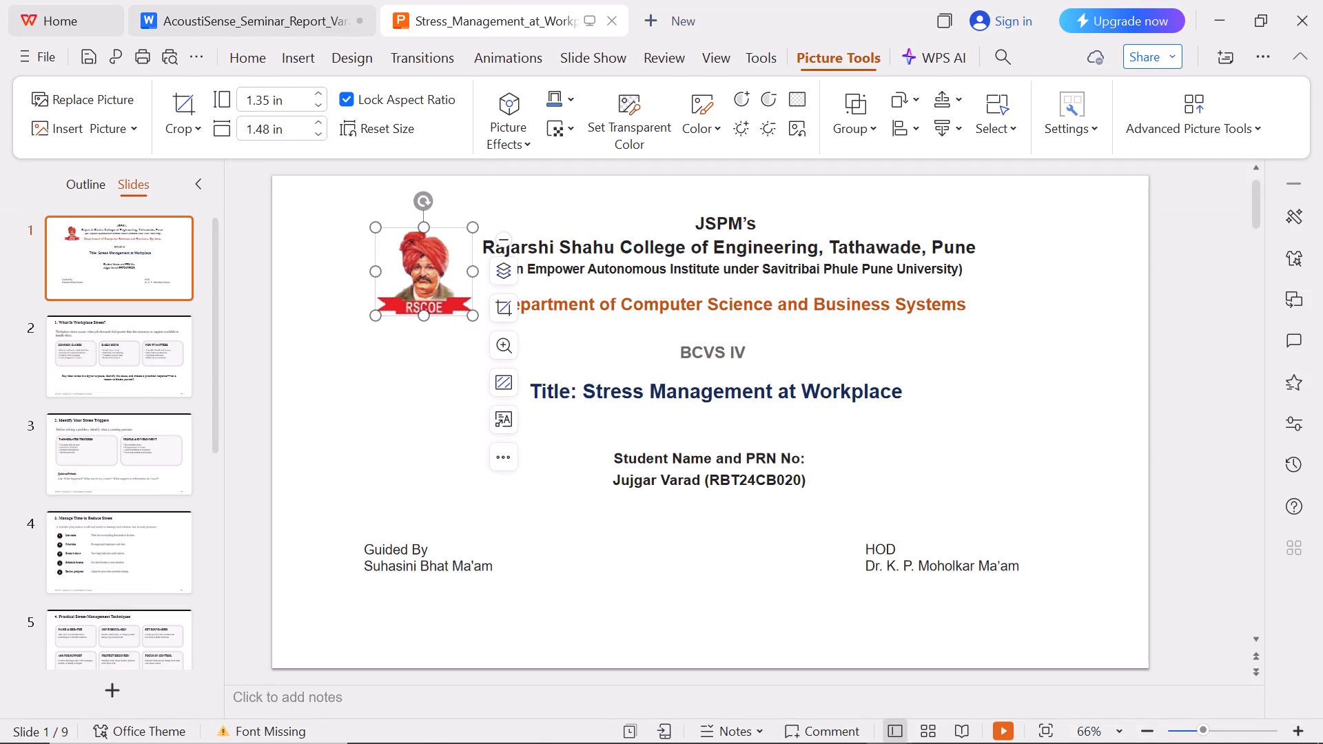
{"action": "left_click_drag", "start_coordinate": [870, 546], "coordinate": [1040, 572]}
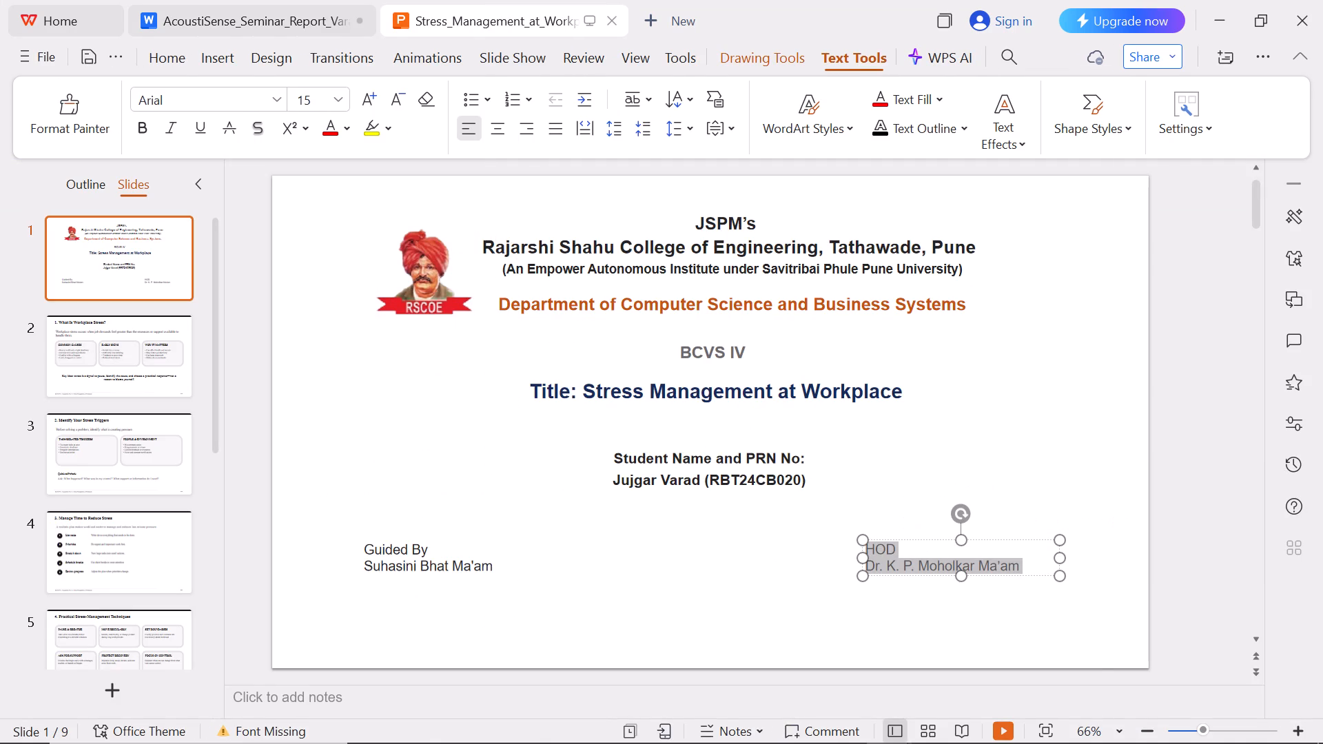
{"action": "key", "text": "ctrl+c"}
{"action": "key", "text": "alt+Tab"}
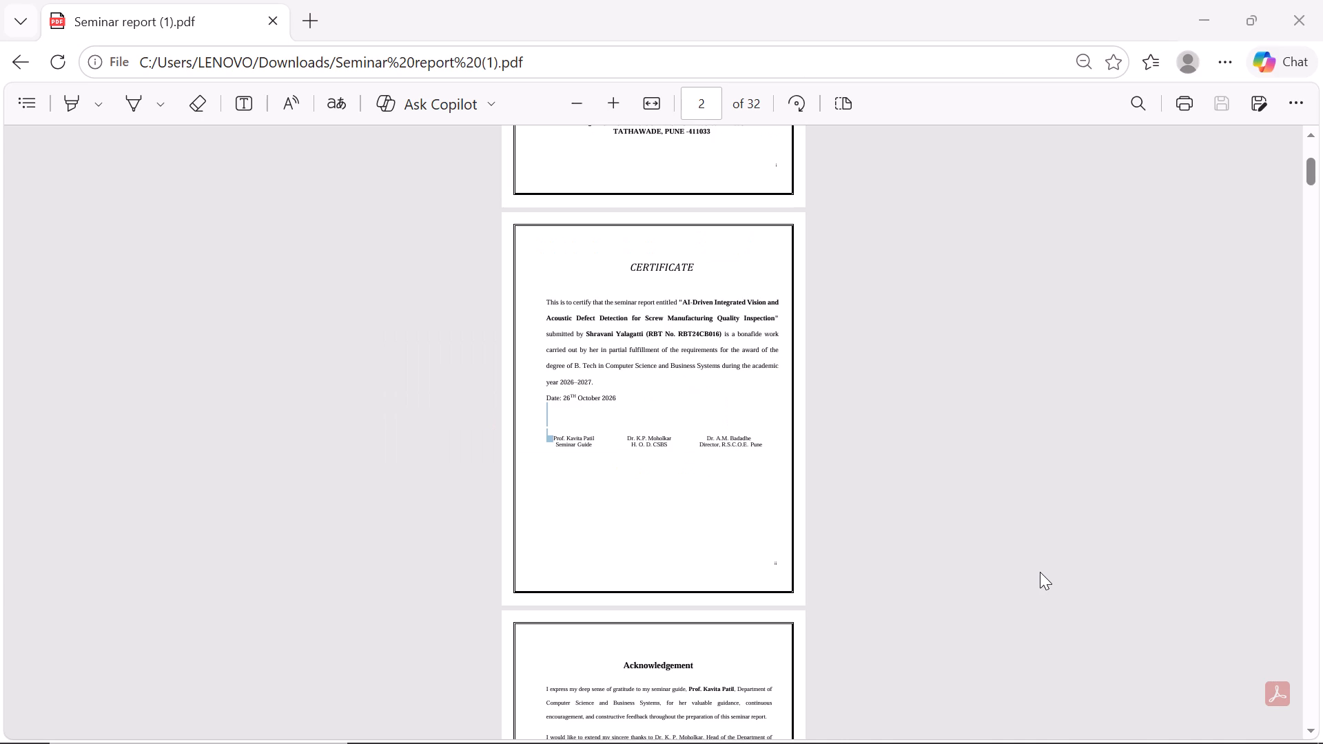
{"action": "key", "text": "alt+Tab"}
{"action": "key", "text": "alt+Tab"}
{"action": "key", "text": "alt+Tab"}
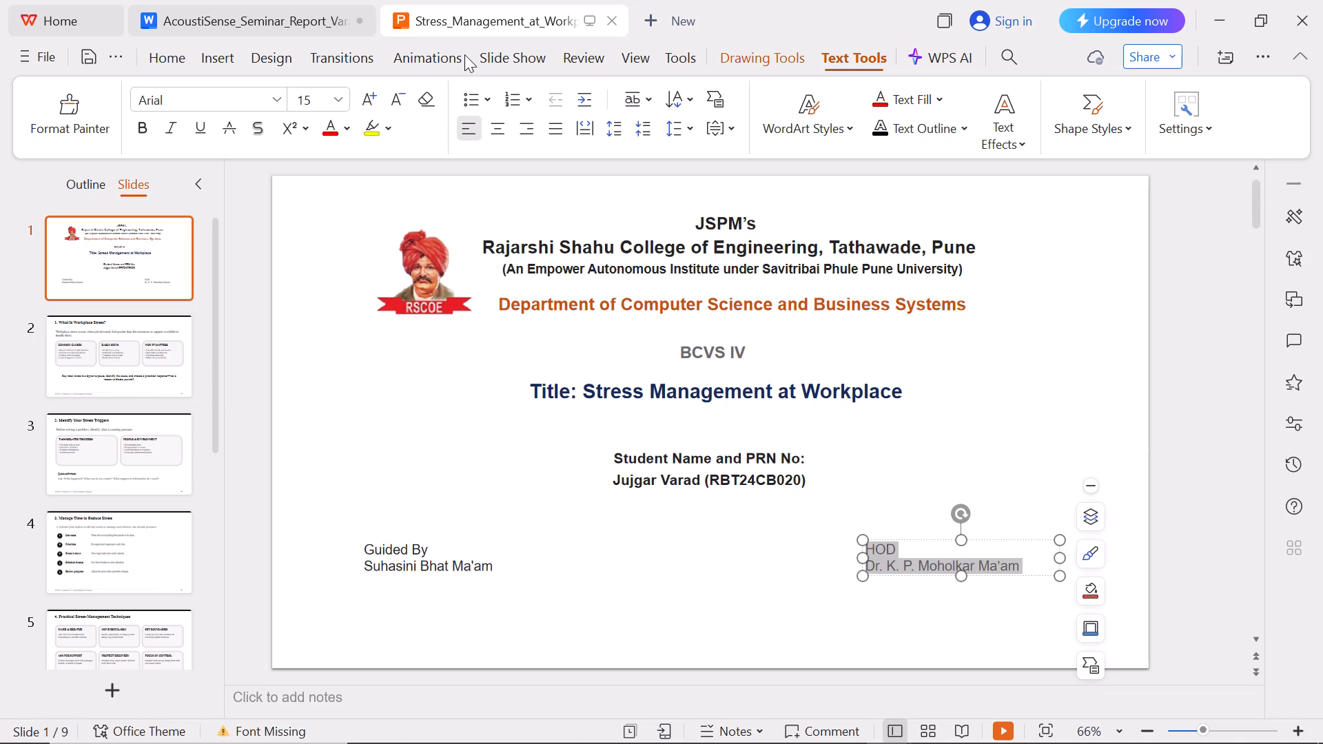
{"action": "left_click", "coordinate": [313, 0]}
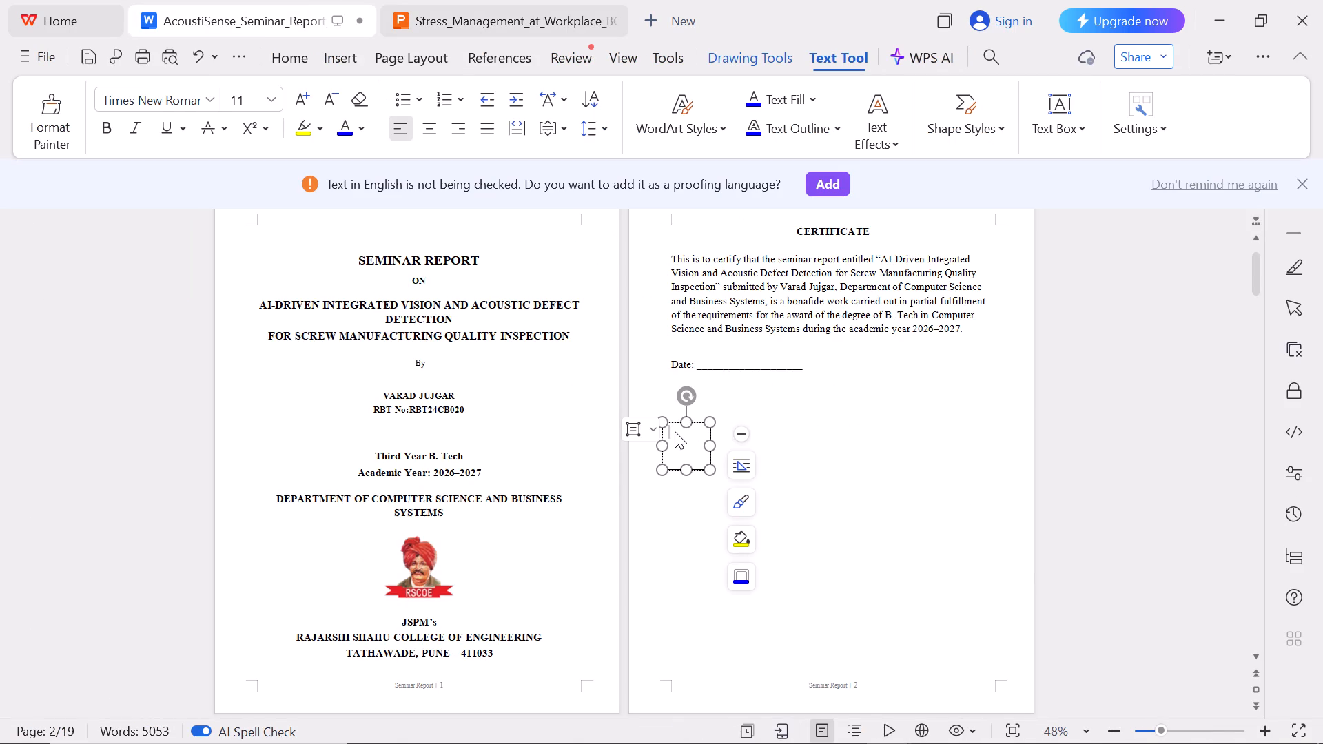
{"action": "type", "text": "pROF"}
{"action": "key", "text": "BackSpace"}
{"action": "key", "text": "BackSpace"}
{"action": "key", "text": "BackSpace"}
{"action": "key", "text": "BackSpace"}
Set the font size in the certificate page's empty text box to 16.
{"action": "left_click", "coordinate": [277, 103]}
{"action": "left_click", "coordinate": [248, 357]}
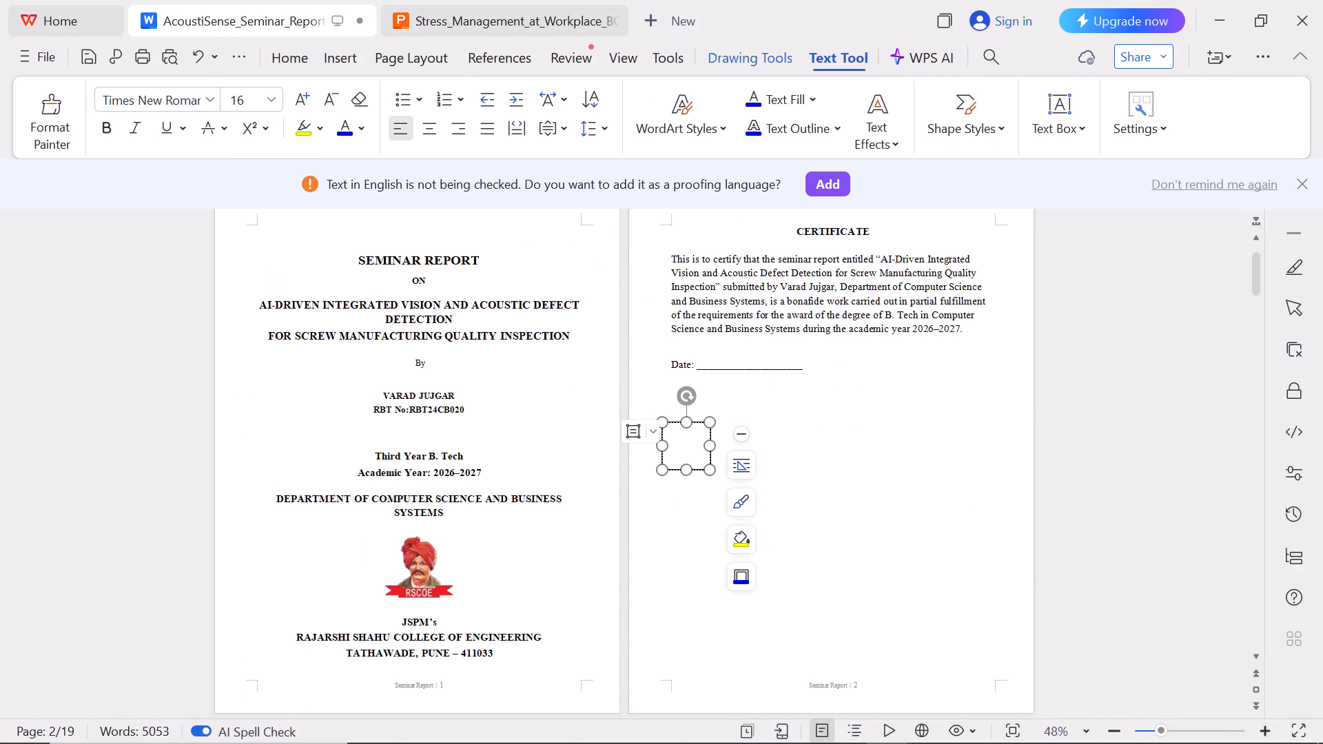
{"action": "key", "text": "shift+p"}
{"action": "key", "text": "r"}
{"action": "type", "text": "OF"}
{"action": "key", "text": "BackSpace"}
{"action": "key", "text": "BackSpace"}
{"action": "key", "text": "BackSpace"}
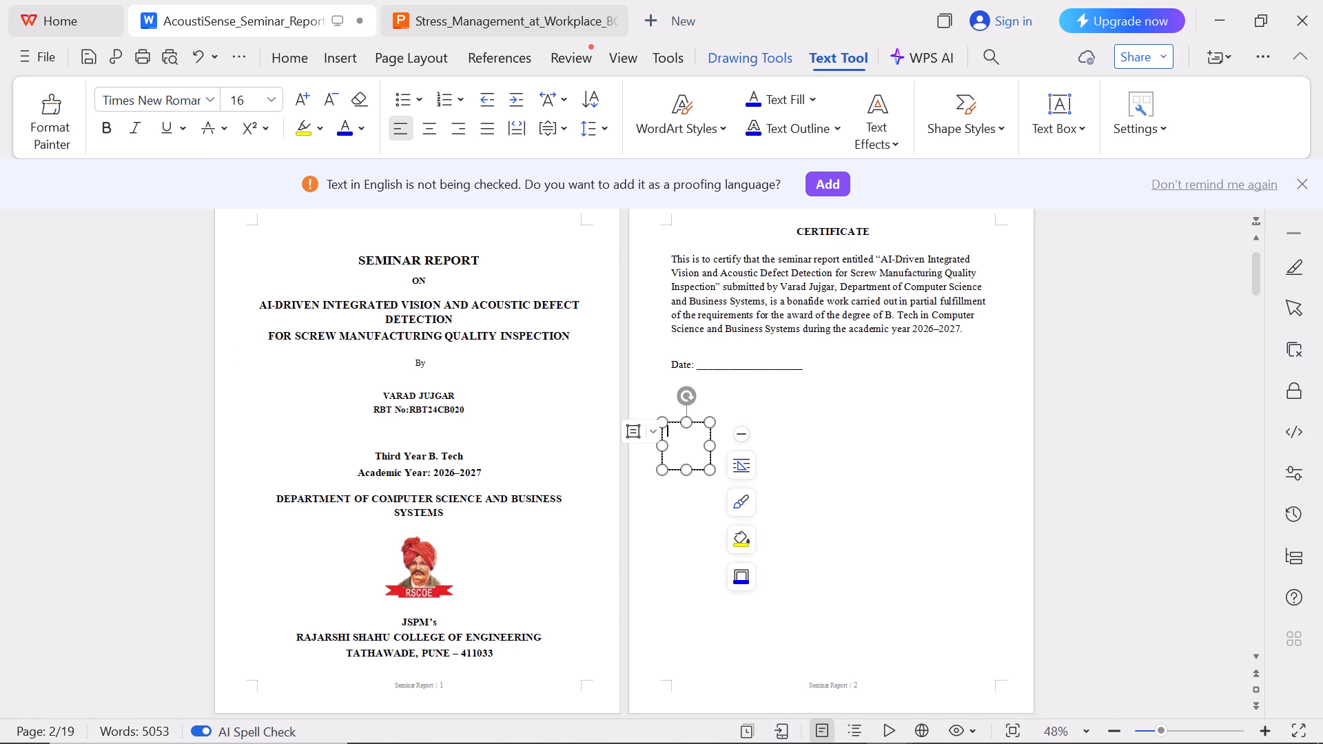
Enter the seminar guide's name with the prefix "Prof." in the text box and begin a second line with "S".
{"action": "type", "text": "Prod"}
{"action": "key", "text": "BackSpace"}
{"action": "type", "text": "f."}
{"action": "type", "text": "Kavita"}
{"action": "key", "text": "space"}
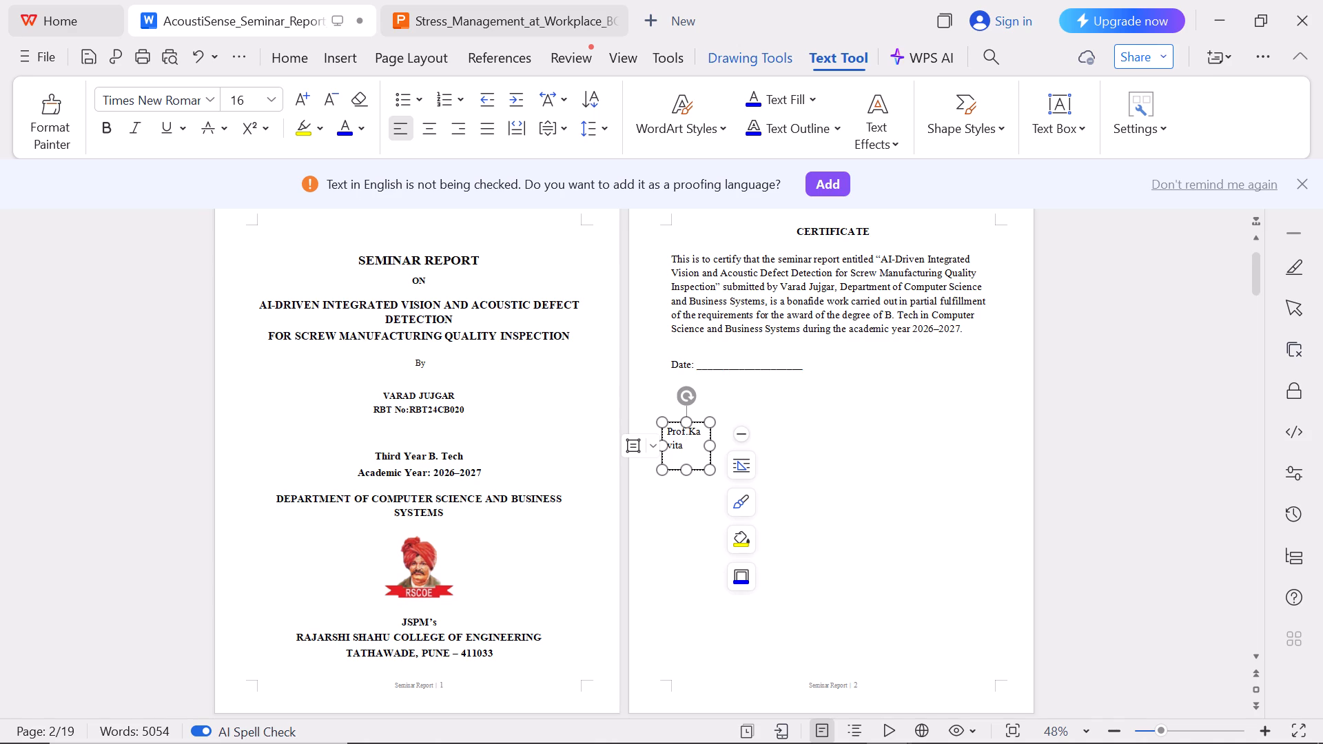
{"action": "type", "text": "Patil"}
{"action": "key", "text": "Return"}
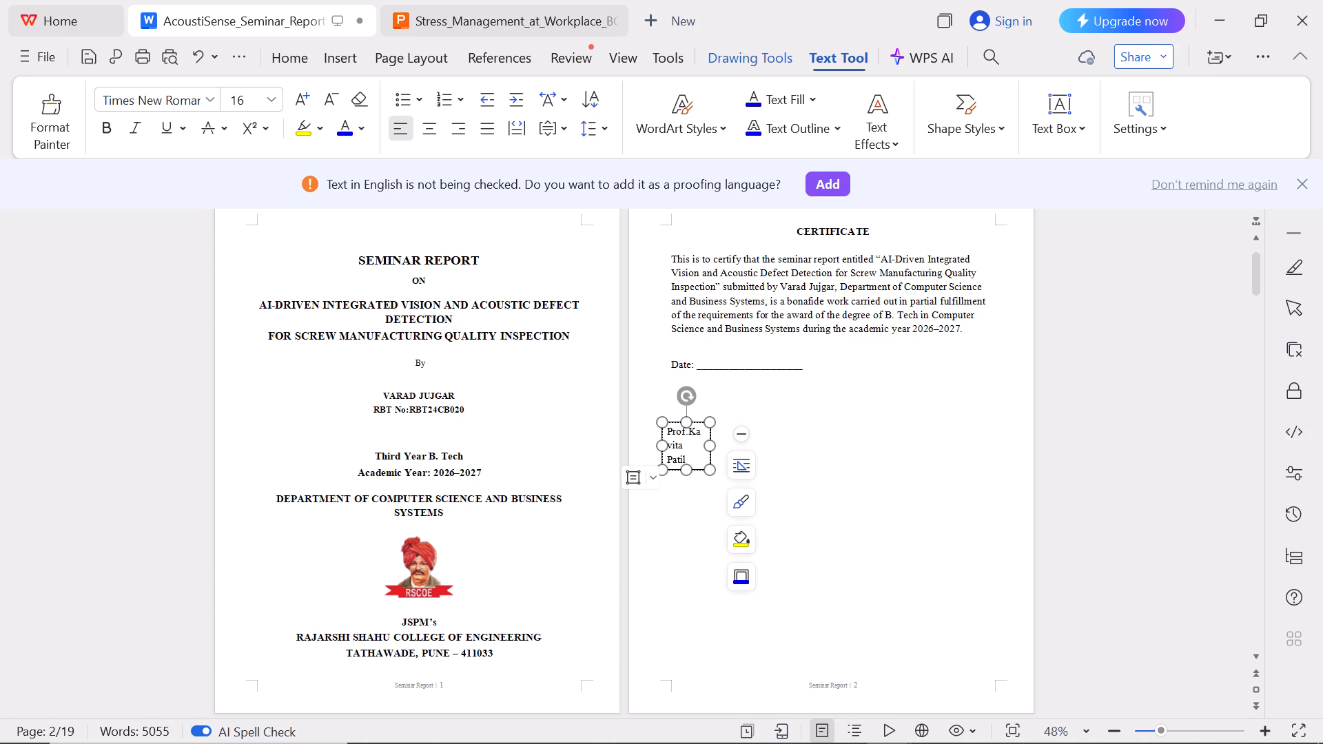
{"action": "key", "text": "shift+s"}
Widen the seminar guide's text box across the full certificate page, extending its right and left sides to the page edges.
{"action": "left_click_drag", "start_coordinate": [712, 442], "coordinate": [844, 443]}
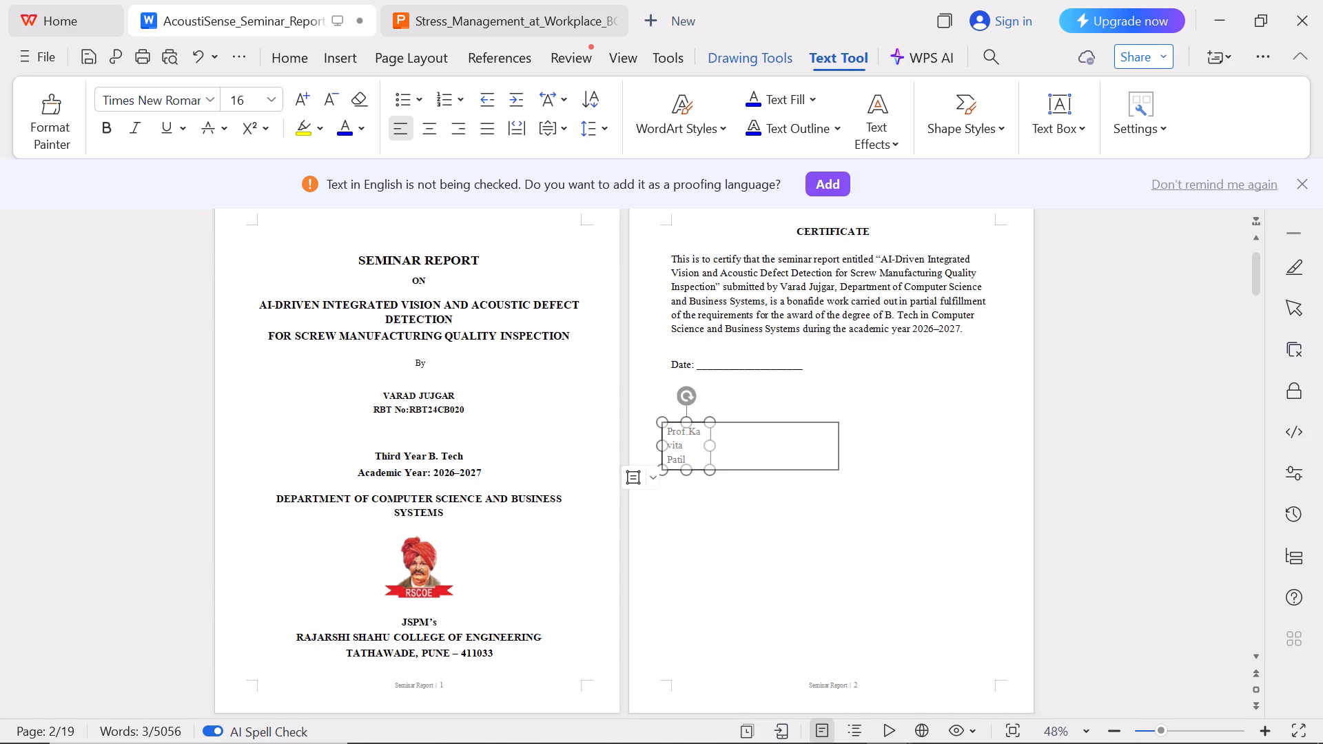
{"action": "left_click_drag", "start_coordinate": [844, 443], "coordinate": [845, 443]}
{"action": "left_click_drag", "start_coordinate": [847, 446], "coordinate": [1054, 429]}
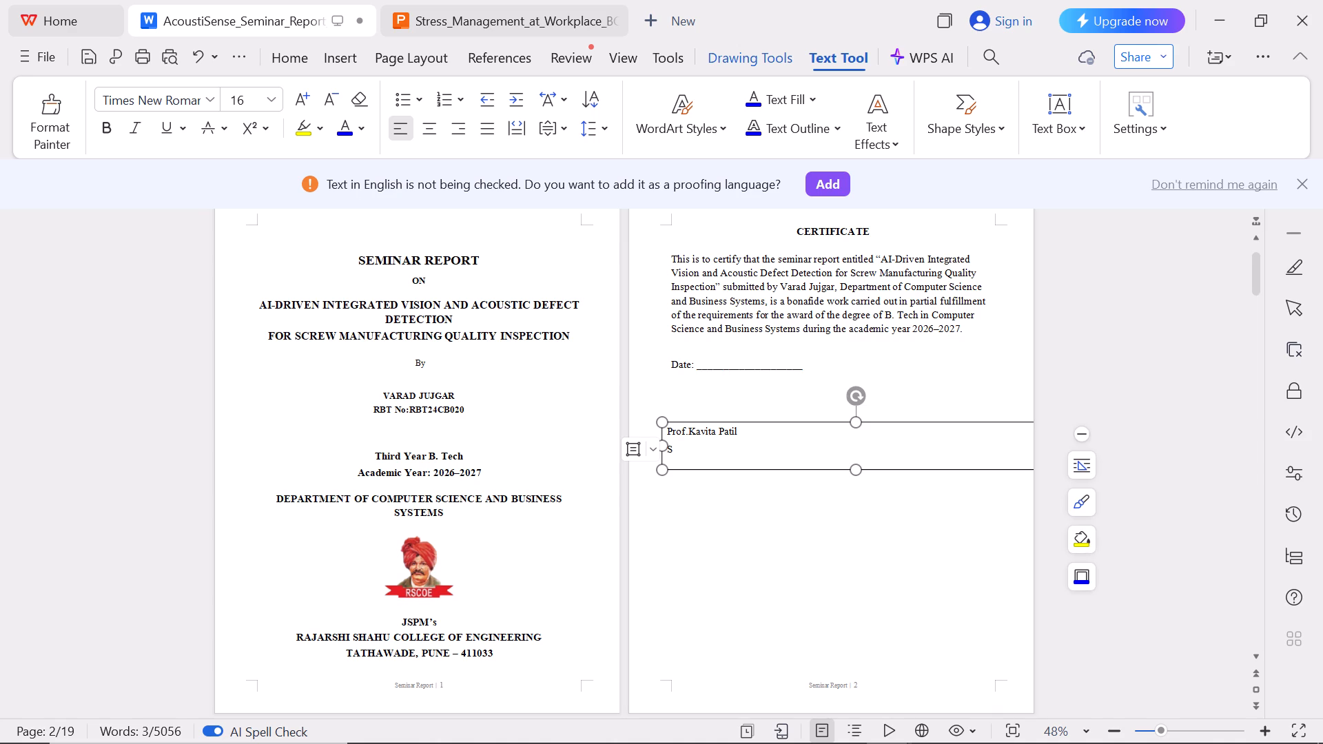
{"action": "left_click", "coordinate": [748, 437]}
{"action": "left_click", "coordinate": [684, 444]}
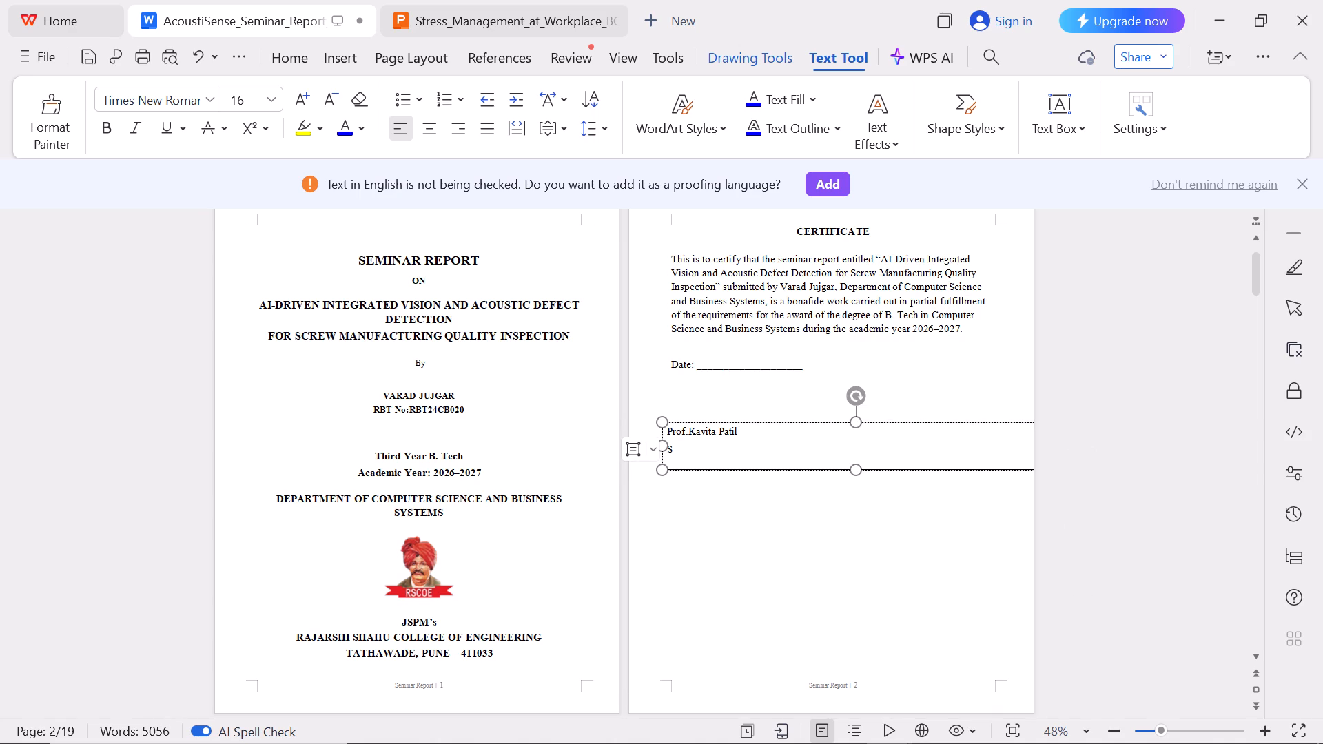
{"action": "left_click_drag", "start_coordinate": [661, 445], "coordinate": [635, 441]}
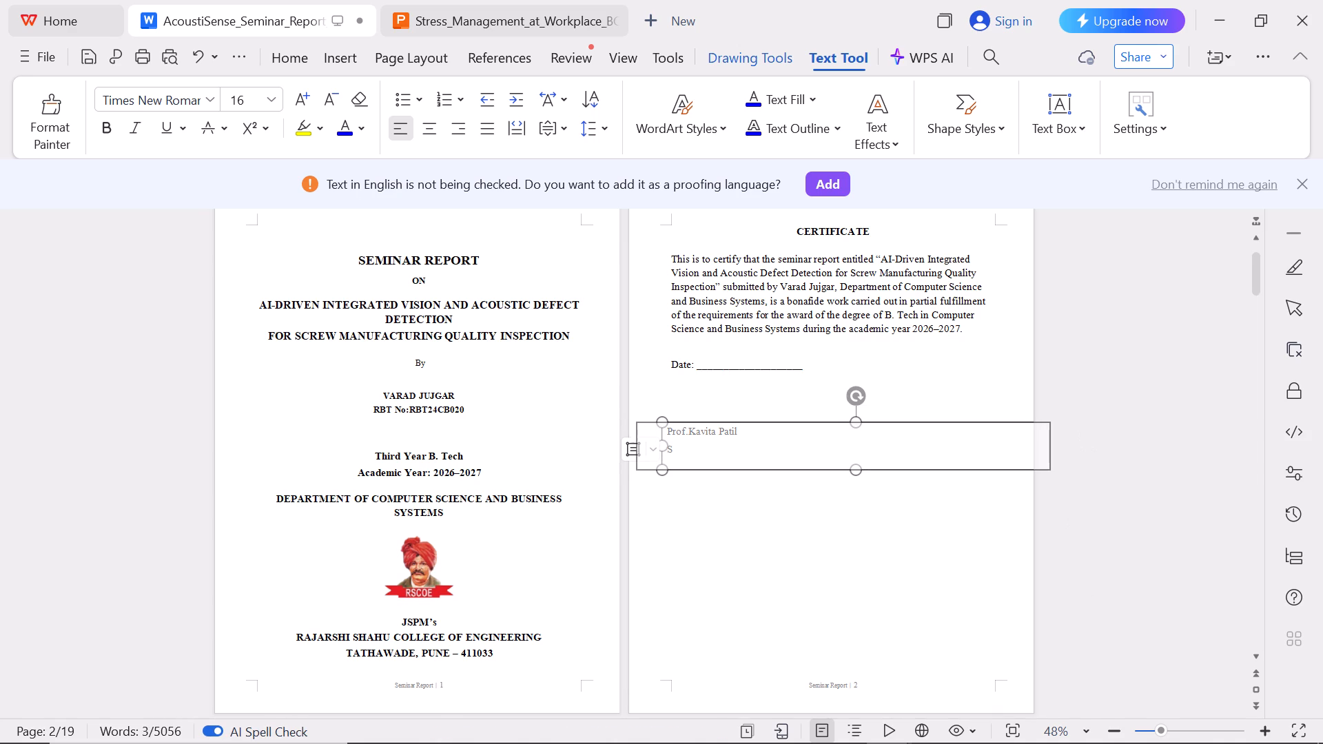
{"action": "left_click_drag", "start_coordinate": [635, 441], "coordinate": [623, 441]}
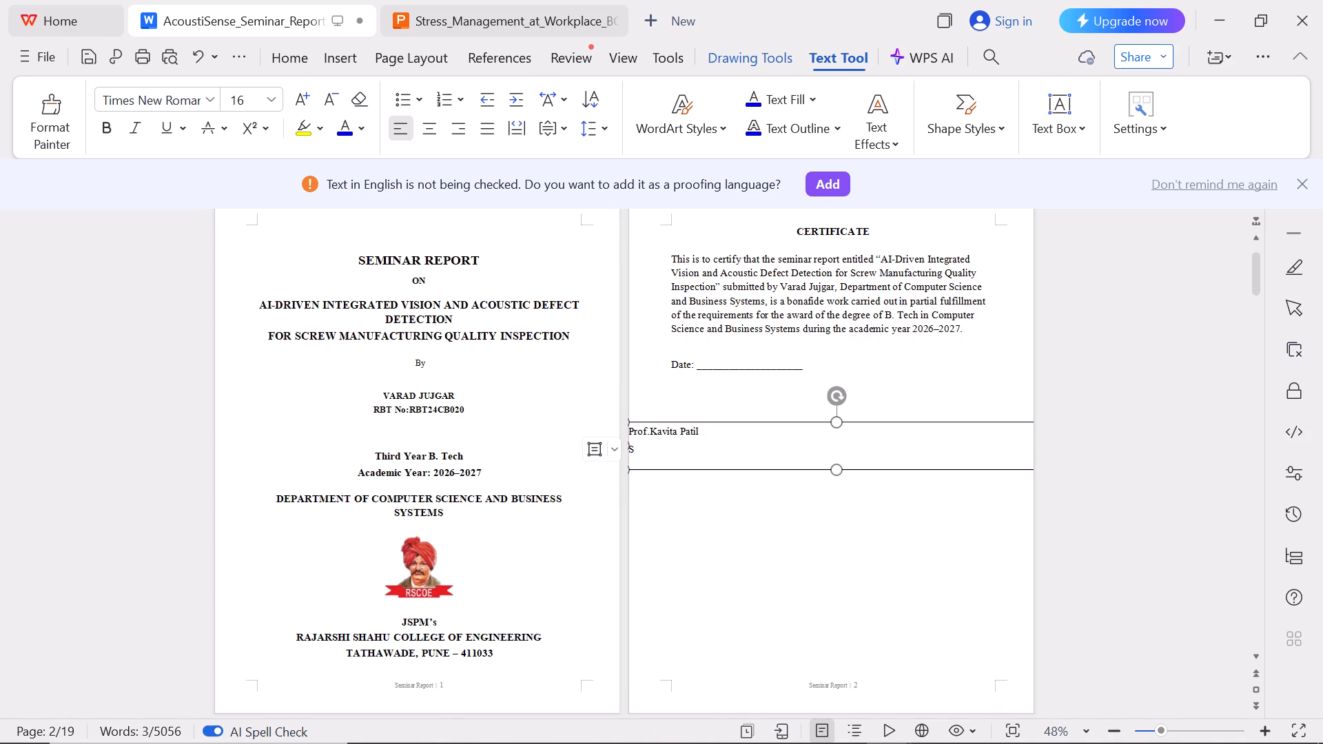
Move the seminar guide's text box sideways so its text starts near the certificate page's left margin.
{"action": "left_click_drag", "start_coordinate": [738, 441], "coordinate": [785, 437]}
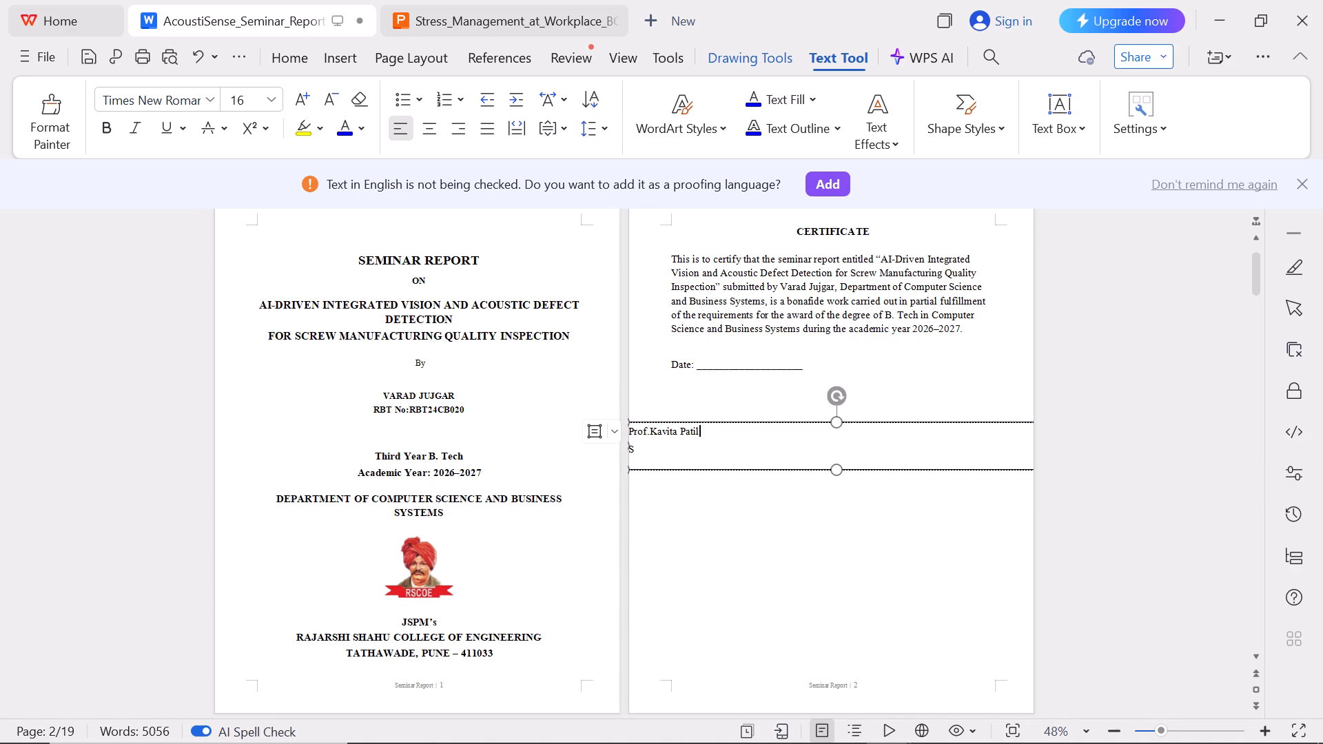
{"action": "left_click_drag", "start_coordinate": [780, 424], "coordinate": [815, 424]}
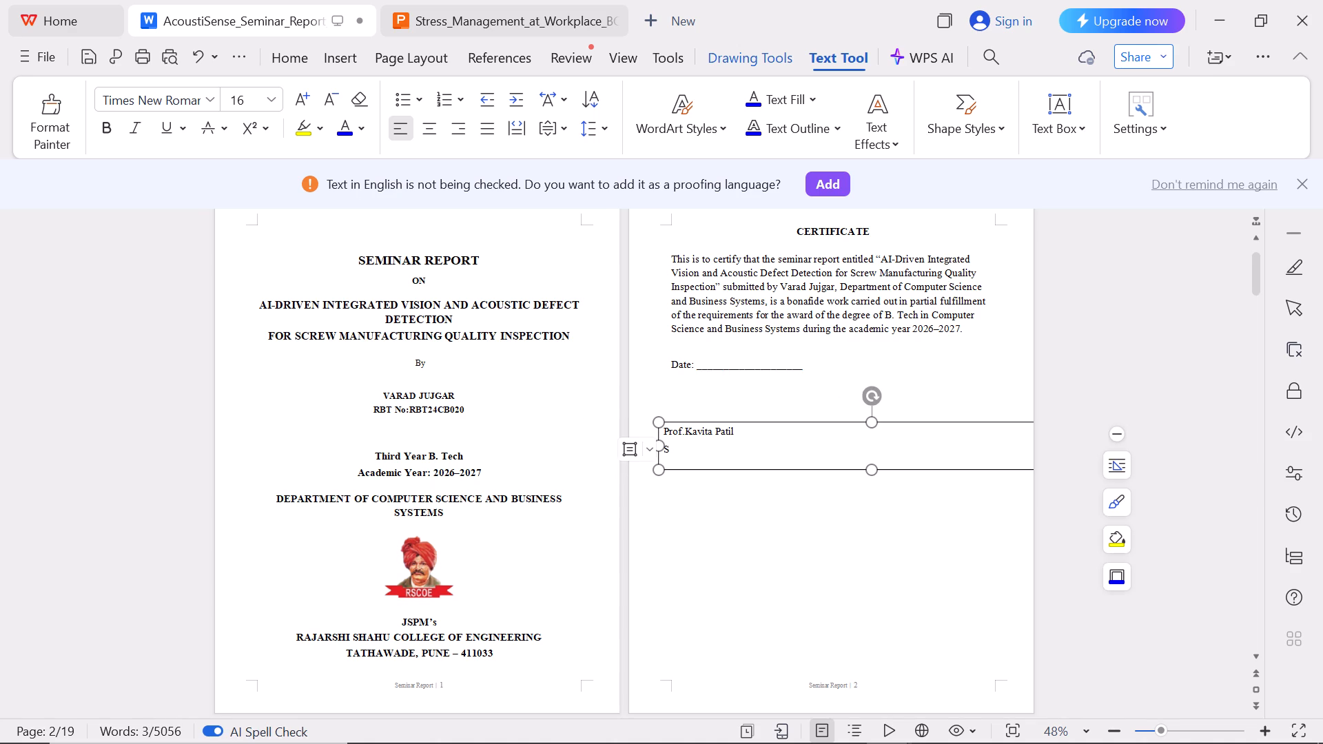
{"action": "left_click_drag", "start_coordinate": [656, 445], "coordinate": [663, 444]}
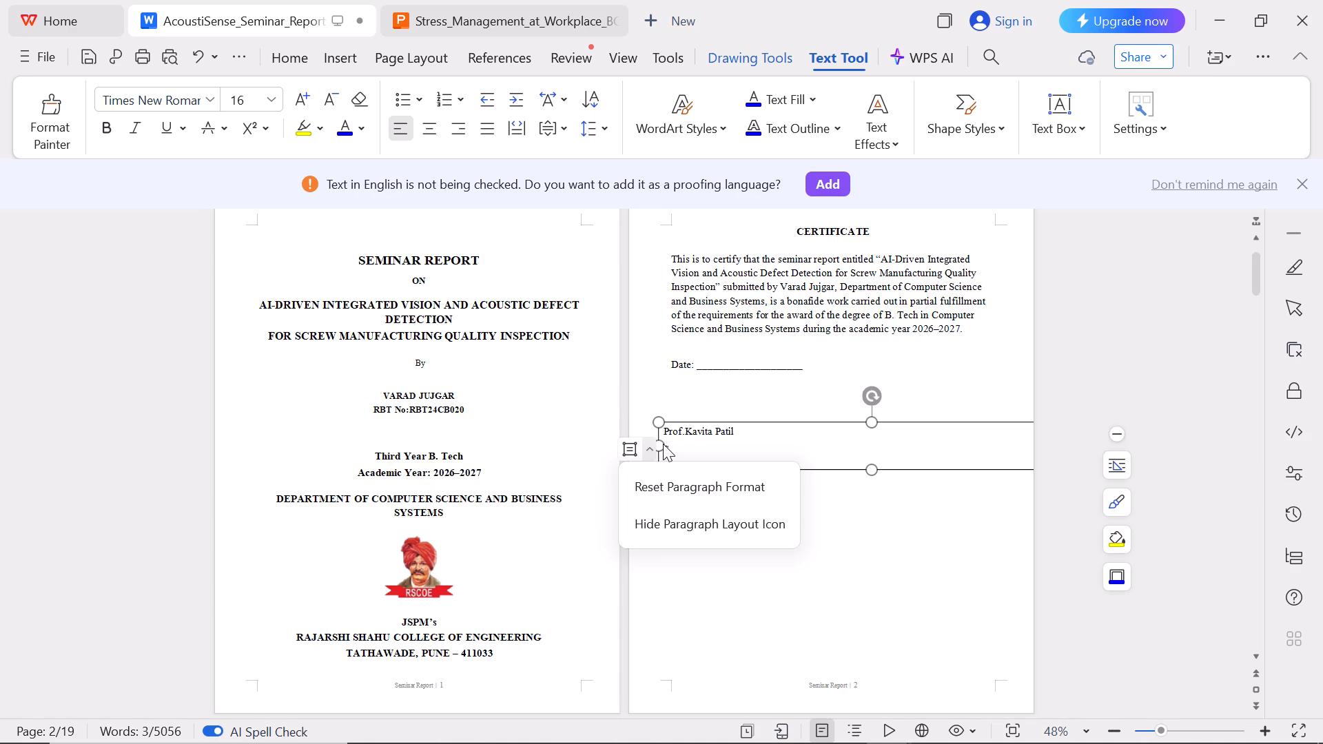
{"action": "double_click", "coordinate": [663, 445]}
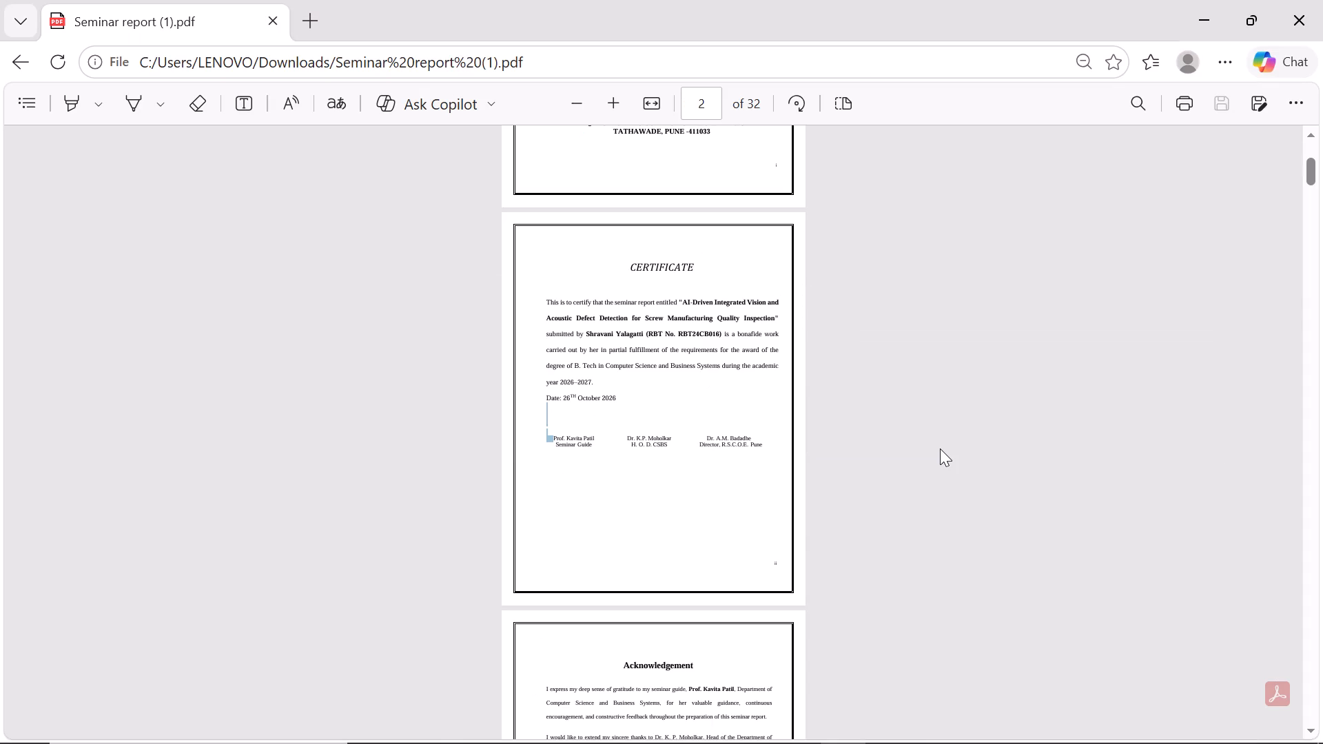
{"action": "scroll", "coordinate": [943, 417], "scroll_direction": "down", "scroll_amount": 4}
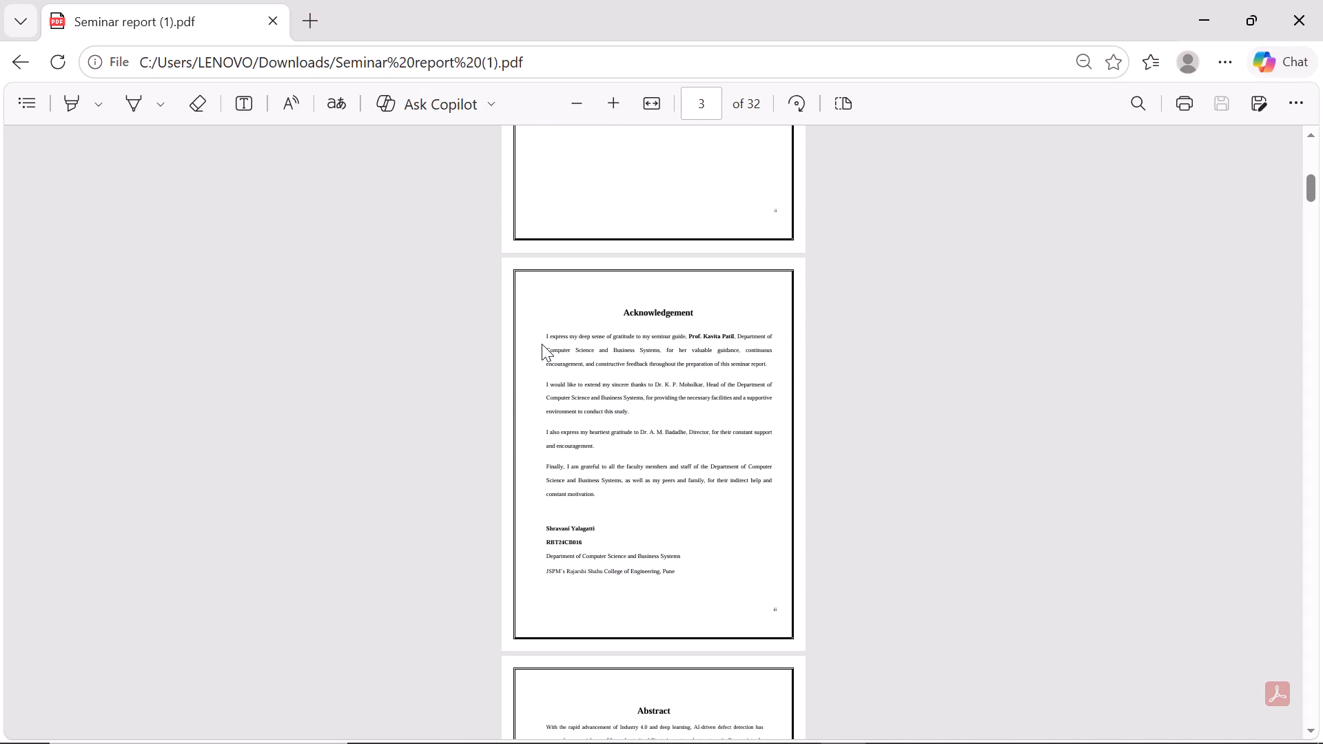
{"action": "left_click_drag", "start_coordinate": [619, 308], "coordinate": [719, 557]}
{"action": "left_click_drag", "start_coordinate": [719, 557], "coordinate": [657, 556]}
{"action": "key", "text": "alt+Tab"}
{"action": "key", "text": "alt+Tab"}
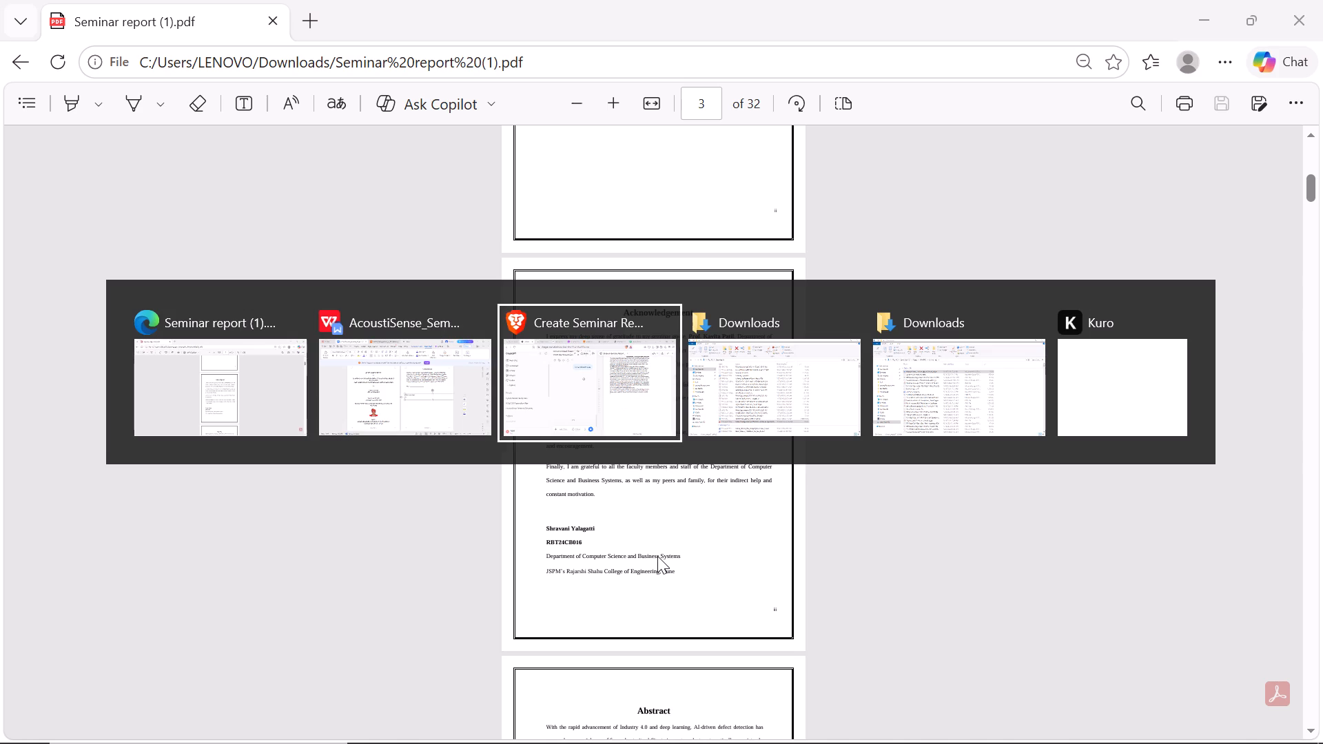
{"action": "key", "text": "alt+Tab"}
{"action": "key", "text": "alt+Tab"}
{"action": "key", "text": "alt+Tab"}
{"action": "key", "text": "alt+Tab"}
{"action": "key", "text": "alt+Tab"}
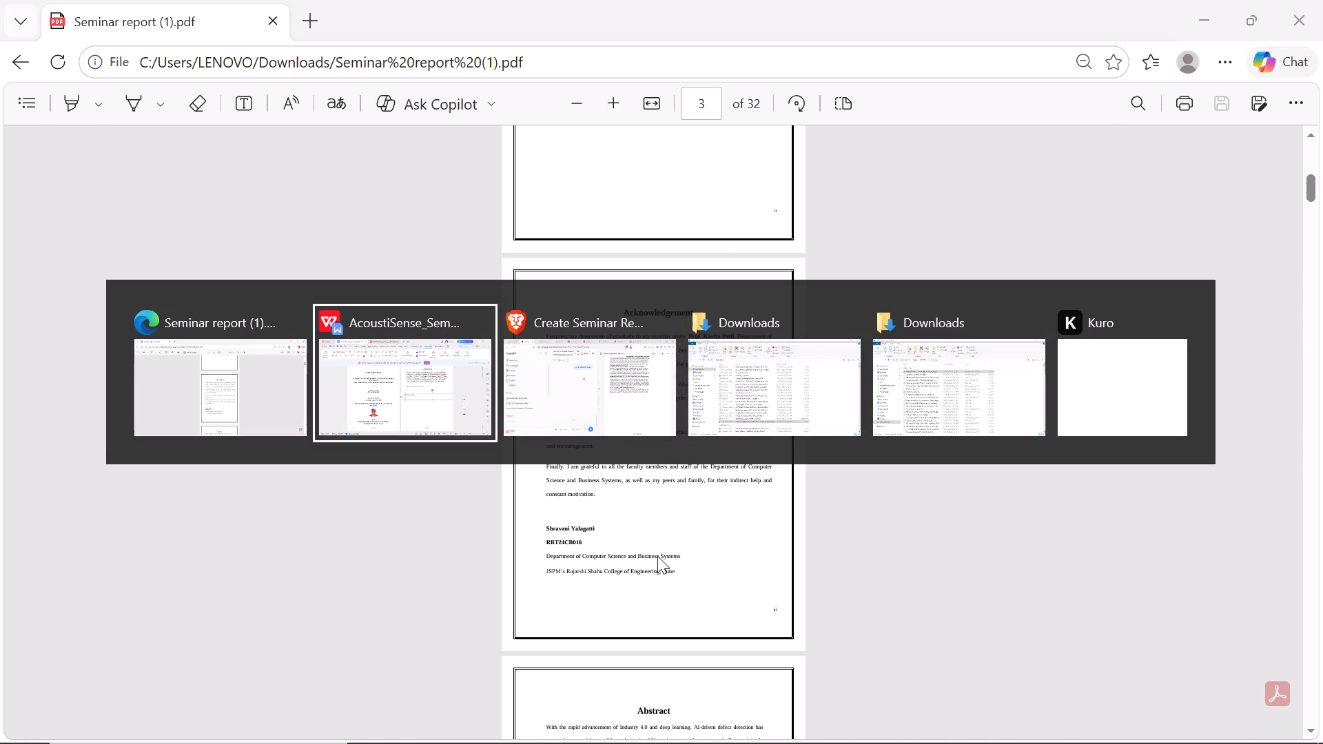
Set the font size of all the Acknowledgement page's text, including its heading and closing lines, to 16.
{"action": "scroll", "coordinate": [524, 570], "scroll_direction": "down", "scroll_amount": 4}
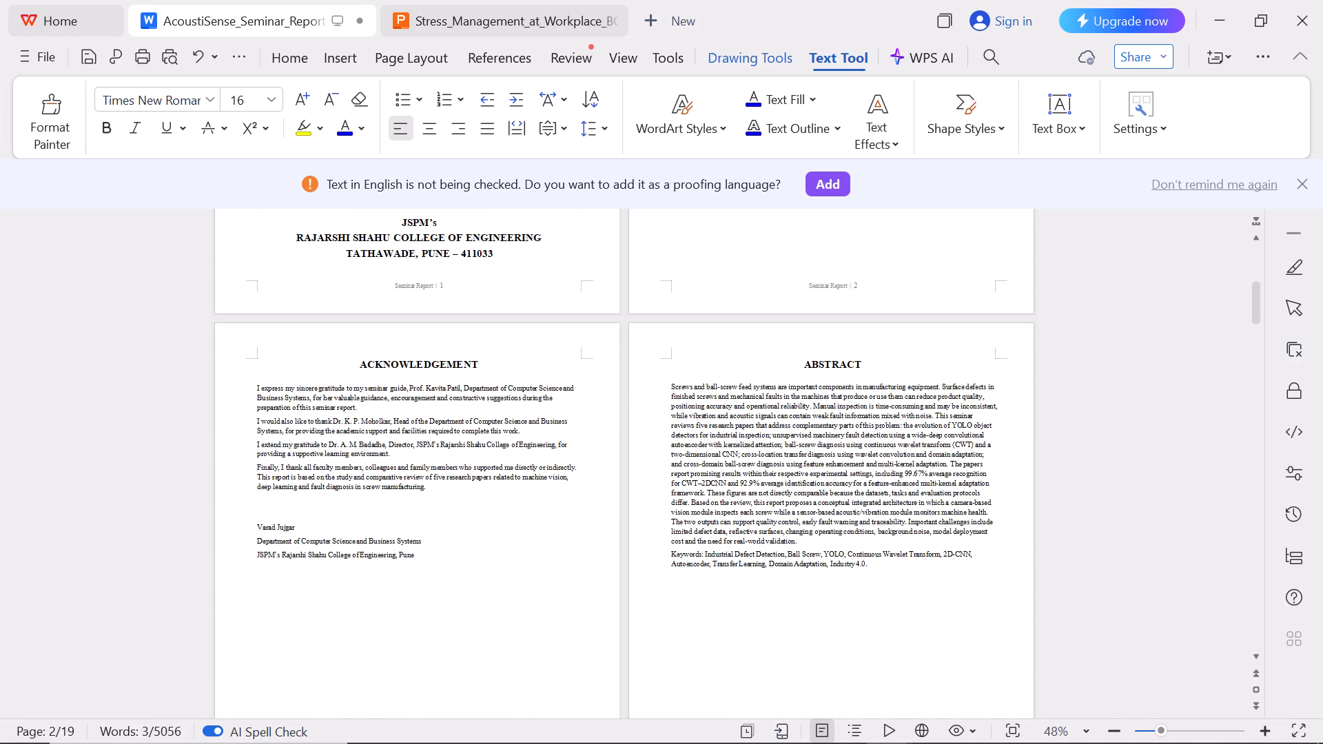
{"action": "left_click_drag", "start_coordinate": [338, 358], "coordinate": [430, 591]}
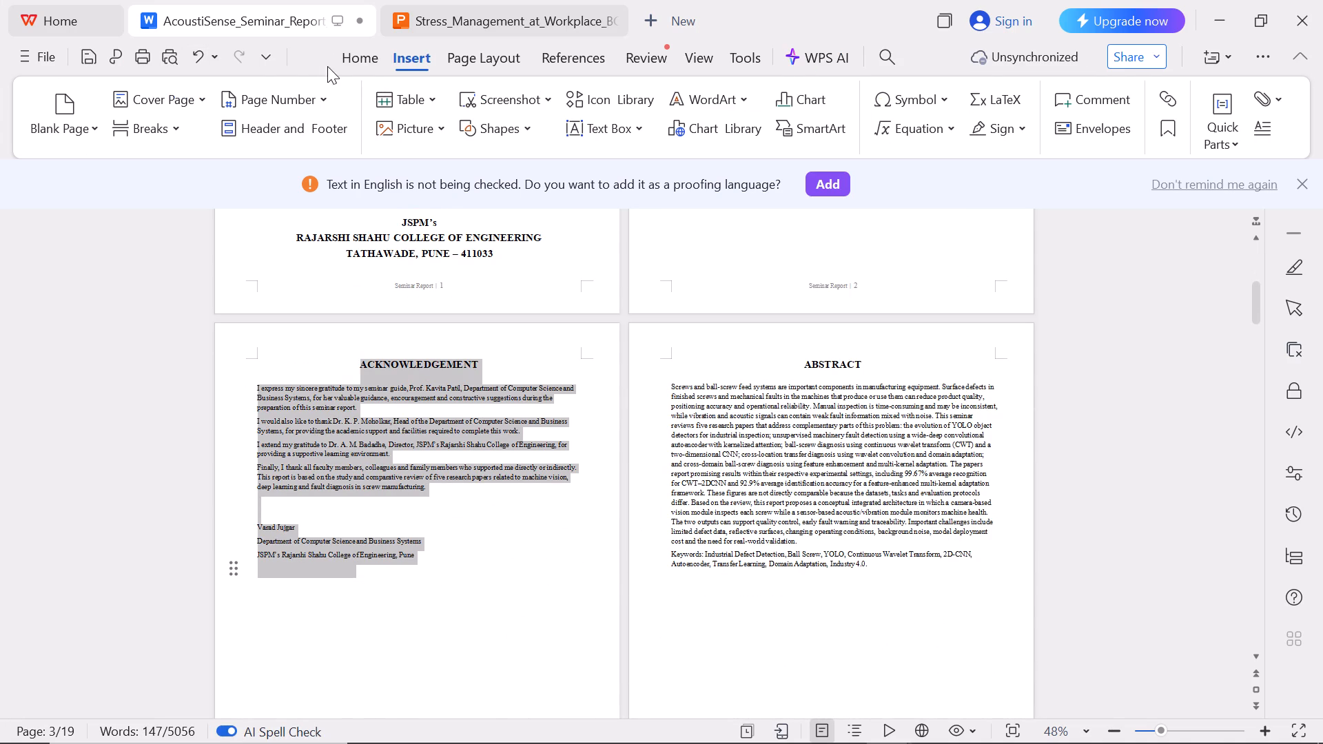
{"action": "left_click", "coordinate": [356, 61]}
{"action": "left_click", "coordinate": [361, 102]}
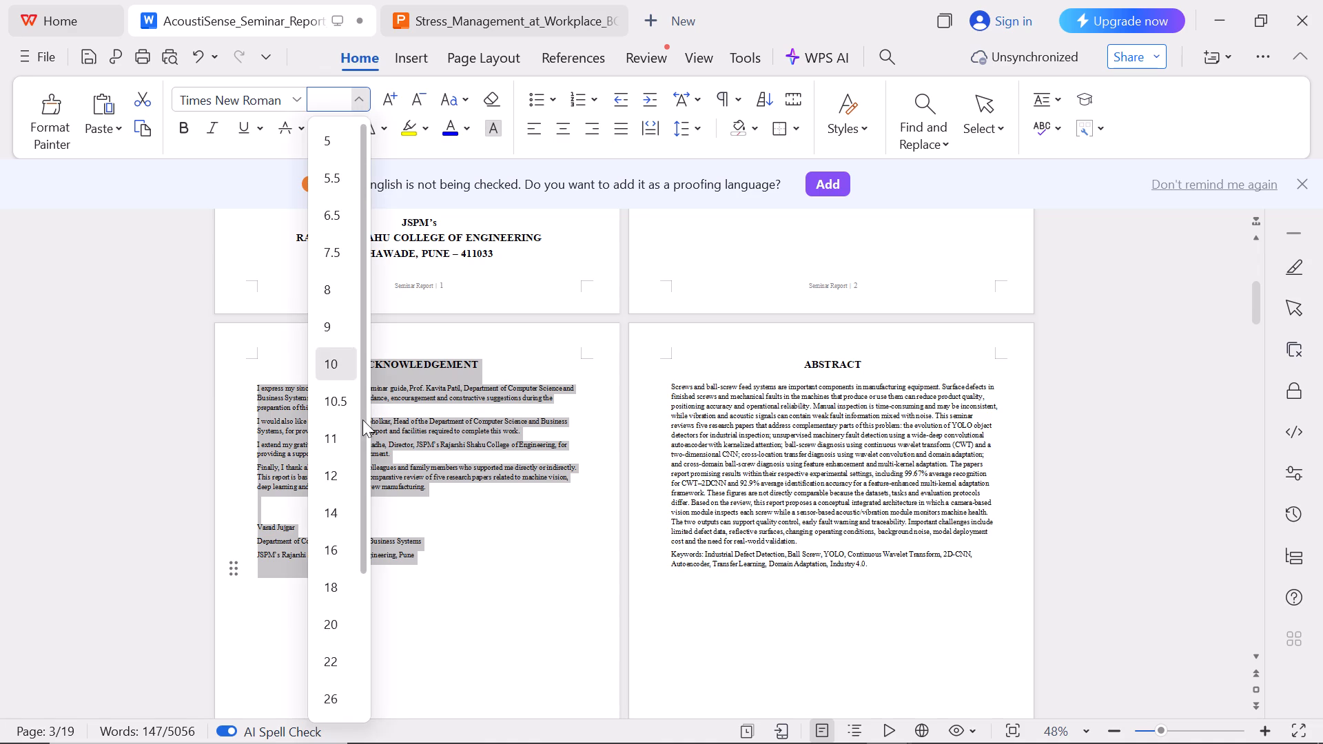
{"action": "left_click", "coordinate": [333, 547]}
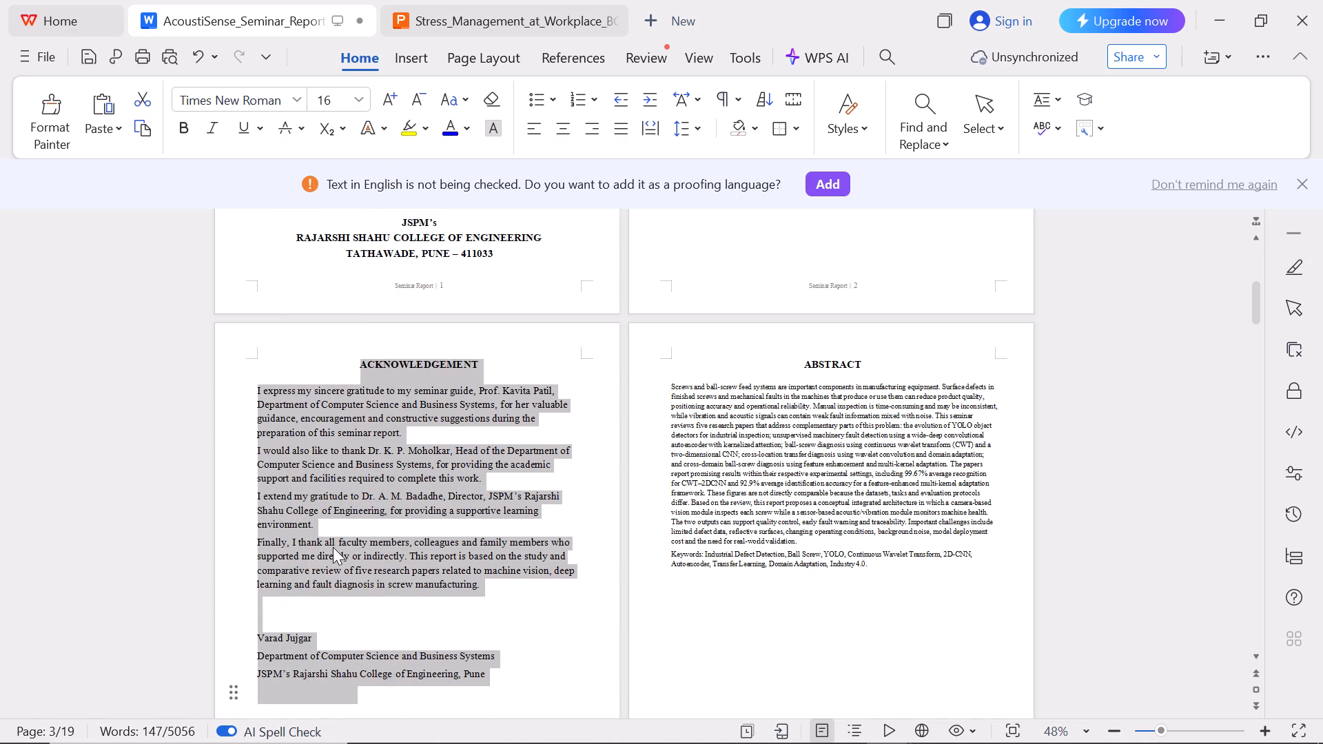
Justify all the text on the Acknowledgement page, including its heading.
{"action": "key", "text": "ctrl+j"}
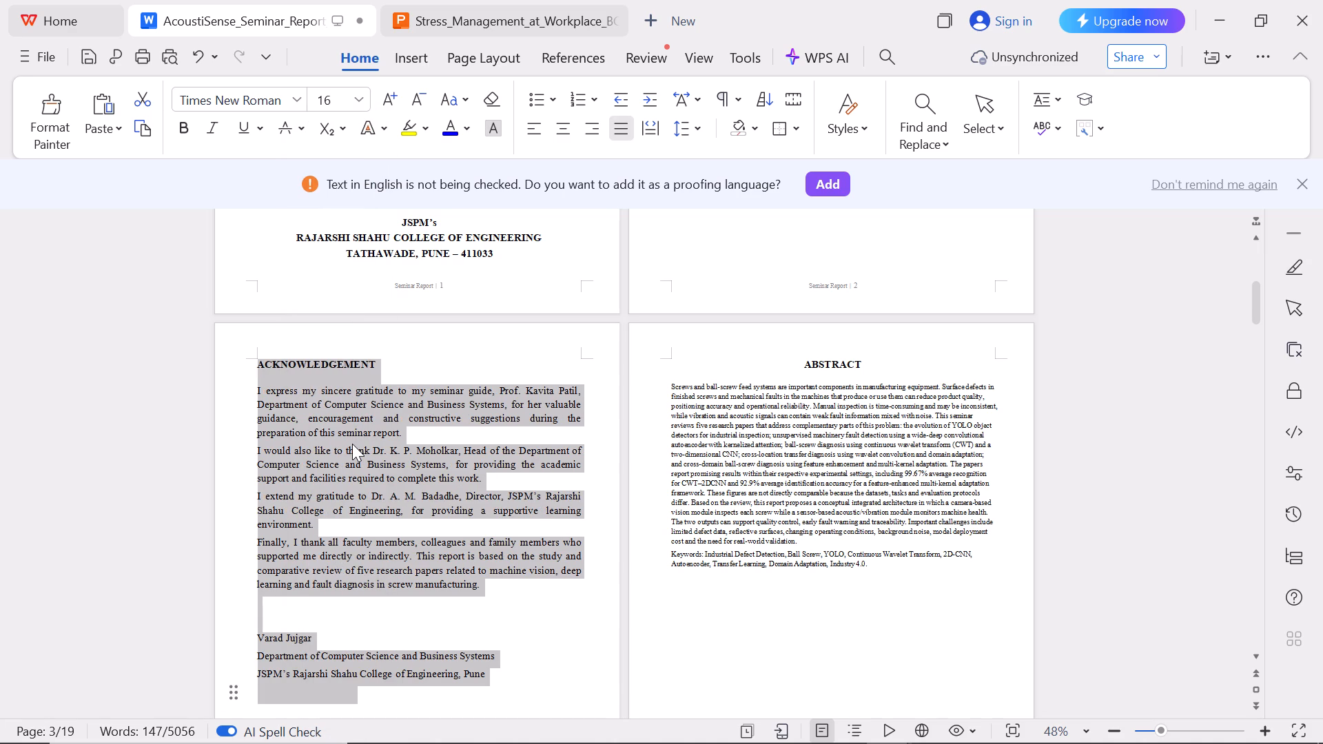
Centre the ACKNOWLEDGEMENT heading above its justified paragraphs.
{"action": "left_click", "coordinate": [420, 362]}
{"action": "double_click", "coordinate": [325, 358]}
{"action": "left_click", "coordinate": [338, 365]}
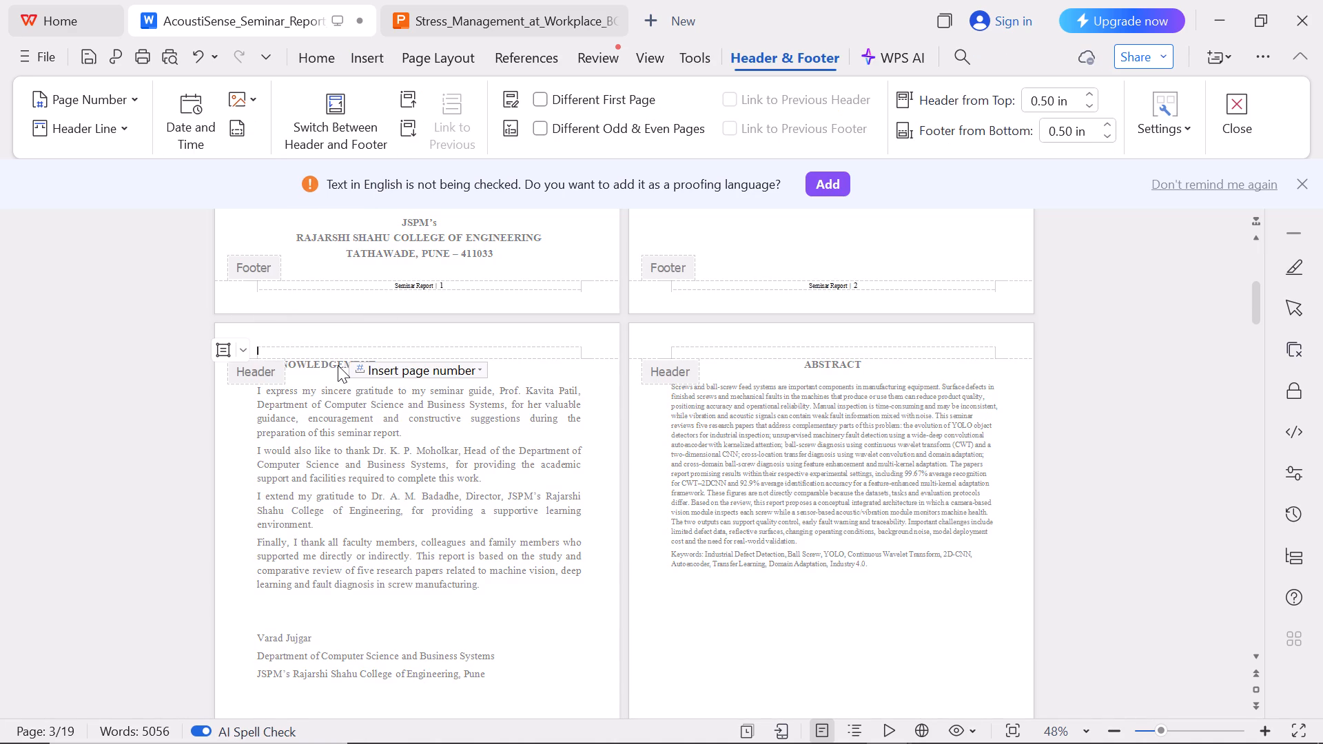
{"action": "double_click", "coordinate": [331, 363]}
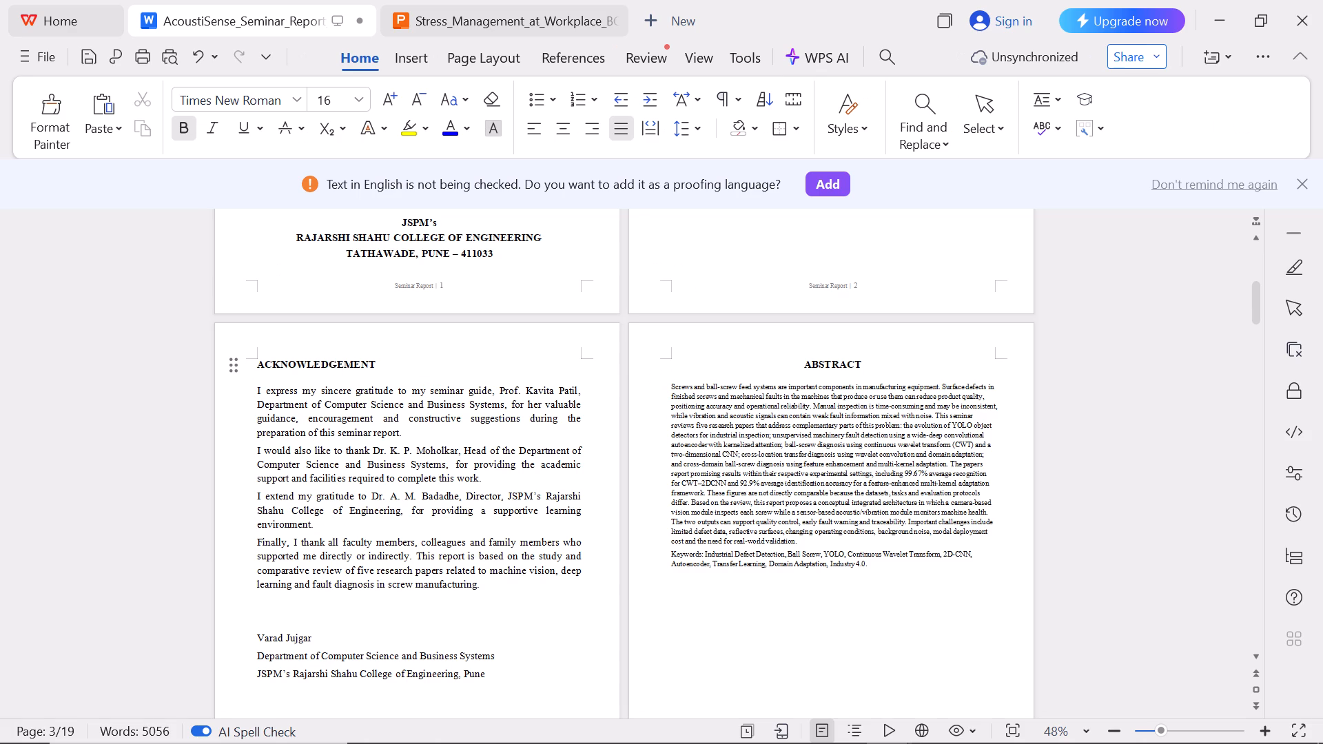
{"action": "key", "text": "ctrl+a"}
{"action": "double_click", "coordinate": [331, 363]}
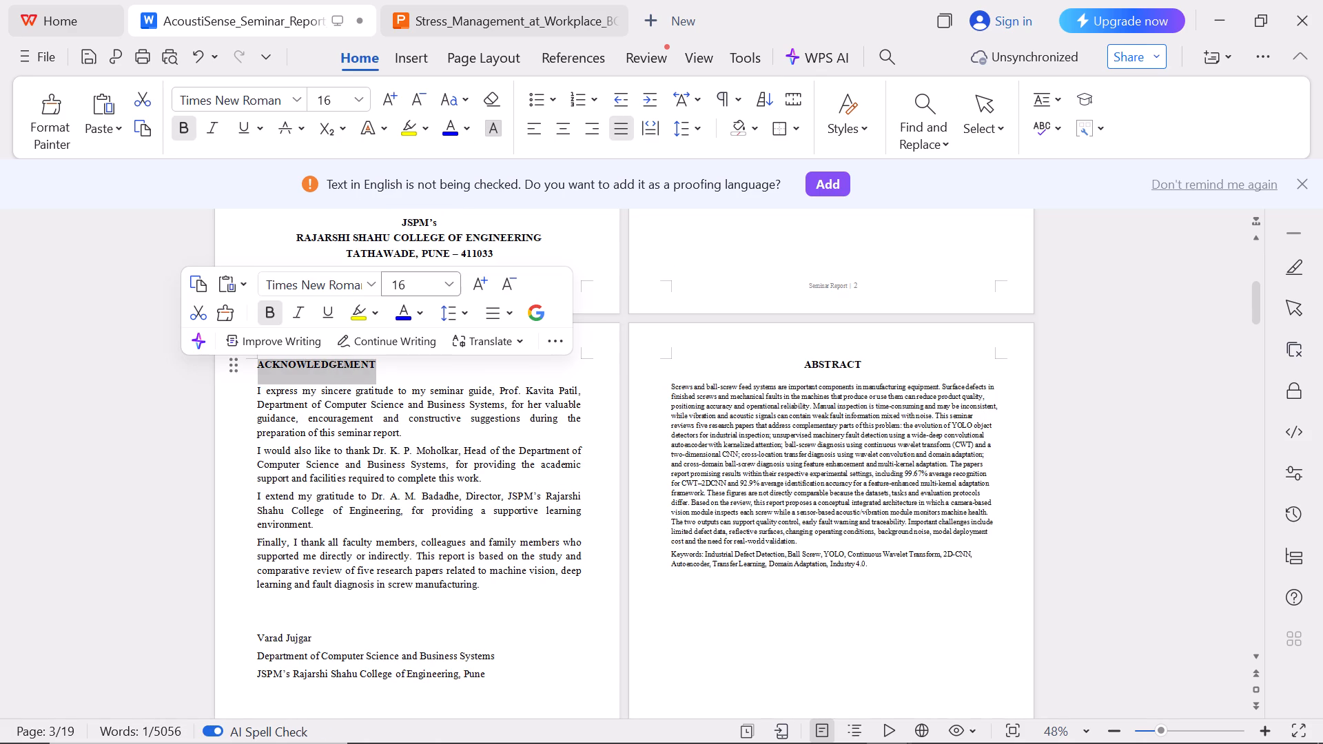
{"action": "left_click", "coordinate": [567, 131]}
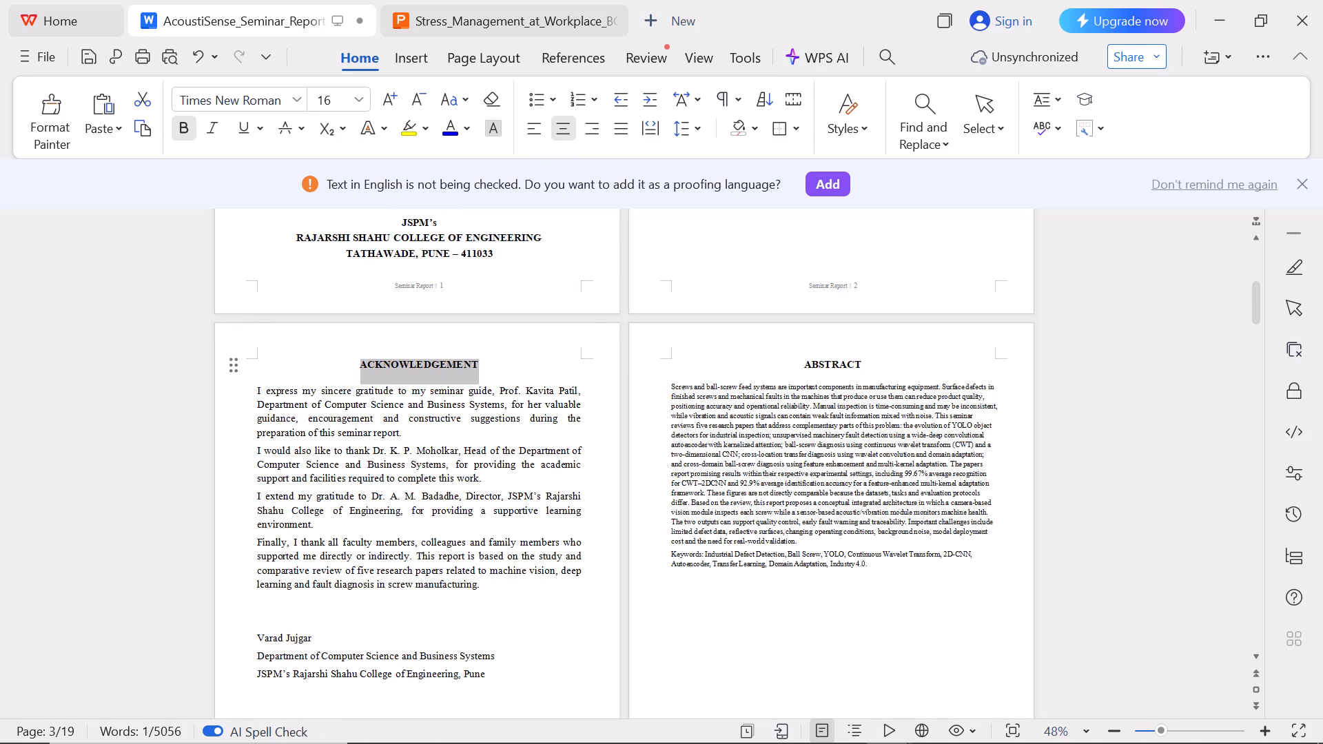
Try 14 and settle on 16 as the font size for the Abstract page's heading, body text and keywords.
{"action": "left_click_drag", "start_coordinate": [800, 360], "coordinate": [870, 364]}
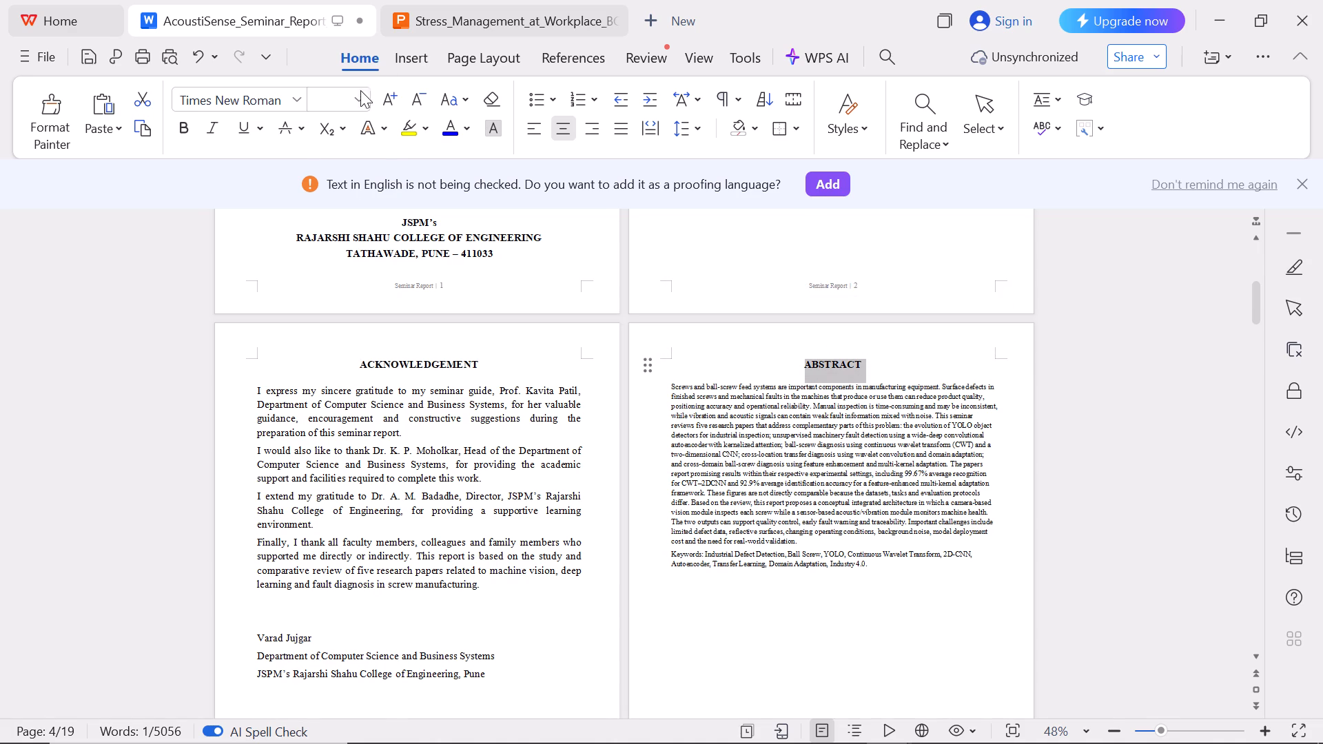
{"action": "left_click", "coordinate": [358, 93]}
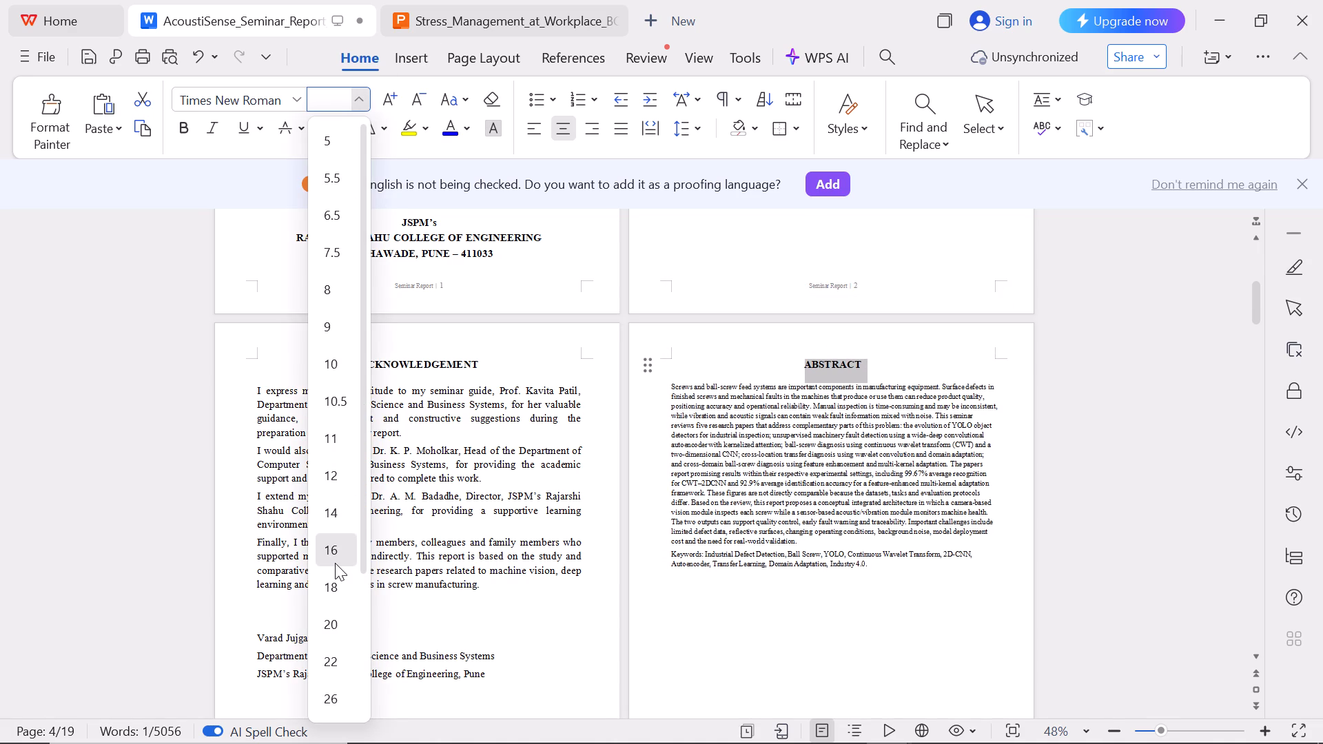
{"action": "left_click", "coordinate": [337, 552]}
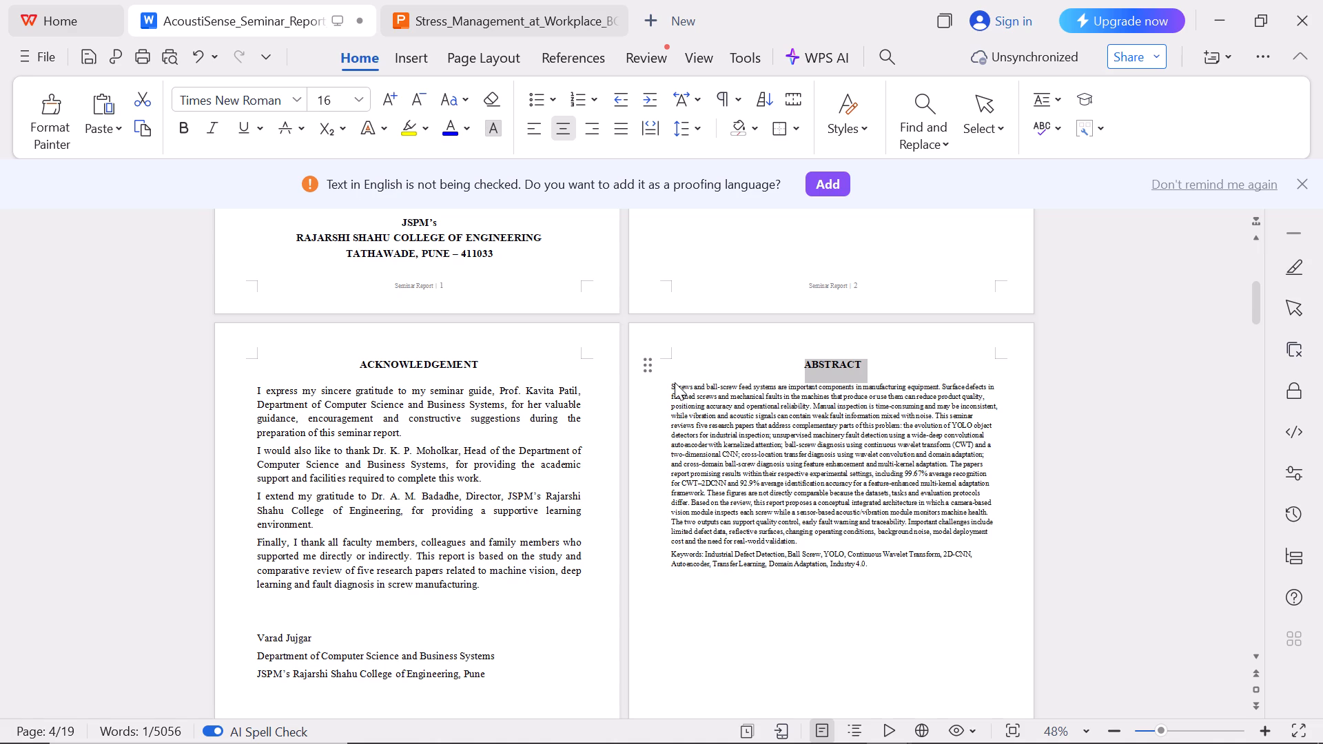
{"action": "left_click", "coordinate": [668, 382]}
{"action": "left_click_drag", "start_coordinate": [668, 382], "coordinate": [681, 384]}
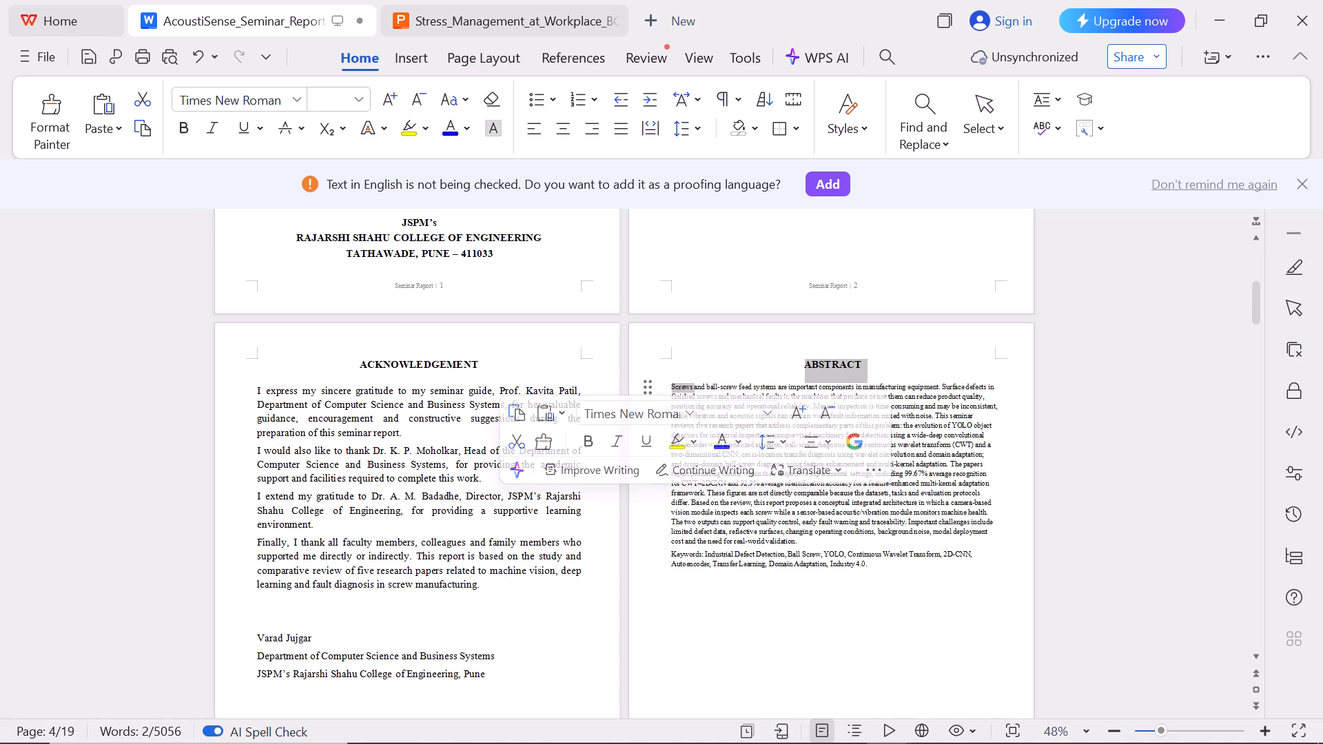
{"action": "left_click", "coordinate": [863, 566], "text": "shift"}
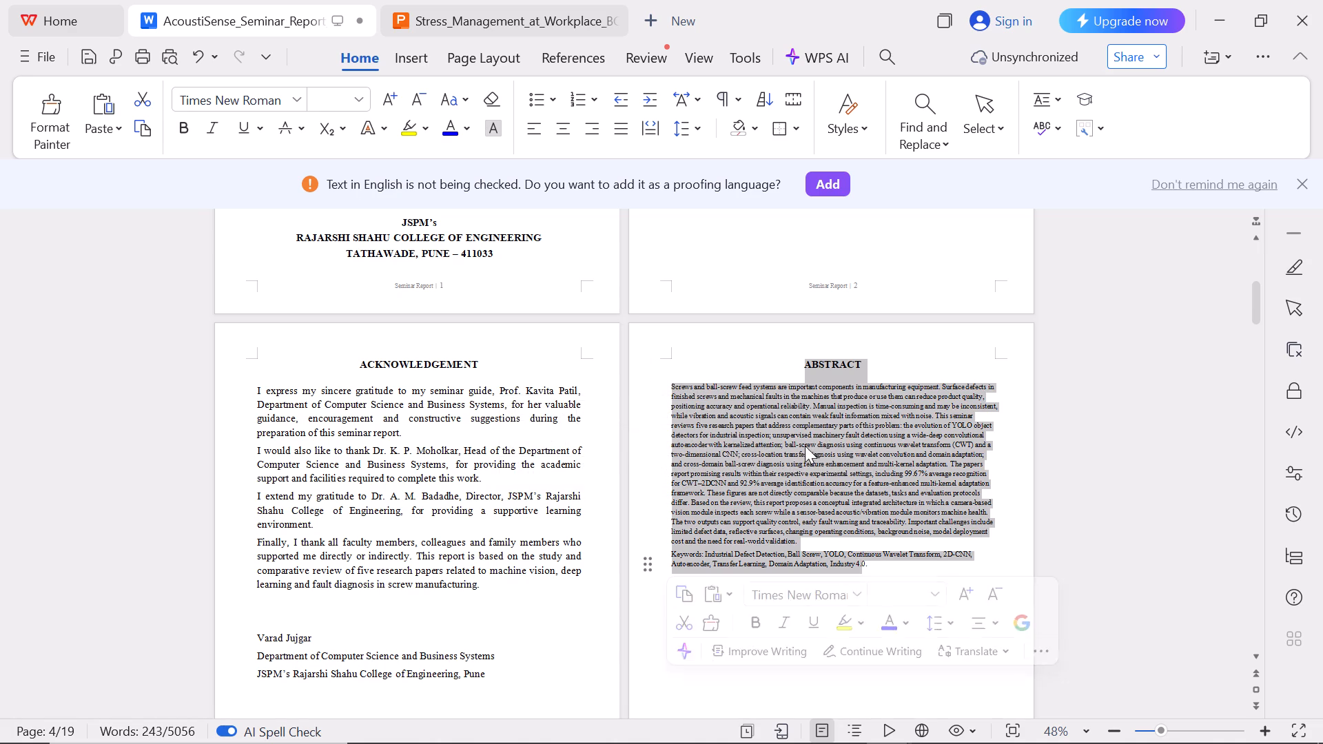
{"action": "left_click", "coordinate": [365, 98]}
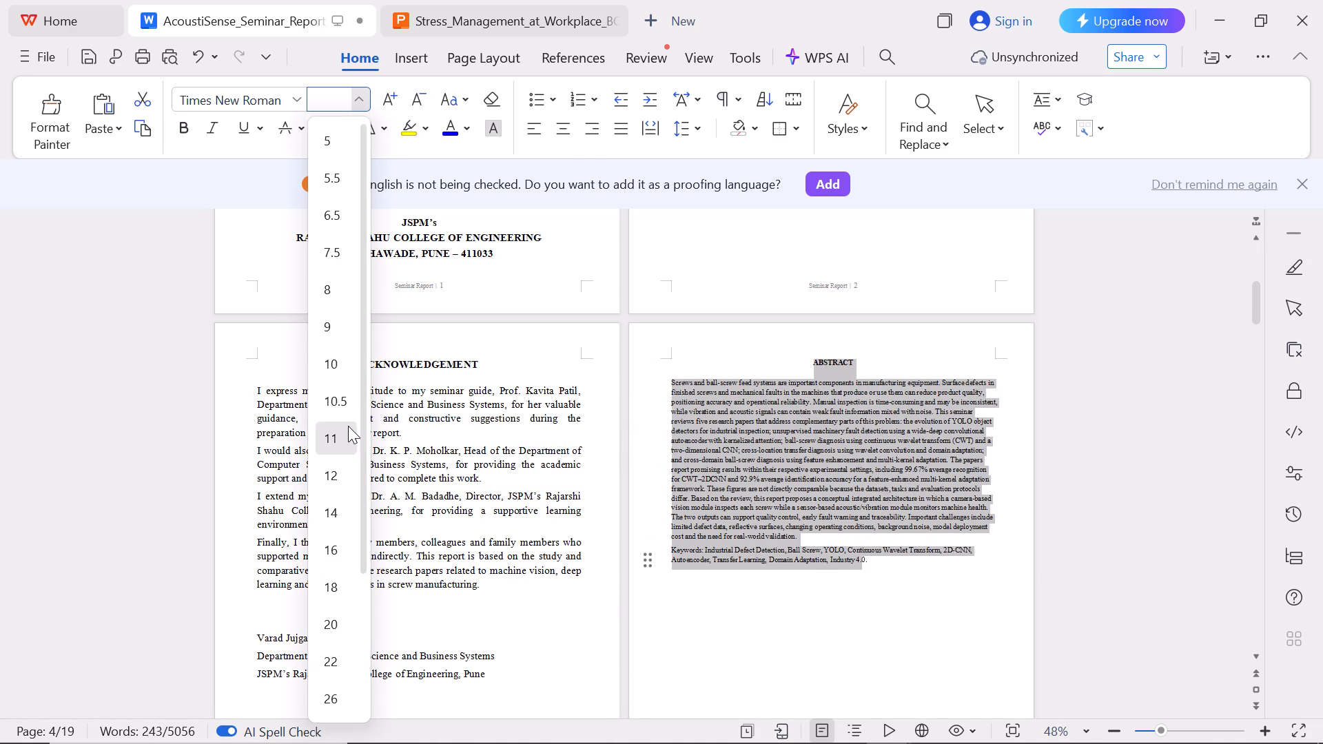
{"action": "left_click", "coordinate": [331, 527]}
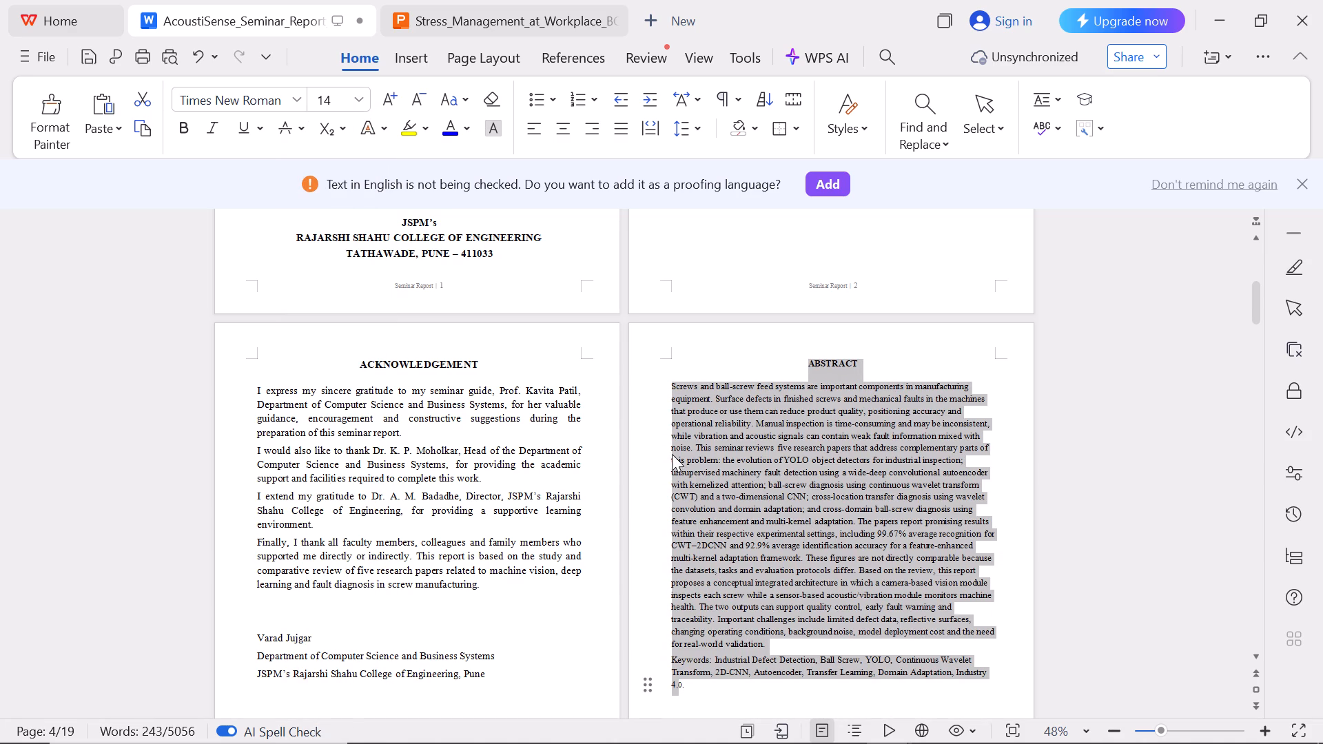
{"action": "scroll", "coordinate": [494, 655], "scroll_direction": "right", "scroll_amount": 1}
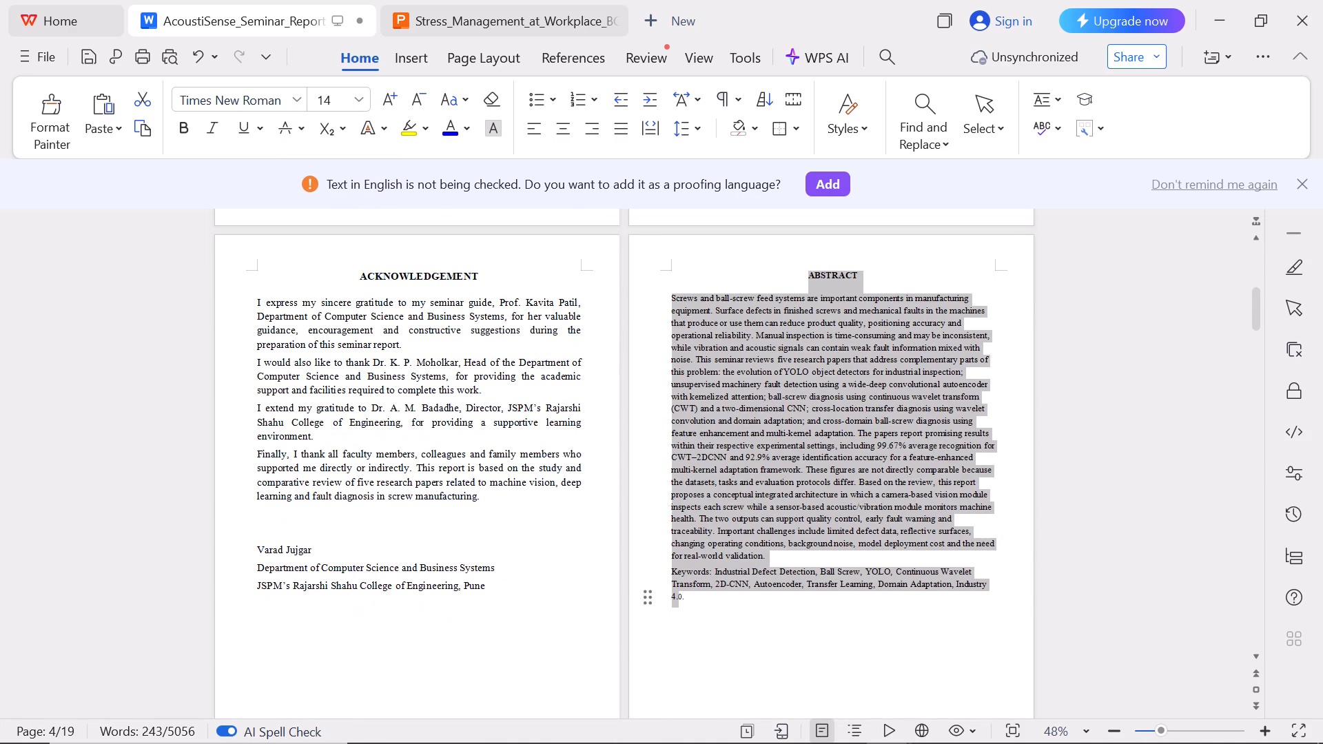
{"action": "scroll", "coordinate": [494, 655], "scroll_direction": "right", "scroll_amount": 1}
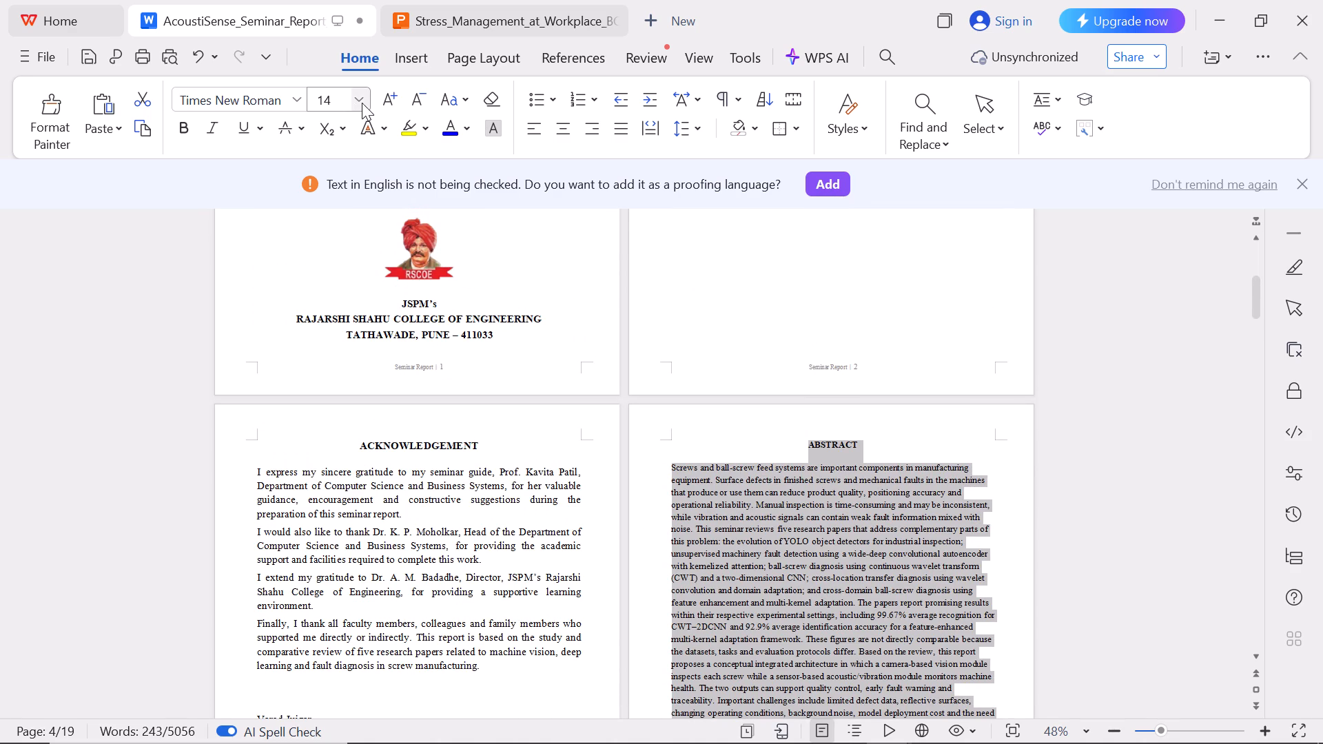
{"action": "left_click", "coordinate": [361, 99]}
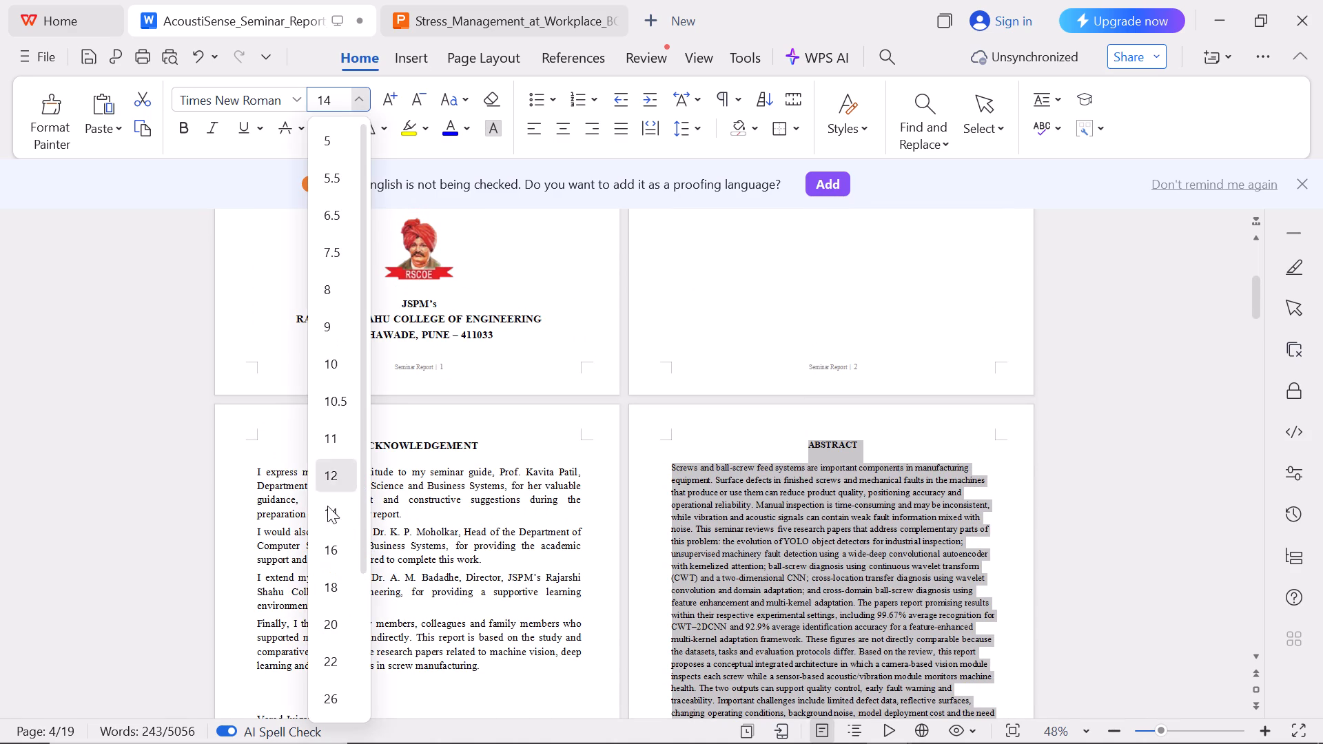
{"action": "left_click", "coordinate": [332, 555]}
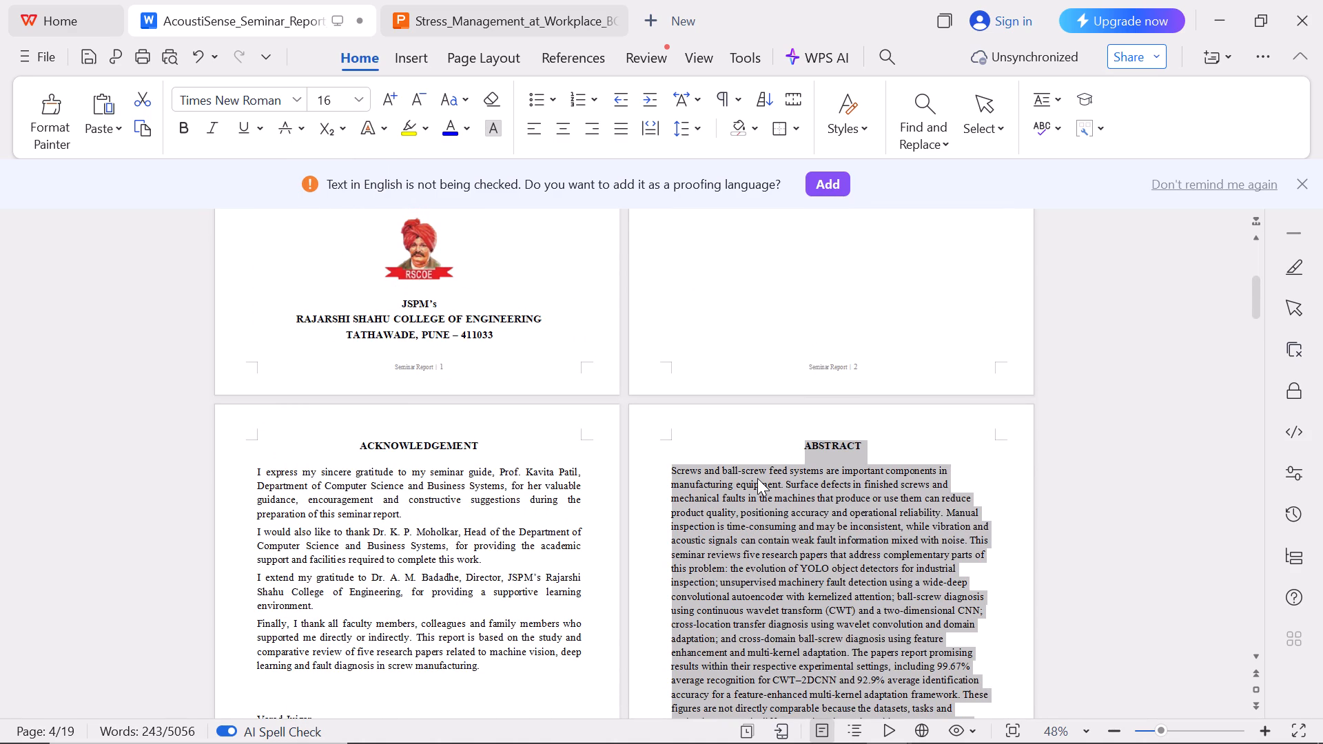
Justify the Abstract page's body text and keywords, with the ABSTRACT heading centred.
{"action": "key", "text": "ctrl+j"}
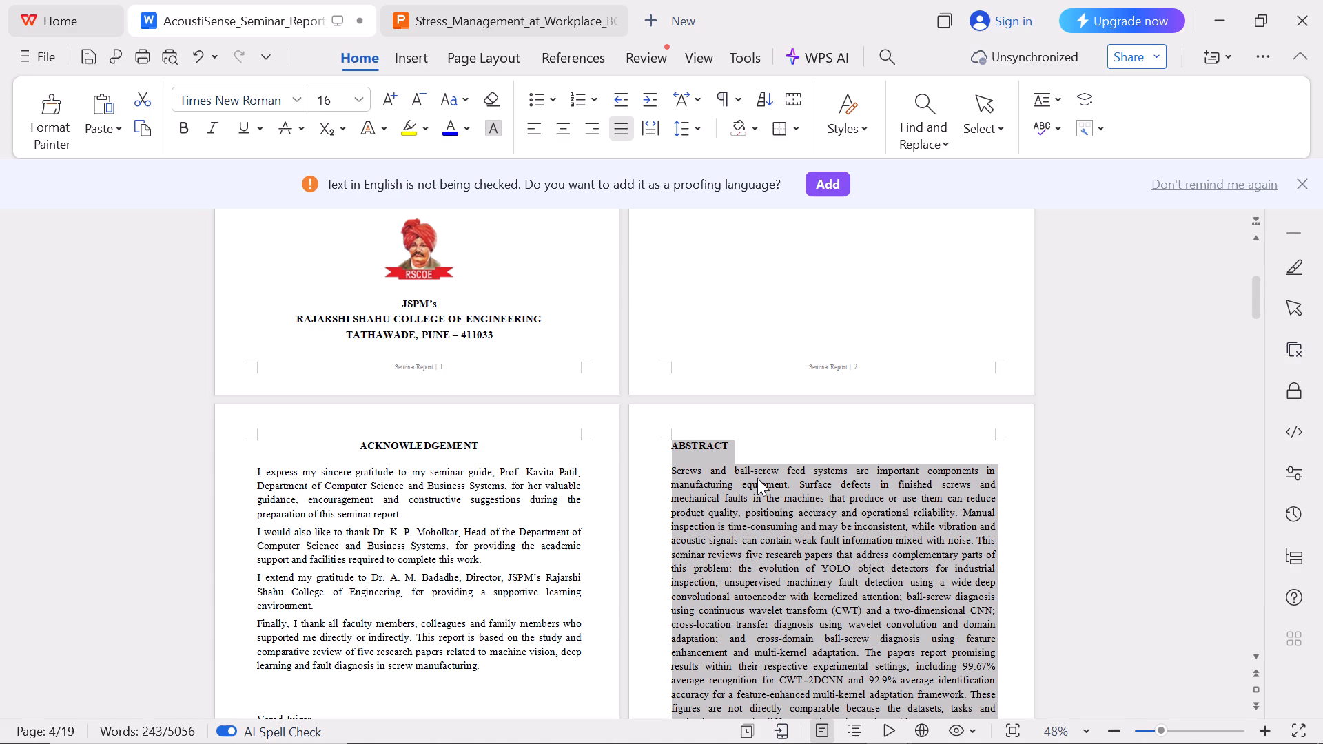
{"action": "left_click", "coordinate": [806, 441]}
{"action": "left_click_drag", "start_coordinate": [737, 439], "coordinate": [670, 439]}
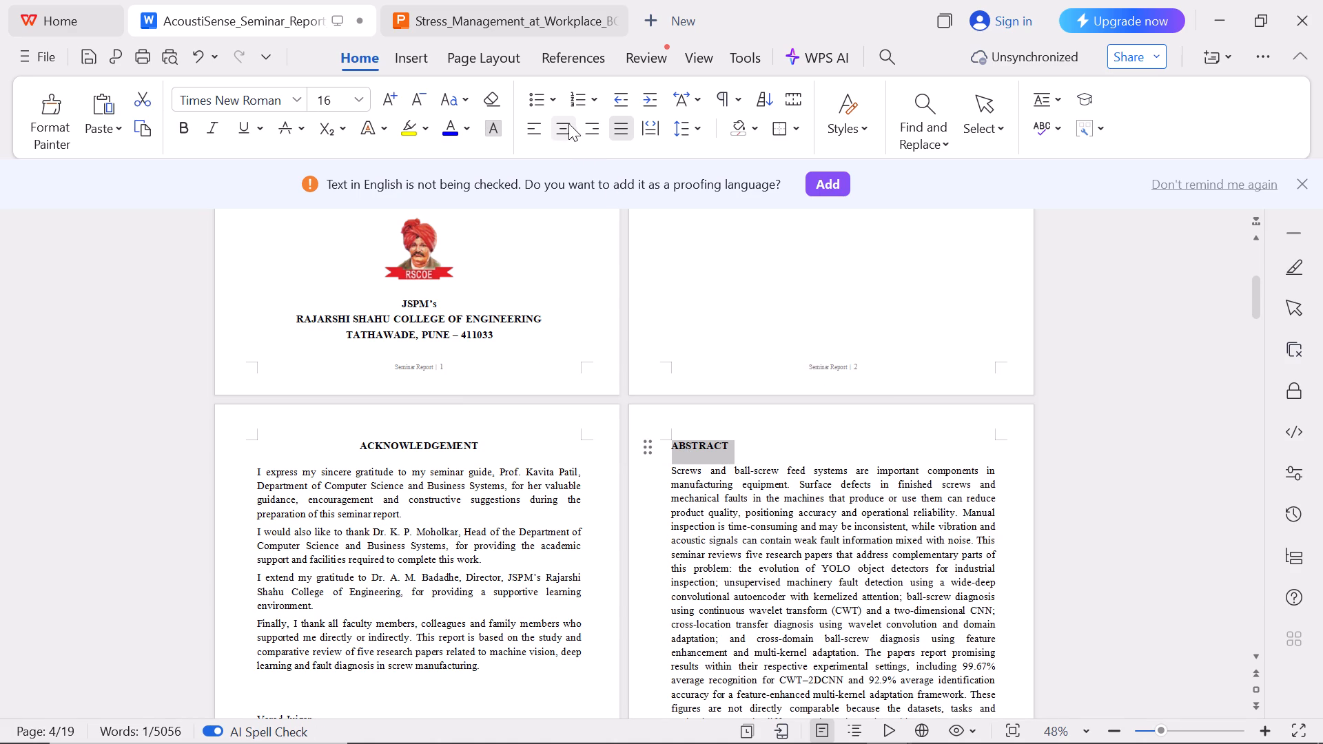
{"action": "left_click", "coordinate": [568, 125]}
Review the layout of the Acknowledgement and Abstract pages and the Index and list pages that follow.
{"action": "scroll", "coordinate": [817, 499], "scroll_direction": "down", "scroll_amount": 3}
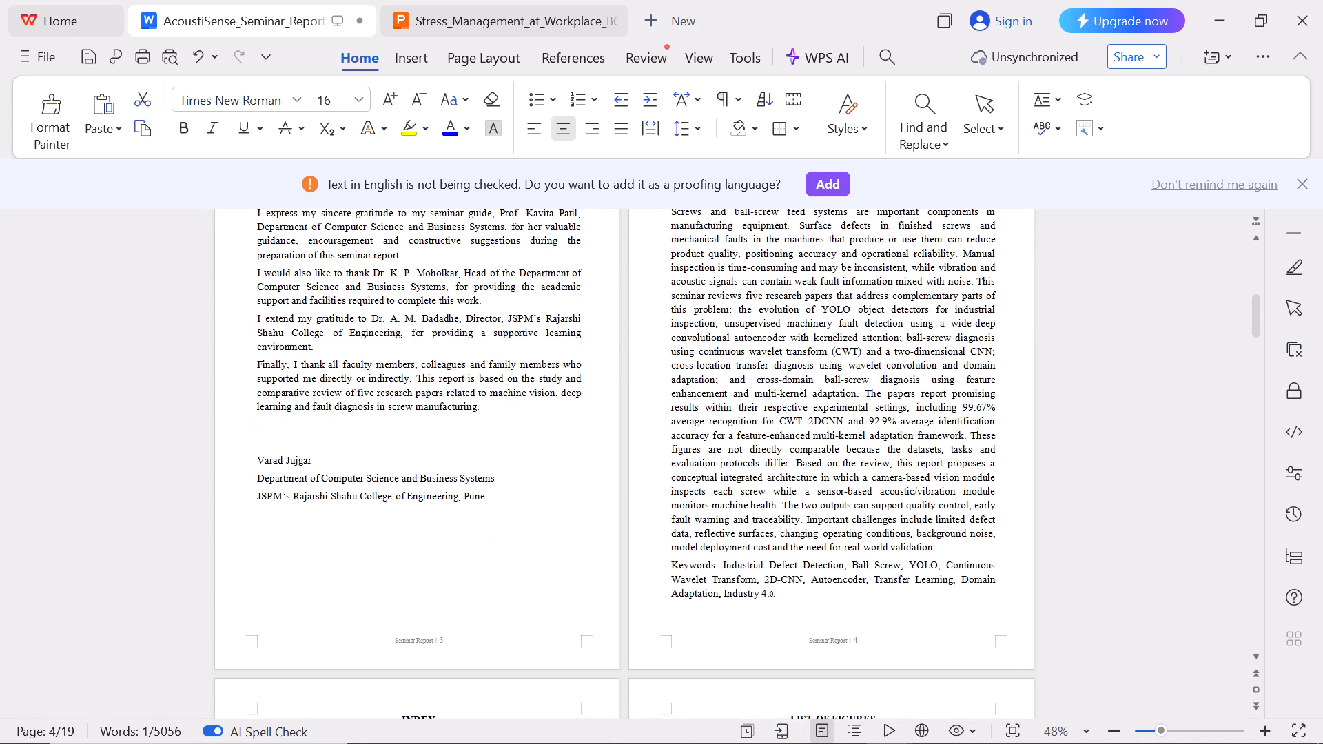
{"action": "scroll", "coordinate": [817, 499], "scroll_direction": "down", "scroll_amount": 4}
{"action": "scroll", "coordinate": [817, 499], "scroll_direction": "up", "scroll_amount": 2}
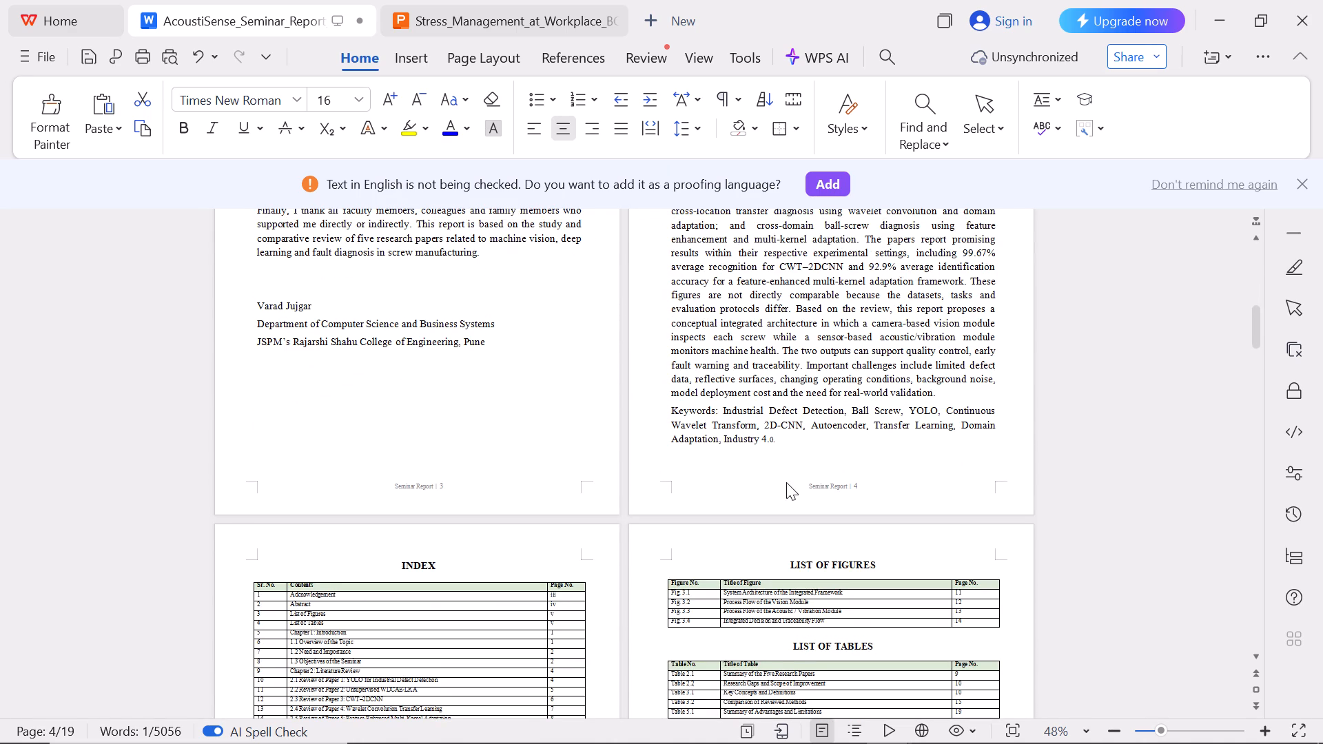
{"action": "left_click", "coordinate": [789, 438]}
{"action": "scroll", "coordinate": [788, 438], "scroll_direction": "up", "scroll_amount": 3}
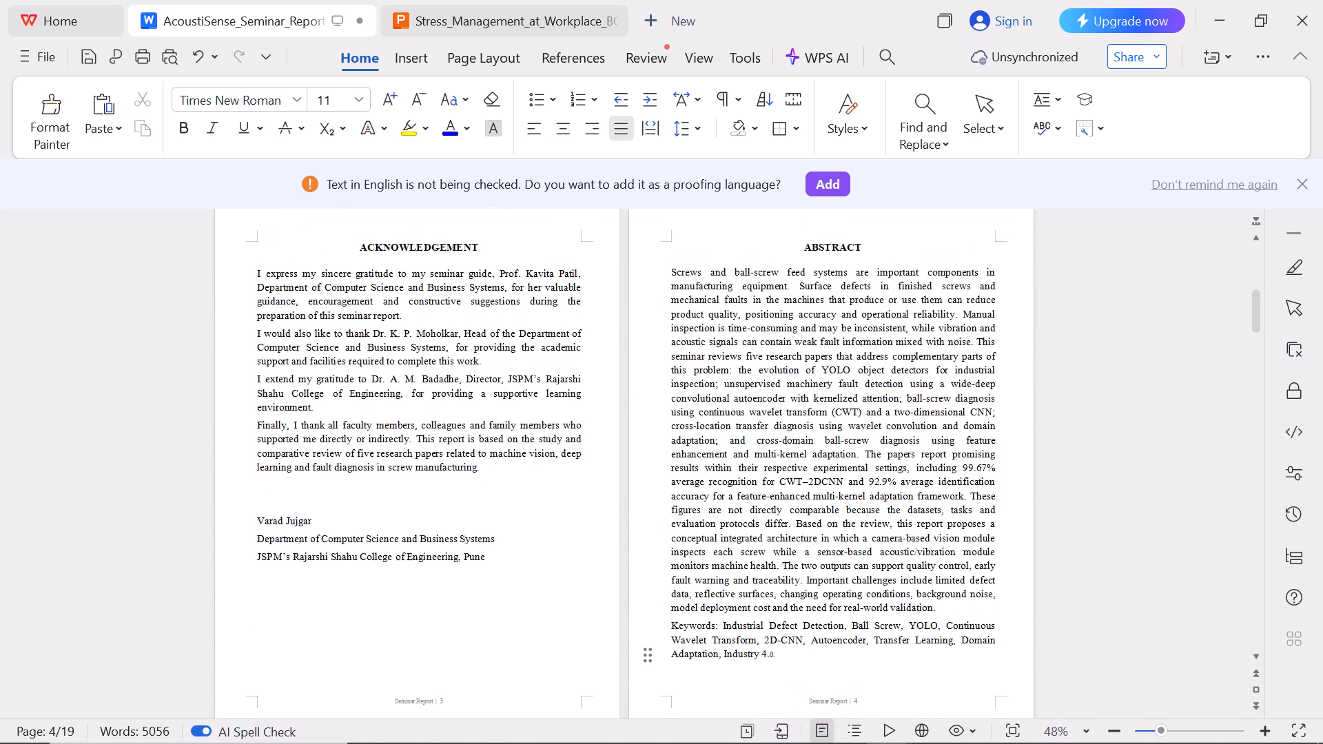
{"action": "scroll", "coordinate": [788, 438], "scroll_direction": "up", "scroll_amount": 1}
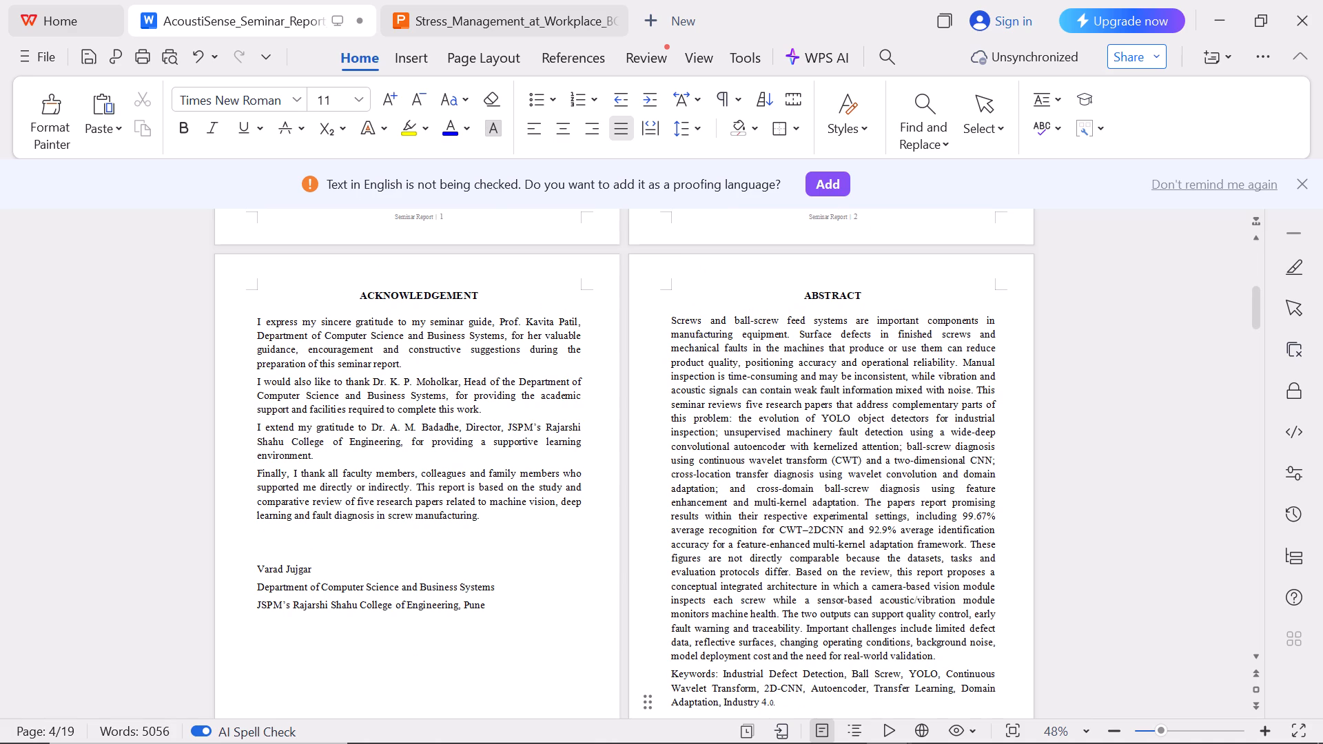
{"action": "scroll", "coordinate": [788, 438], "scroll_direction": "down", "scroll_amount": 6}
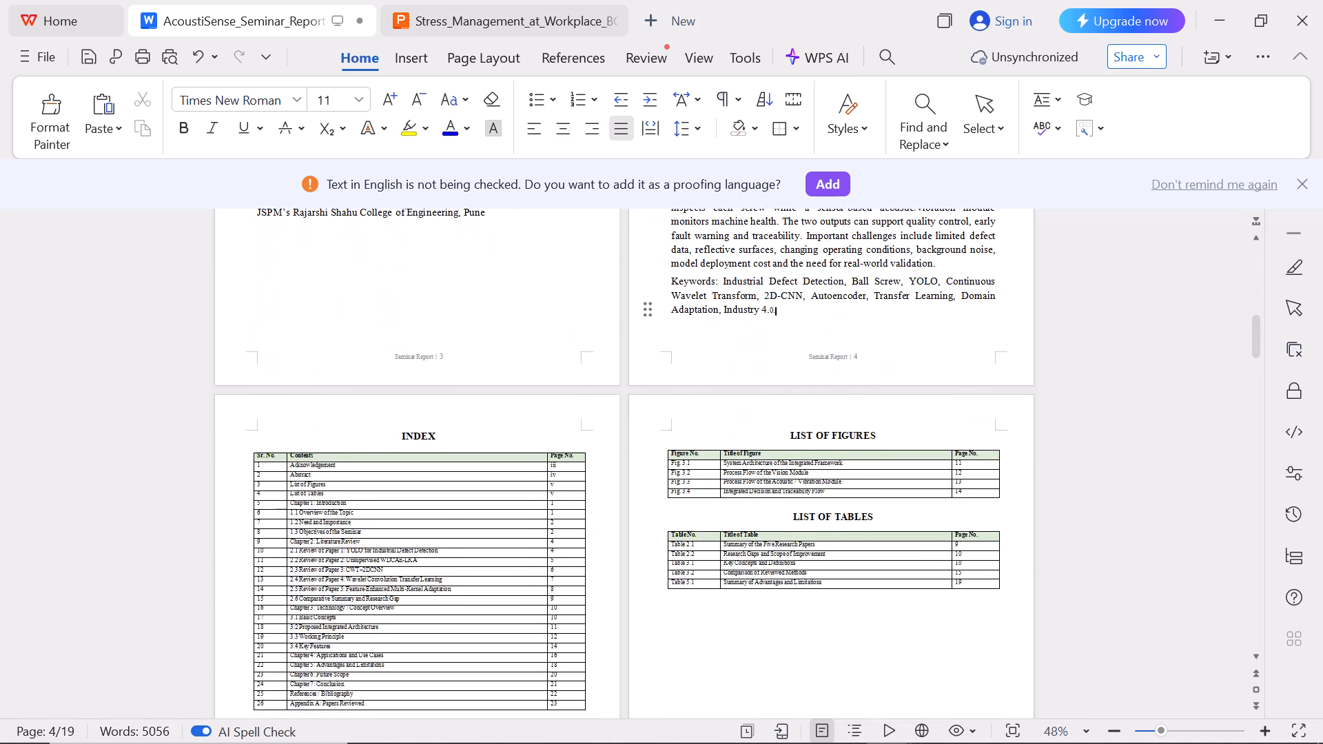
{"action": "scroll", "coordinate": [788, 438], "scroll_direction": "down", "scroll_amount": 2}
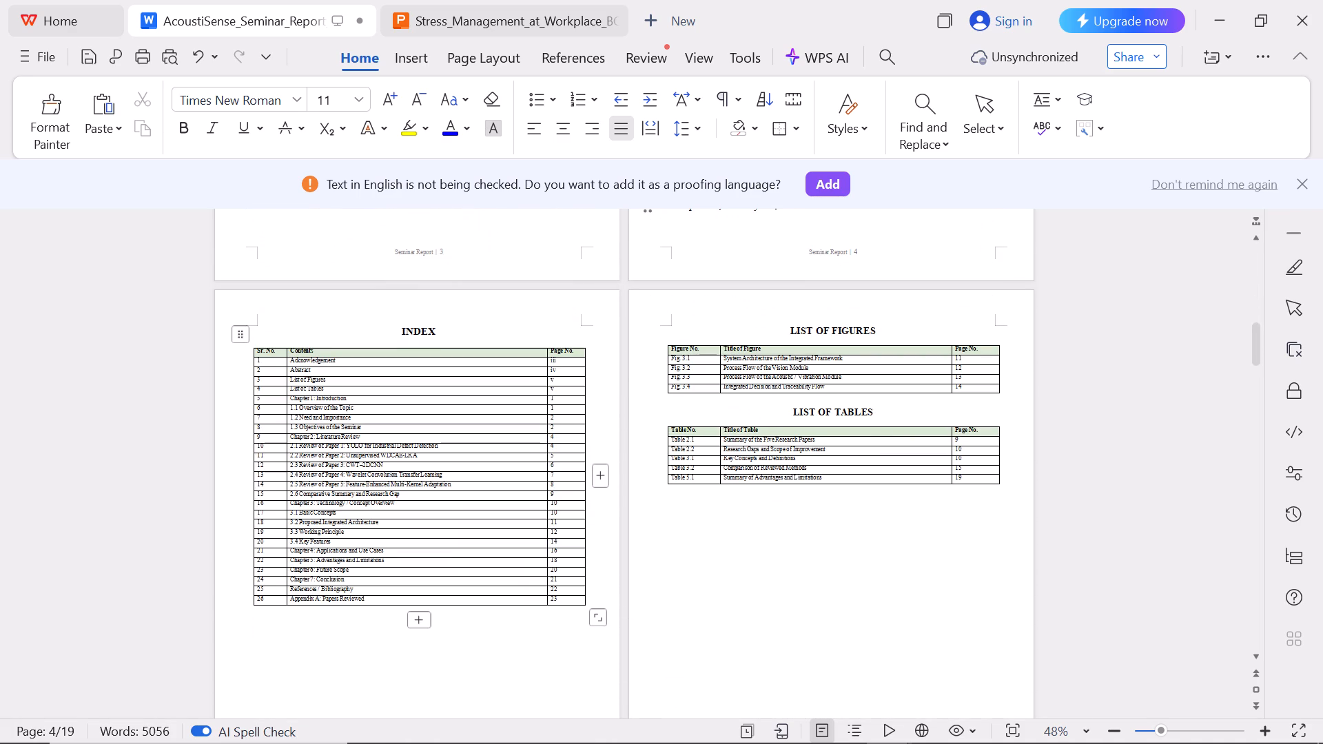
Set the font size of the entire Index table, including its header row, to 14.
{"action": "left_click", "coordinate": [564, 613]}
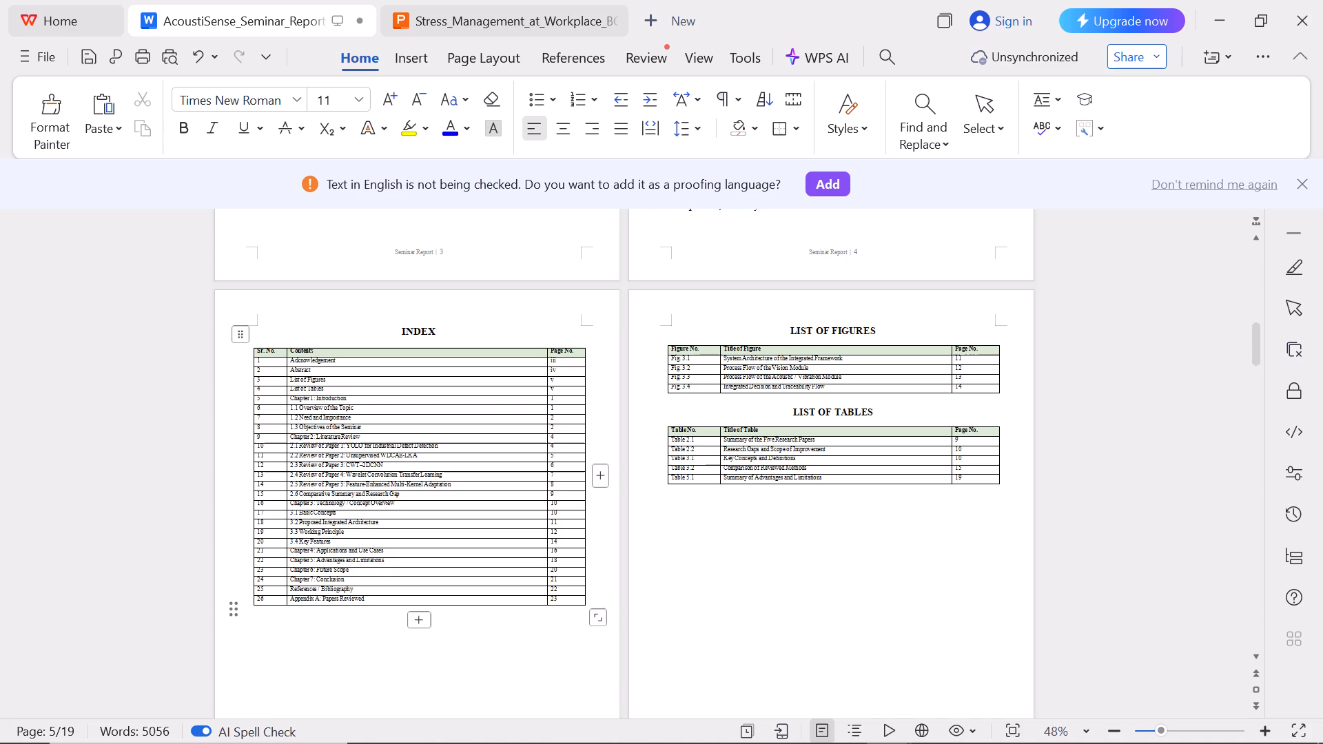
{"action": "left_click", "coordinate": [265, 356]}
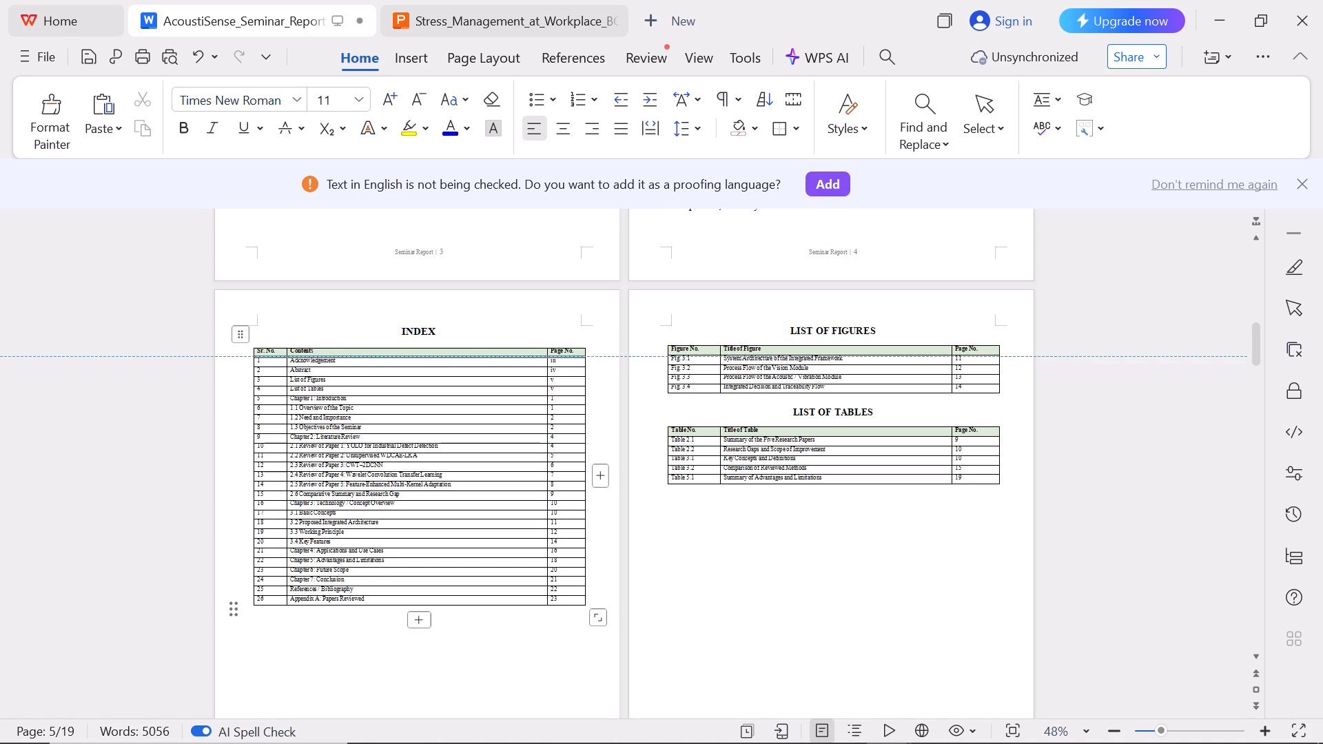
{"action": "left_click", "coordinate": [334, 396]}
{"action": "key", "text": "ctrl+a"}
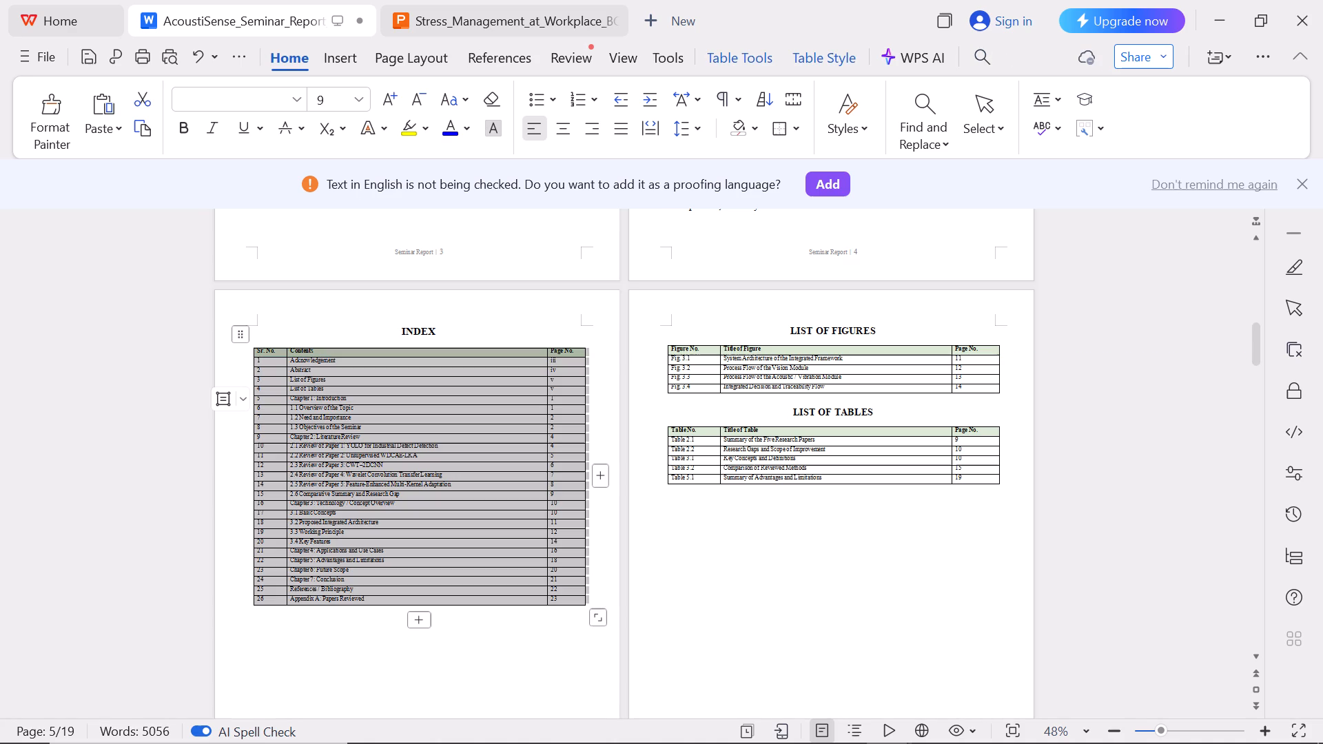
{"action": "left_click", "coordinate": [356, 91]}
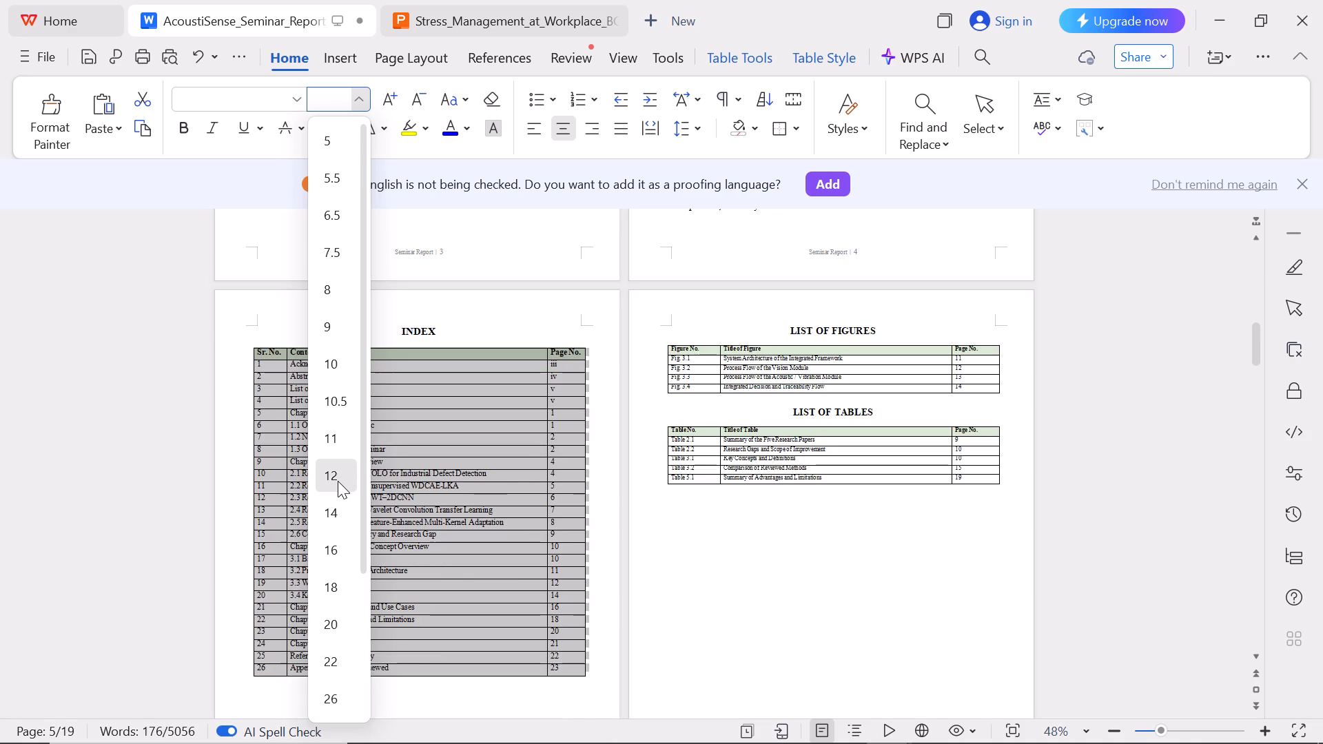
{"action": "scroll", "coordinate": [522, 440], "scroll_direction": "down", "scroll_amount": 1}
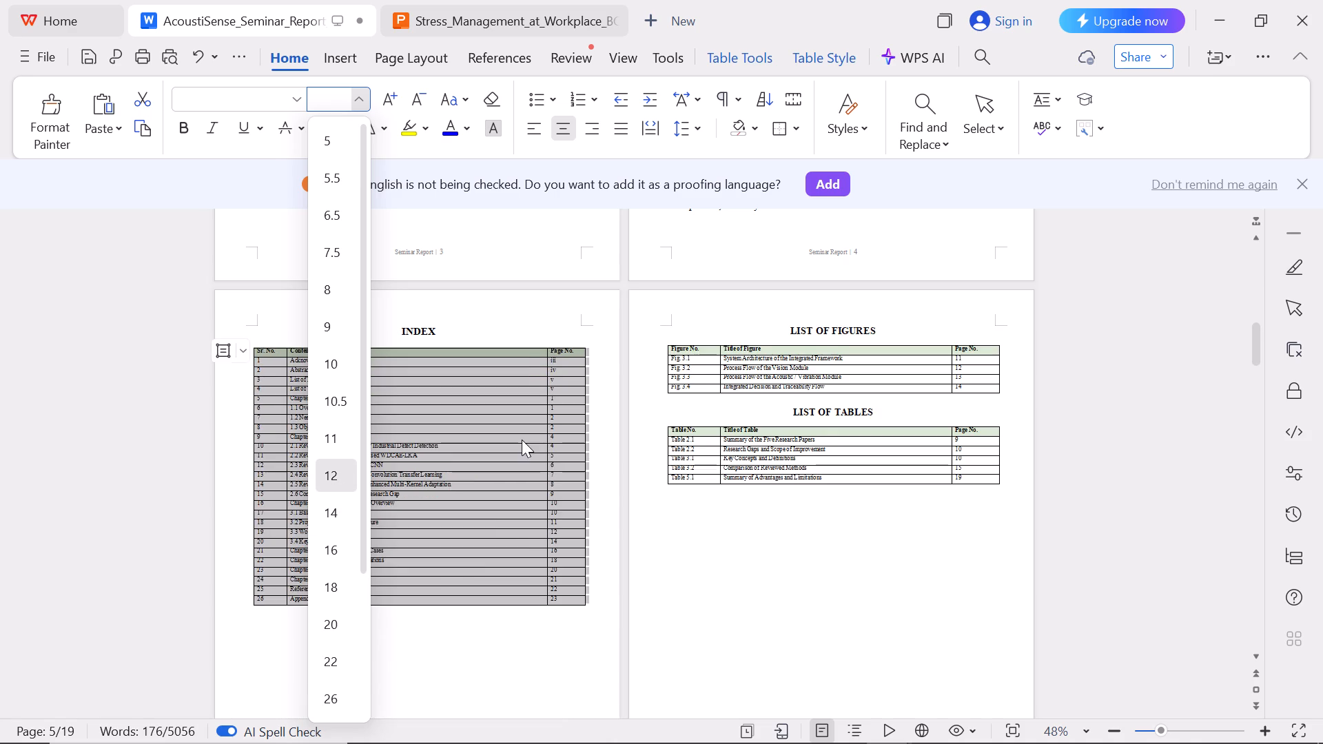
{"action": "scroll", "coordinate": [522, 440], "scroll_direction": "down", "scroll_amount": 1}
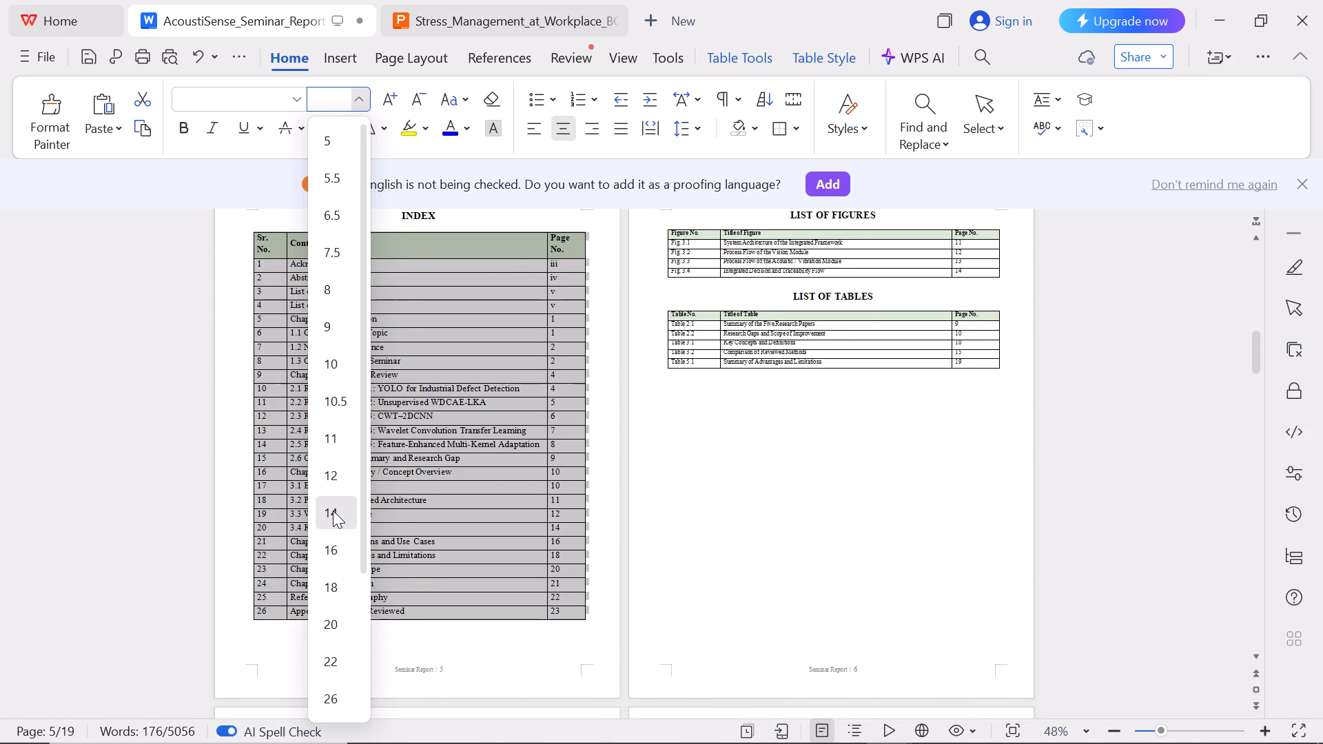
{"action": "left_click", "coordinate": [333, 510]}
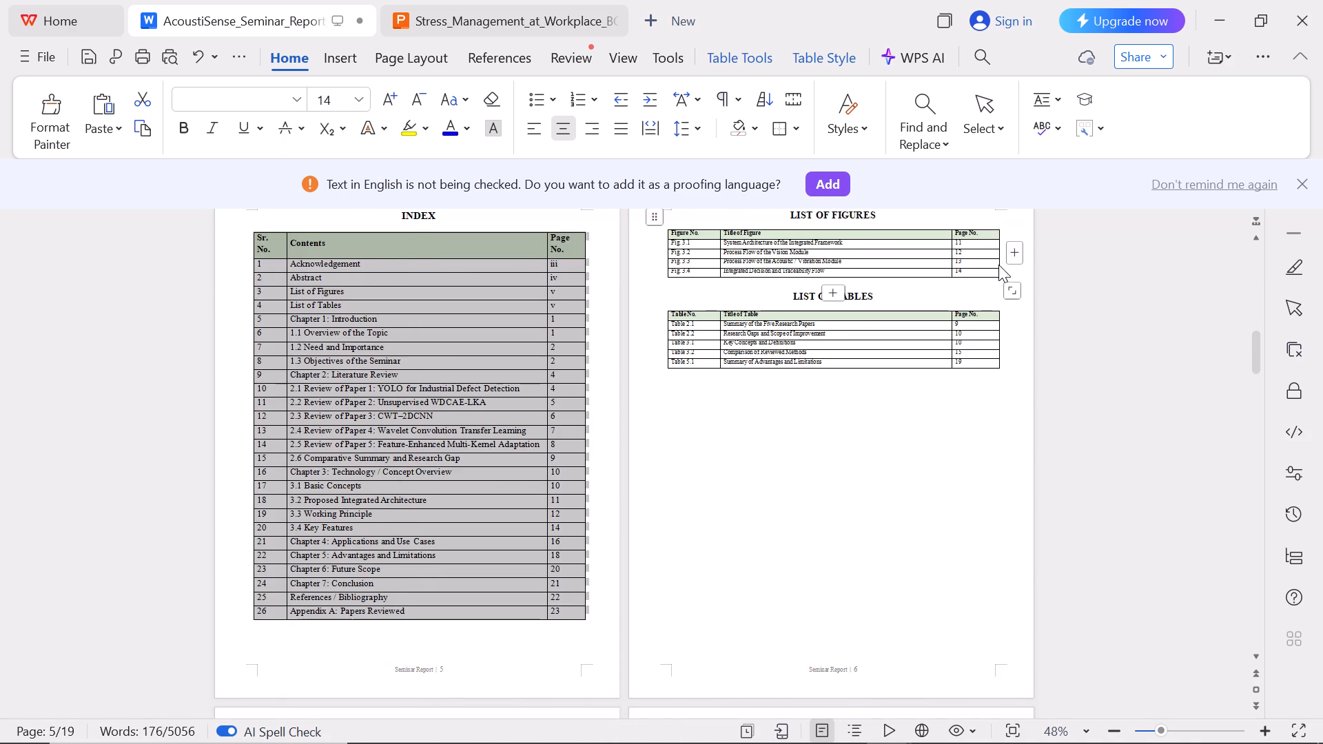
Set the font size of the entire table under the LIST OF FIGURES heading to 14.
{"action": "left_click", "coordinate": [727, 240]}
{"action": "key", "text": "ctrl+a"}
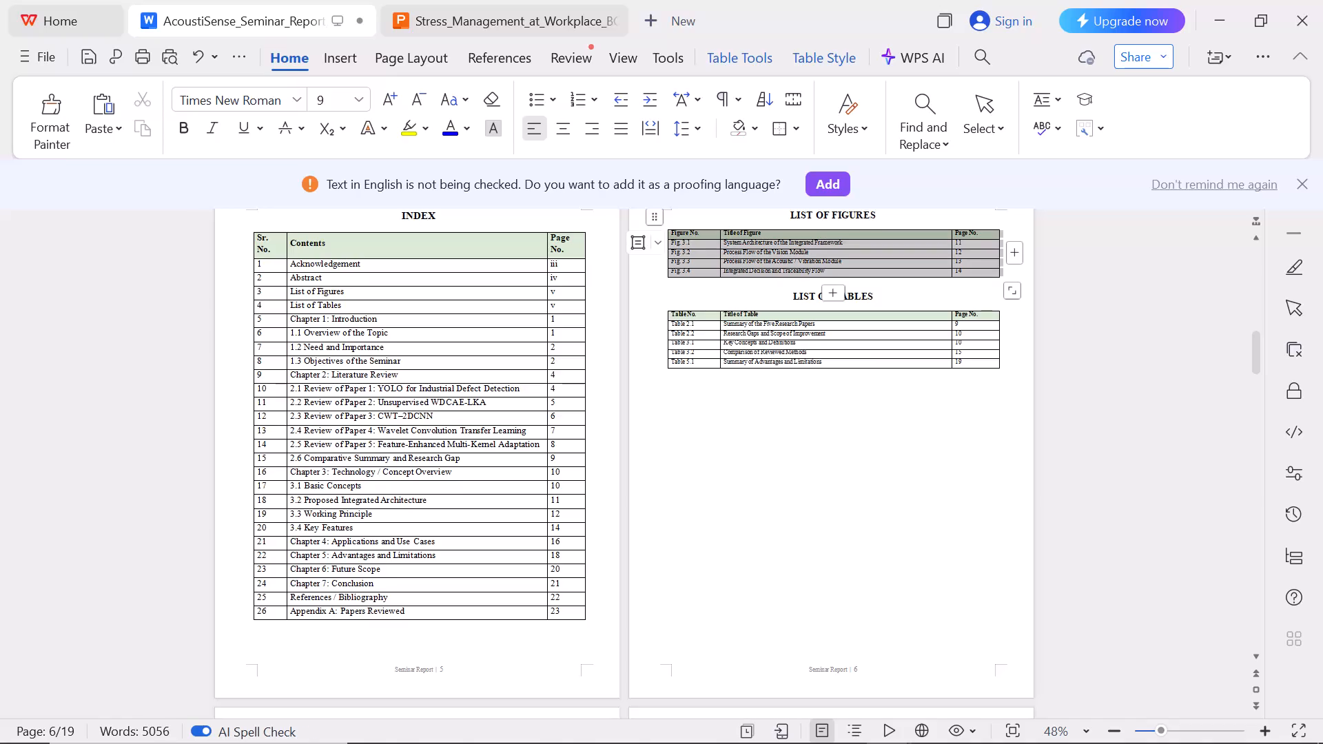
{"action": "left_click", "coordinate": [359, 102]}
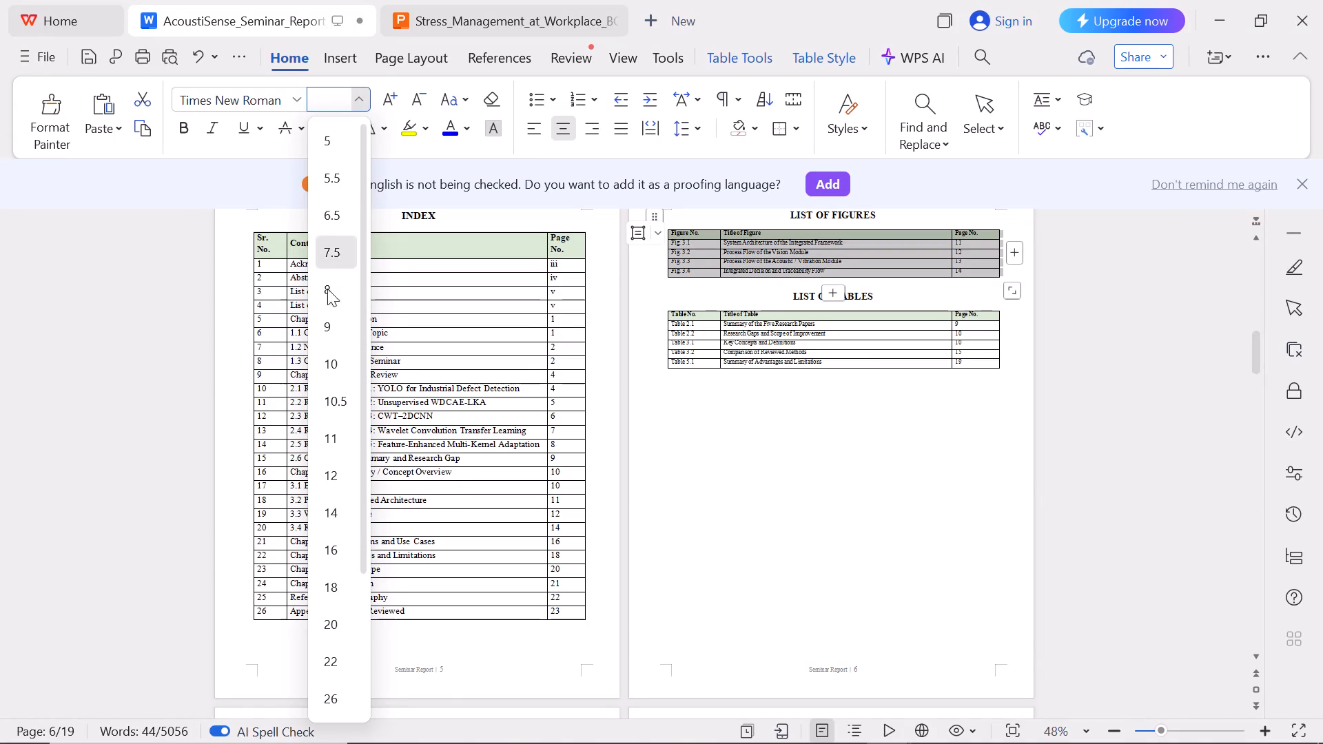
{"action": "left_click", "coordinate": [326, 502]}
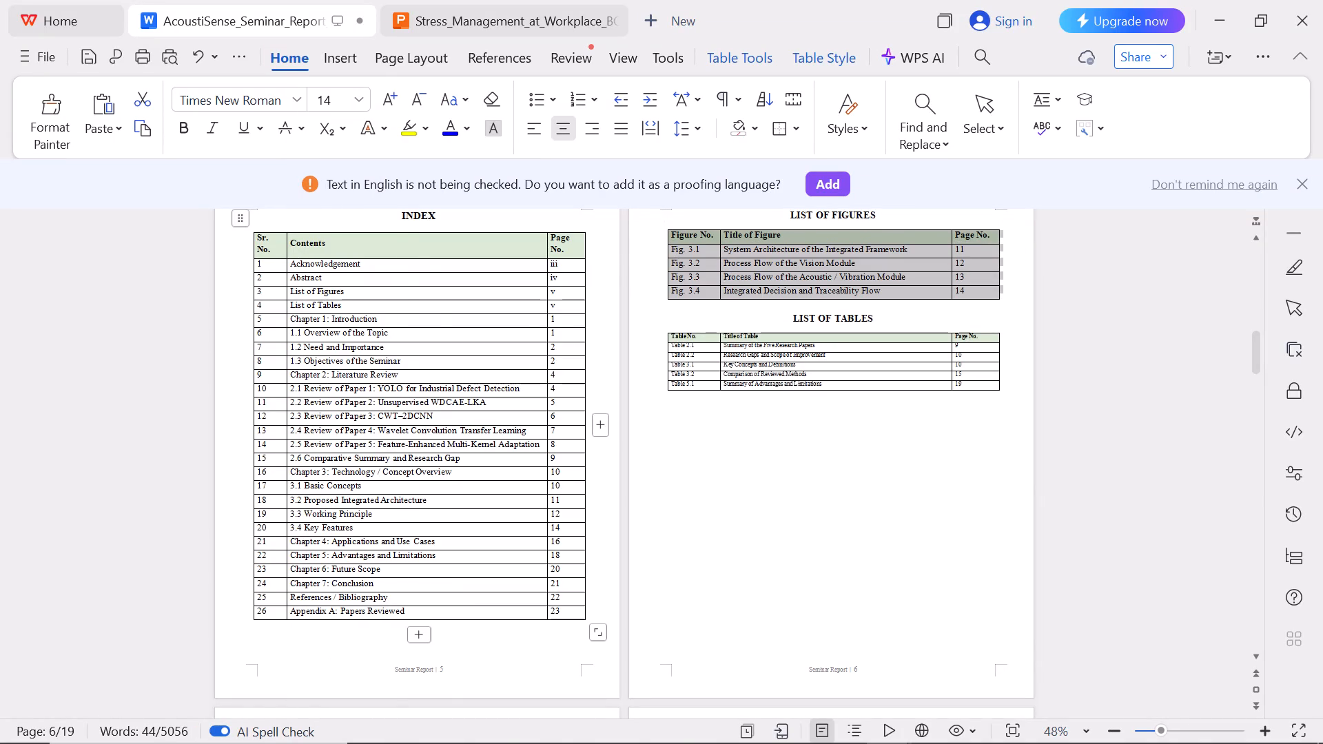
Set the font size of the entire table under the LIST OF TABLES heading to 14.
{"action": "left_click", "coordinate": [936, 396]}
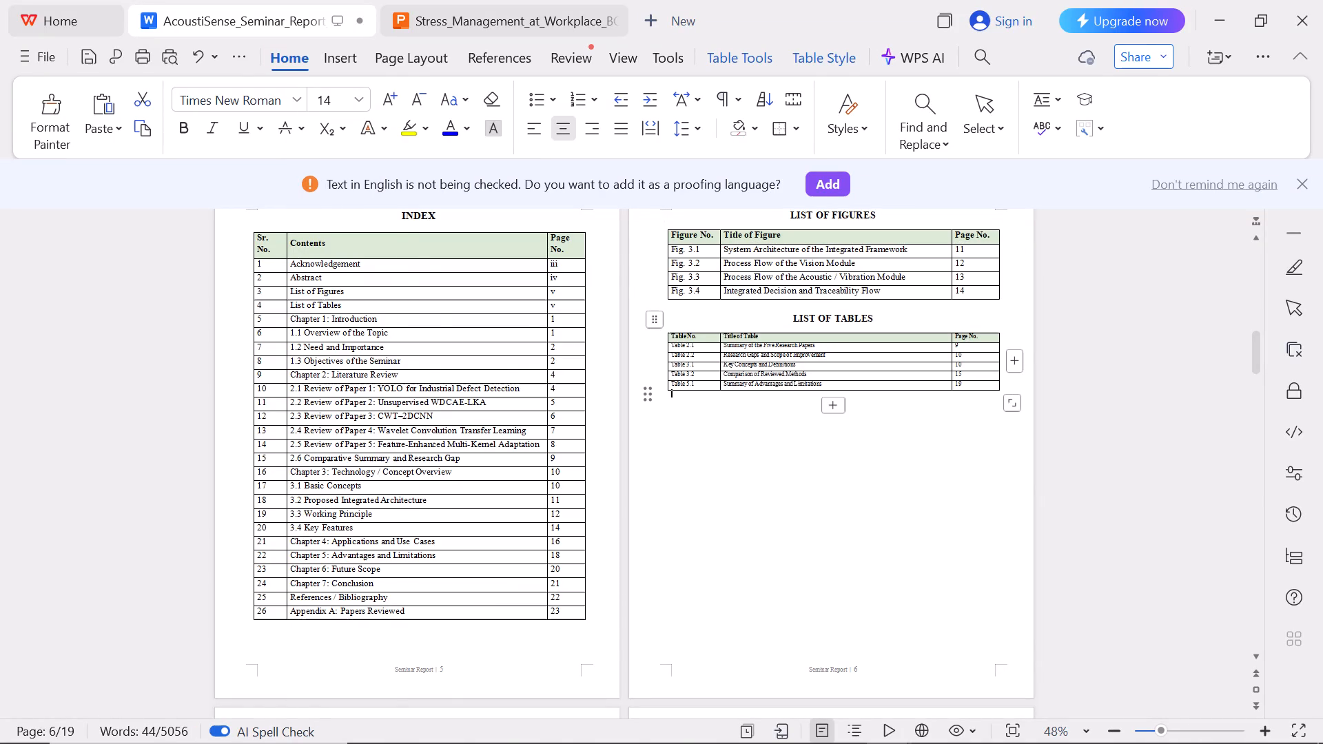
{"action": "left_click", "coordinate": [681, 337]}
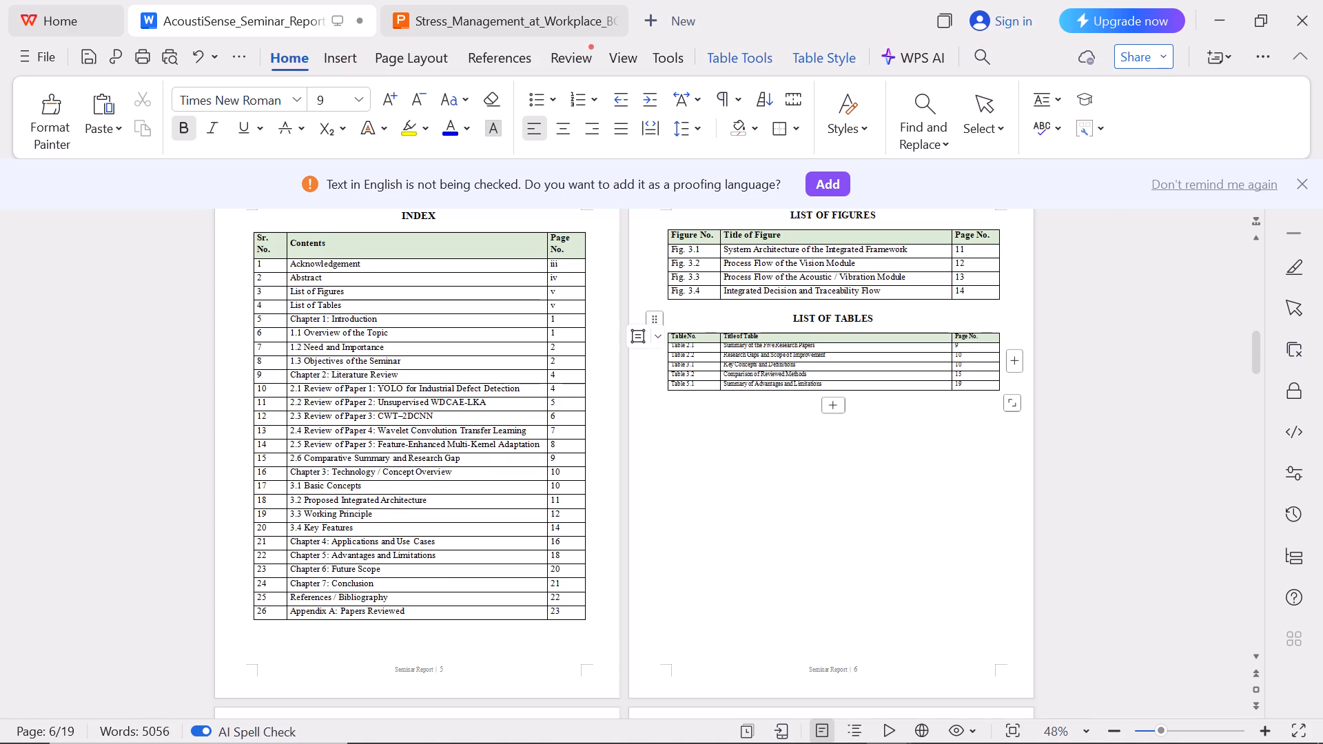
{"action": "key", "text": "ctrl+a"}
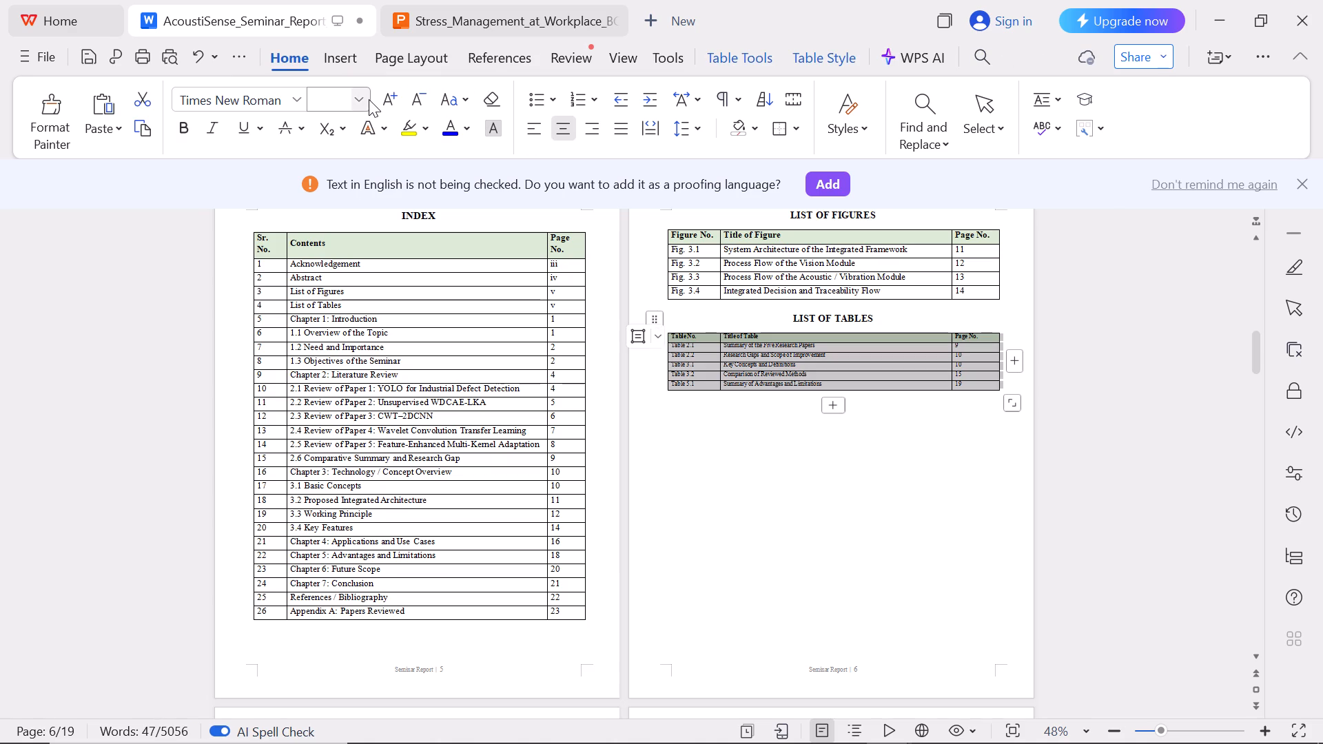
{"action": "left_click", "coordinate": [369, 99]}
{"action": "left_click", "coordinate": [333, 502]}
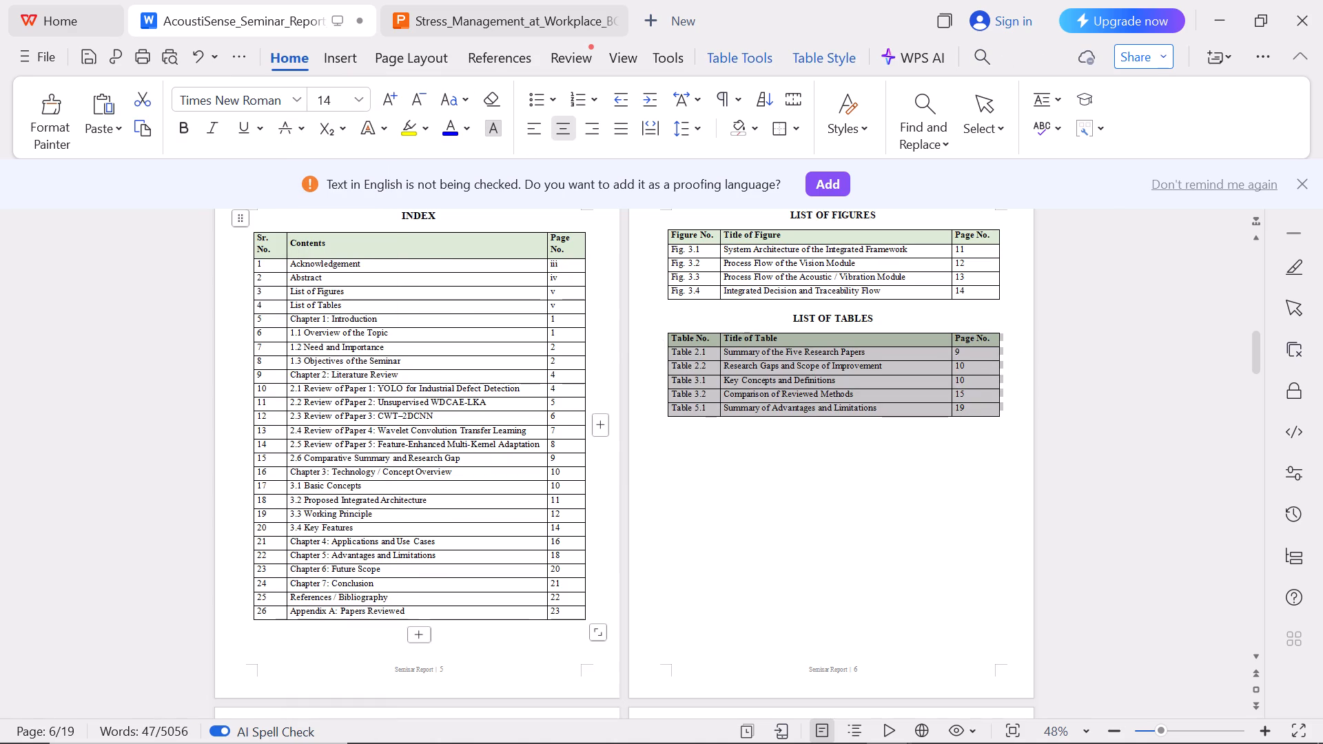
{"action": "left_click", "coordinate": [814, 505]}
Set the font size of all Chapter 1 text below the chapter heading, from section 1.1 through section 1.3, to 14.
{"action": "scroll", "coordinate": [814, 505], "scroll_direction": "up", "scroll_amount": 2}
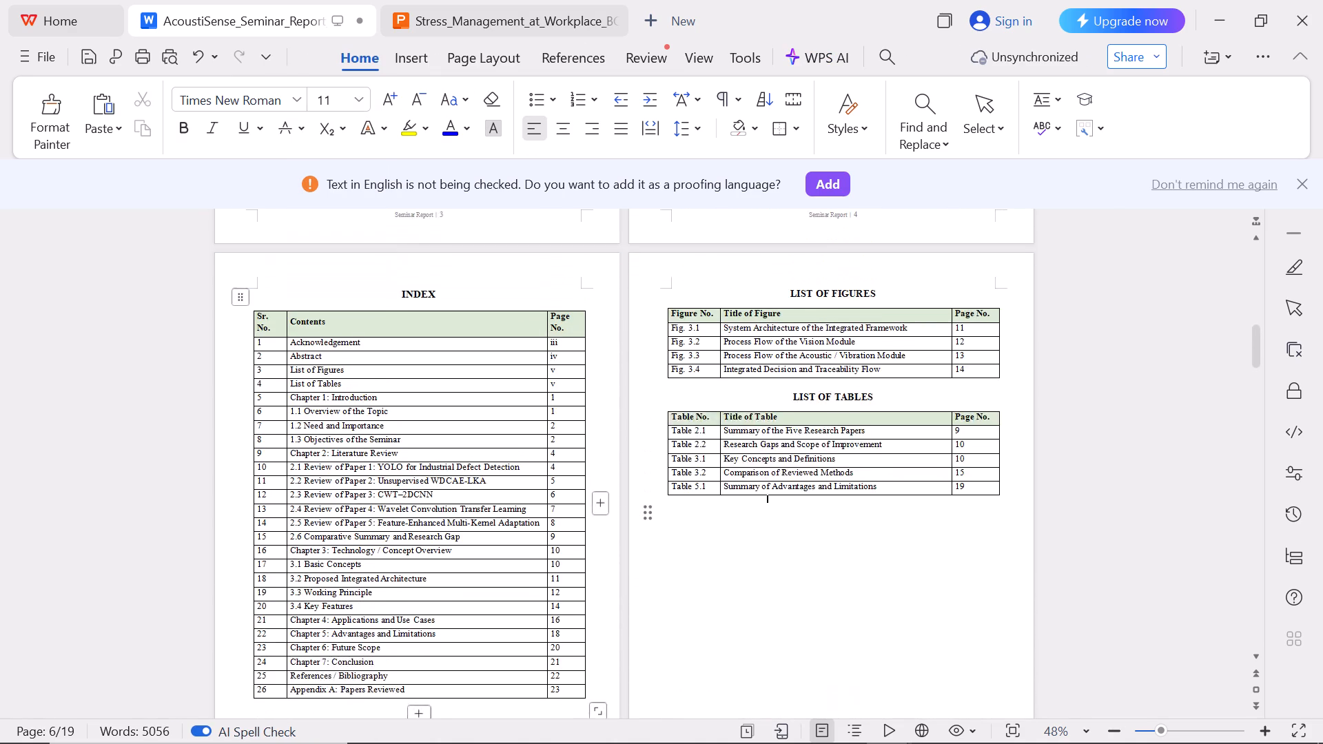
{"action": "scroll", "coordinate": [814, 505], "scroll_direction": "up", "scroll_amount": 1}
{"action": "double_click", "coordinate": [431, 337]}
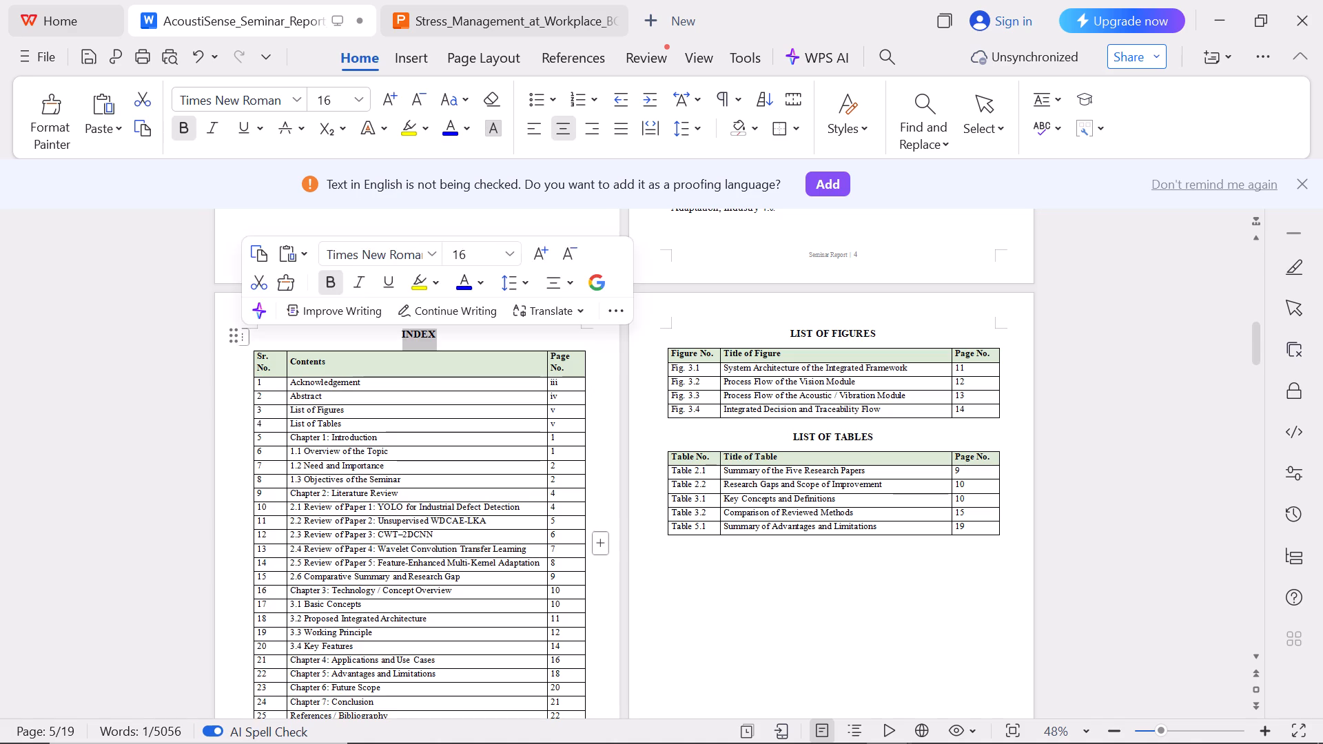
{"action": "scroll", "coordinate": [763, 473], "scroll_direction": "down", "scroll_amount": 2}
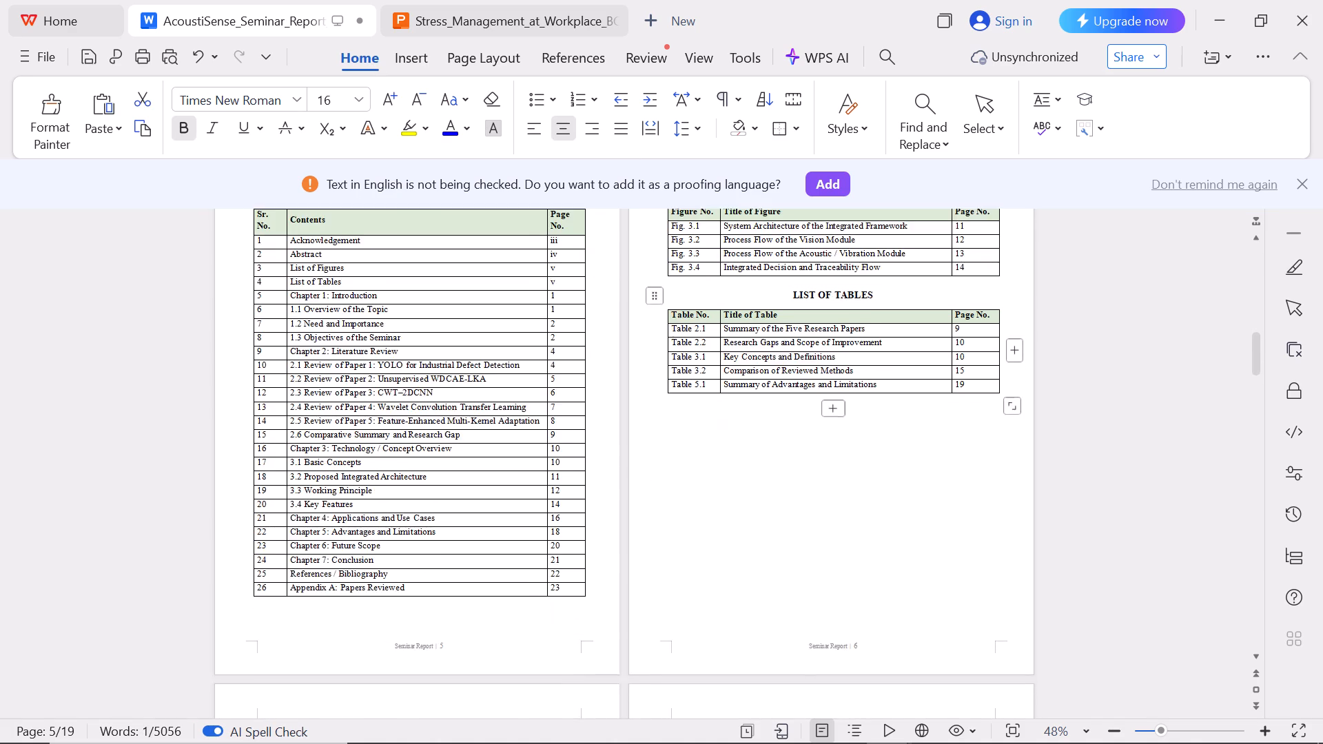
{"action": "scroll", "coordinate": [763, 473], "scroll_direction": "down", "scroll_amount": 3}
{"action": "scroll", "coordinate": [684, 471], "scroll_direction": "down", "scroll_amount": 1}
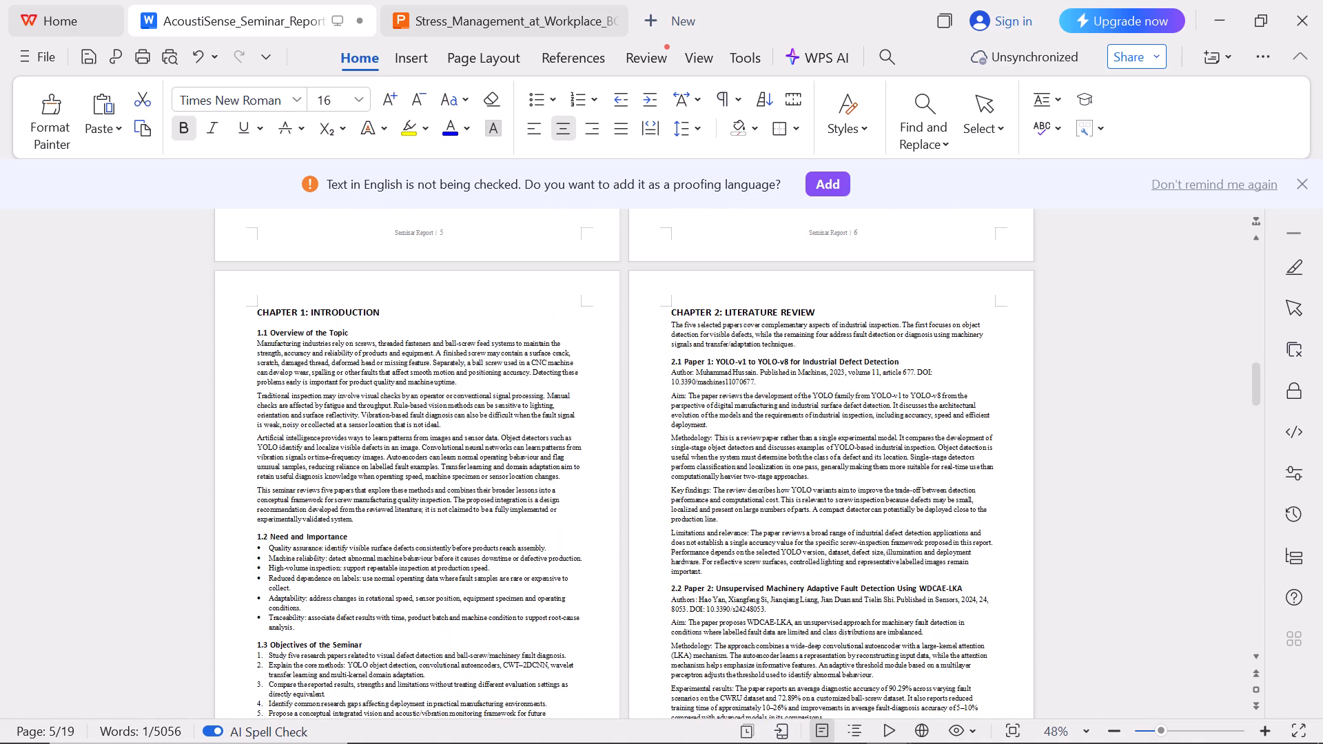
{"action": "scroll", "coordinate": [684, 471], "scroll_direction": "down", "scroll_amount": 1}
{"action": "left_click_drag", "start_coordinate": [253, 322], "coordinate": [395, 675]}
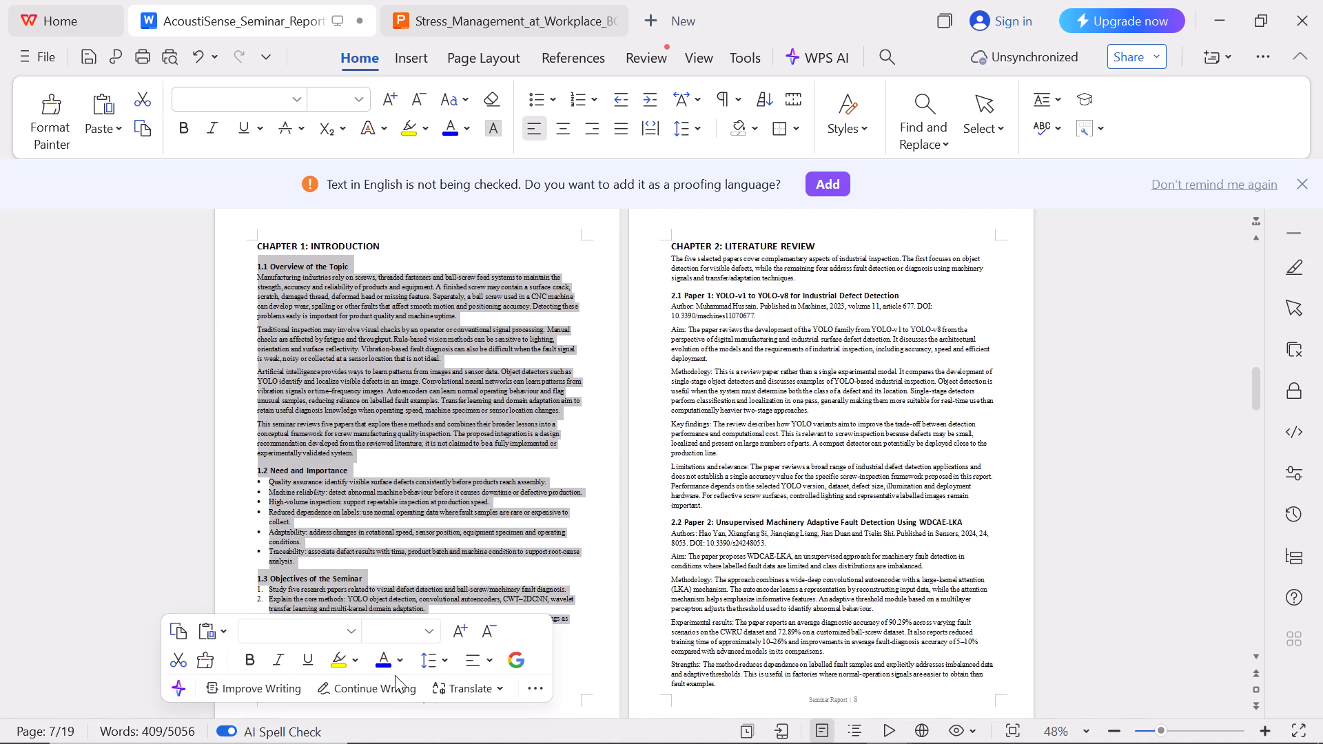
{"action": "left_click", "coordinate": [358, 110]}
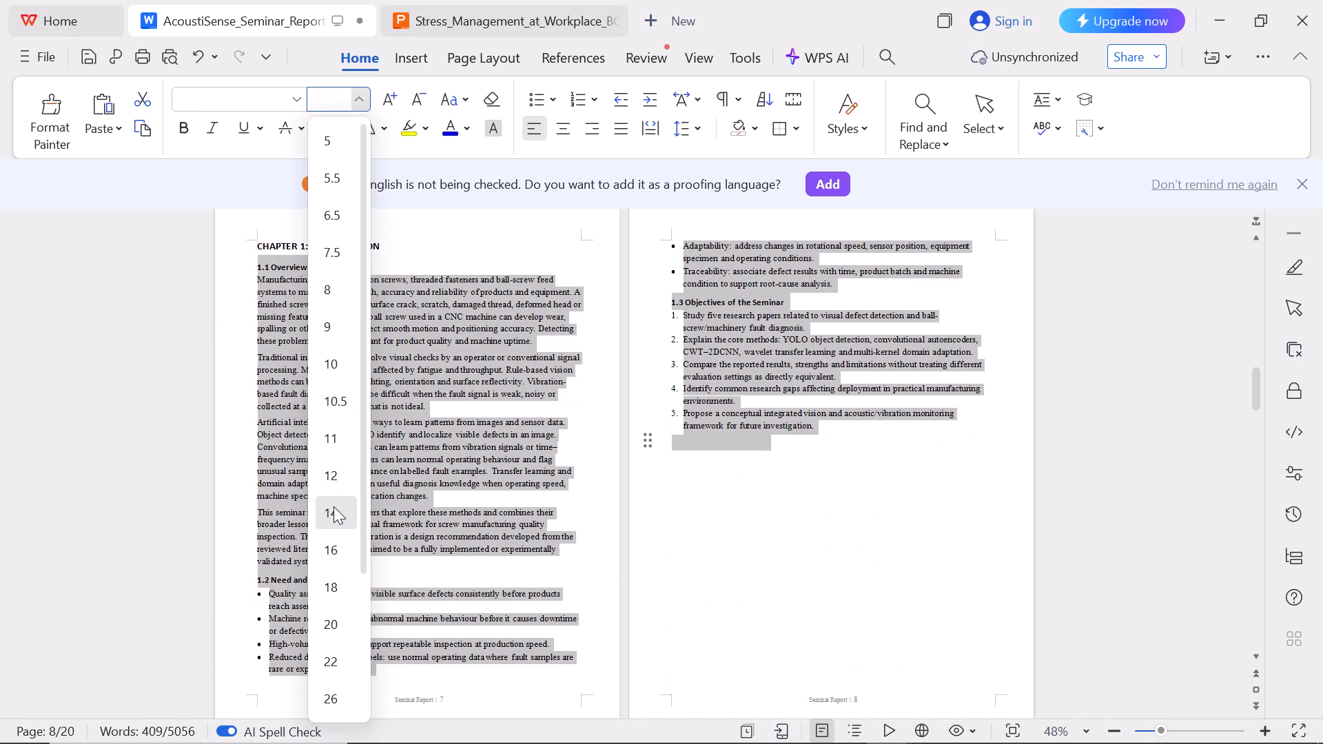
{"action": "left_click", "coordinate": [334, 506]}
Check the font size of the CHAPTER 1: INTRODUCTION and 1.1 headings and look over the Chapter 2 pages that follow.
{"action": "left_click", "coordinate": [380, 241]}
{"action": "left_click_drag", "start_coordinate": [380, 241], "coordinate": [256, 248]}
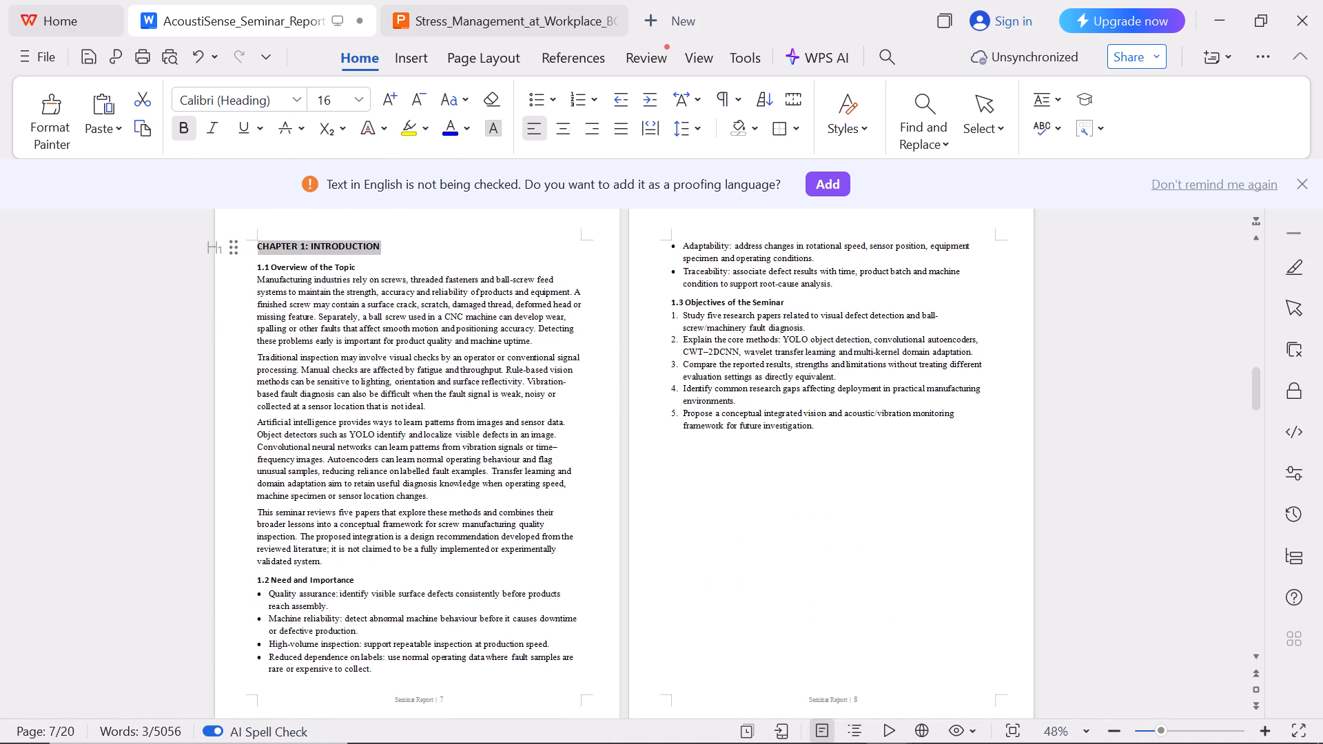
{"action": "left_click_drag", "start_coordinate": [256, 248], "coordinate": [247, 248]}
{"action": "left_click", "coordinate": [445, 267]}
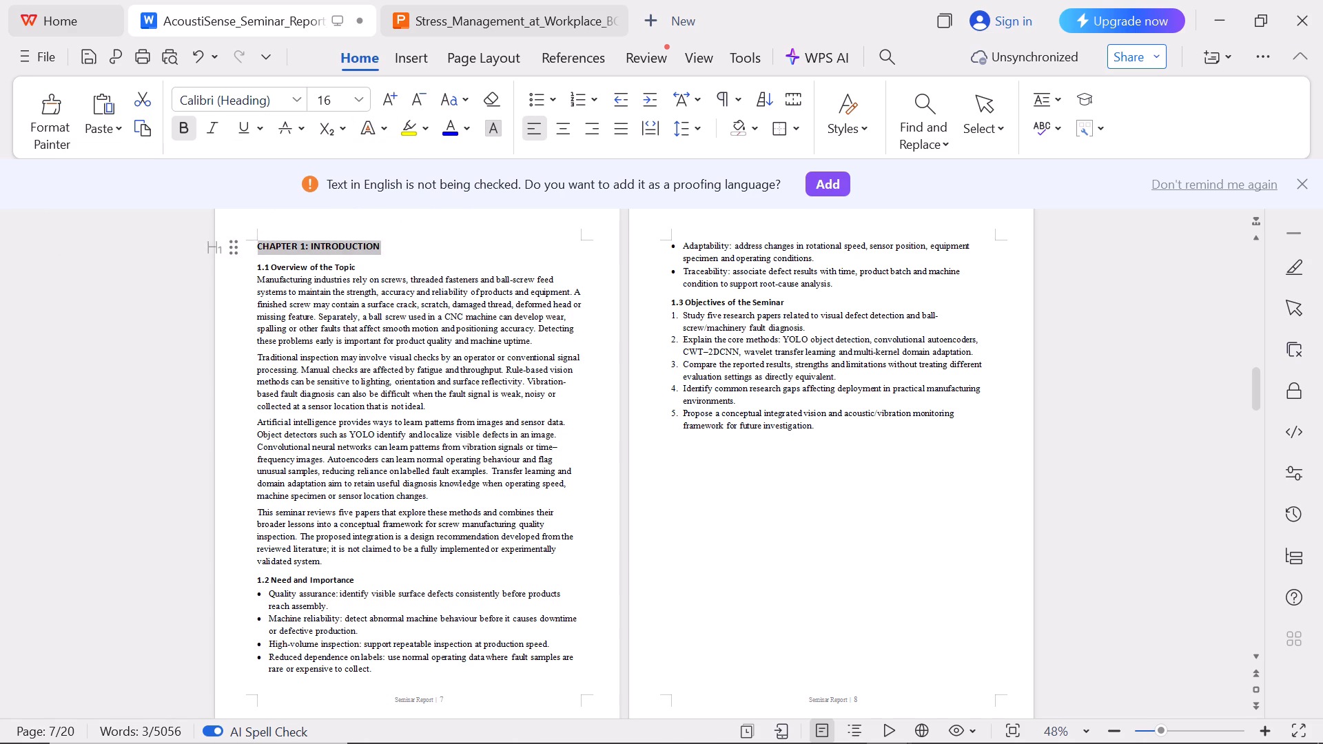
{"action": "scroll", "coordinate": [382, 570], "scroll_direction": "down", "scroll_amount": 4}
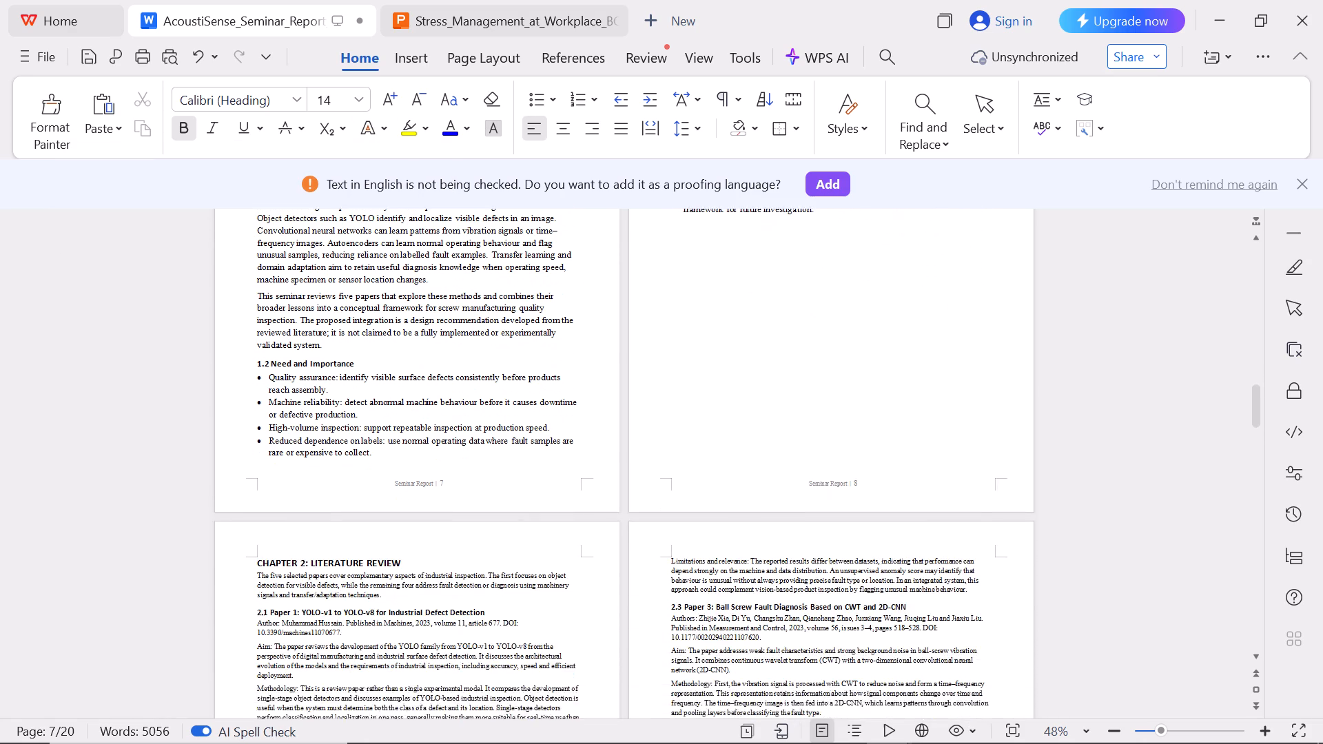
{"action": "scroll", "coordinate": [382, 570], "scroll_direction": "down", "scroll_amount": 4}
{"action": "scroll", "coordinate": [382, 570], "scroll_direction": "up", "scroll_amount": 2}
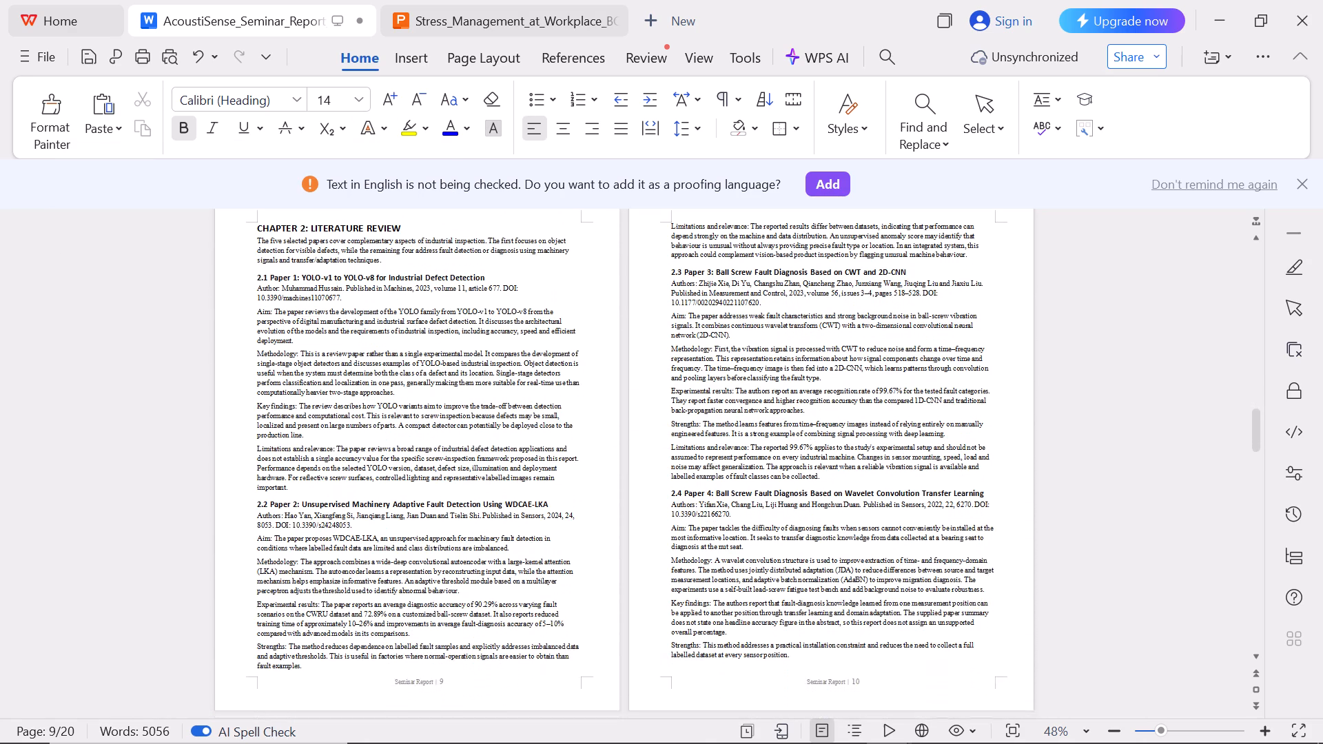
{"action": "scroll", "coordinate": [382, 570], "scroll_direction": "up", "scroll_amount": 4}
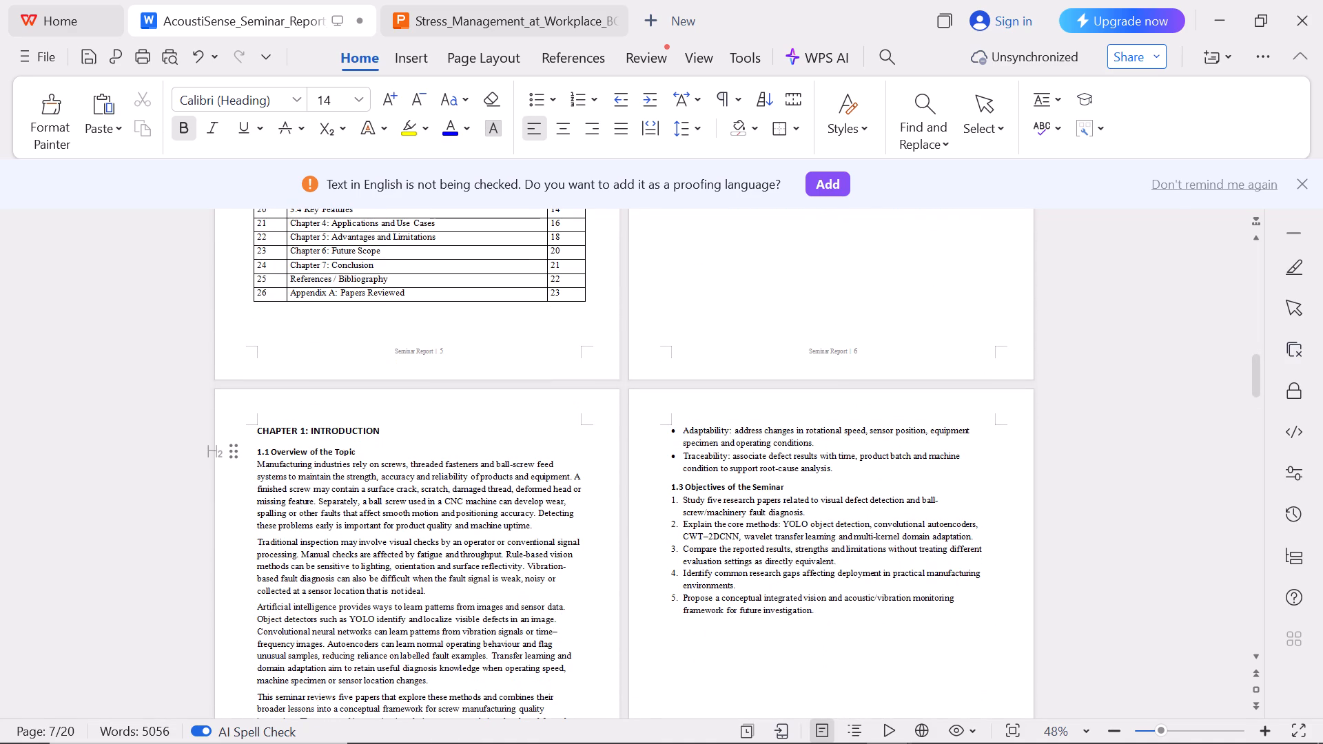
Justify the Chapter 1 text from section 1.1 through the end of the section 1.3 objectives.
{"action": "left_click_drag", "start_coordinate": [258, 455], "coordinate": [396, 564]}
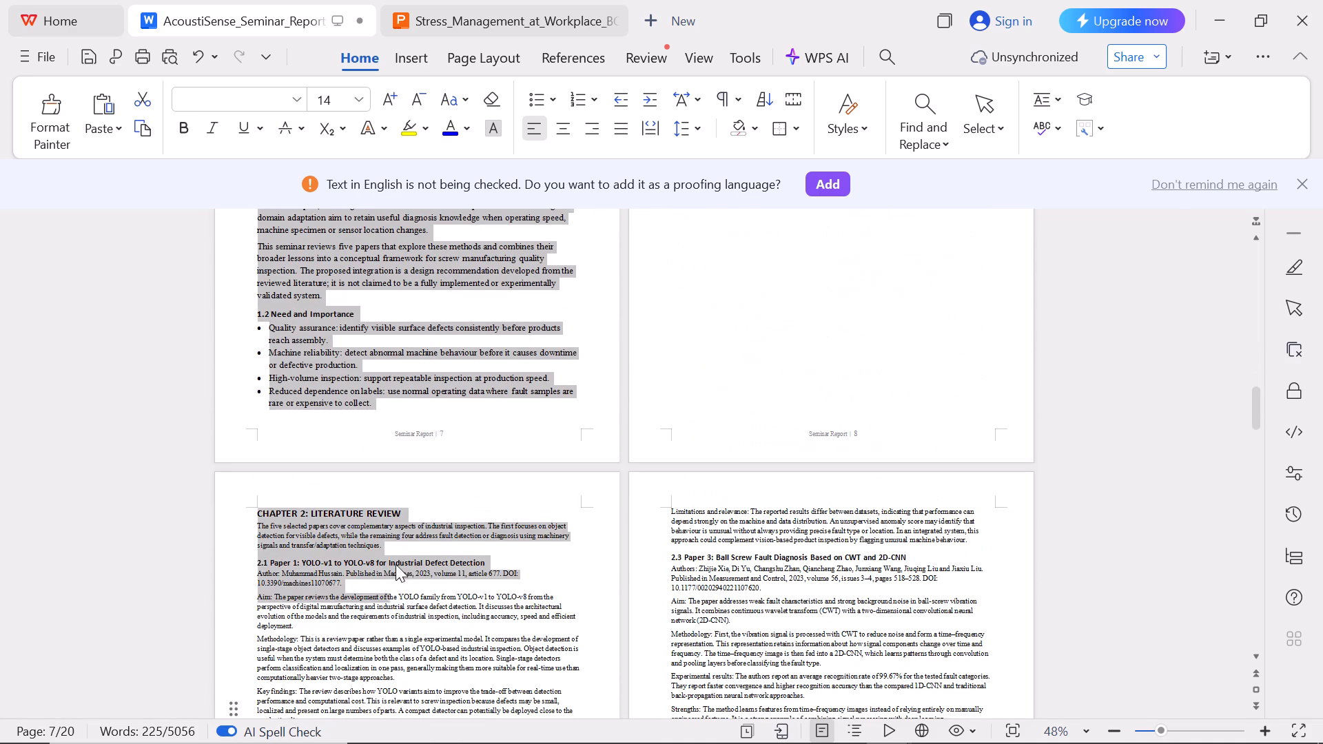
{"action": "left_click_drag", "start_coordinate": [396, 564], "coordinate": [376, 402]}
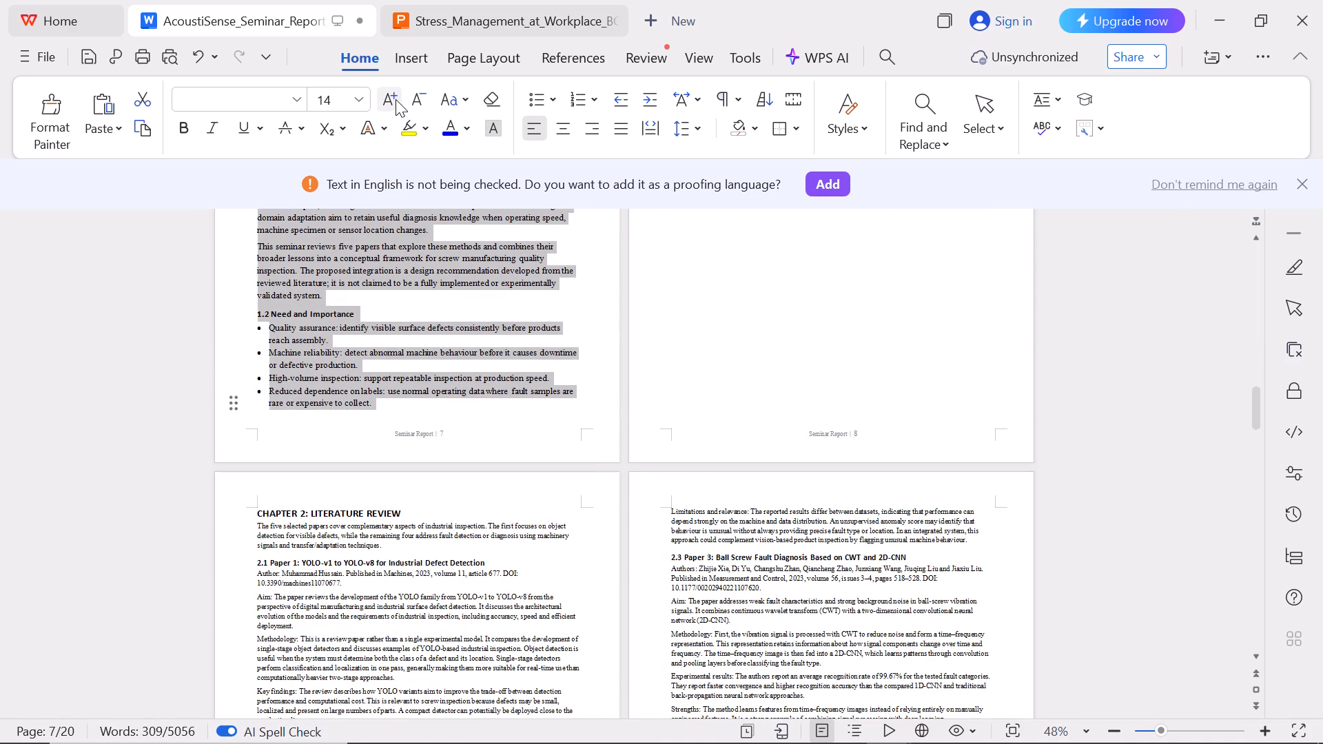
{"action": "key", "text": "ctrl+j"}
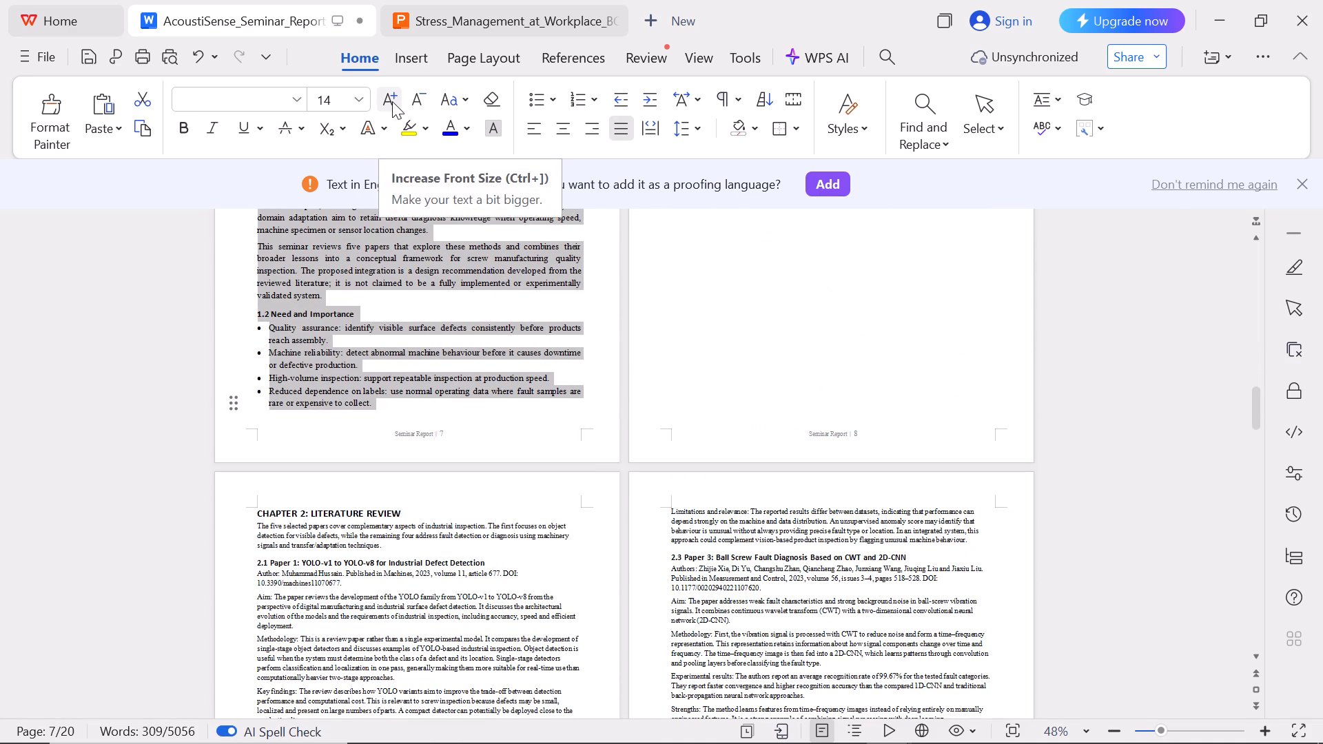
{"action": "scroll", "coordinate": [397, 258], "scroll_direction": "up", "scroll_amount": 4}
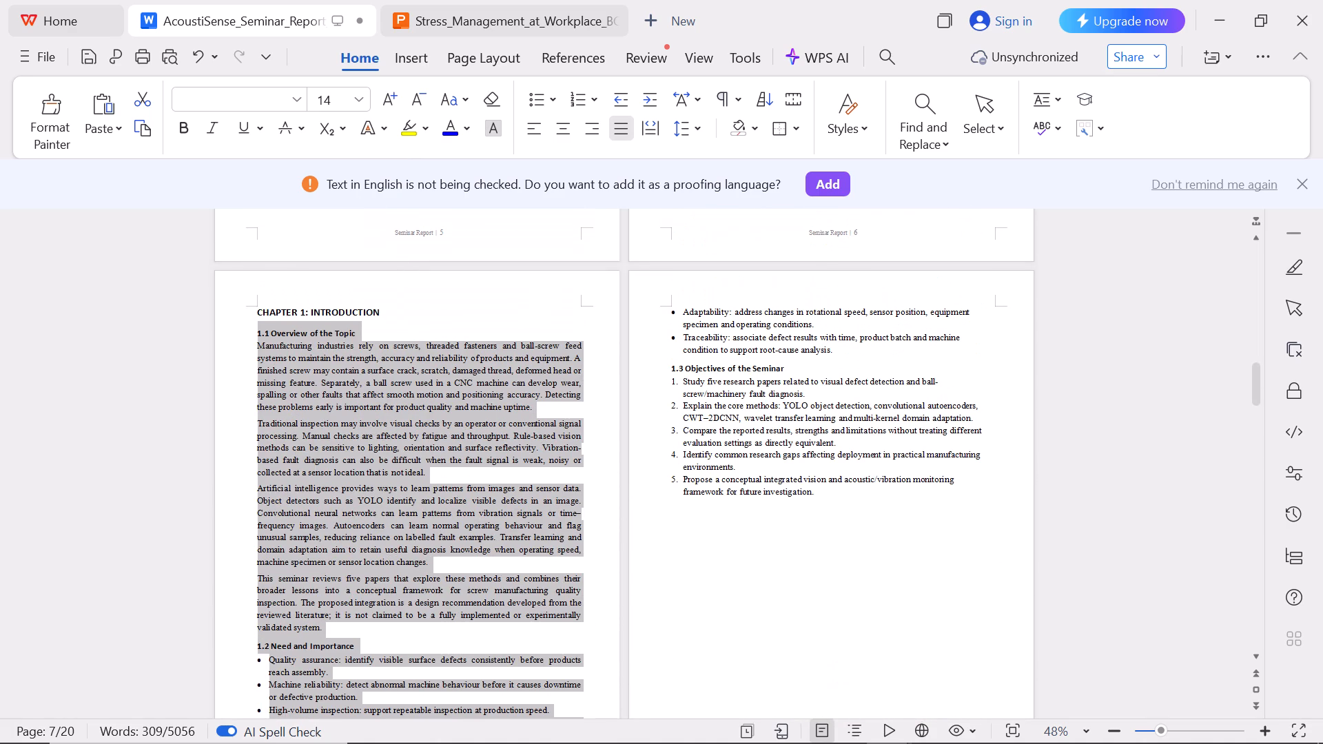
{"action": "left_click_drag", "start_coordinate": [670, 315], "coordinate": [808, 504]}
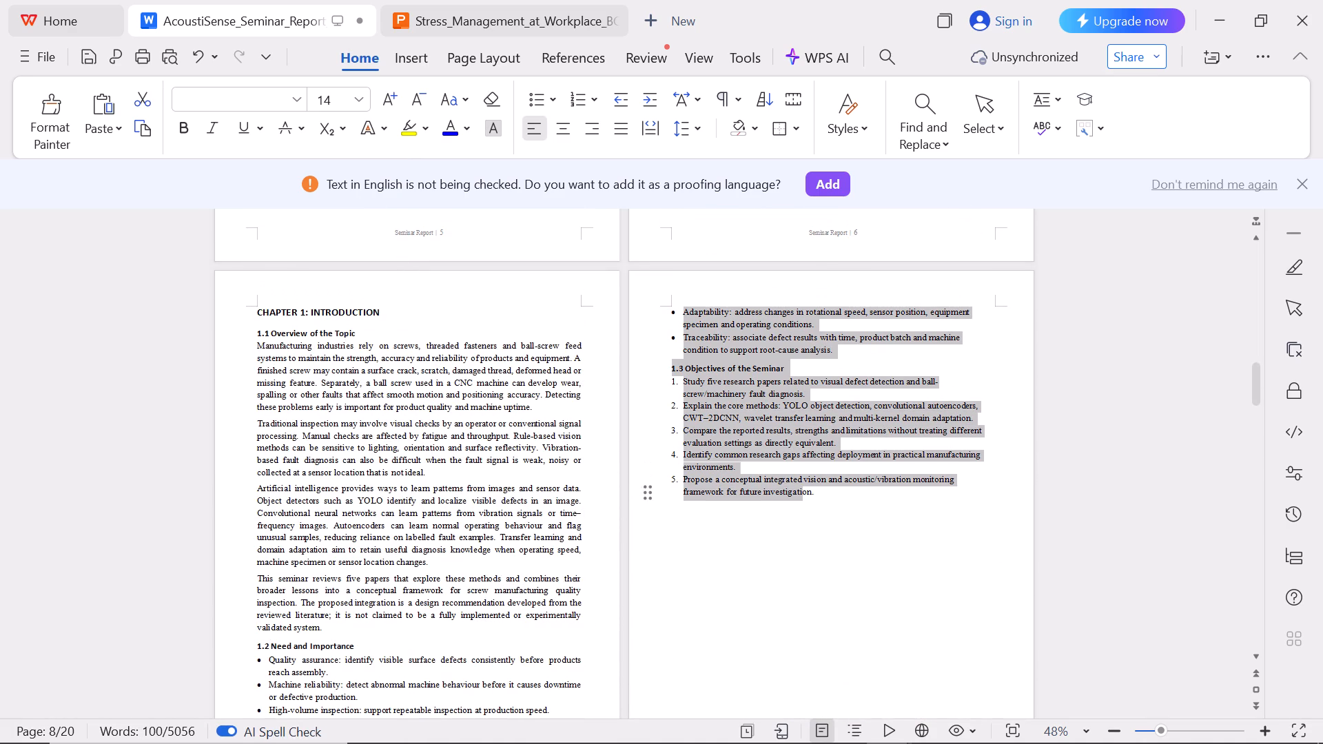
{"action": "left_click_drag", "start_coordinate": [808, 504], "coordinate": [810, 506]}
{"action": "key", "text": "ctrl+j"}
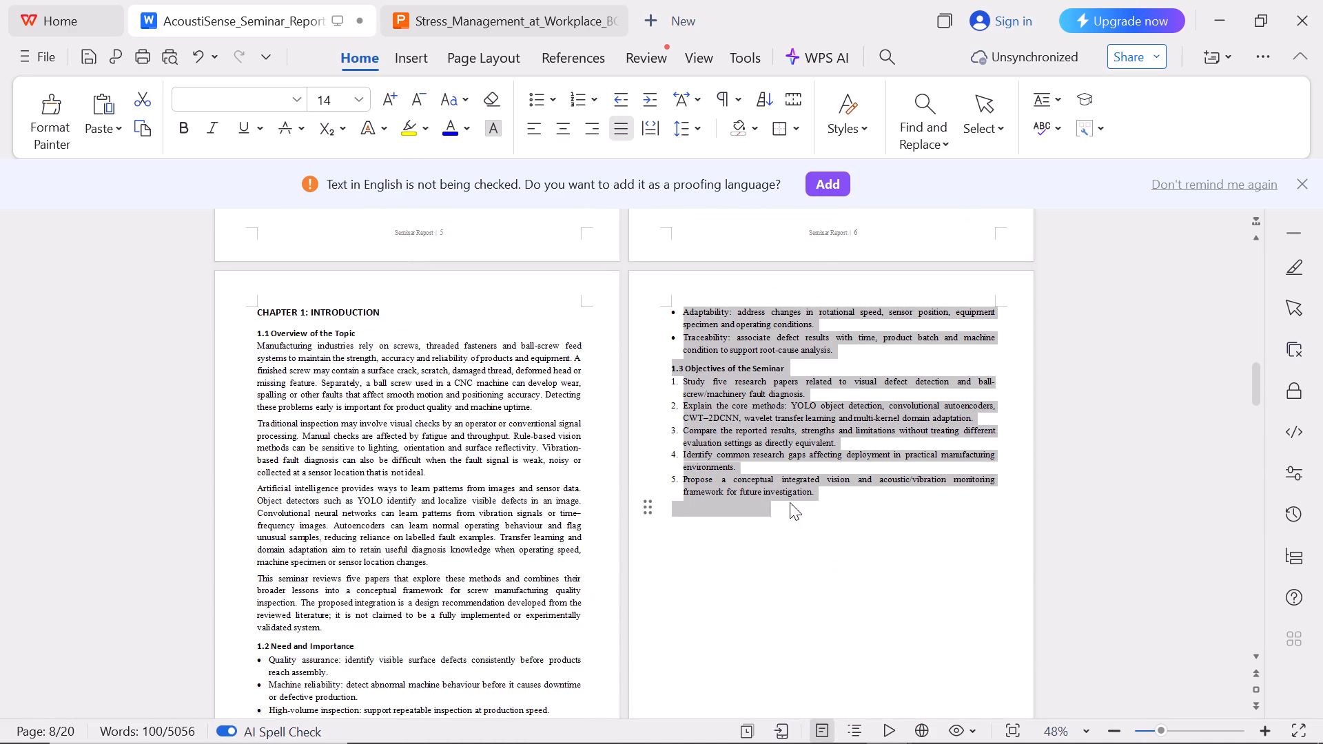
{"action": "left_click", "coordinate": [751, 577]}
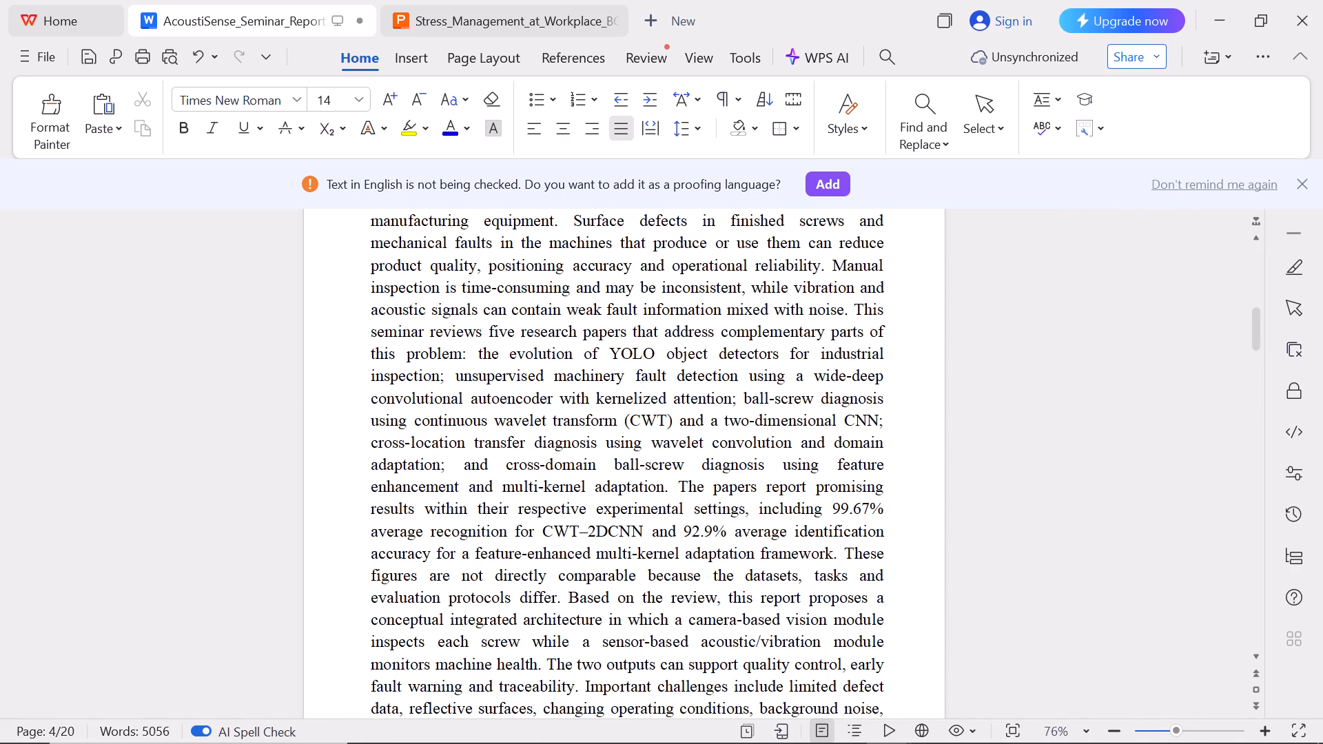
Set the font size of all Chapter 2 text below the chapter heading, through the Research gaps bullets, to 14.
{"action": "scroll", "coordinate": [750, 577], "scroll_direction": "down", "scroll_amount": 11}
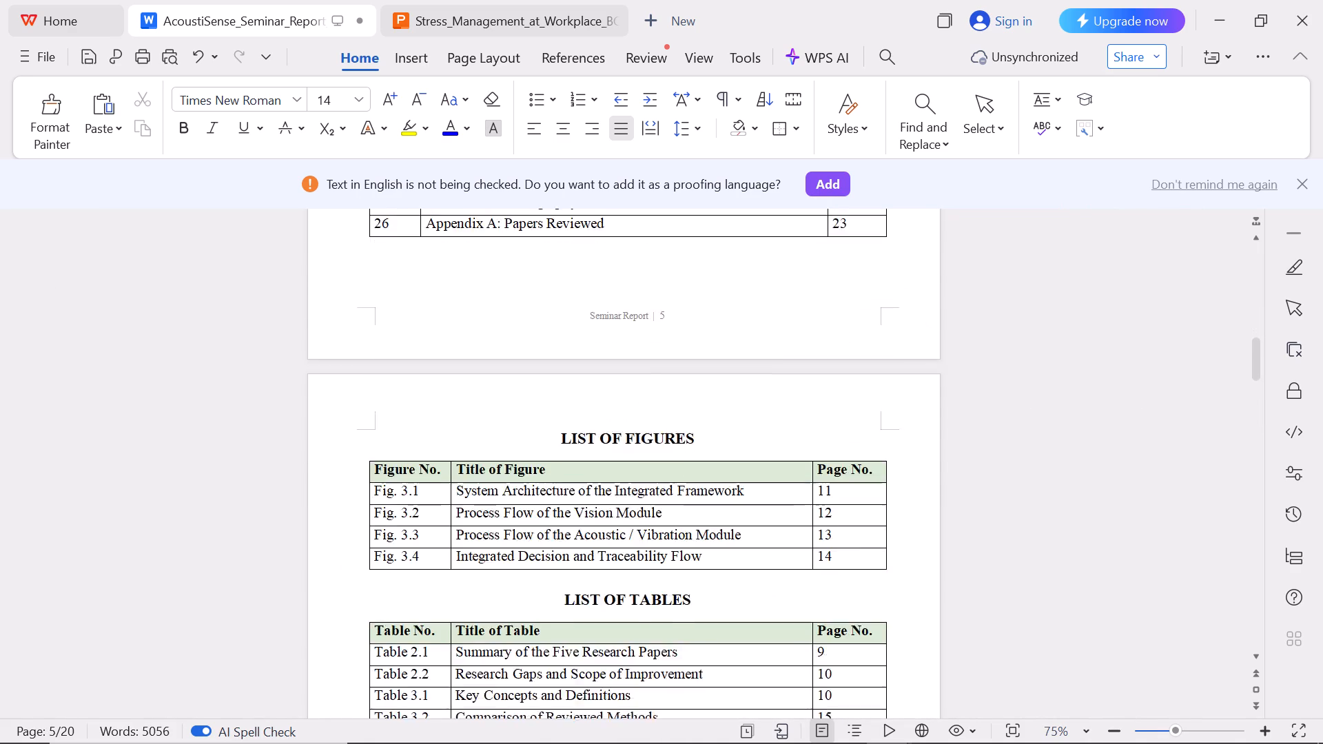
{"action": "scroll", "coordinate": [750, 577], "scroll_direction": "down", "scroll_amount": 11}
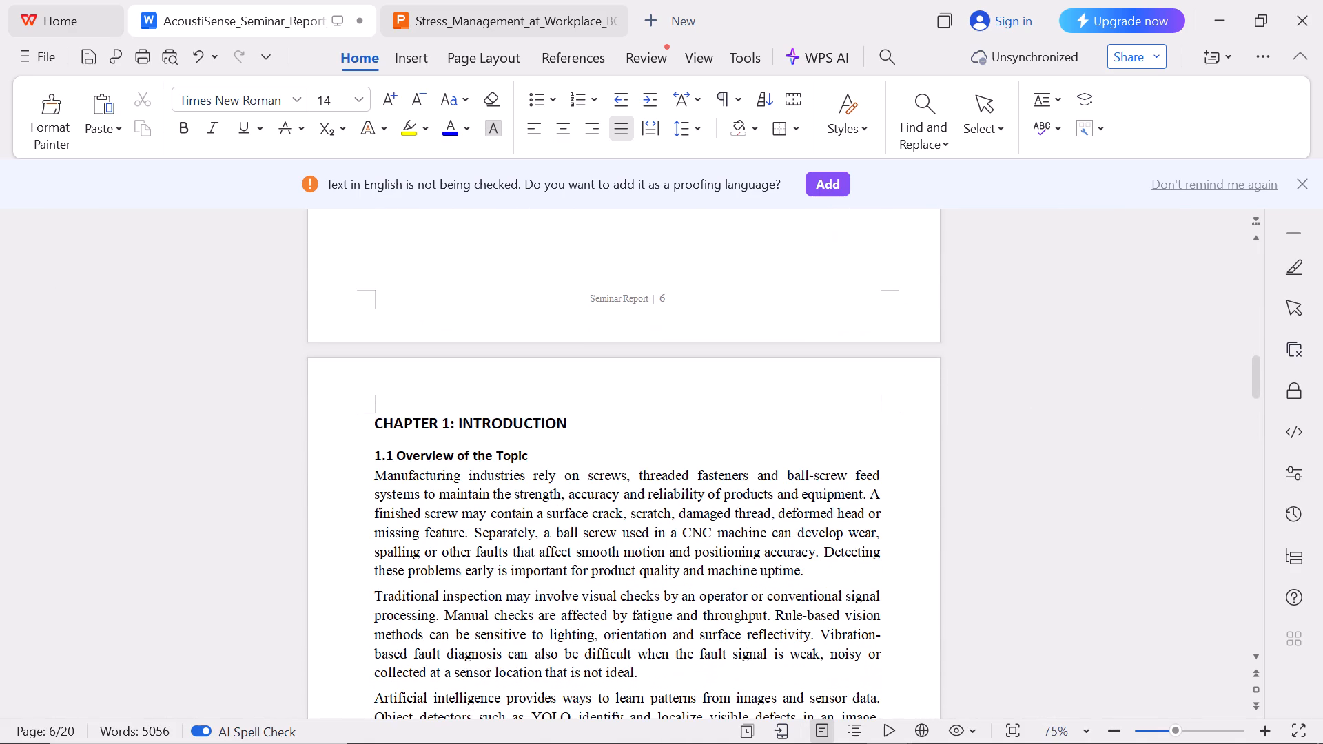
{"action": "scroll", "coordinate": [750, 577], "scroll_direction": "down", "scroll_amount": 13}
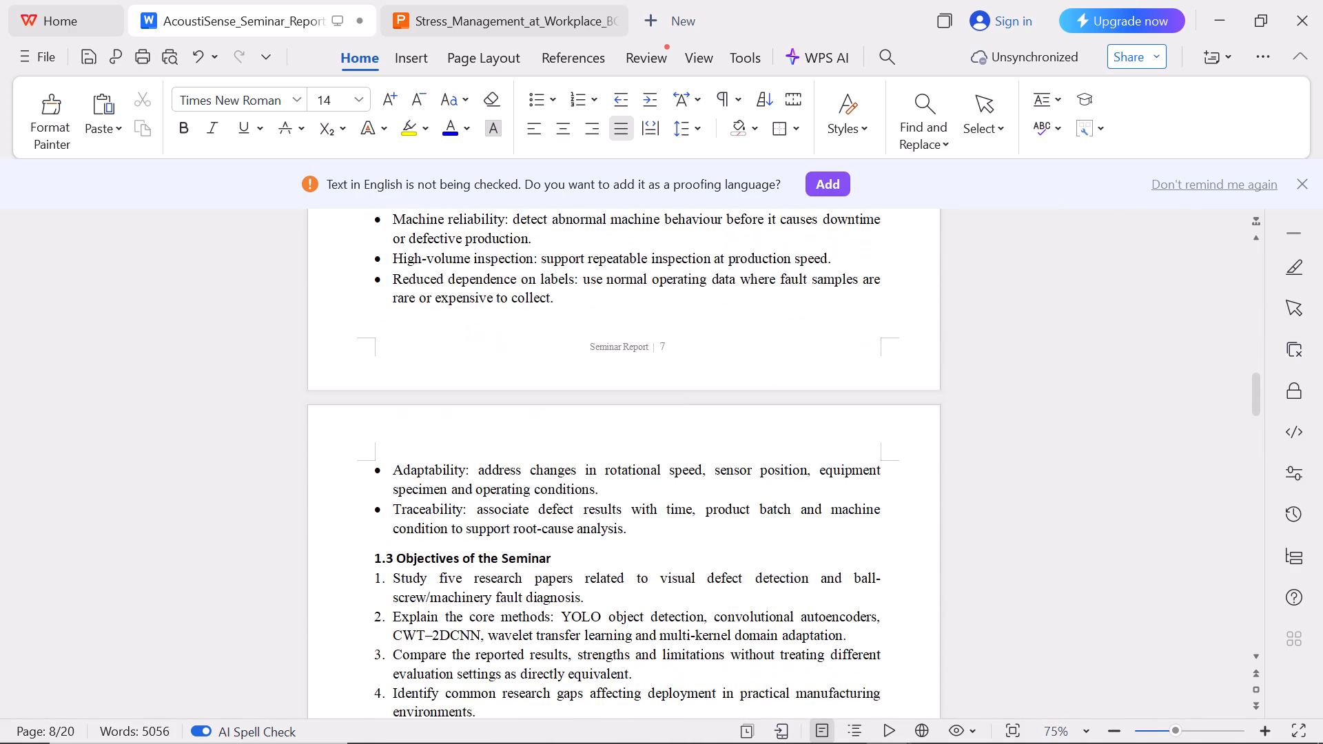
{"action": "scroll", "coordinate": [750, 577], "scroll_direction": "down", "scroll_amount": 9}
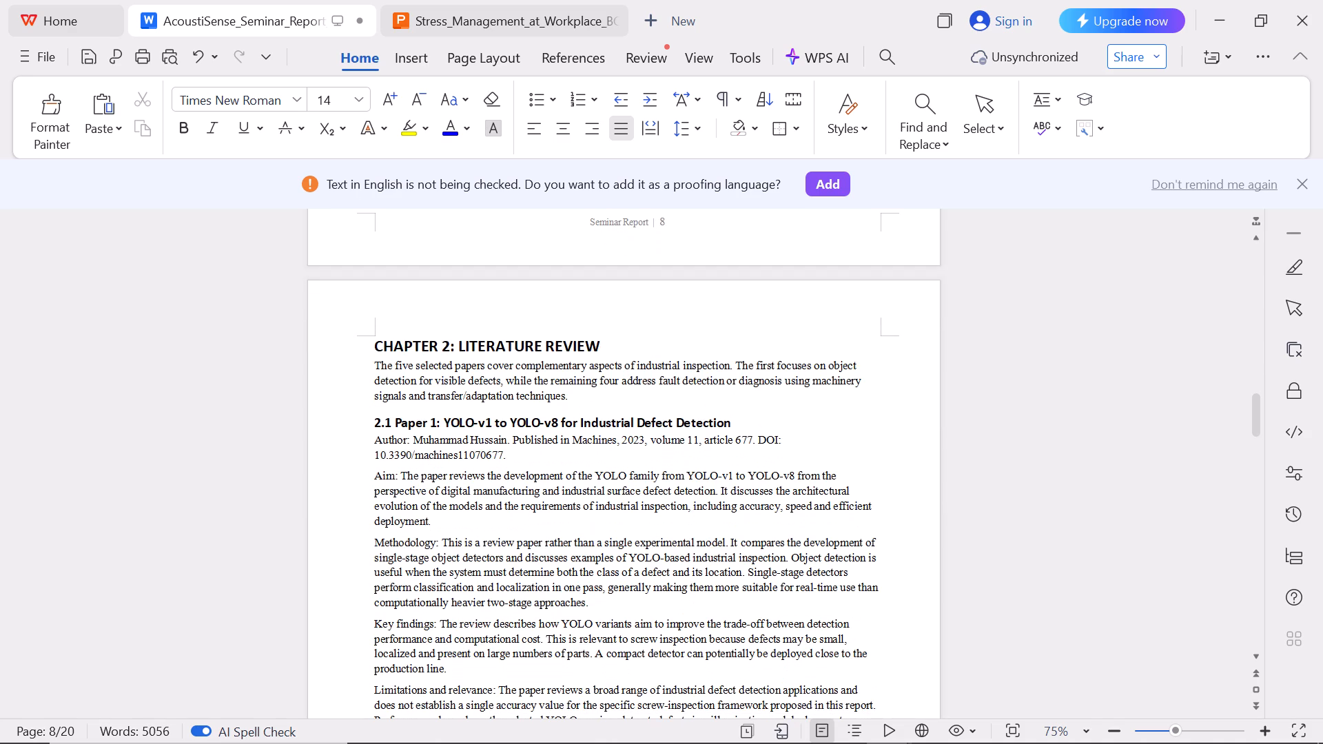
{"action": "left_click_drag", "start_coordinate": [376, 358], "coordinate": [465, 504]}
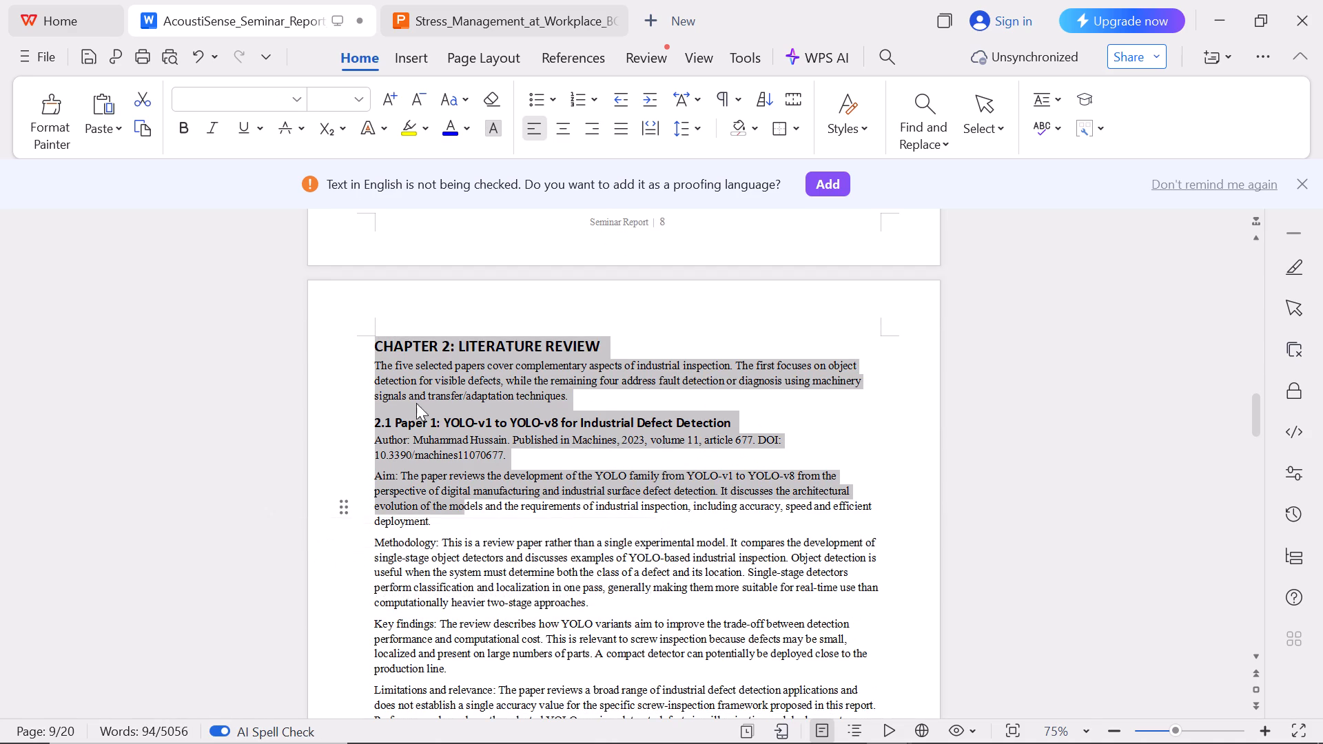
{"action": "left_click", "coordinate": [390, 372]}
{"action": "left_click_drag", "start_coordinate": [378, 366], "coordinate": [506, 596]}
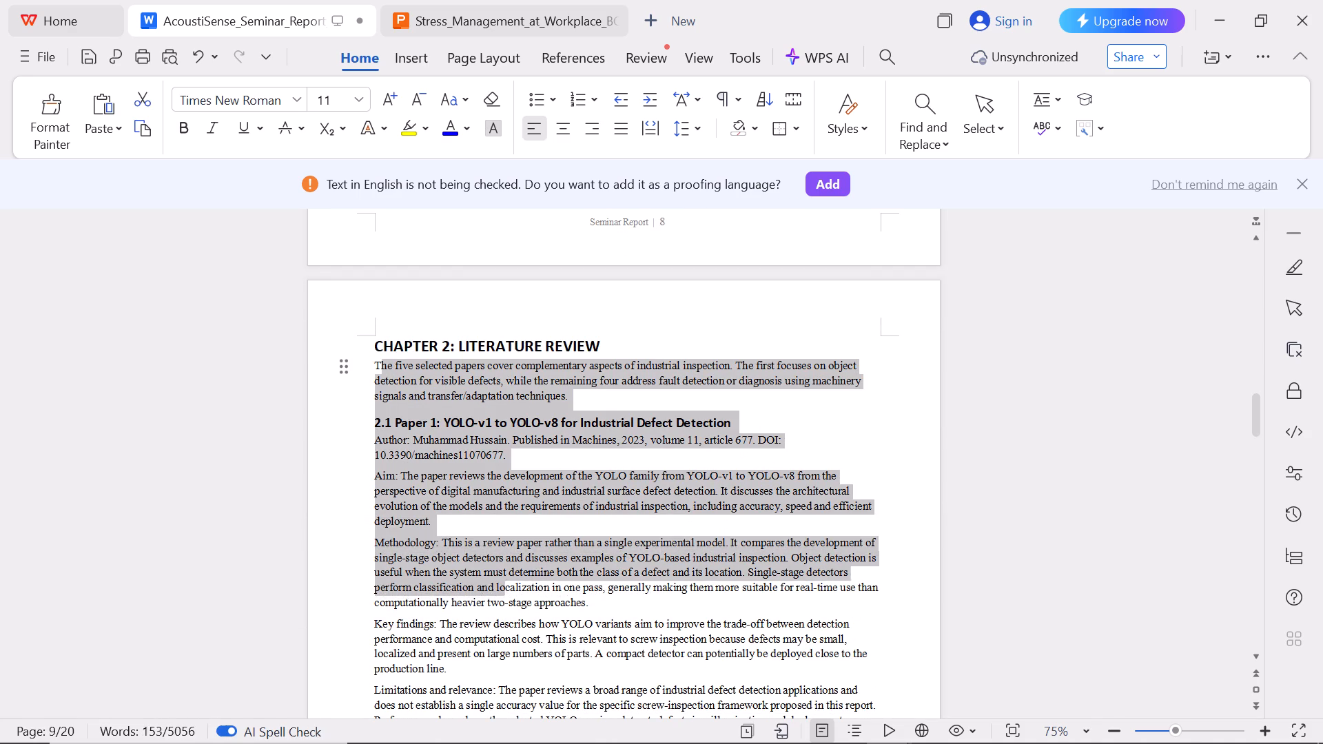
{"action": "left_click_drag", "start_coordinate": [506, 596], "coordinate": [458, 492]}
{"action": "left_click", "coordinate": [373, 365]}
{"action": "left_click_drag", "start_coordinate": [373, 365], "coordinate": [510, 701]}
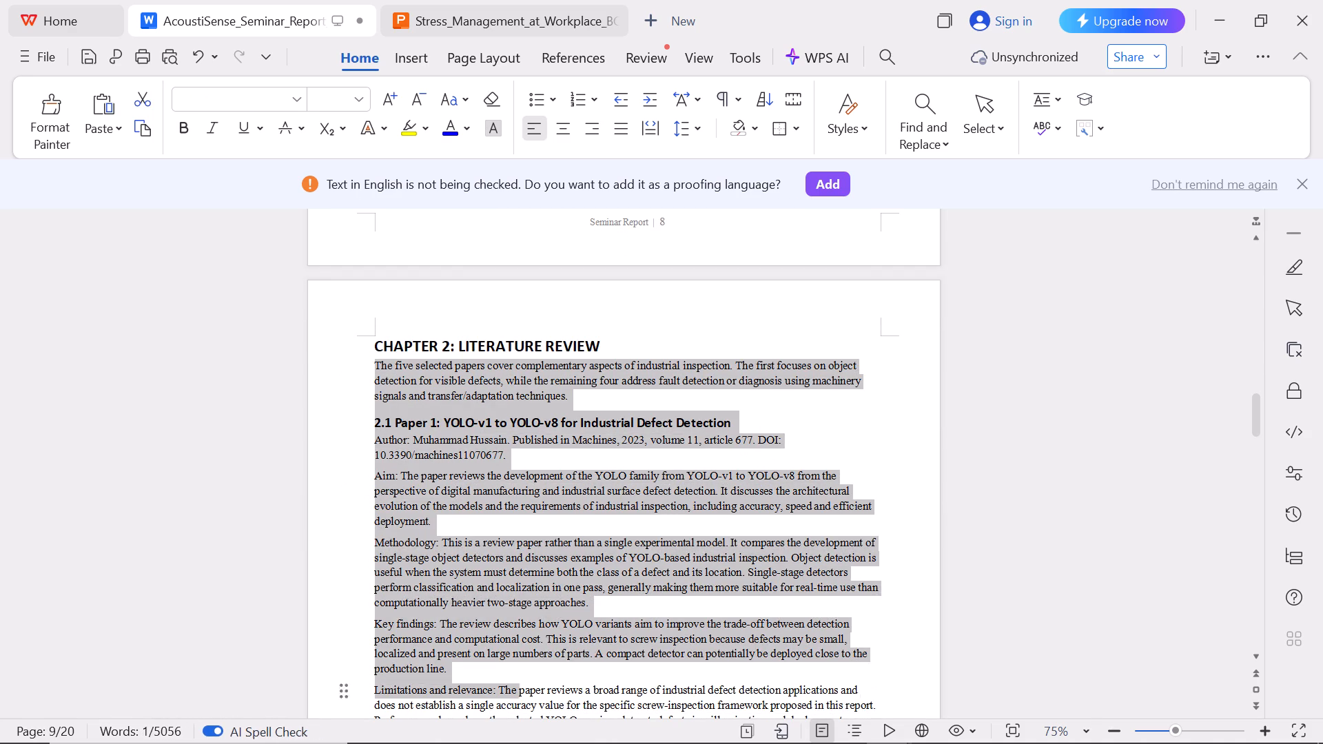
{"action": "left_click_drag", "start_coordinate": [510, 701], "coordinate": [507, 743]}
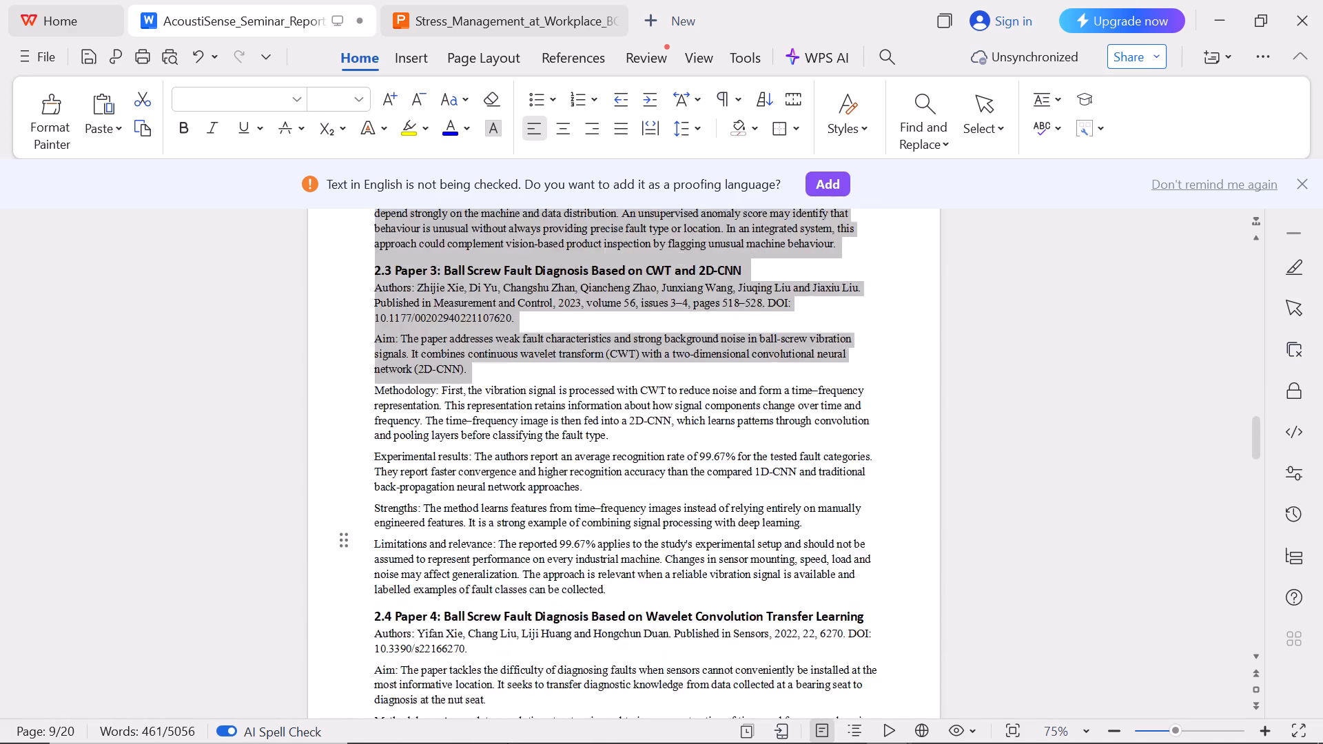
{"action": "left_click_drag", "start_coordinate": [507, 743], "coordinate": [484, 612]}
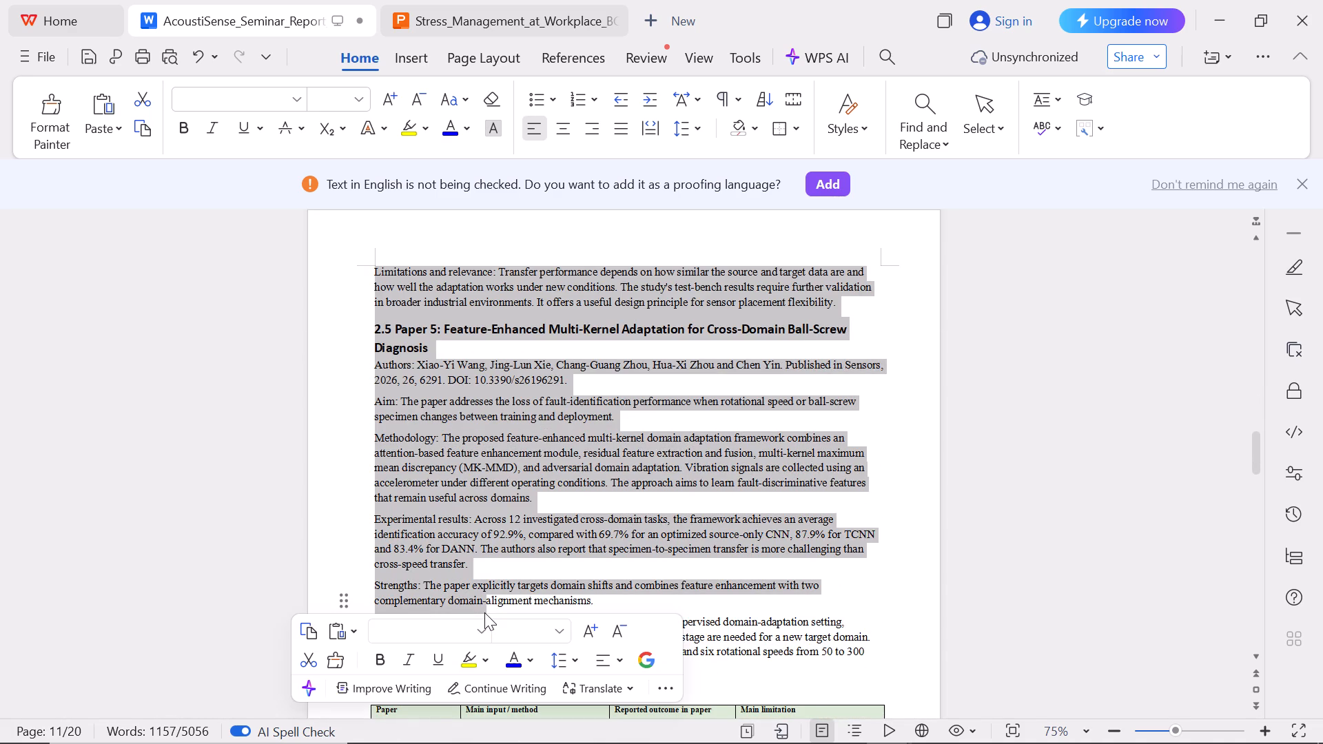
{"action": "scroll", "coordinate": [507, 509], "scroll_direction": "down", "scroll_amount": 4}
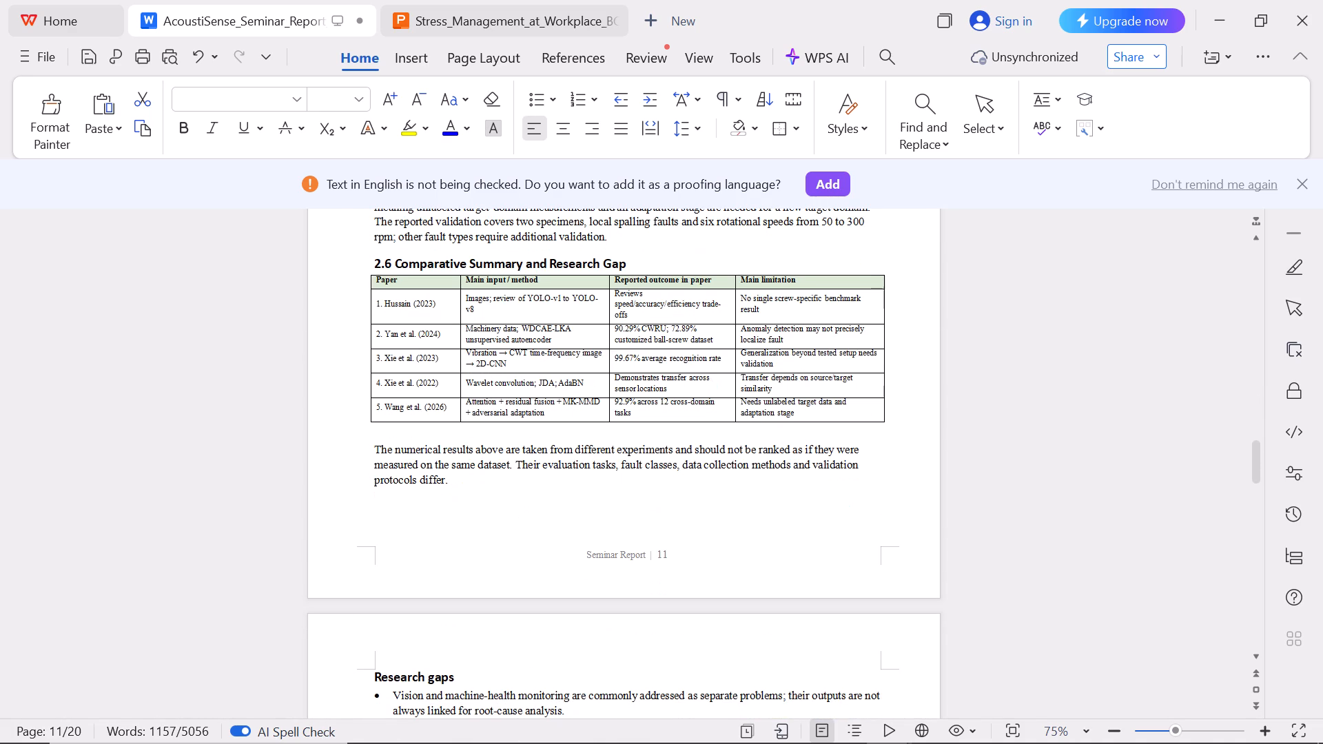
{"action": "scroll", "coordinate": [478, 500], "scroll_direction": "down", "scroll_amount": 5}
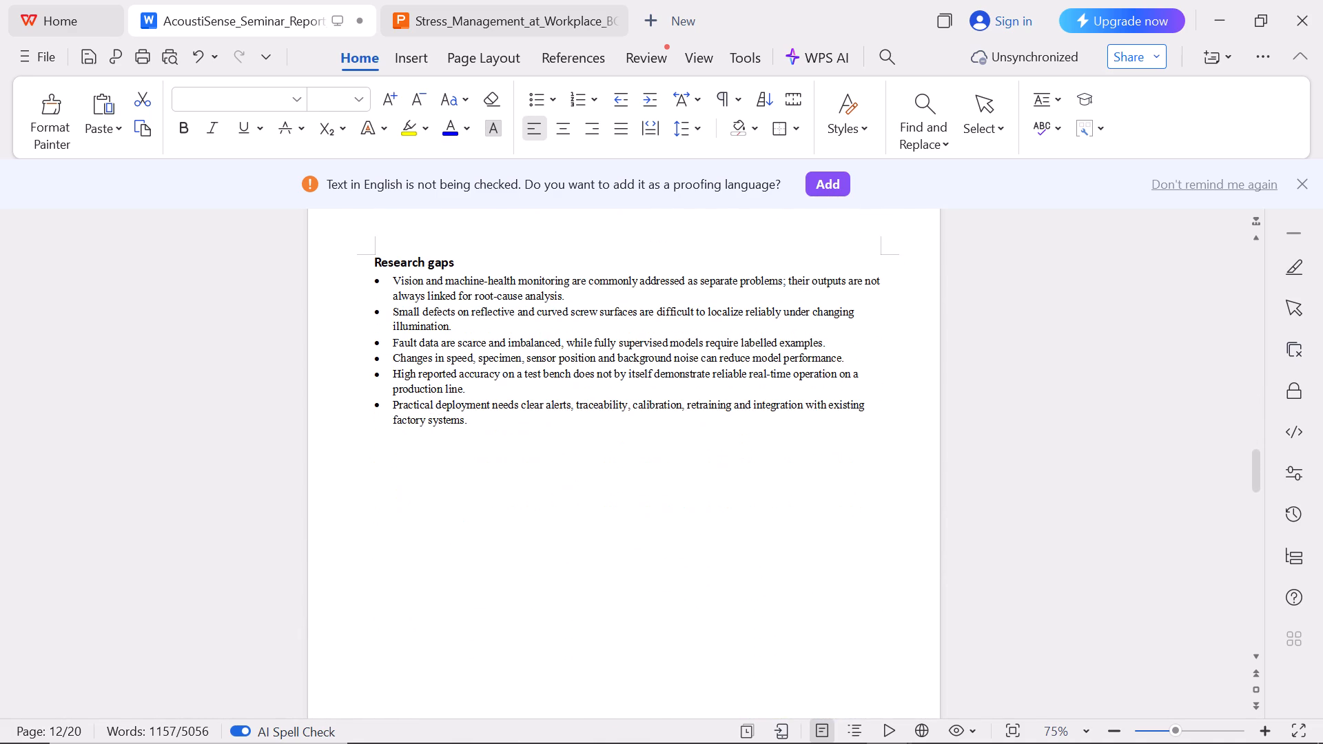
{"action": "left_click", "coordinate": [485, 475], "text": "shift"}
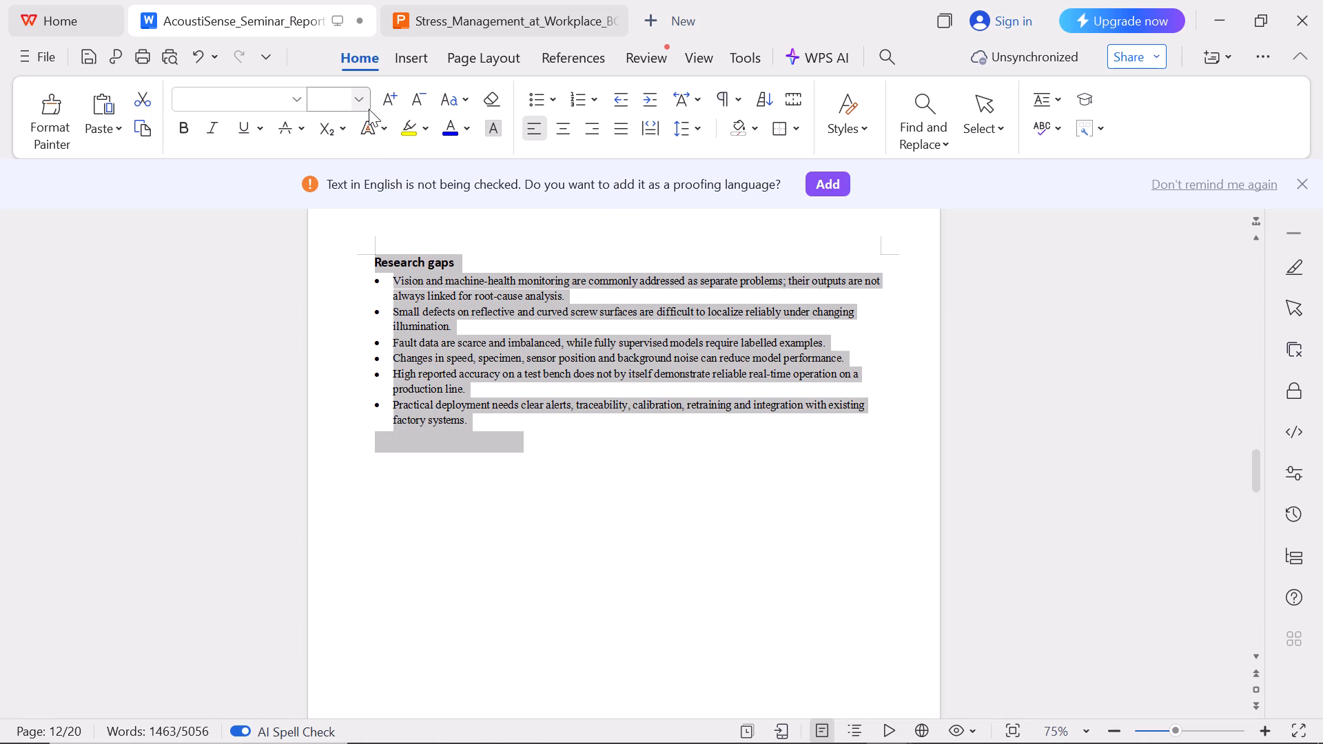
{"action": "left_click", "coordinate": [369, 109]}
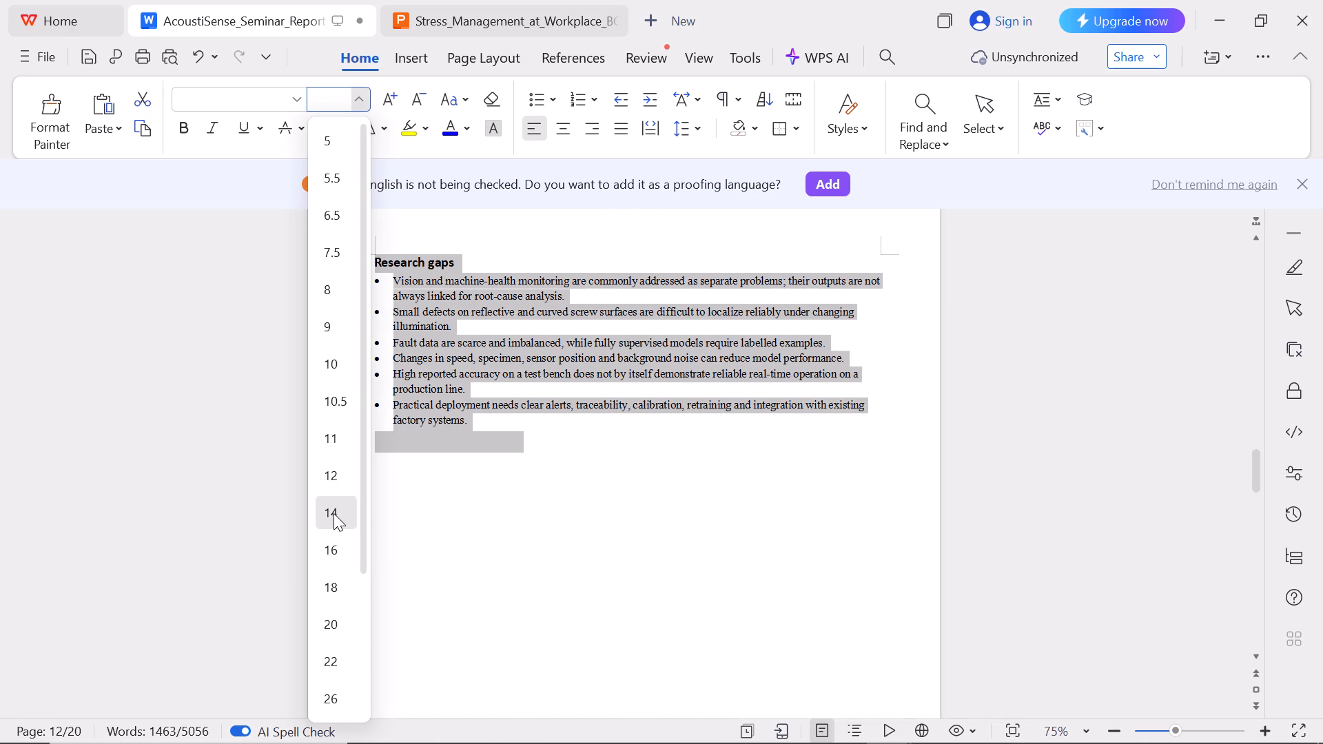
{"action": "left_click", "coordinate": [334, 513]}
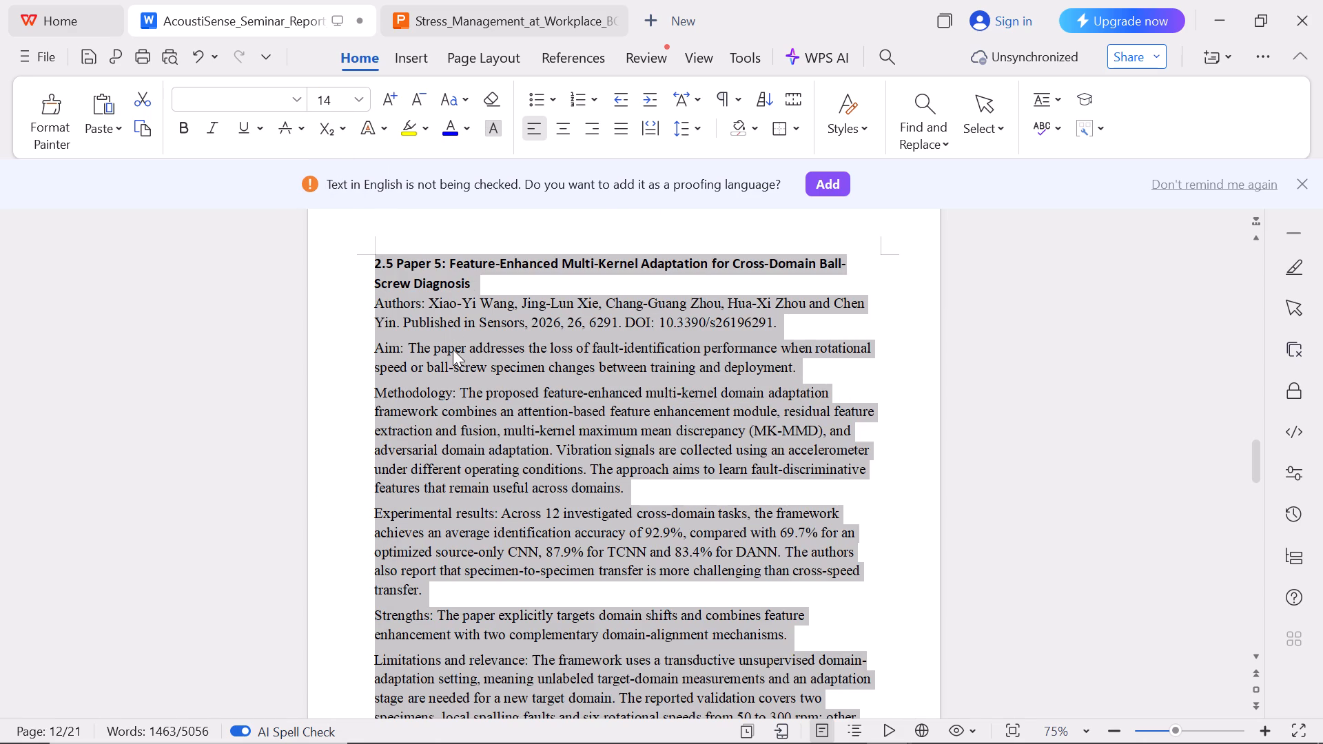
Justify the same Chapter 2 text, from the introductory paragraph through the Research gaps bullets.
{"action": "key", "text": "ctrl+j"}
Look over the layout of the reformatted Chapter 2 pages and the following chapters through Appendix A.
{"action": "scroll", "coordinate": [484, 433], "scroll_direction": "down", "scroll_amount": 3}
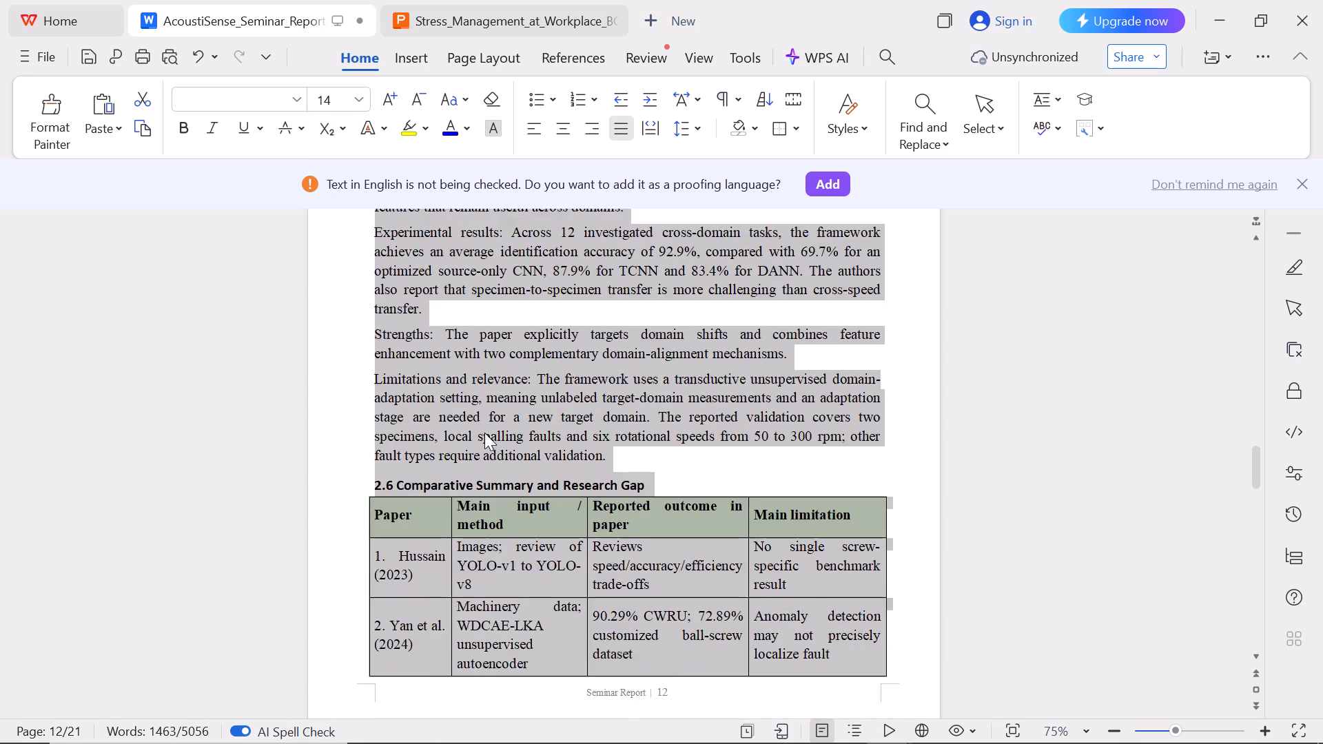
{"action": "scroll", "coordinate": [484, 433], "scroll_direction": "down", "scroll_amount": 3}
{"action": "scroll", "coordinate": [484, 433], "scroll_direction": "up", "scroll_amount": 1}
{"action": "scroll", "coordinate": [484, 433], "scroll_direction": "down", "scroll_amount": 5}
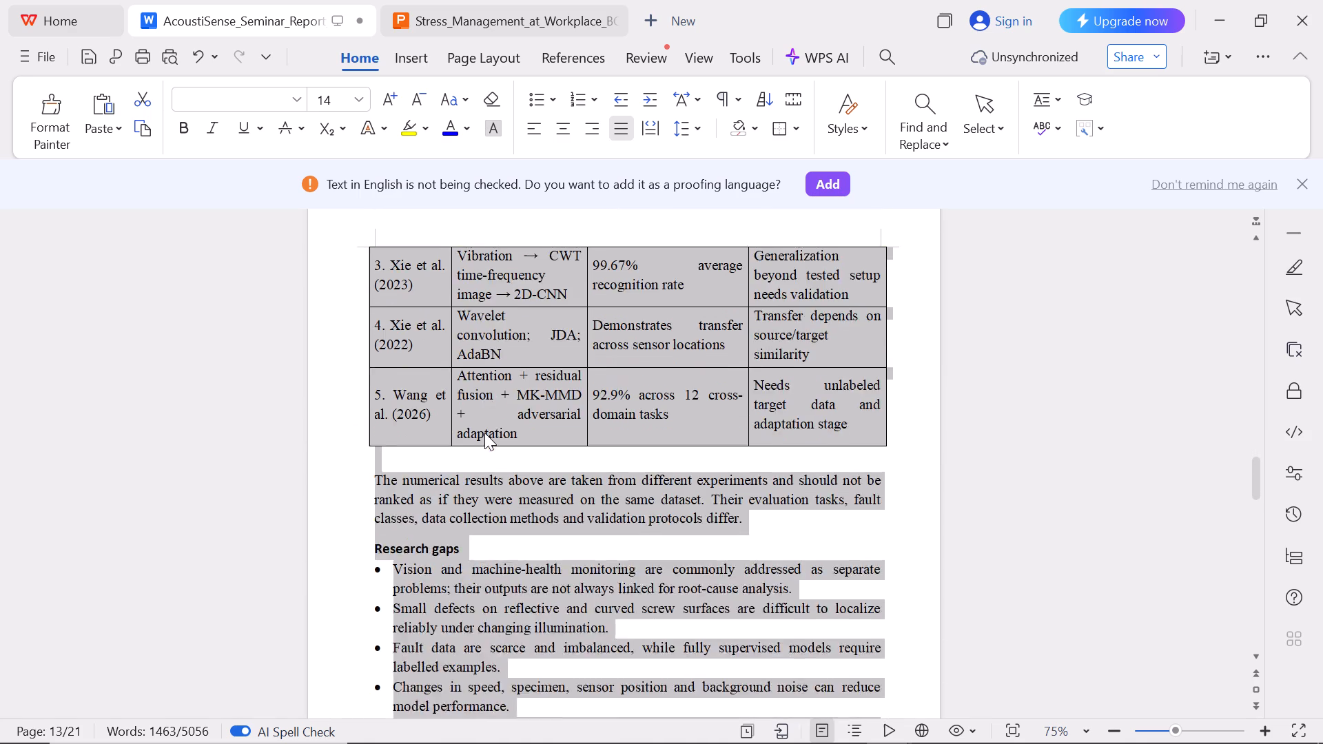
{"action": "scroll", "coordinate": [484, 433], "scroll_direction": "down", "scroll_amount": 8}
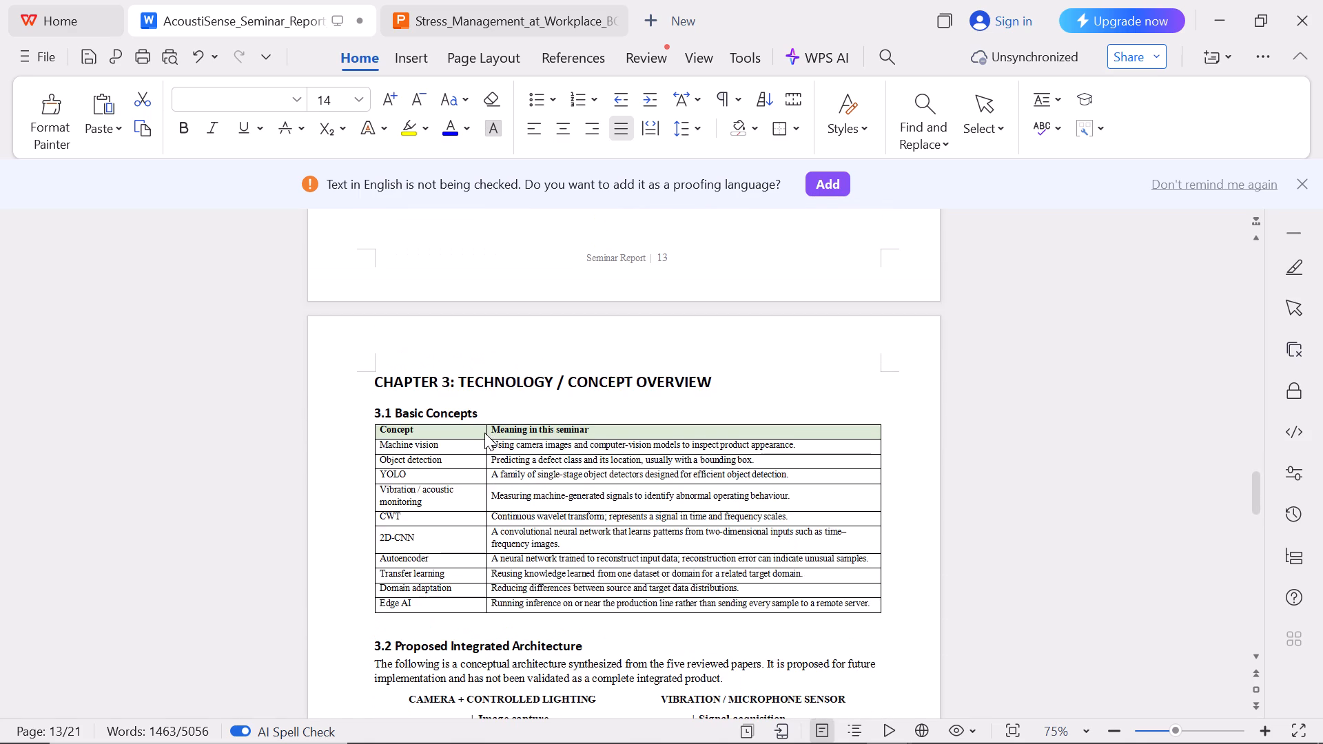
{"action": "left_click", "coordinate": [486, 249]}
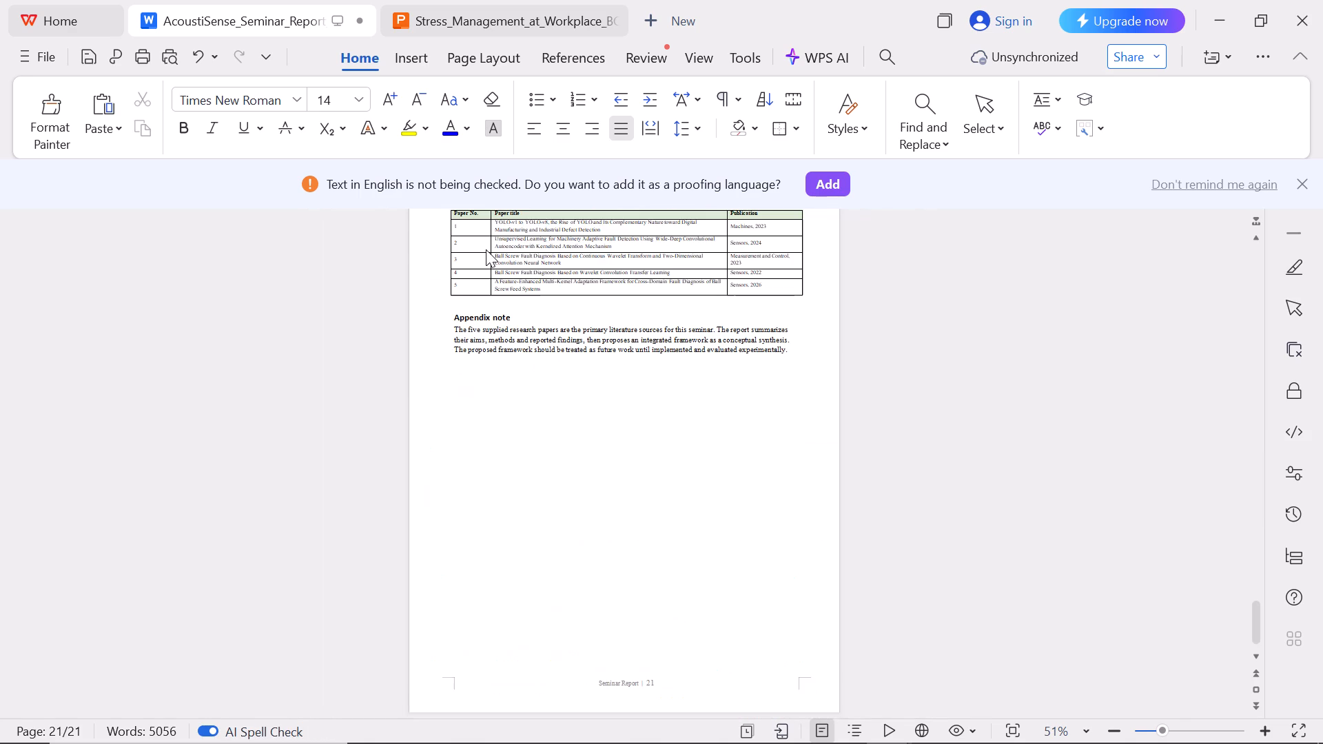
{"action": "scroll", "coordinate": [471, 351], "scroll_direction": "up", "scroll_amount": 5}
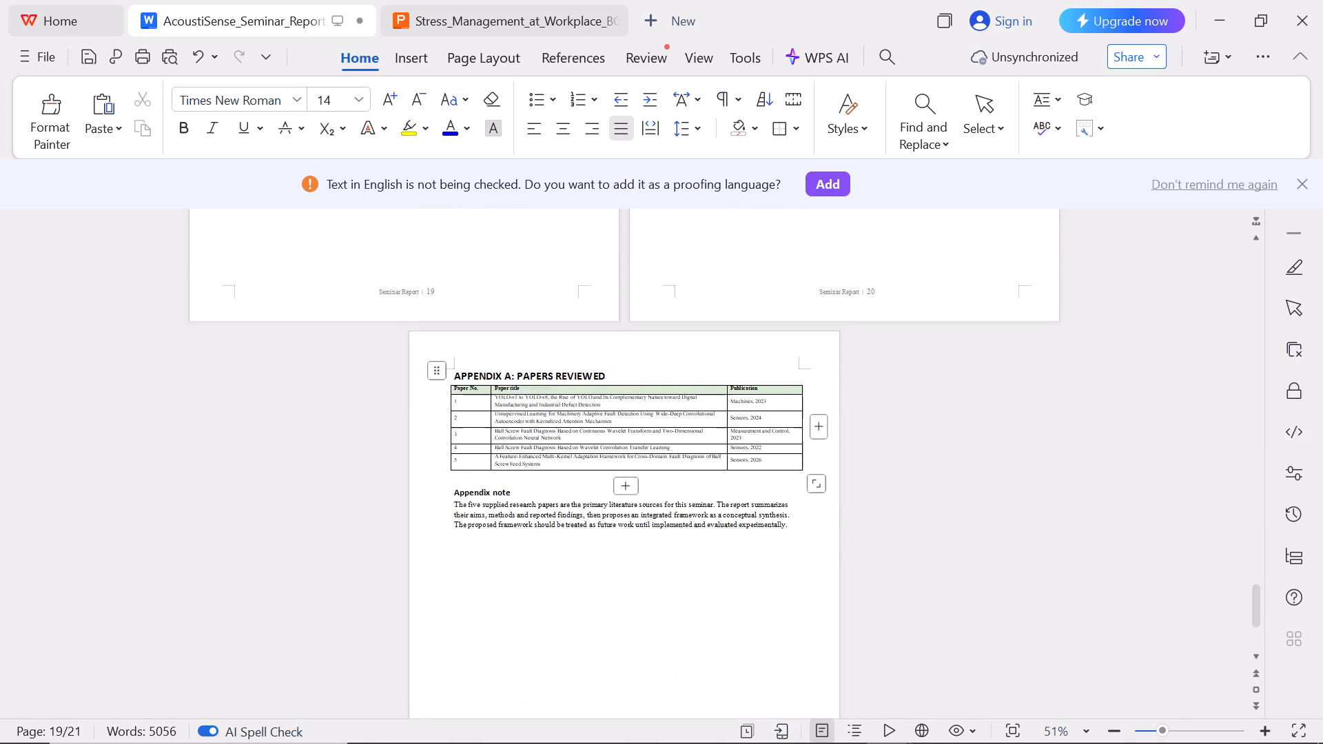
{"action": "scroll", "coordinate": [471, 351], "scroll_direction": "up", "scroll_amount": 14}
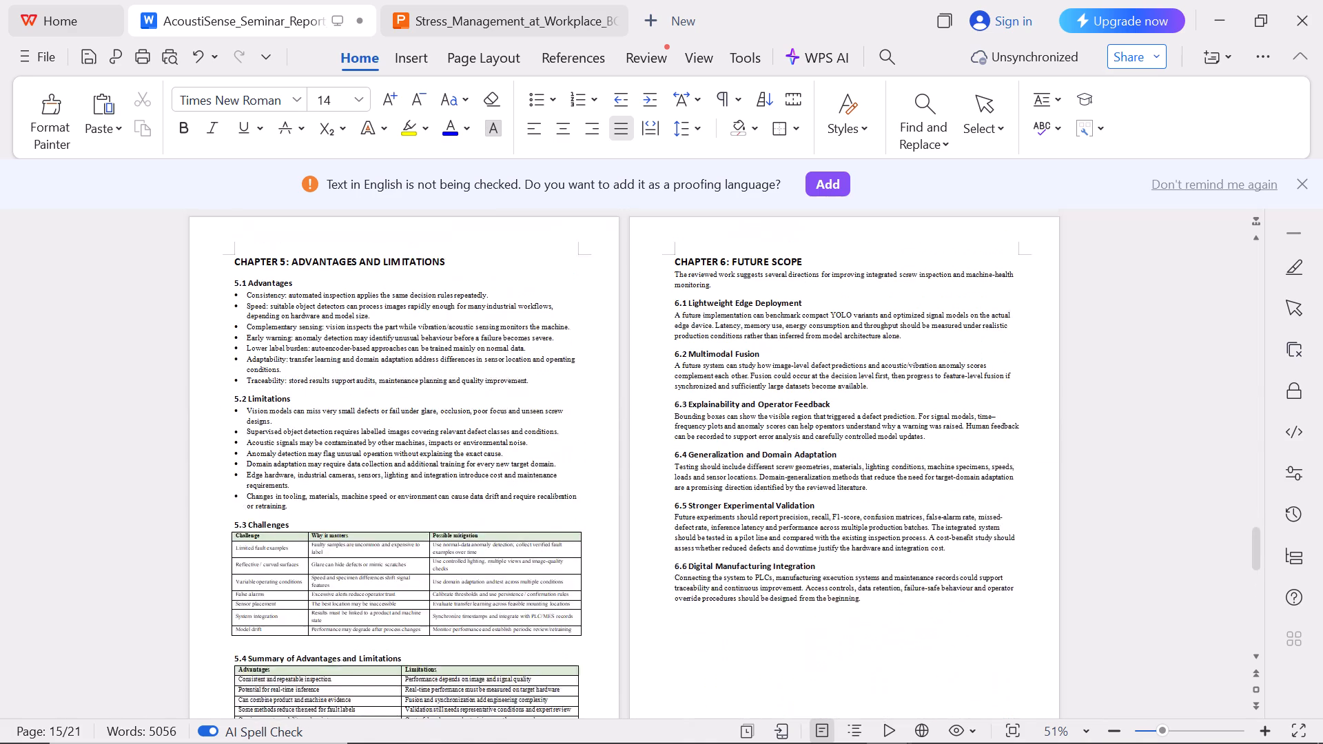
{"action": "scroll", "coordinate": [471, 351], "scroll_direction": "up", "scroll_amount": 12}
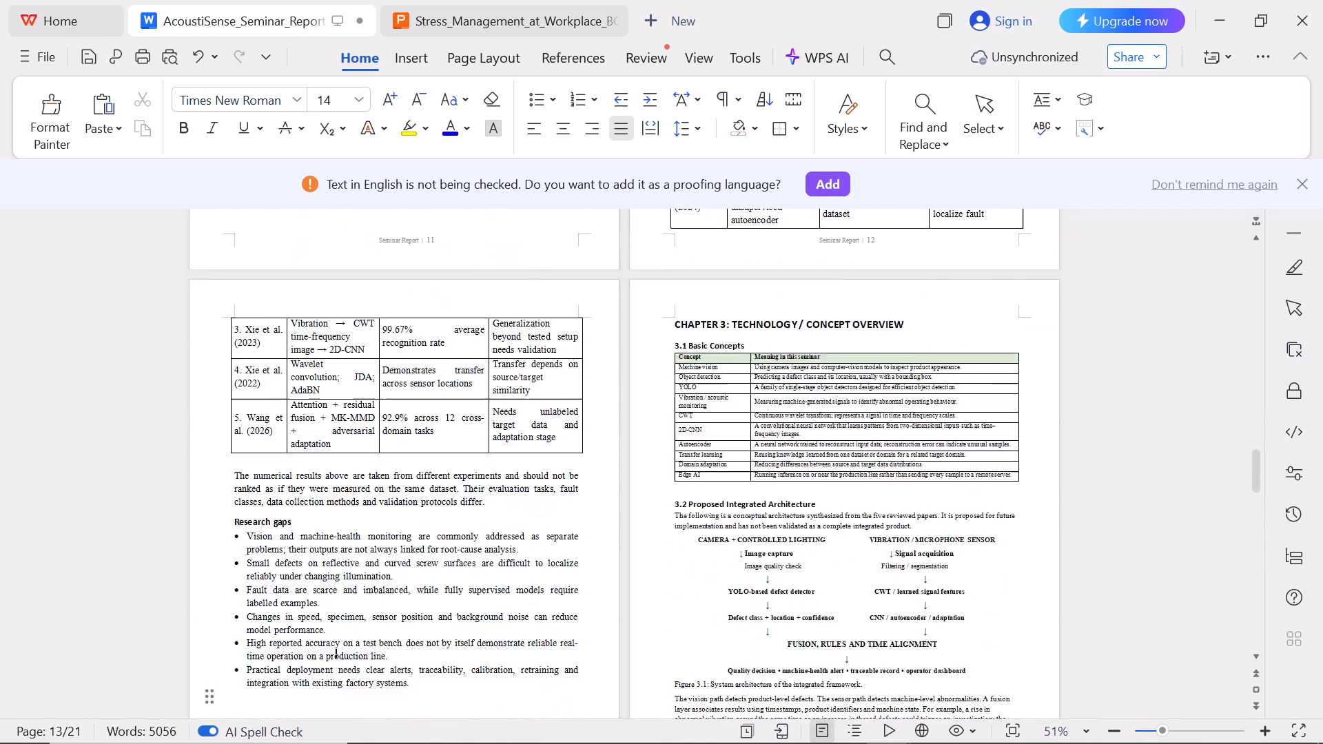
{"action": "scroll", "coordinate": [471, 351], "scroll_direction": "up", "scroll_amount": 2}
{"action": "scroll", "coordinate": [471, 351], "scroll_direction": "down", "scroll_amount": 2}
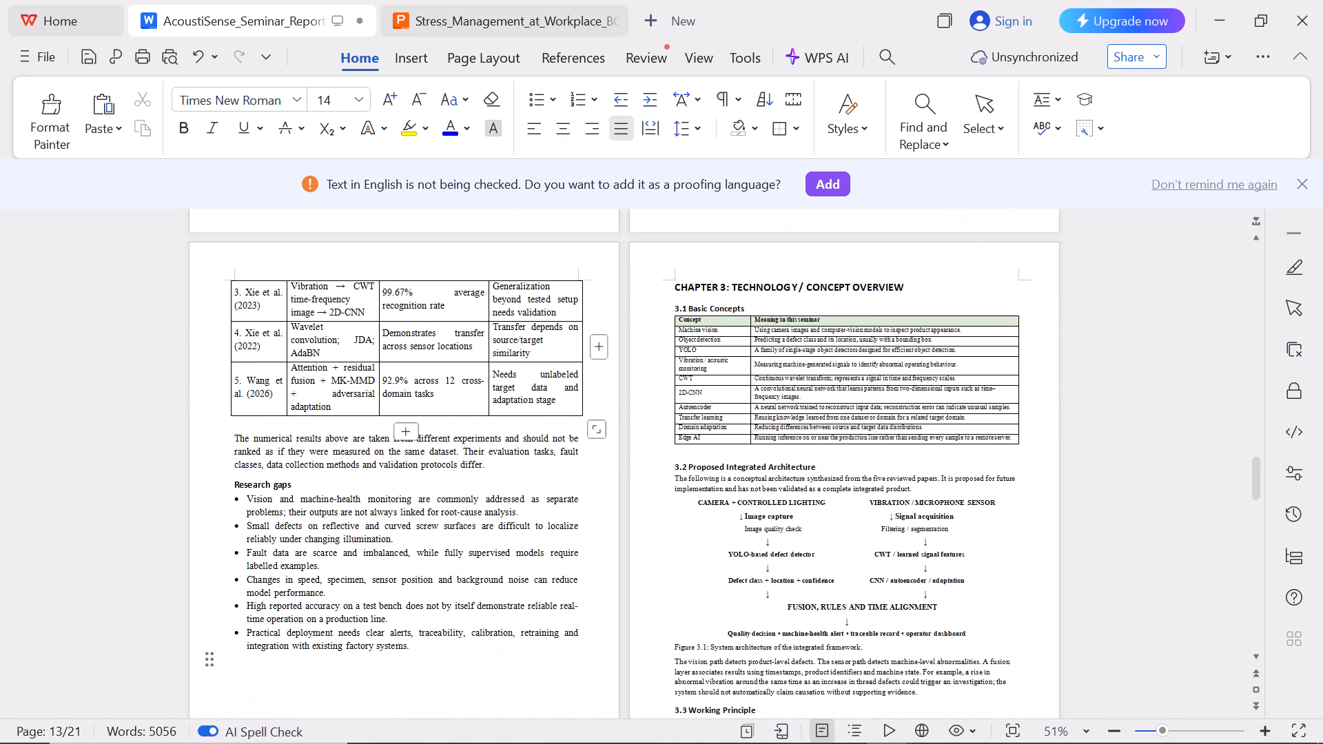
{"action": "scroll", "coordinate": [425, 431], "scroll_direction": "up", "scroll_amount": 3}
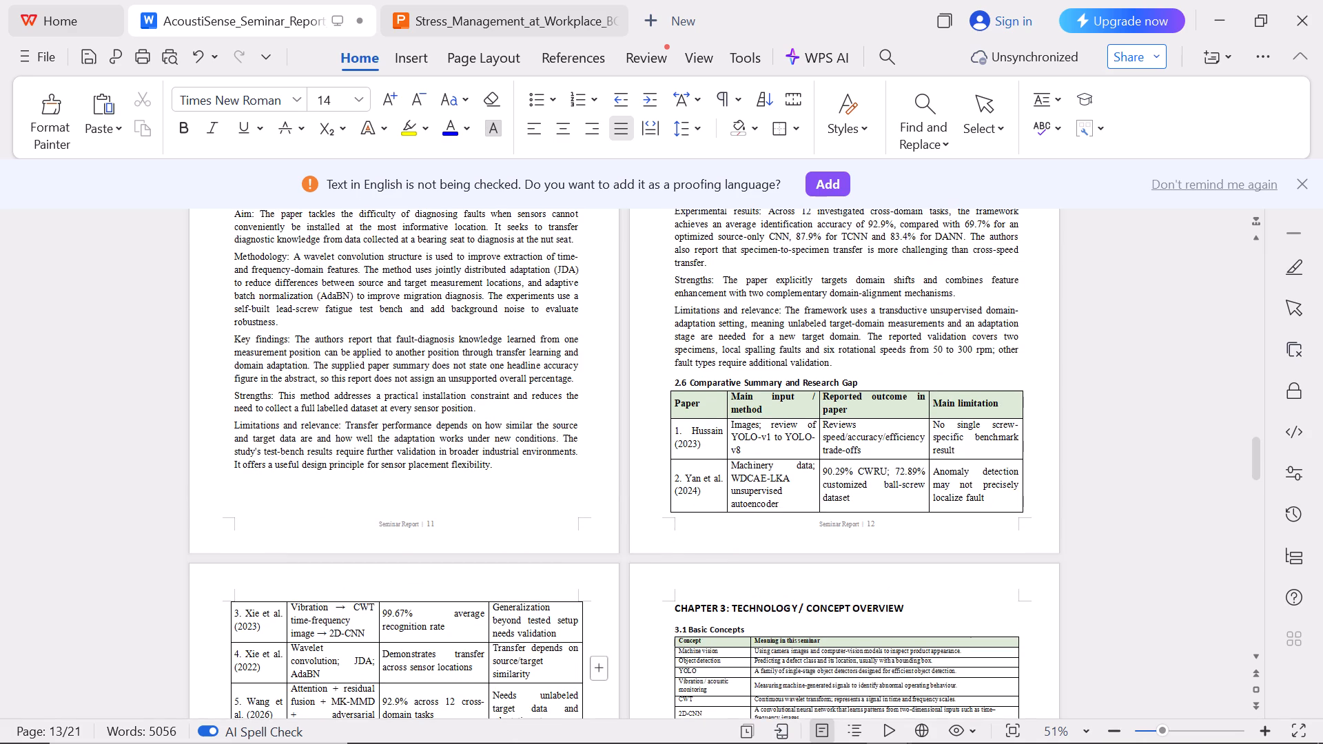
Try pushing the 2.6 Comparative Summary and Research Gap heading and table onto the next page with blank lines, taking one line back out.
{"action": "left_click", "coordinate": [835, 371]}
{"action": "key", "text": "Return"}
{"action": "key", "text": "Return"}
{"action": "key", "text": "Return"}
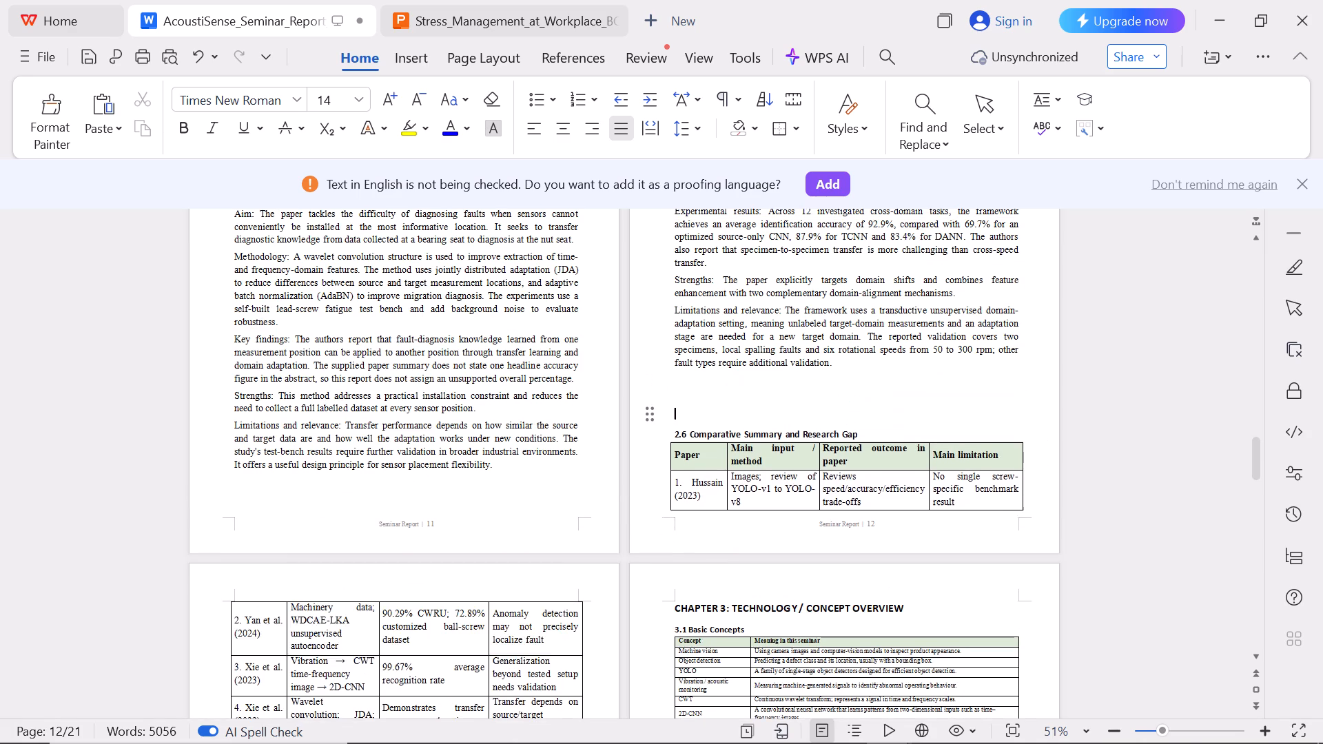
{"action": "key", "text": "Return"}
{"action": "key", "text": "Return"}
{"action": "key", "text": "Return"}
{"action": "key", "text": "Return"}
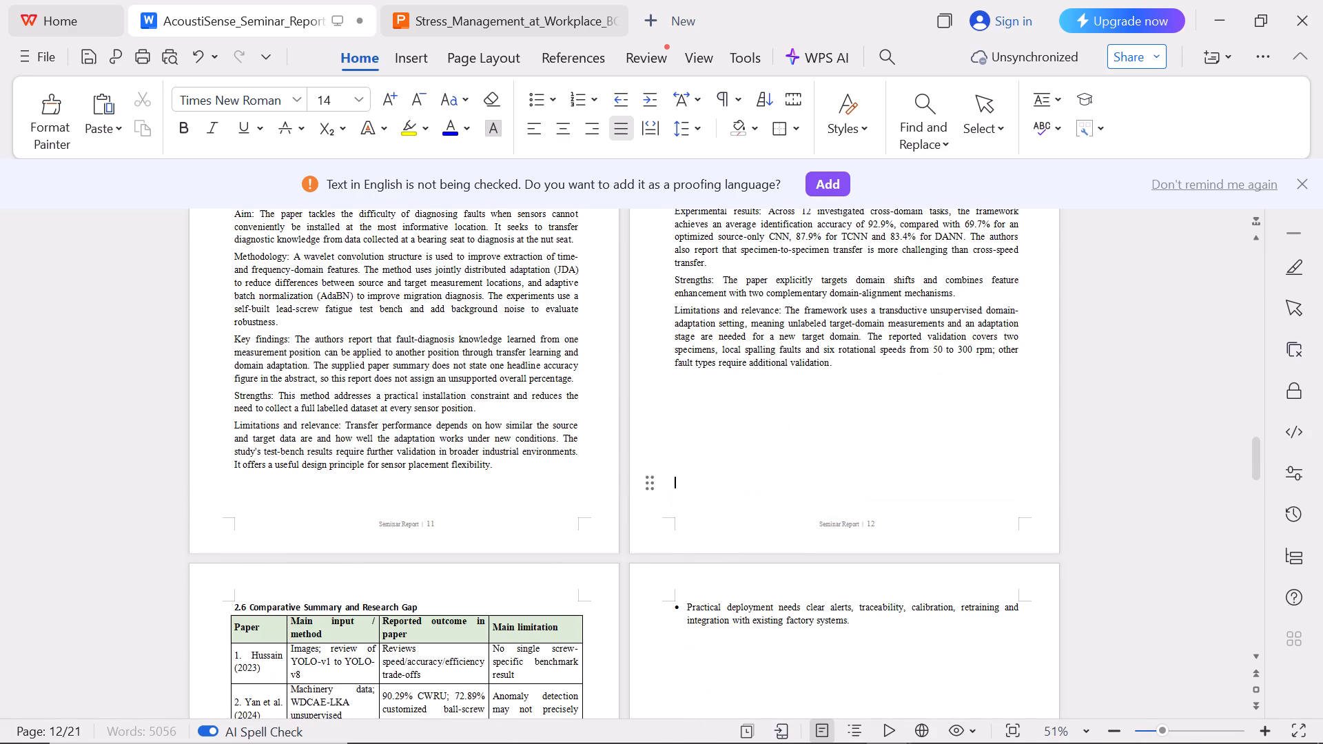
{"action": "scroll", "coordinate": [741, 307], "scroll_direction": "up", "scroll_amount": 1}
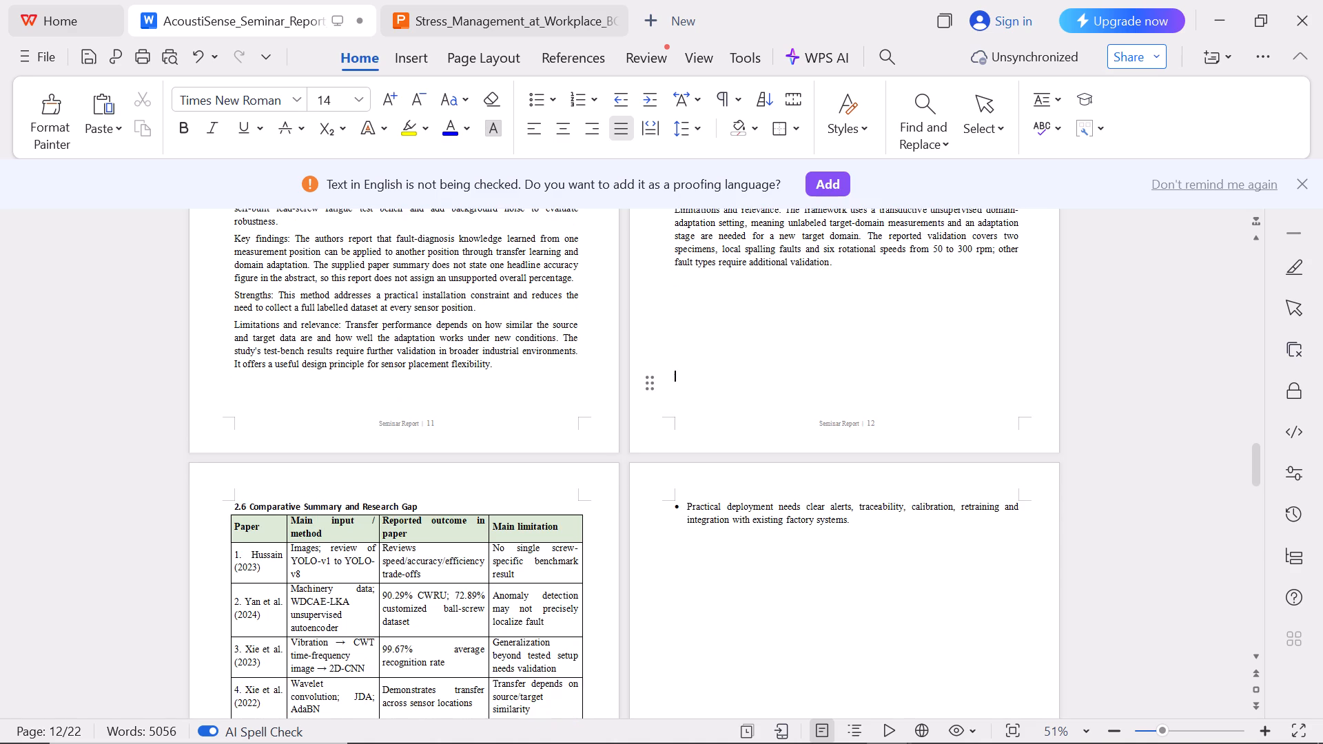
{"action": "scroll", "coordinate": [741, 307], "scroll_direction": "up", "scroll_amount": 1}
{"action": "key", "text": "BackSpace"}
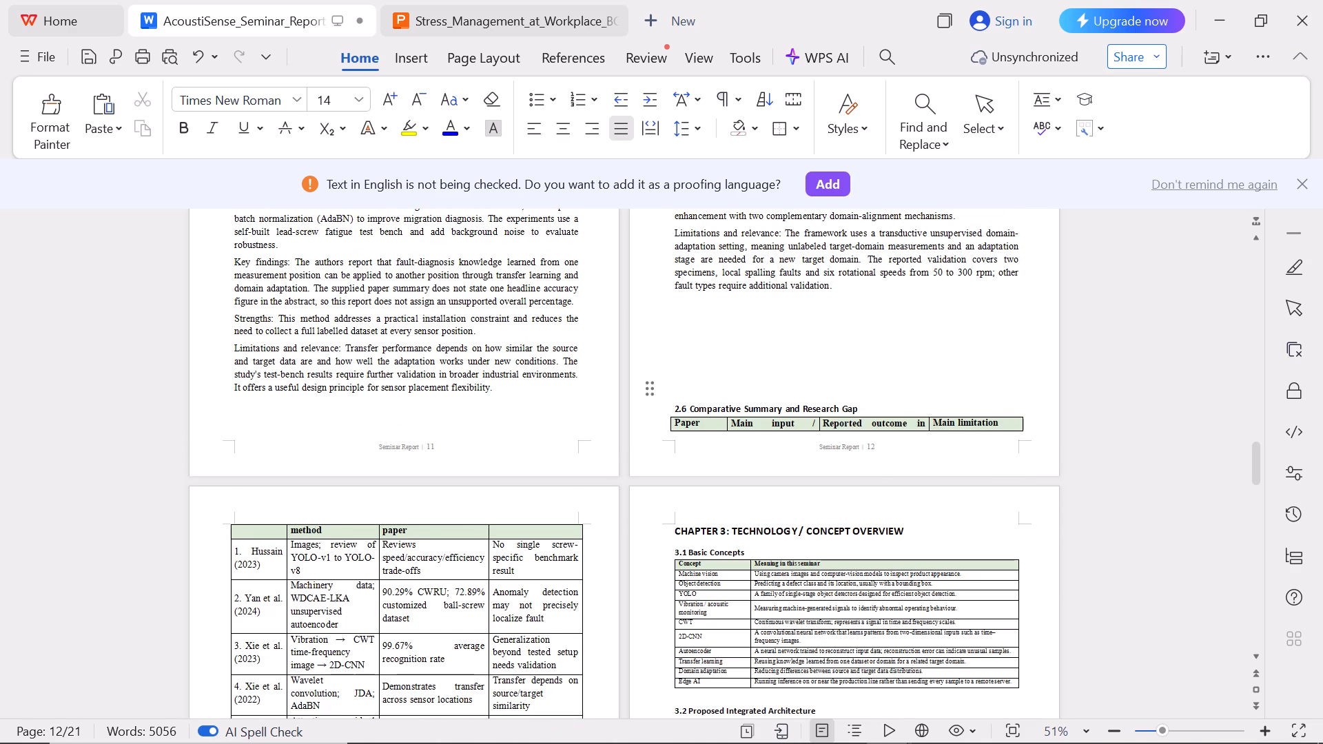
Delete the empty line after the fifth objective in section 1.3.
{"action": "scroll", "coordinate": [724, 385], "scroll_direction": "up", "scroll_amount": 15}
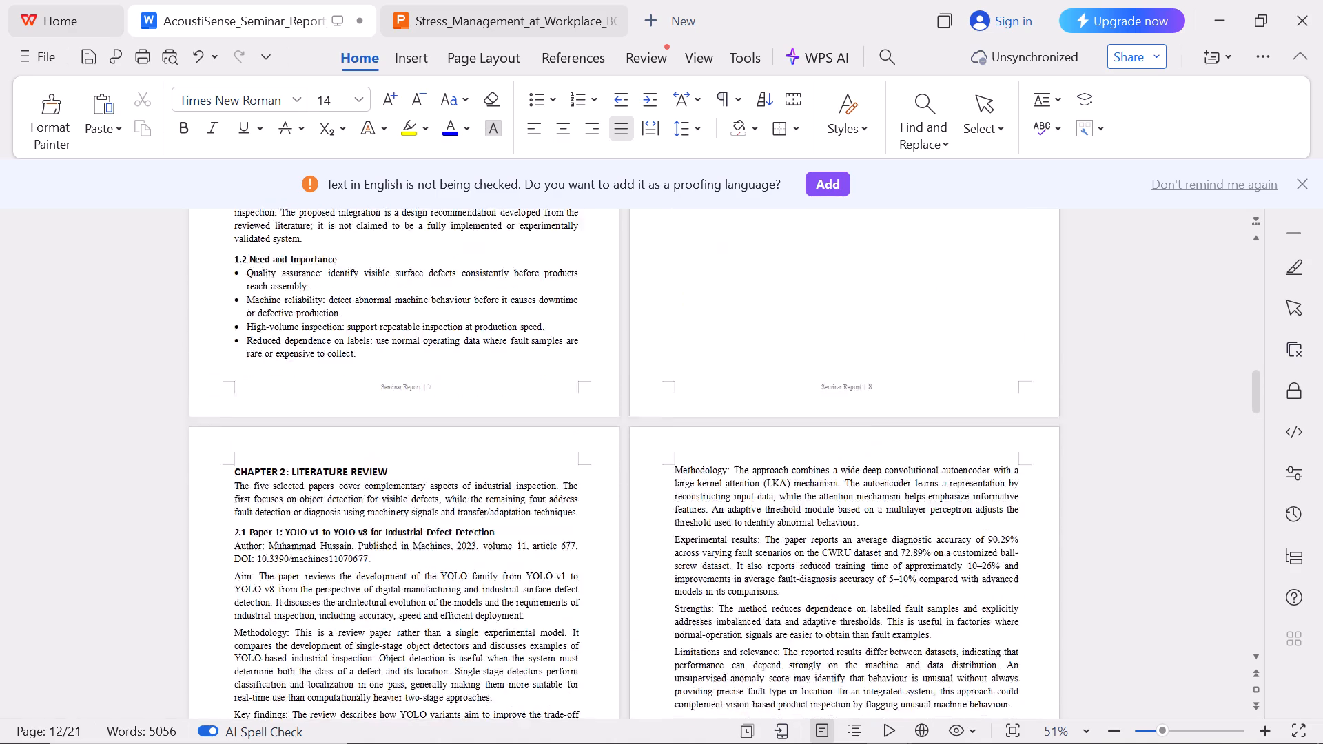
{"action": "scroll", "coordinate": [724, 385], "scroll_direction": "up", "scroll_amount": 1}
{"action": "left_click", "coordinate": [722, 590]}
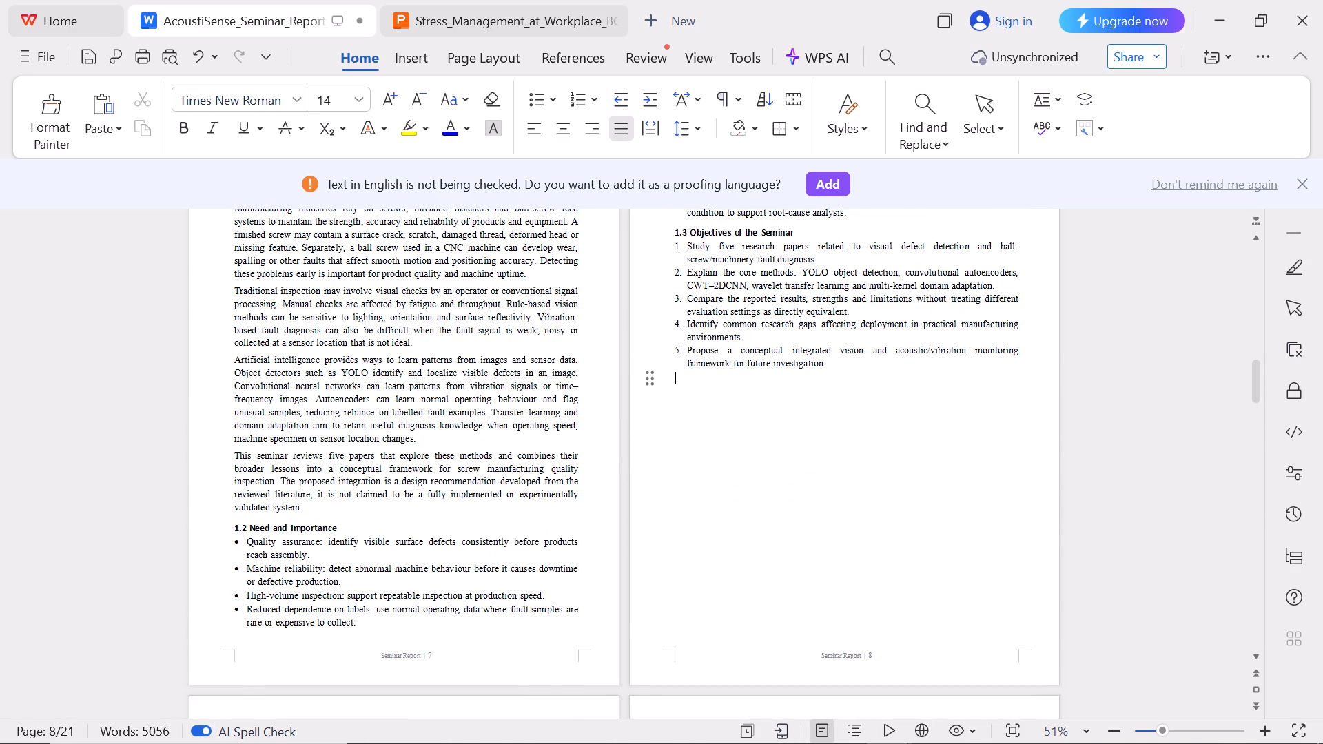
{"action": "key", "text": "BackSpace"}
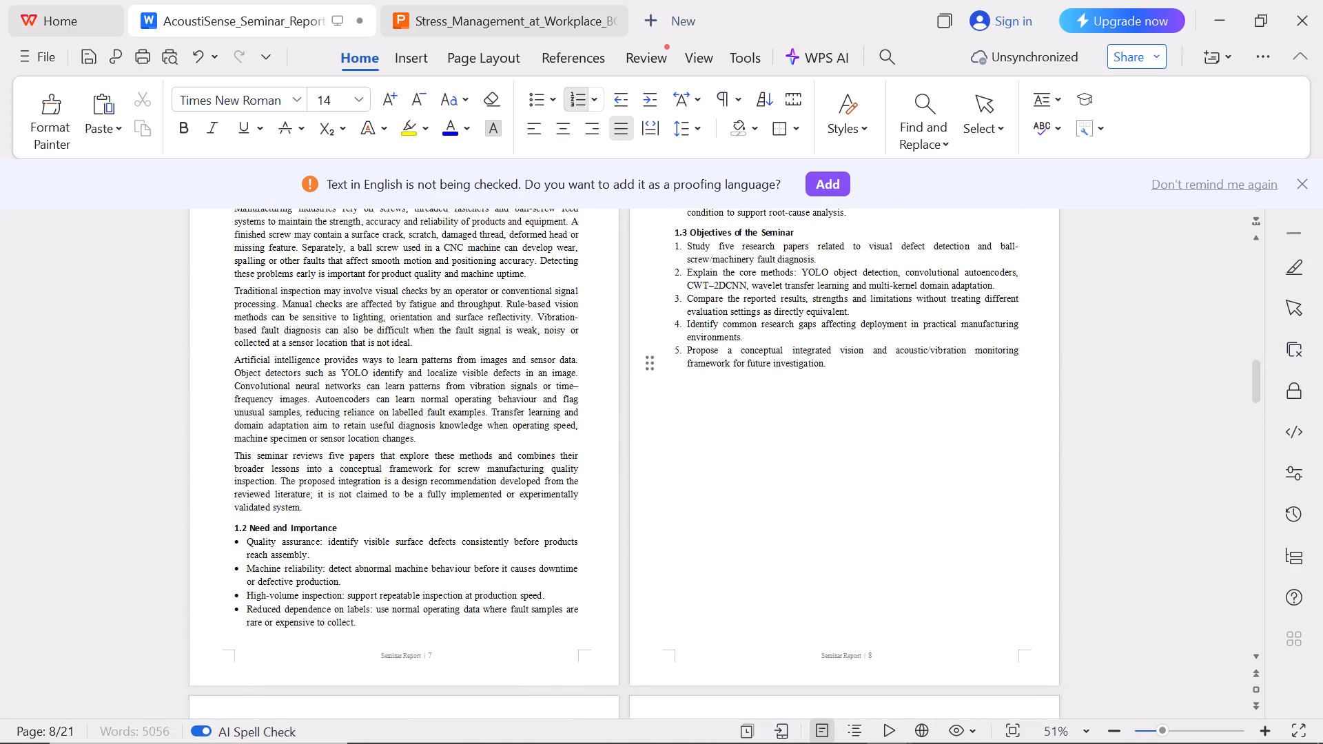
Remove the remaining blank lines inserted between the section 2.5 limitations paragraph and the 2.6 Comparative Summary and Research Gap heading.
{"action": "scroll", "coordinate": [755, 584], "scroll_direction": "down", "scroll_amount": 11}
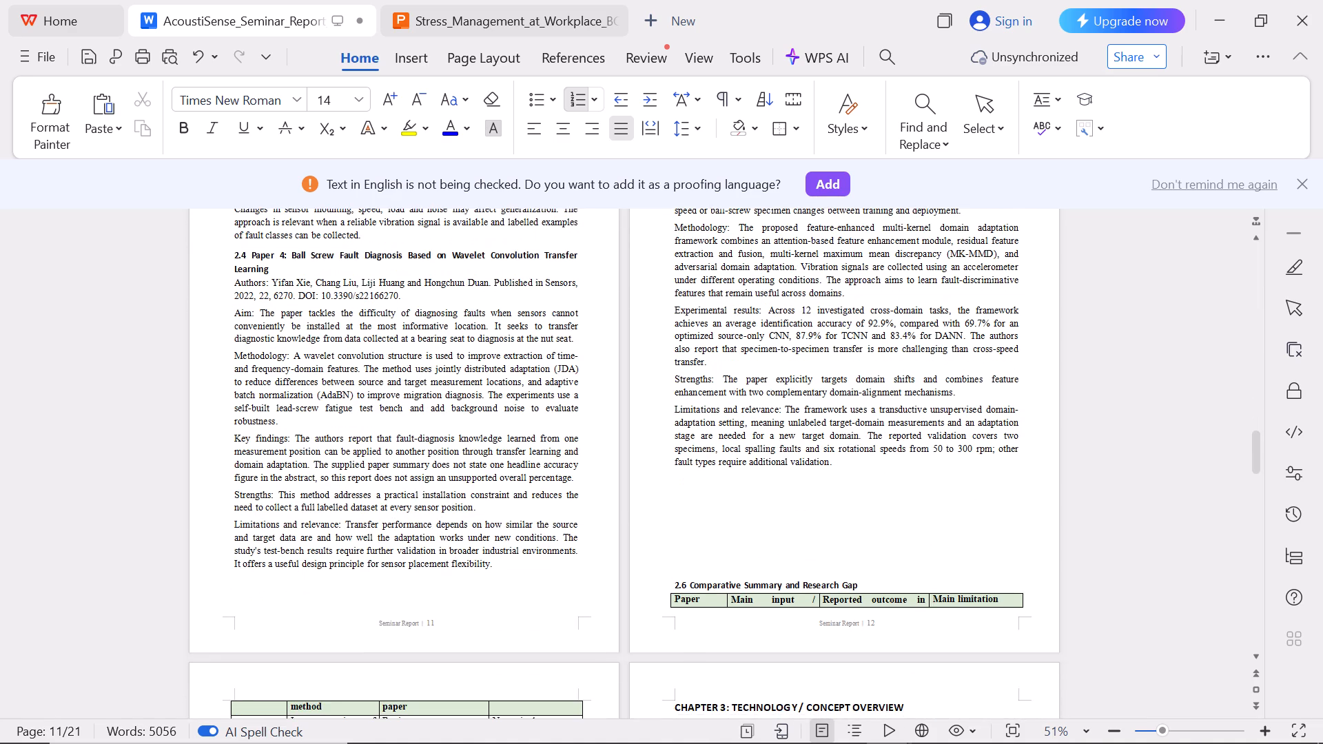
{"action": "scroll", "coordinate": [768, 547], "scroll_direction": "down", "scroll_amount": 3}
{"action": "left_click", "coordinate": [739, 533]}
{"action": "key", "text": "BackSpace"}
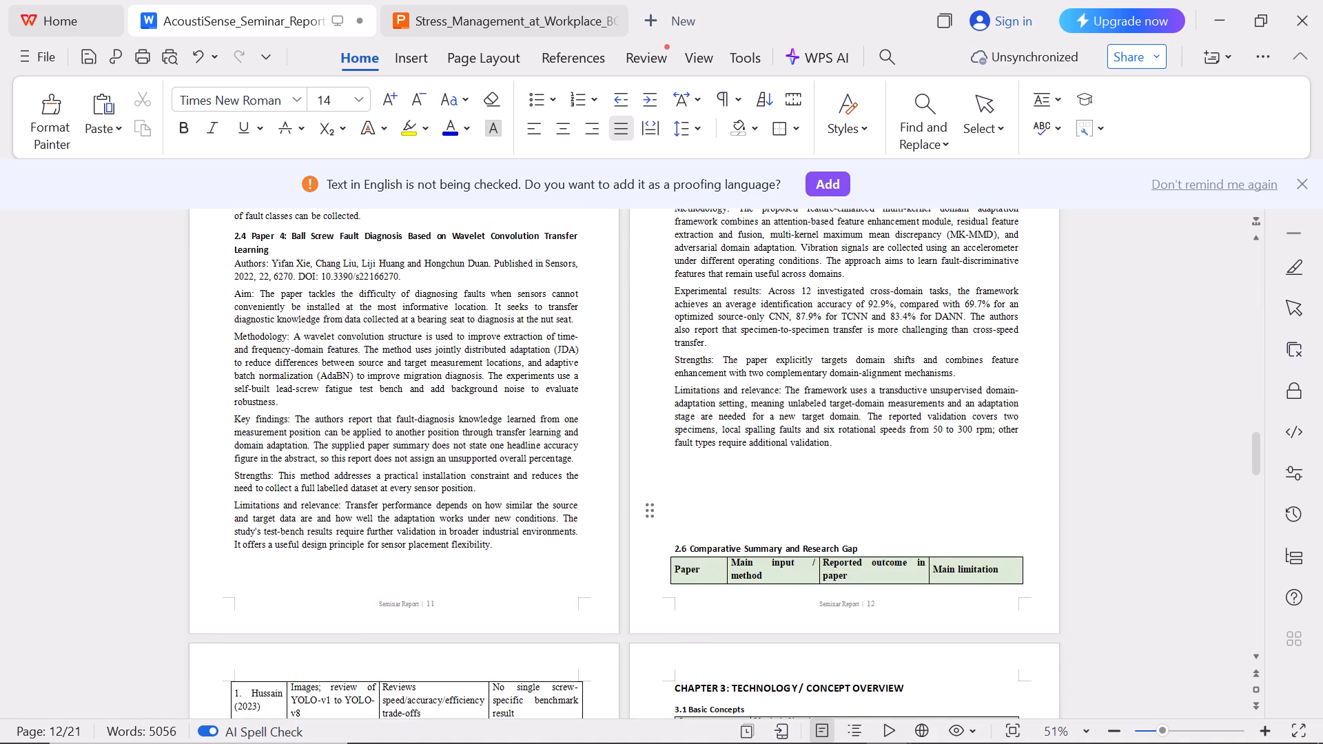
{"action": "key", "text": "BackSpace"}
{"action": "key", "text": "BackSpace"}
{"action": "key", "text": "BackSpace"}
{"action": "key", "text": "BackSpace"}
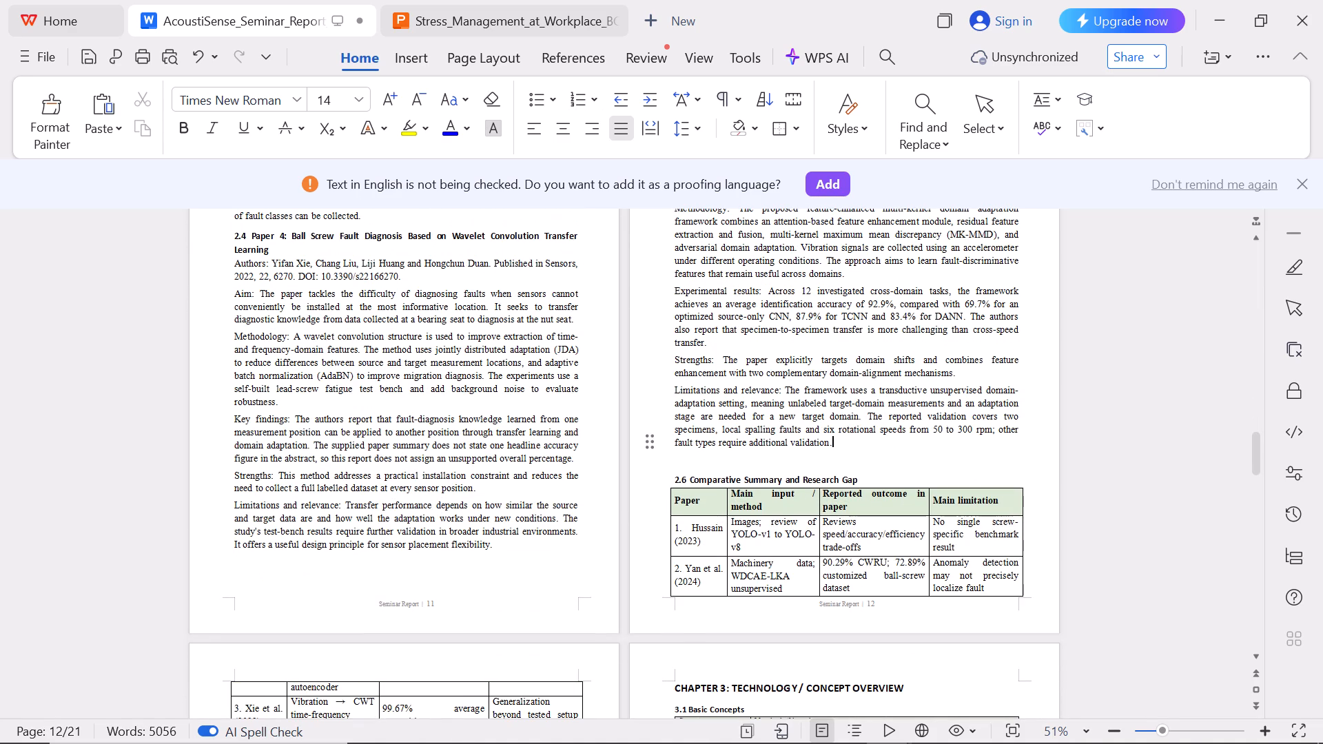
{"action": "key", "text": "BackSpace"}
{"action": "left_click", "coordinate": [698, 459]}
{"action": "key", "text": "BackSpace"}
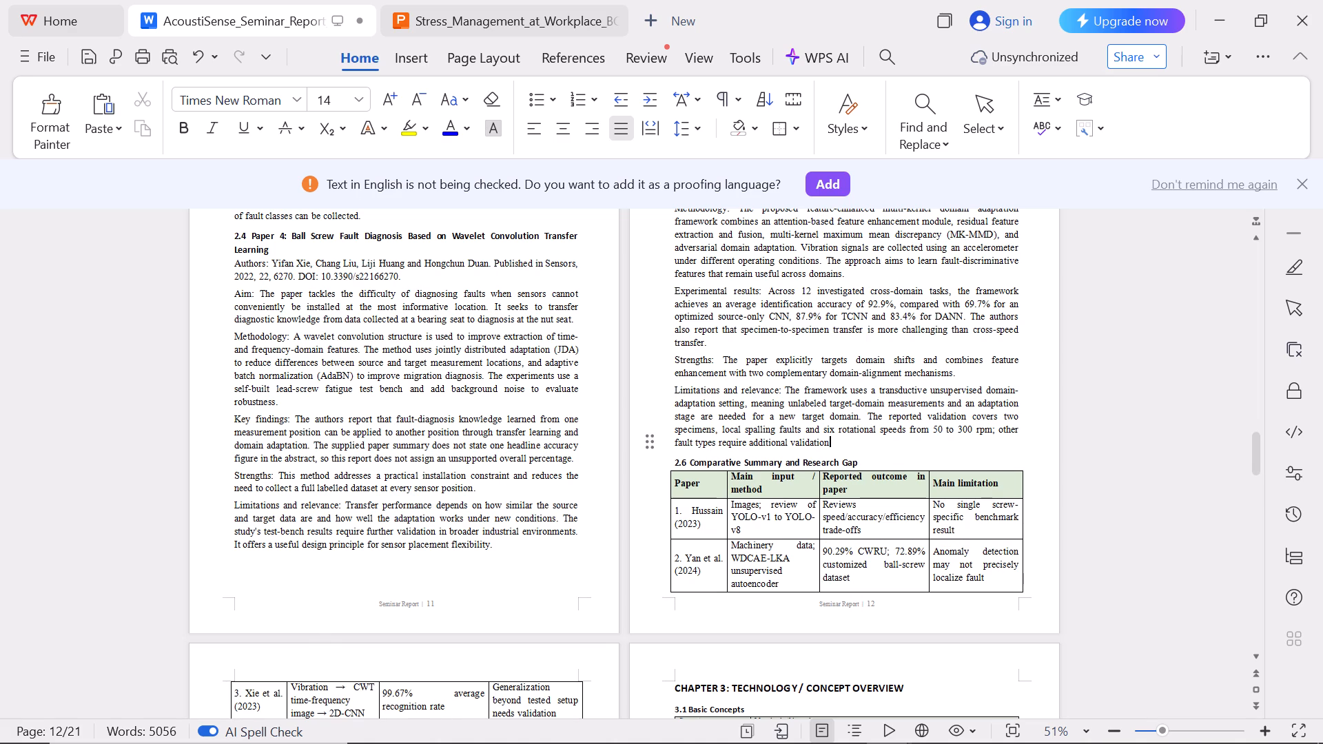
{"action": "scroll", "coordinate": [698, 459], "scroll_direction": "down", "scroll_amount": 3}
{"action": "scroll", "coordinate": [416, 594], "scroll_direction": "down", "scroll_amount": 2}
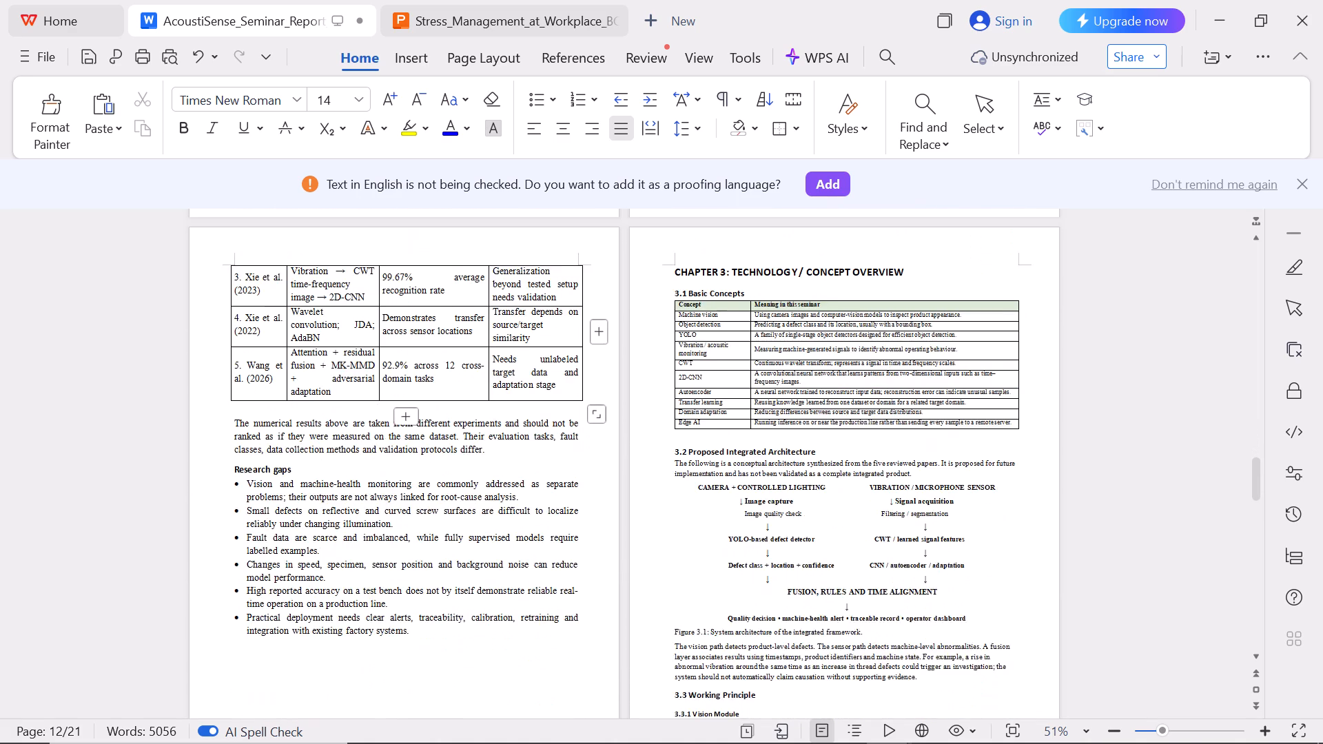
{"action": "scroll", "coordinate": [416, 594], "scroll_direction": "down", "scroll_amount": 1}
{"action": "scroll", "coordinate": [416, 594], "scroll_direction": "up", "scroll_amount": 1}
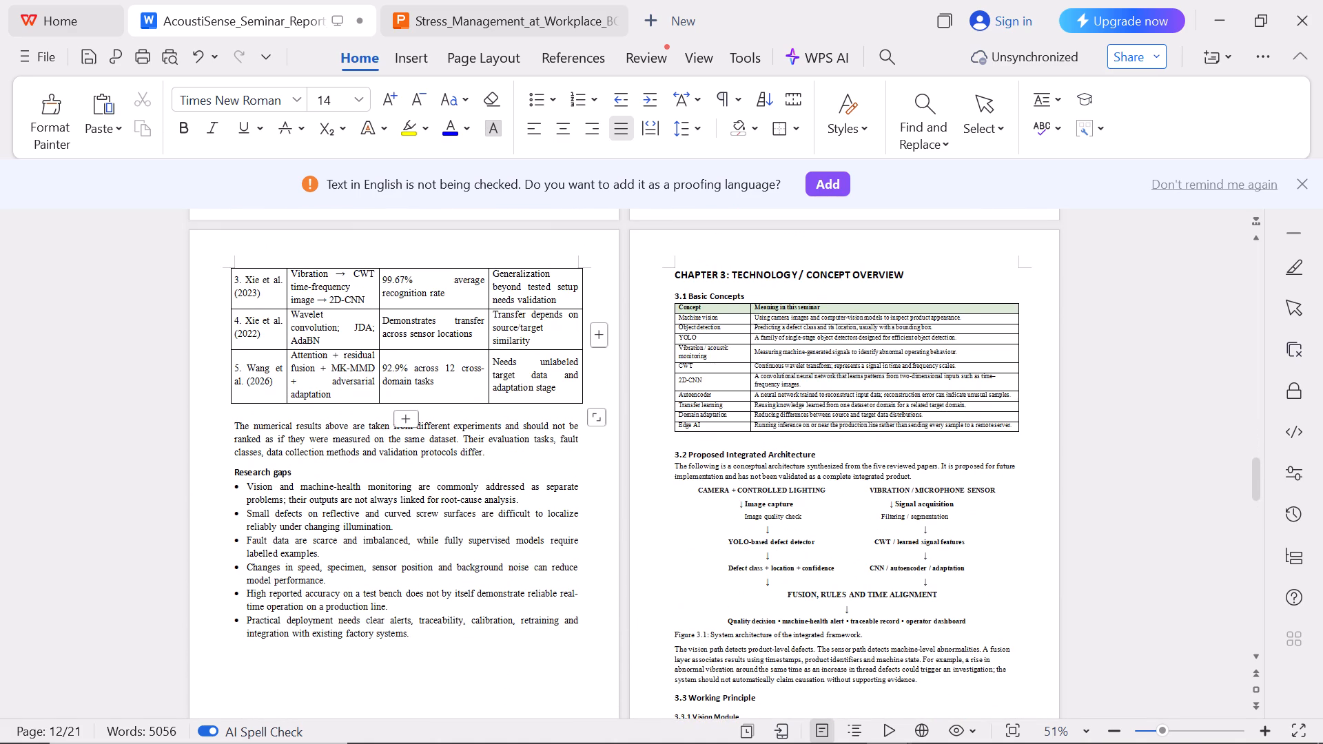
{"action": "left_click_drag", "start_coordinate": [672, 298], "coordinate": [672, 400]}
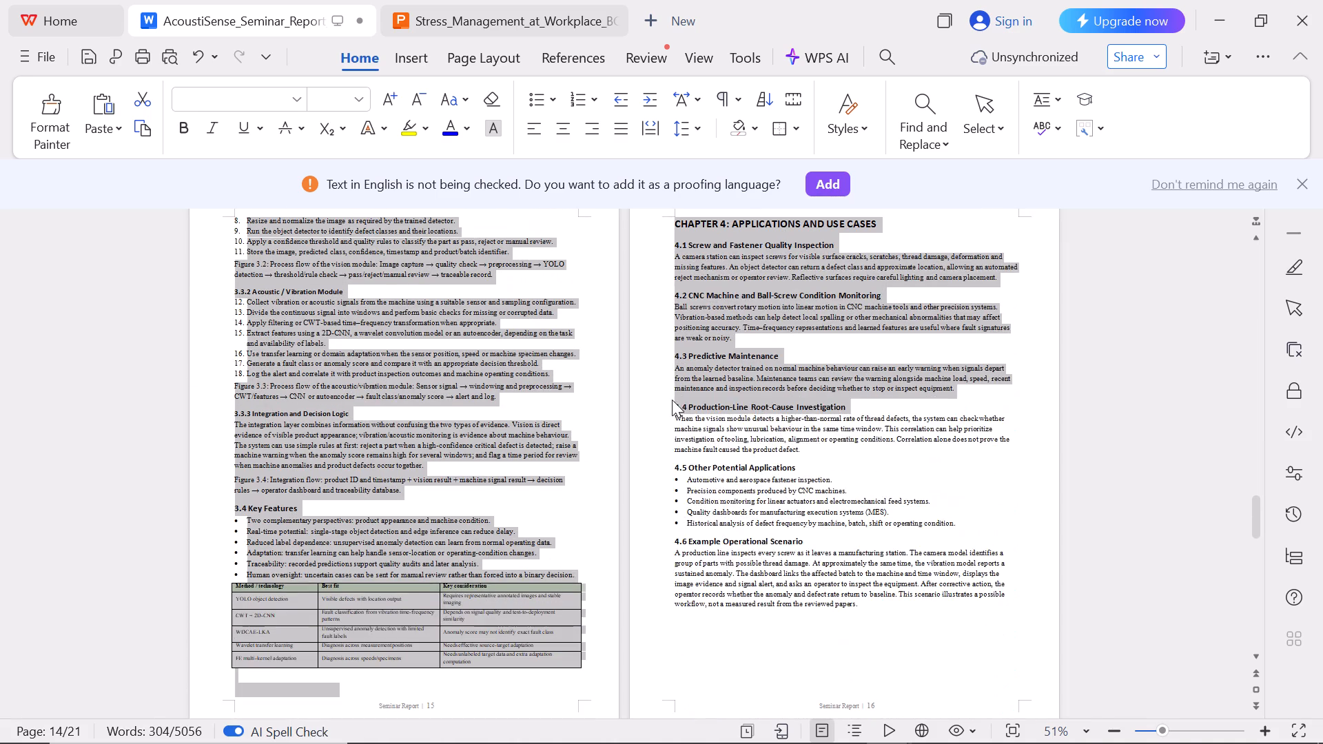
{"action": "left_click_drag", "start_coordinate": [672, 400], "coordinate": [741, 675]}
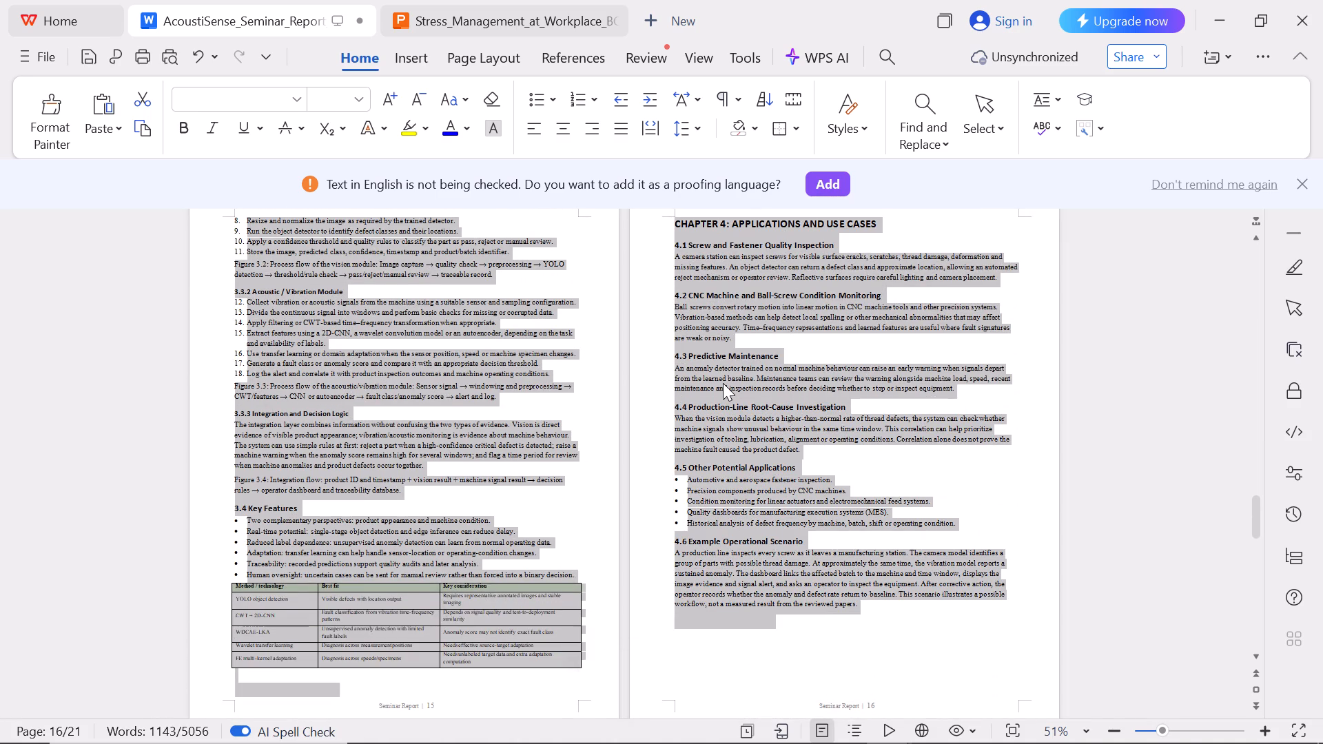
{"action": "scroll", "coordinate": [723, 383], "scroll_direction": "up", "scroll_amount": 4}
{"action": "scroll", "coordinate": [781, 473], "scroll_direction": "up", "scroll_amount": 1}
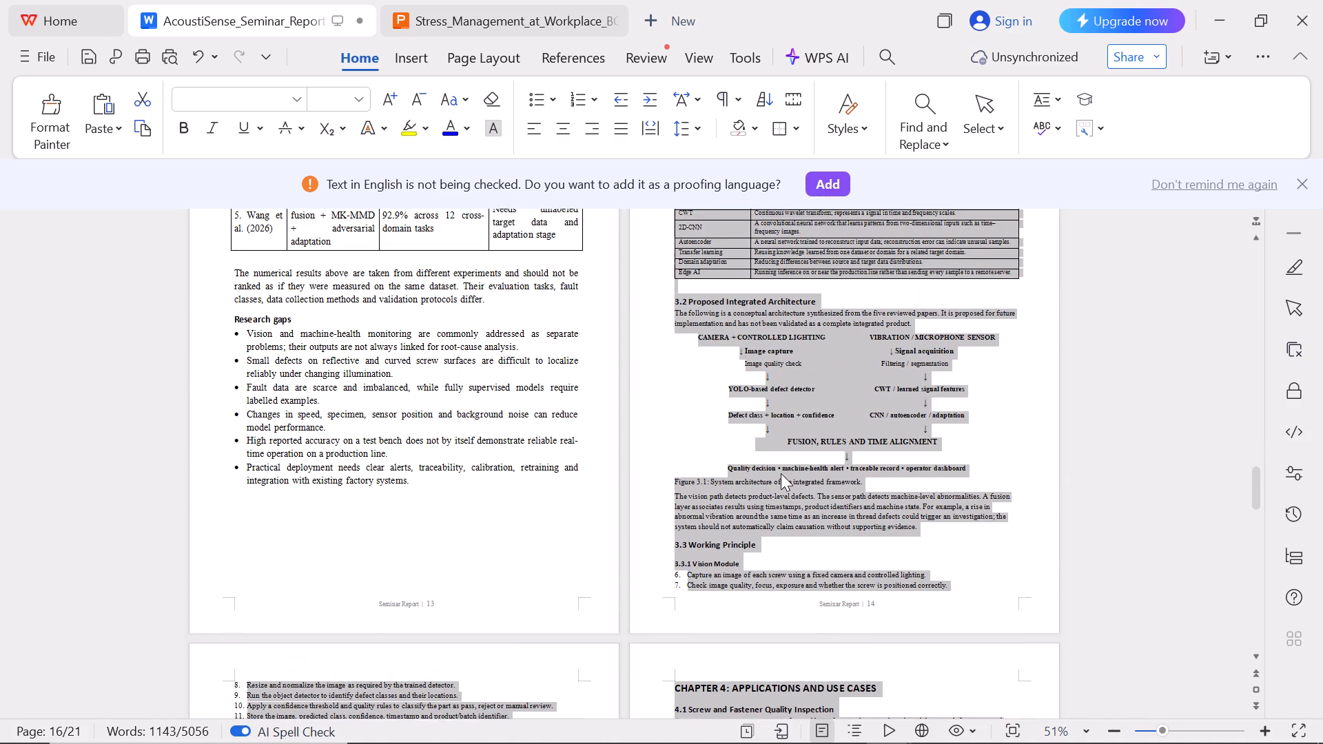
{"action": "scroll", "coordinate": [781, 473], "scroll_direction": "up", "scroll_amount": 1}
{"action": "left_click", "coordinate": [699, 354]}
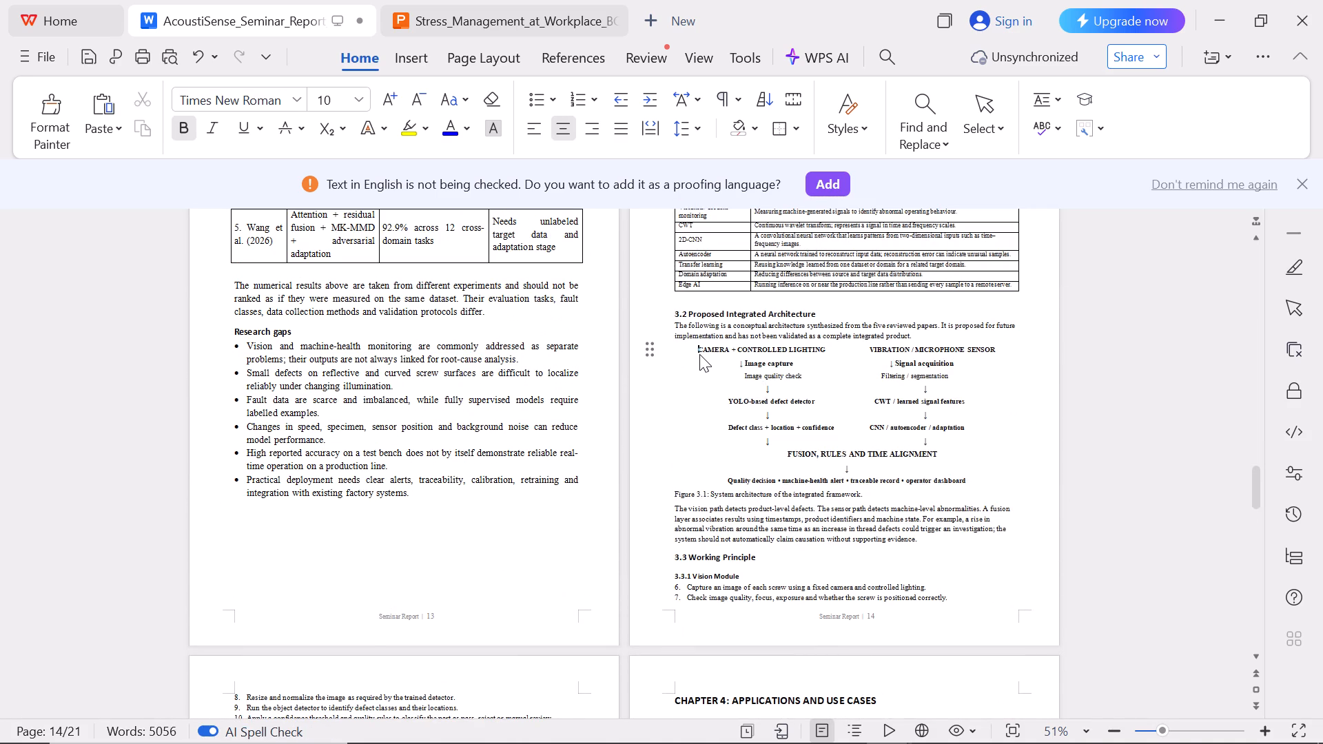
{"action": "left_click_drag", "start_coordinate": [699, 354], "coordinate": [958, 478]}
{"action": "key", "text": "ctrl+c"}
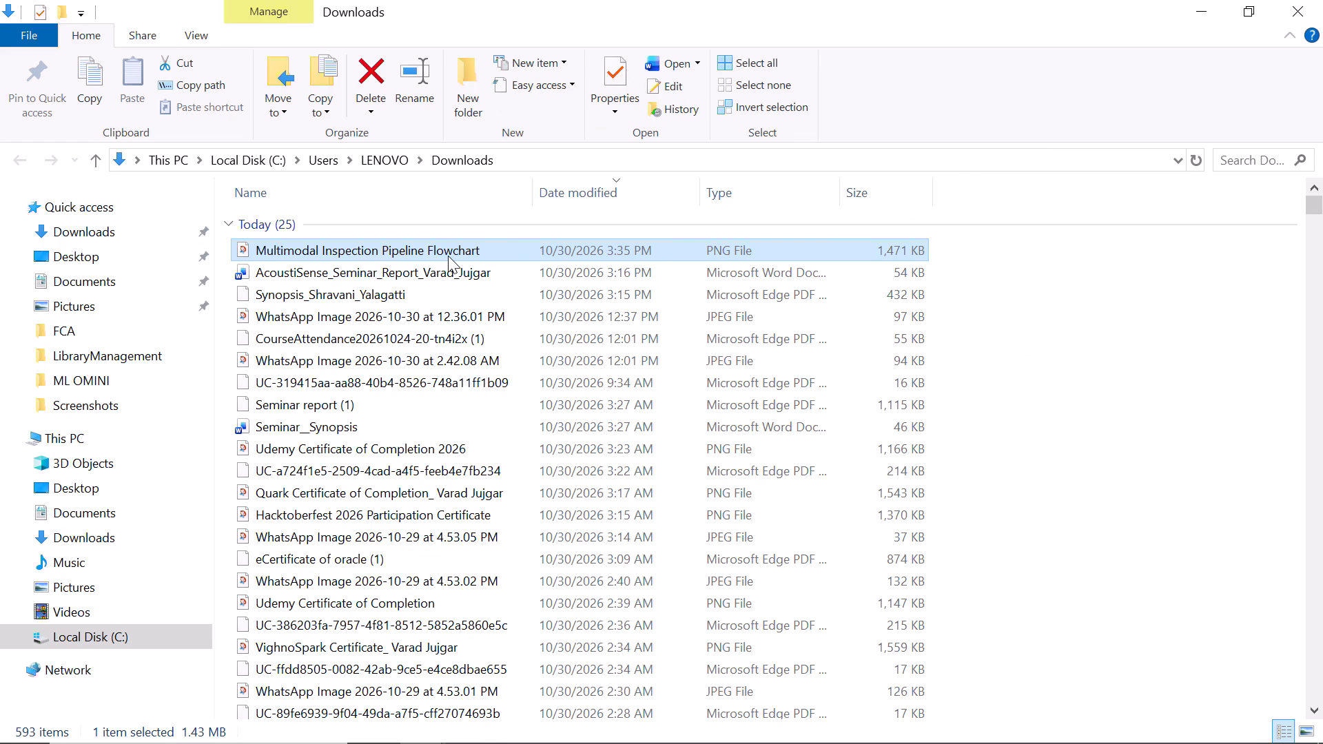
{"action": "right_click", "coordinate": [448, 256]}
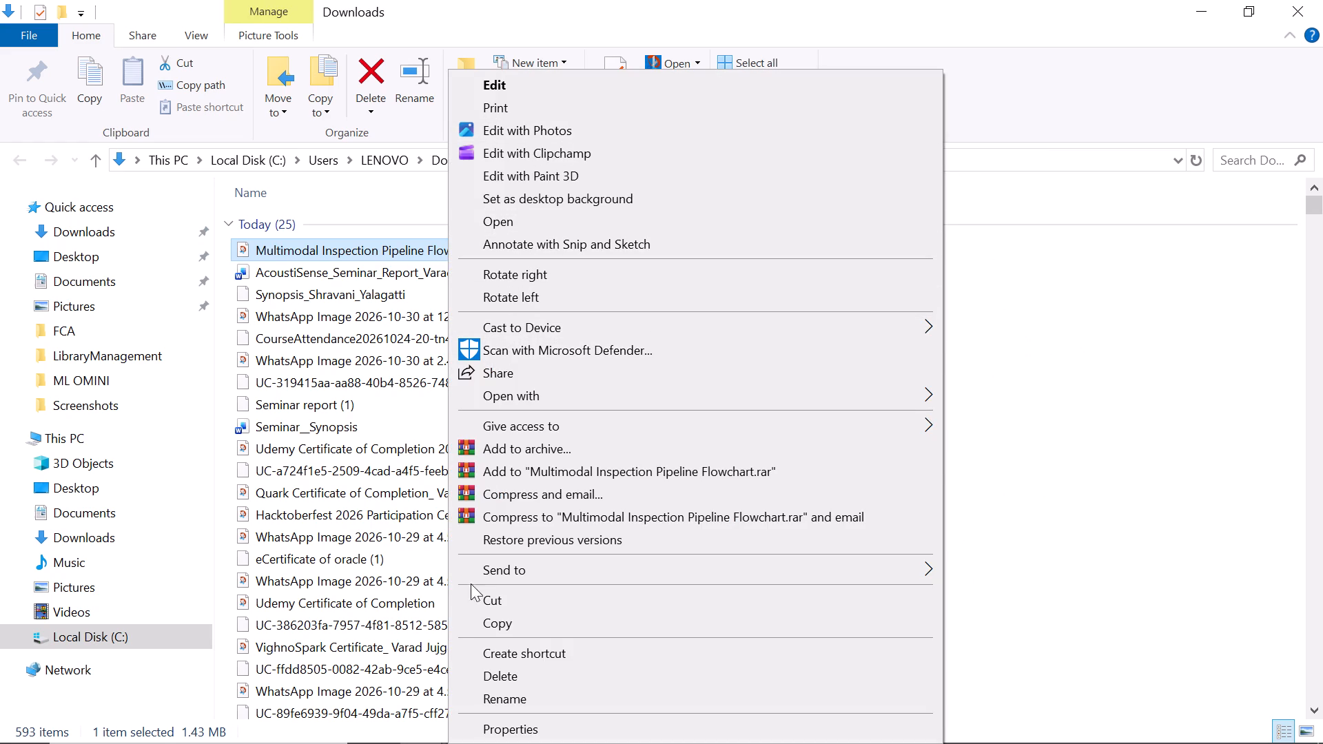
{"action": "left_click", "coordinate": [500, 615]}
{"action": "key", "text": "alt+Tab"}
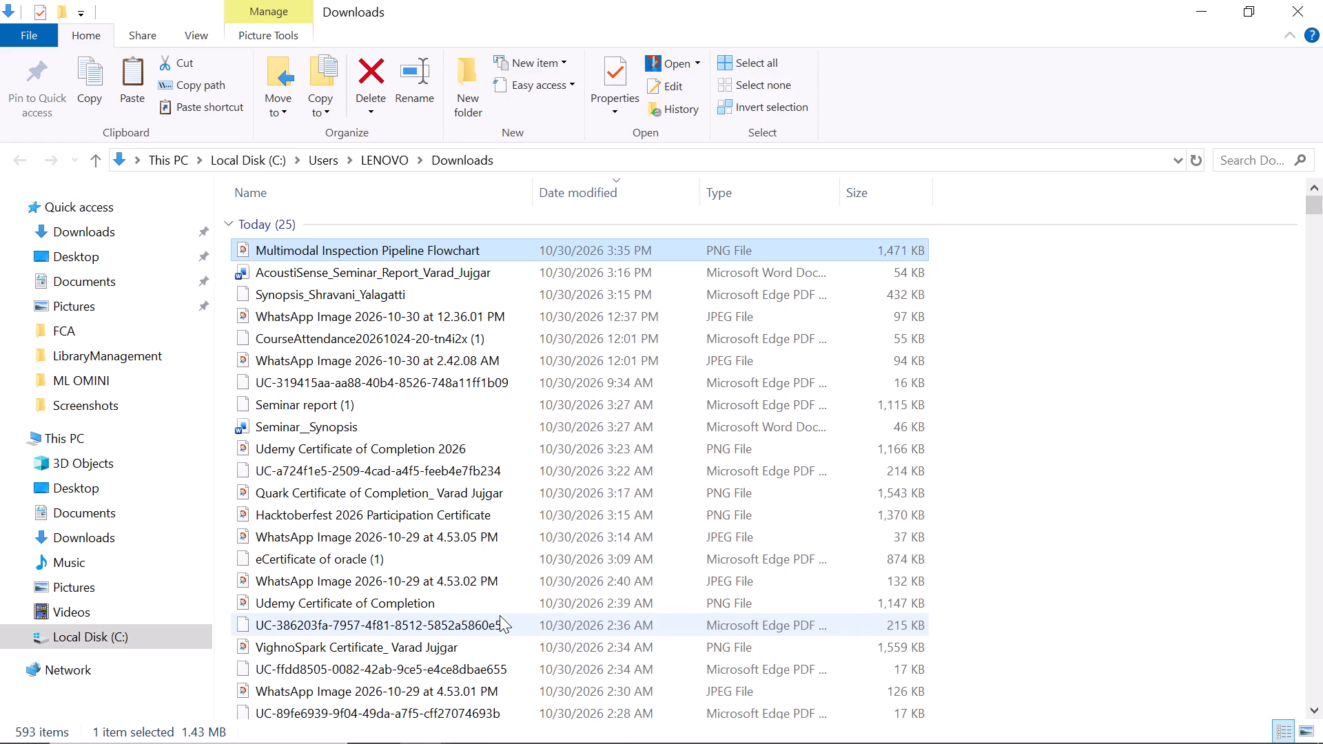
{"action": "key", "text": "alt+Tab"}
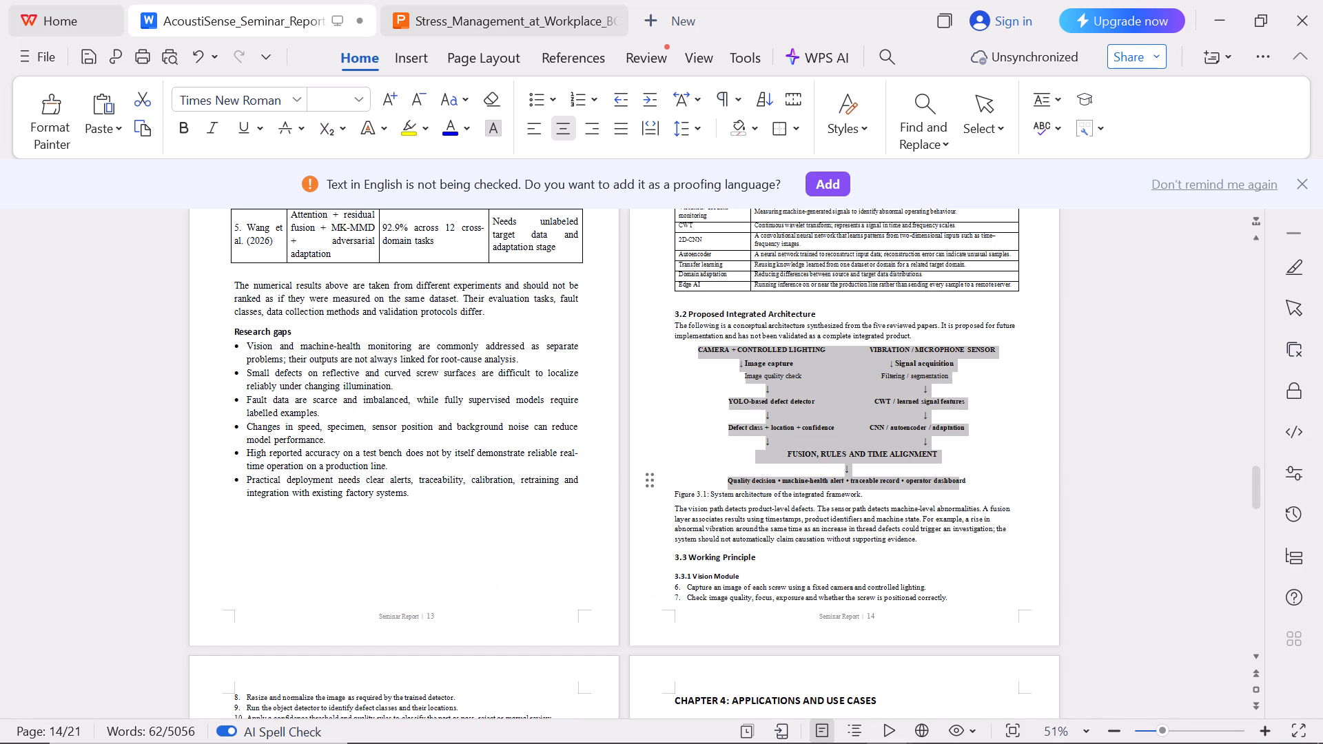
{"action": "key", "text": "ctrl+v"}
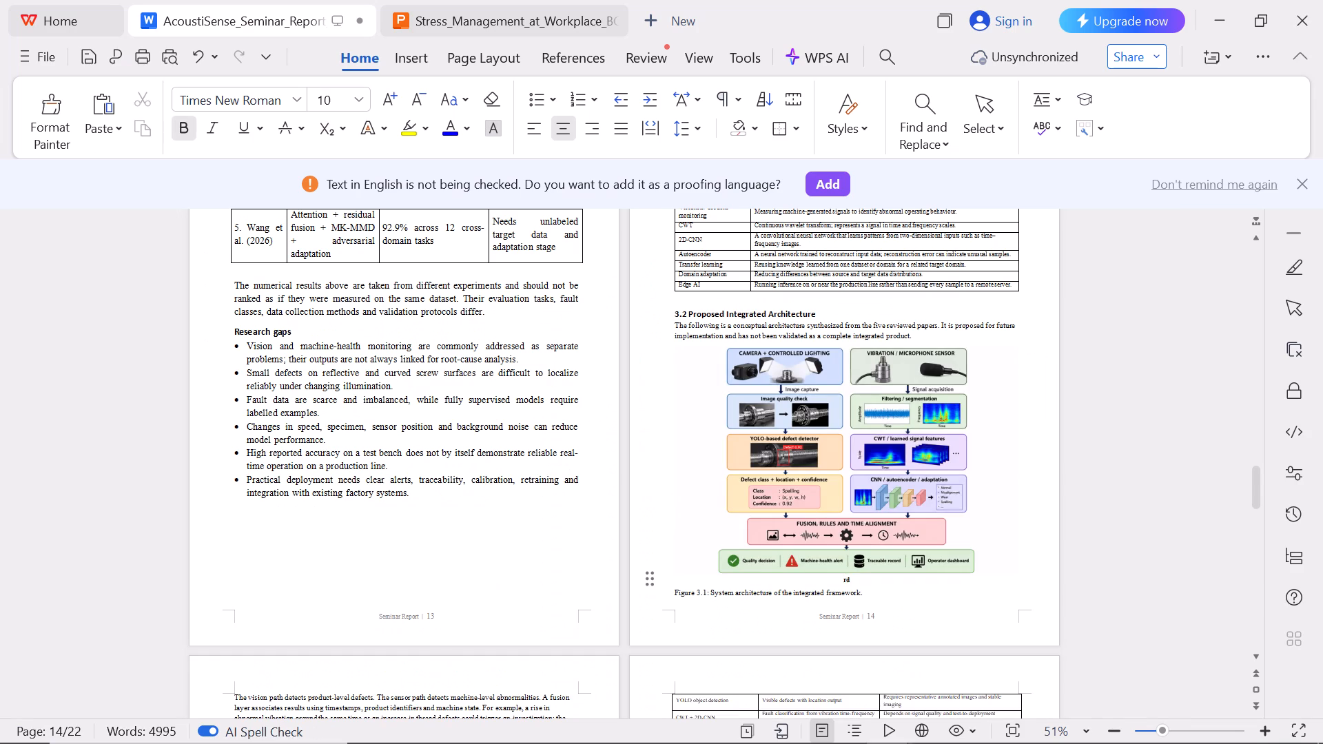
Set the text from the 3.1 Basic Concepts heading through the section 3.2 introductory paragraph to size 14 and justify it.
{"action": "scroll", "coordinate": [727, 386], "scroll_direction": "up", "scroll_amount": 1}
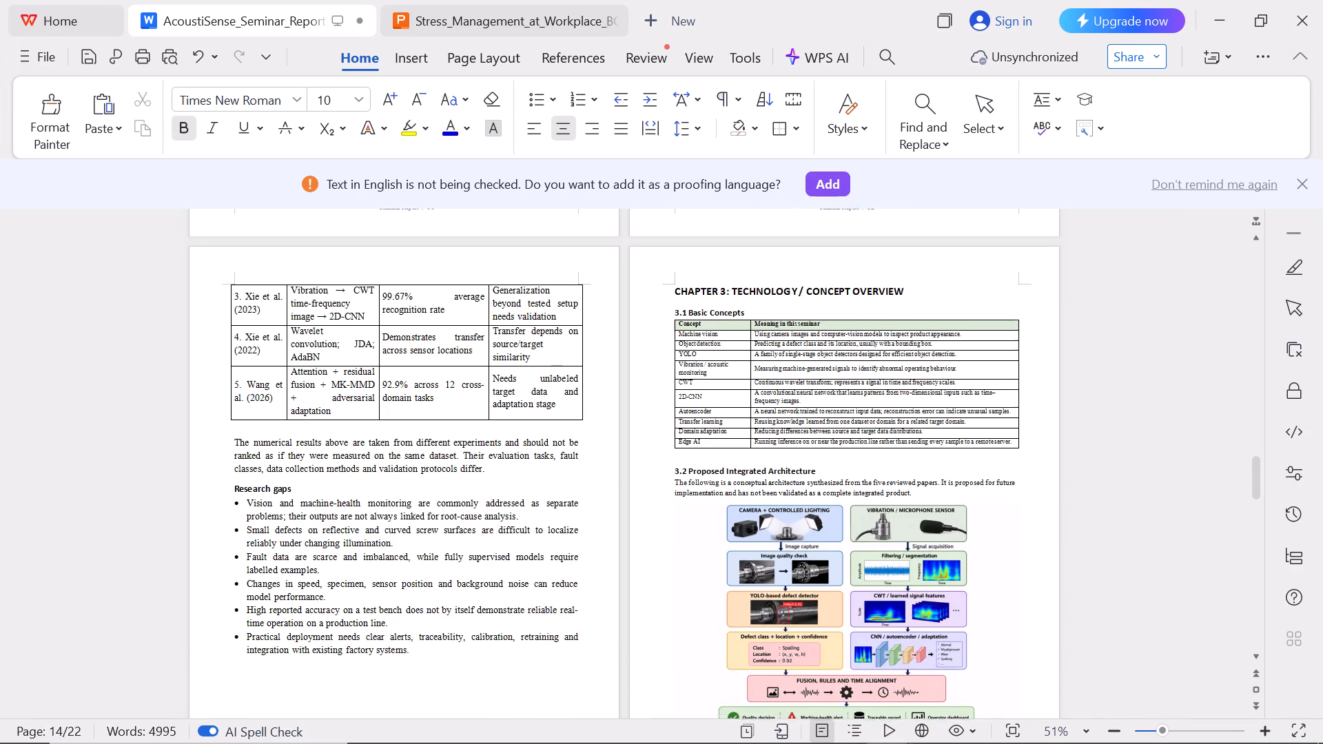
{"action": "scroll", "coordinate": [727, 386], "scroll_direction": "up", "scroll_amount": 1}
{"action": "left_click_drag", "start_coordinate": [673, 327], "coordinate": [939, 501]}
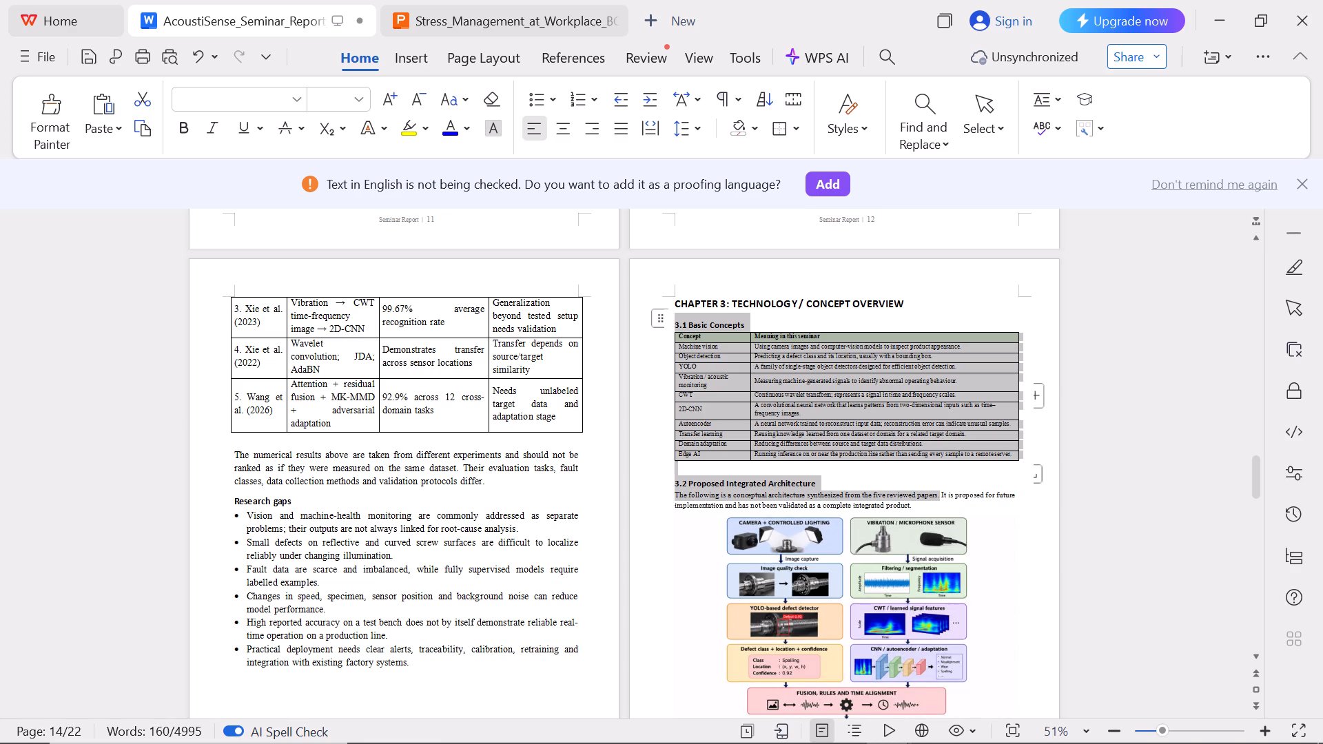
{"action": "left_click_drag", "start_coordinate": [939, 501], "coordinate": [936, 508]}
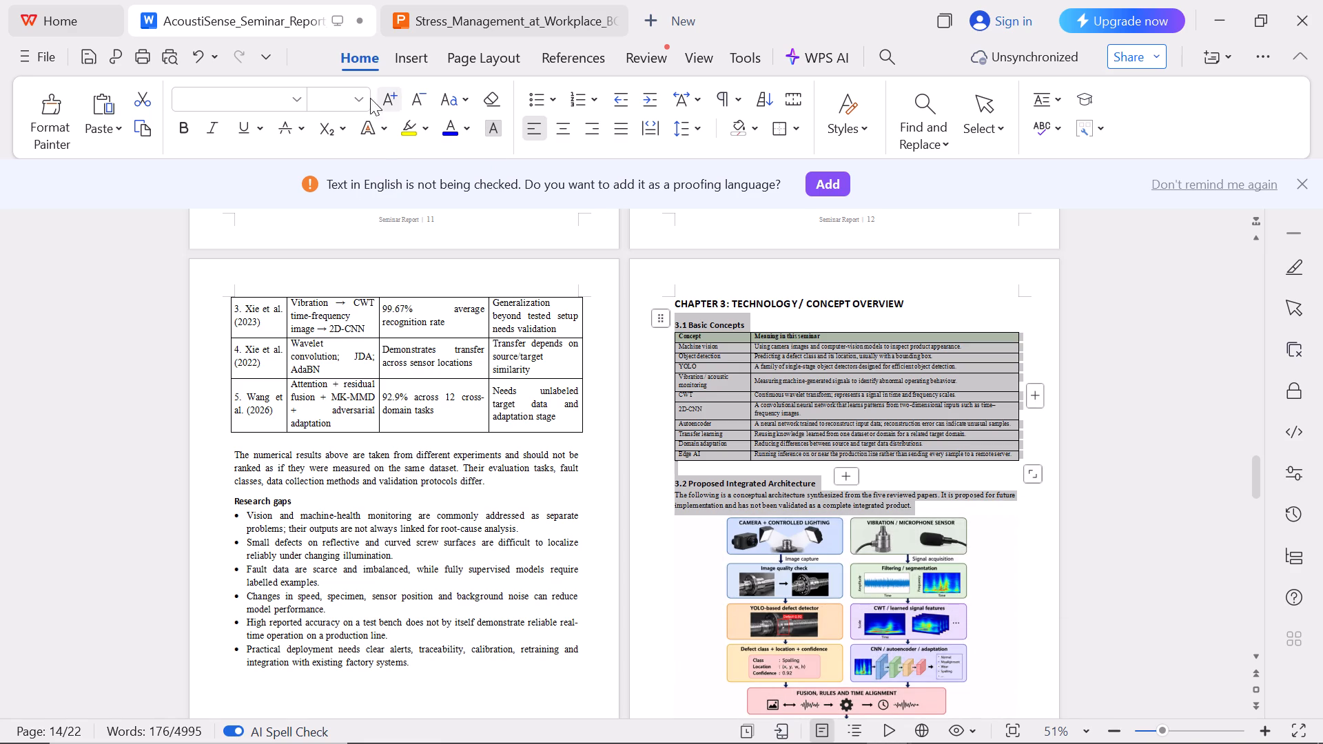
{"action": "left_click", "coordinate": [365, 98]}
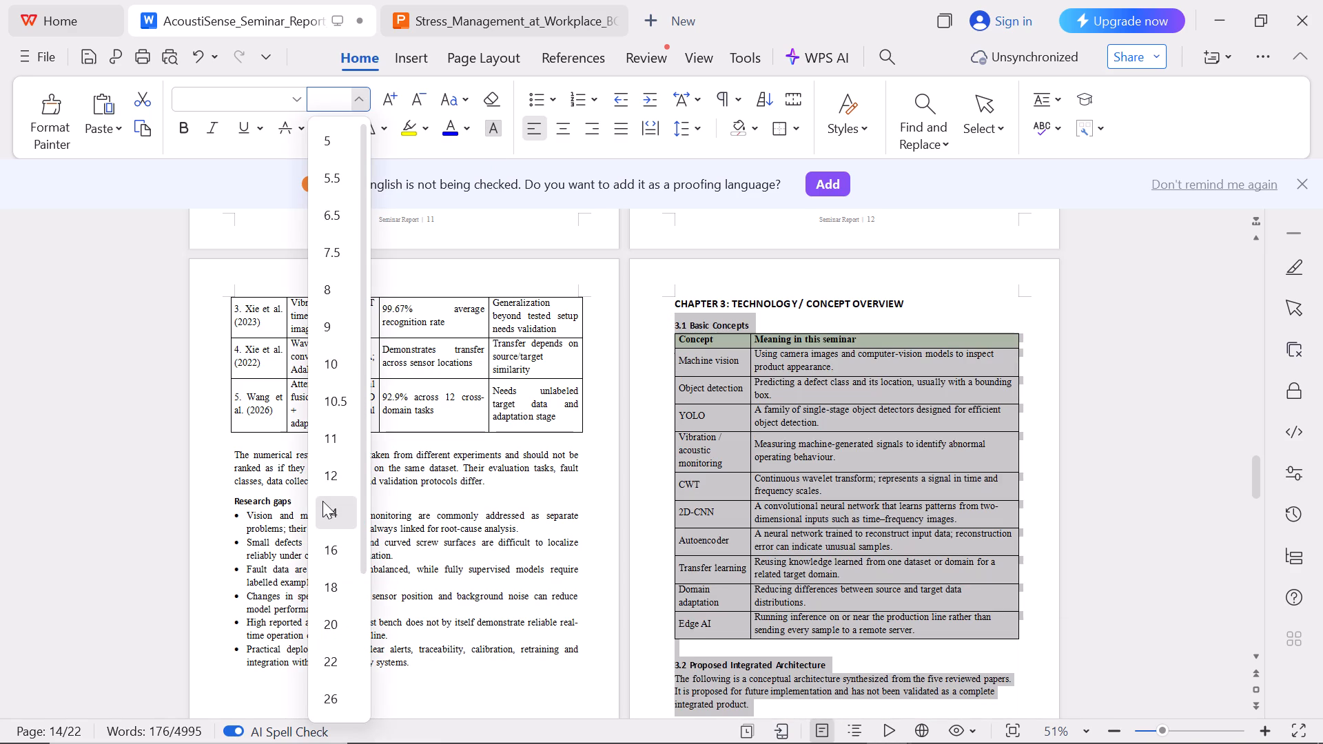
{"action": "left_click", "coordinate": [322, 501]}
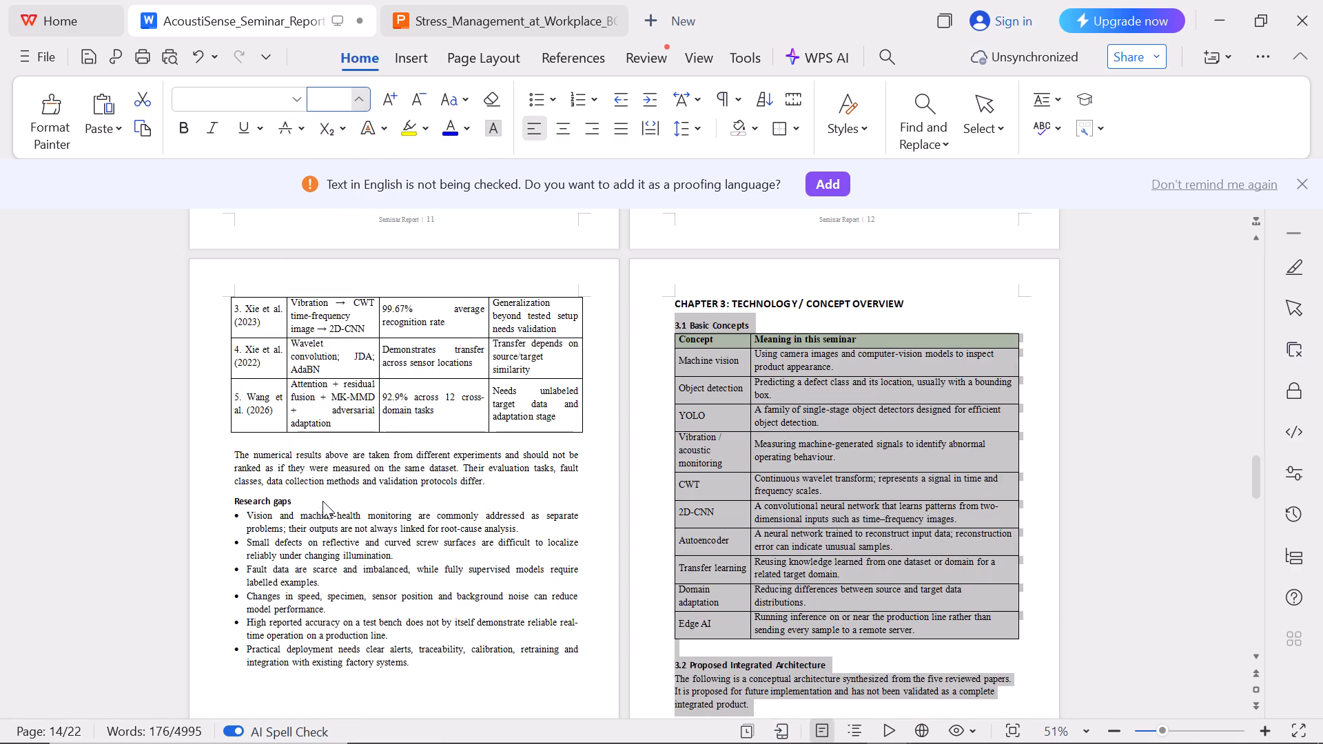
{"action": "key", "text": "ctrl+j"}
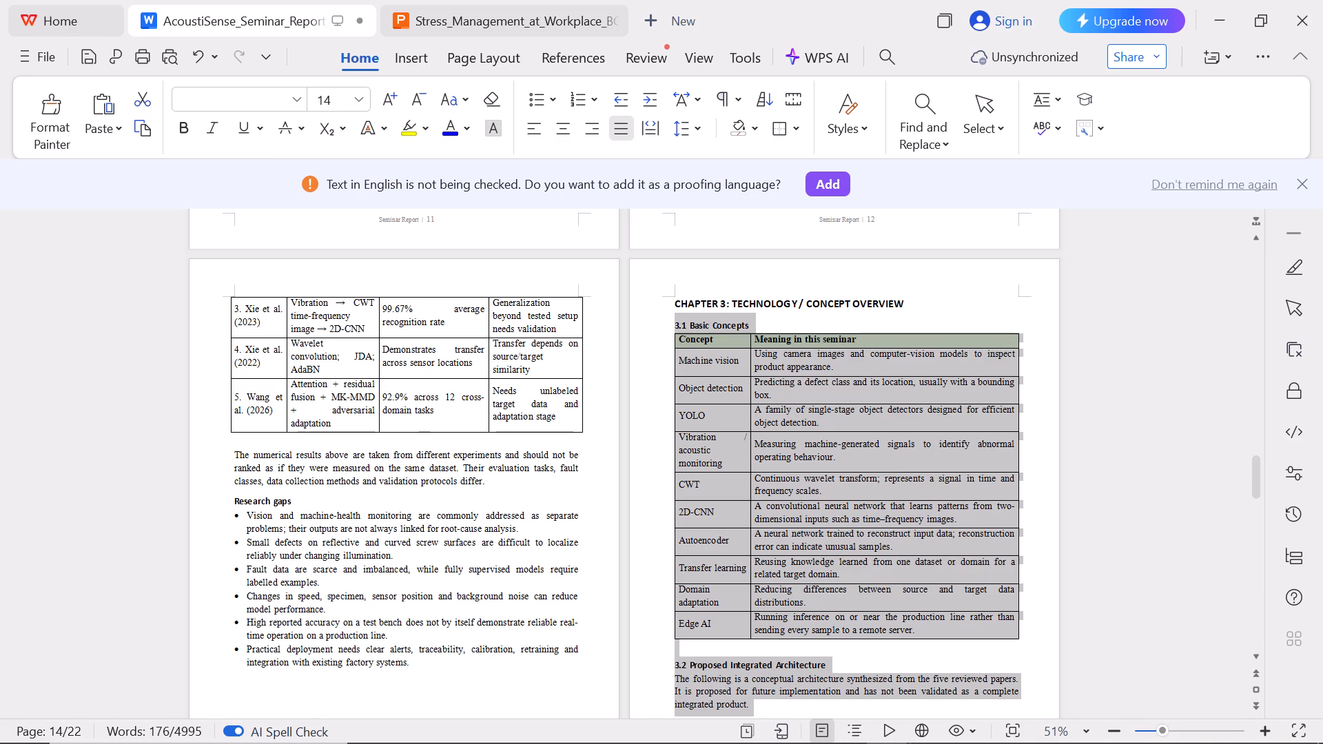
Set the text from below the architecture image through item 14 of section 3.3.2 to size 14 and justify it.
{"action": "scroll", "coordinate": [629, 393], "scroll_direction": "down", "scroll_amount": 6}
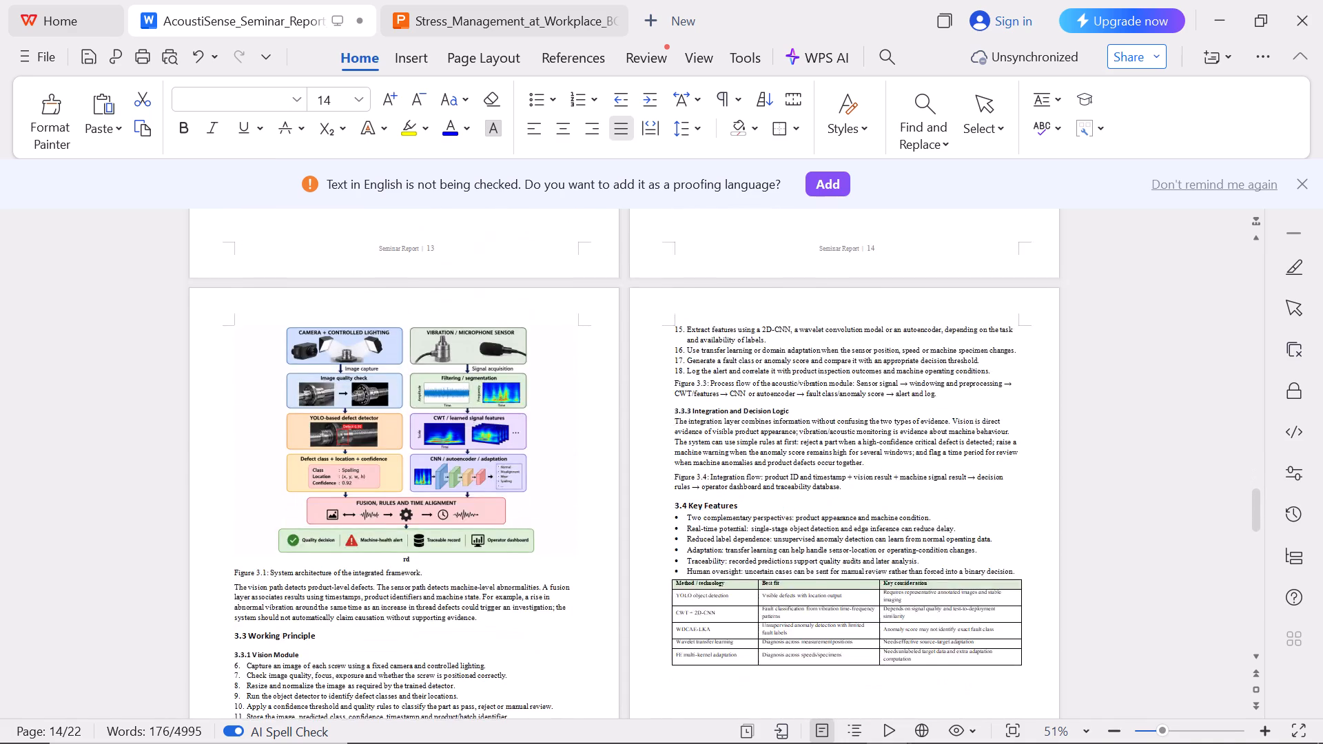
{"action": "scroll", "coordinate": [629, 393], "scroll_direction": "down", "scroll_amount": 2}
{"action": "left_click_drag", "start_coordinate": [231, 414], "coordinate": [332, 617]}
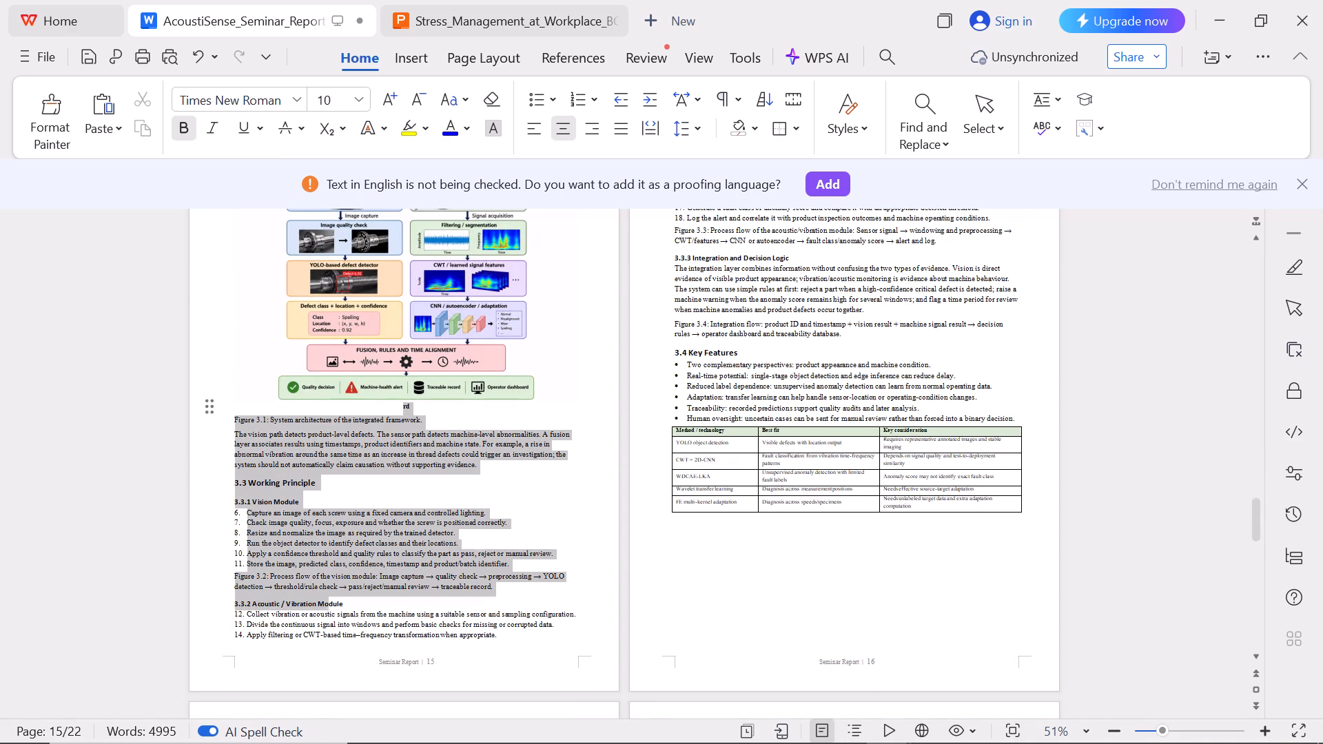
{"action": "left_click_drag", "start_coordinate": [332, 617], "coordinate": [492, 635]}
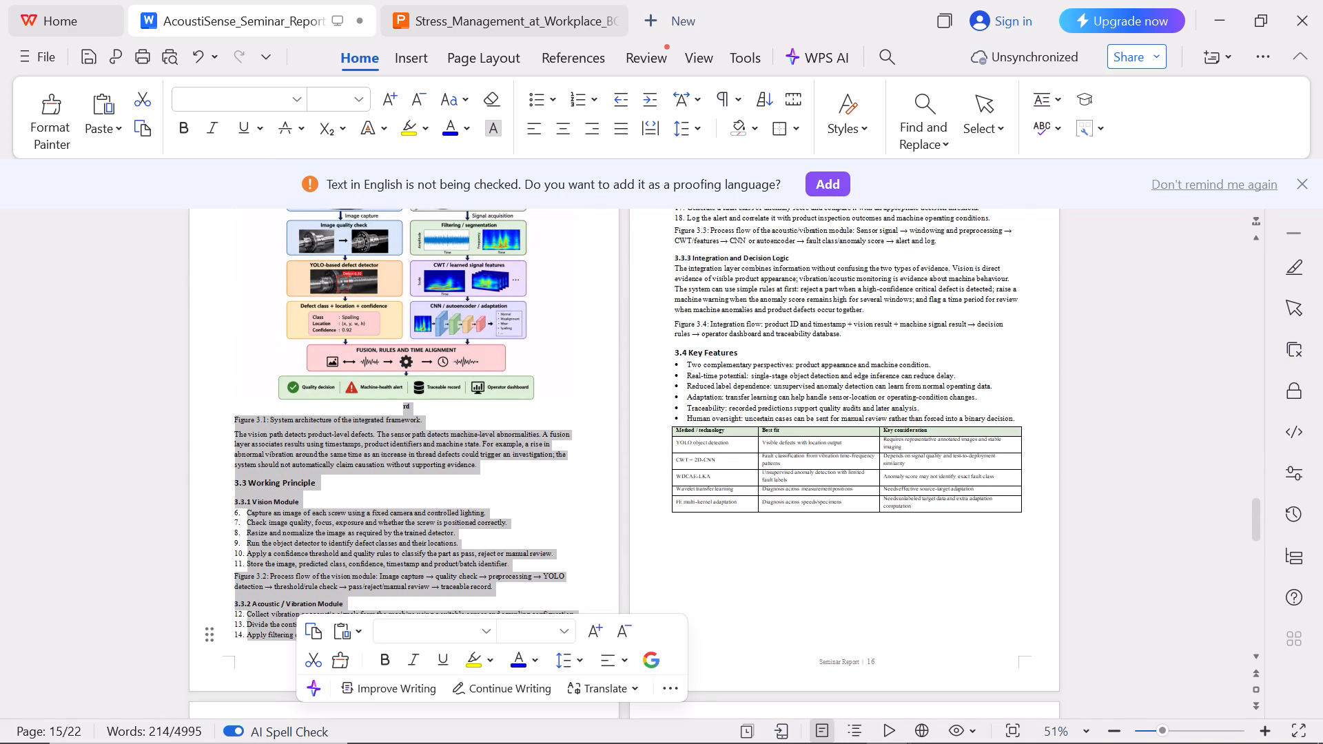
{"action": "left_click_drag", "start_coordinate": [353, 77], "coordinate": [357, 86]}
{"action": "left_click", "coordinate": [357, 86]}
{"action": "left_click", "coordinate": [357, 96]}
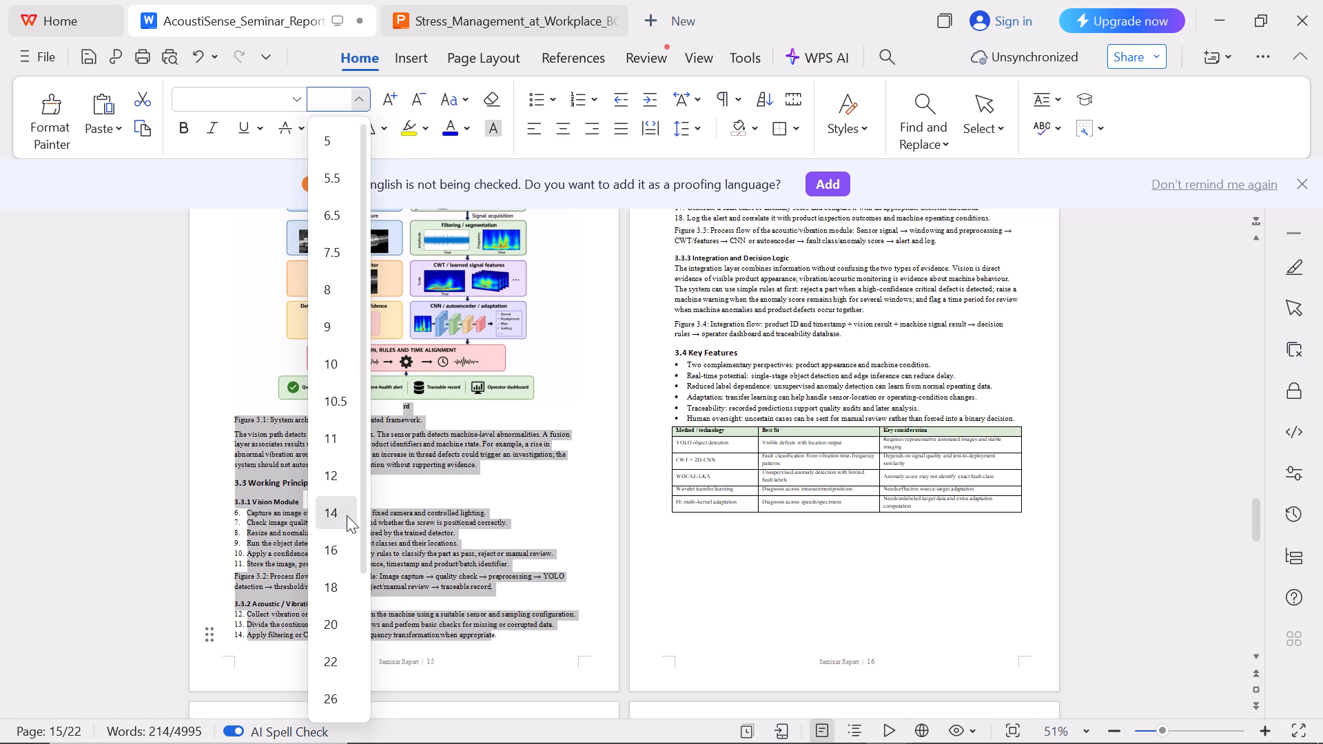
{"action": "left_click", "coordinate": [347, 515]}
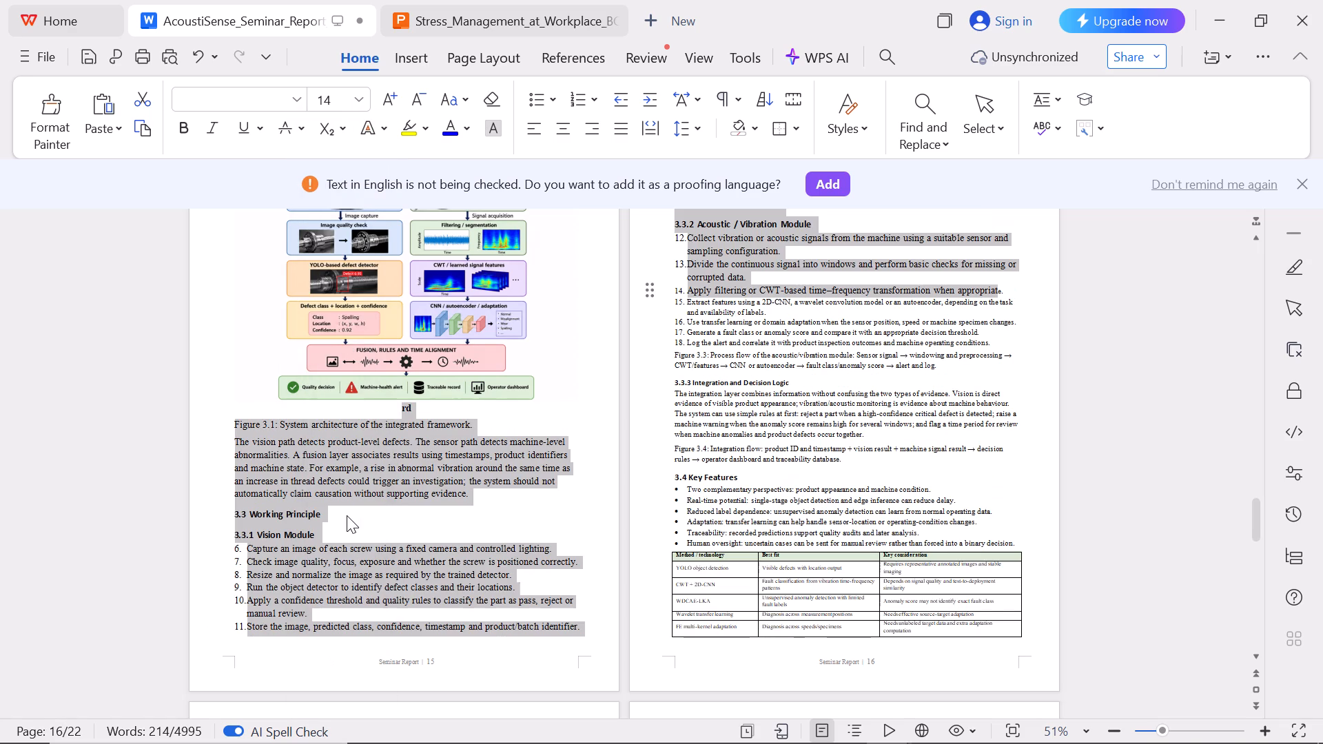
{"action": "key", "text": "ctrl+j"}
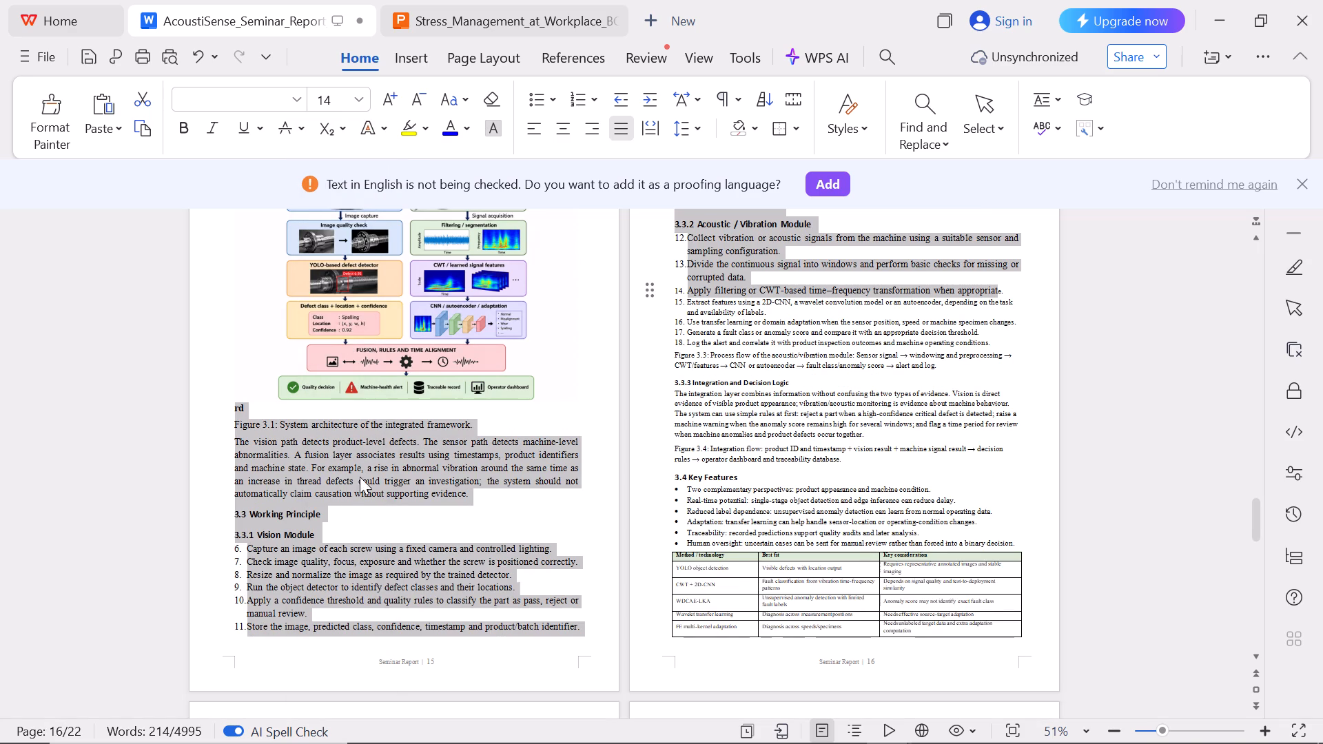
{"action": "key", "text": "ctrl+j"}
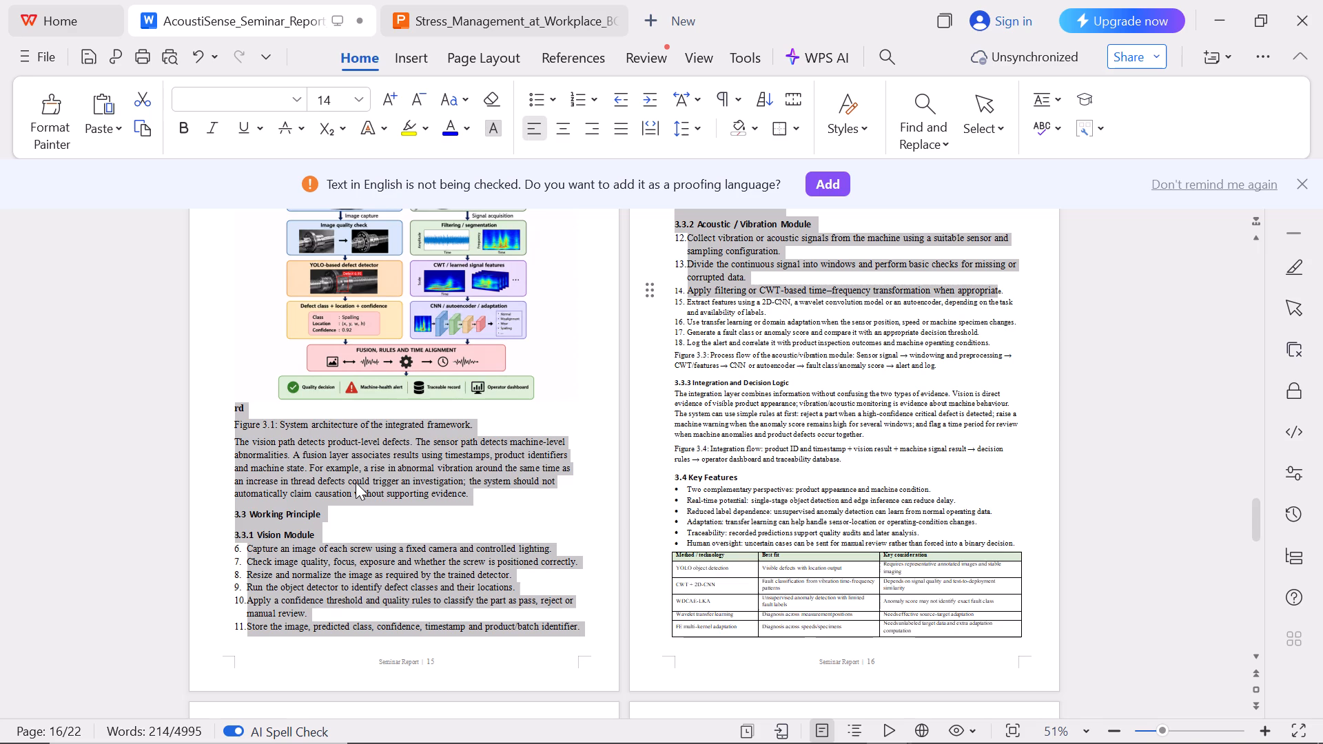
{"action": "key", "text": "ctrl+j"}
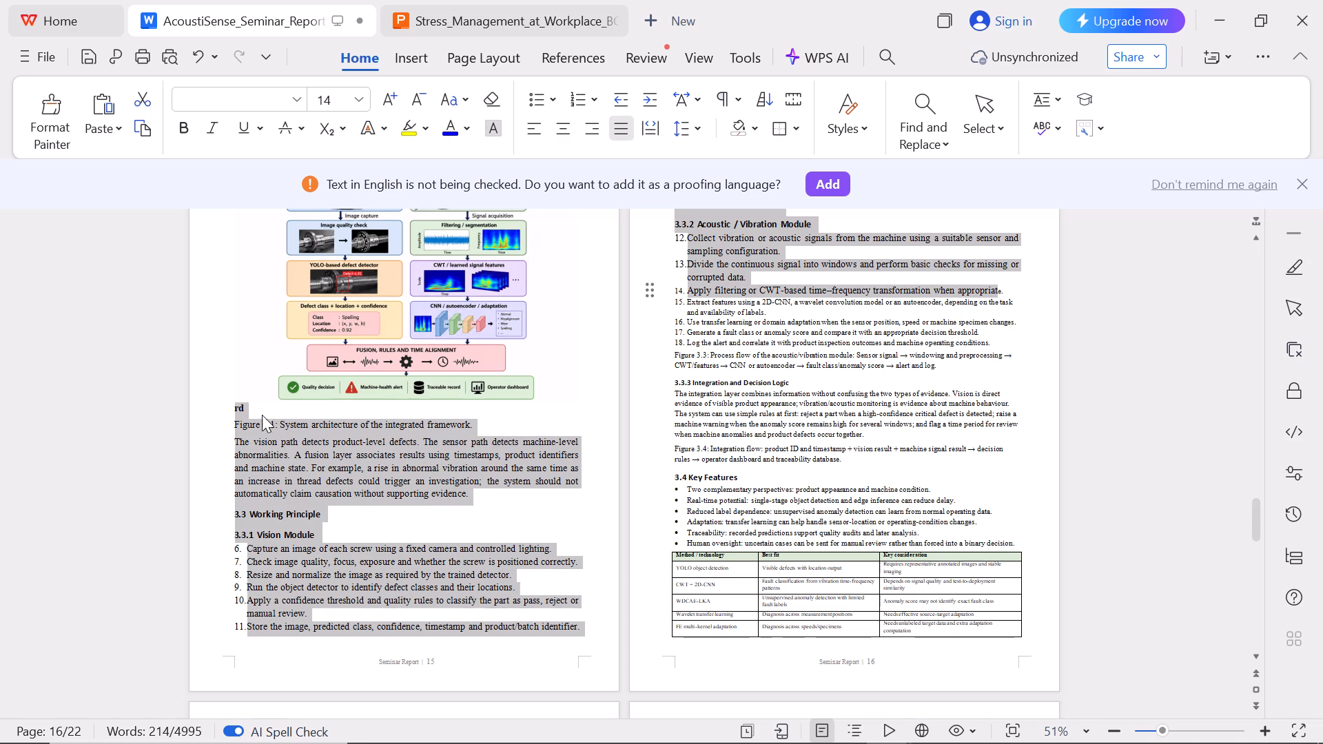
Delete the leftover letters "rd" between the architecture image and the Figure 3.1 caption.
{"action": "left_click", "coordinate": [255, 411]}
{"action": "key", "text": "BackSpace"}
{"action": "key", "text": "BackSpace"}
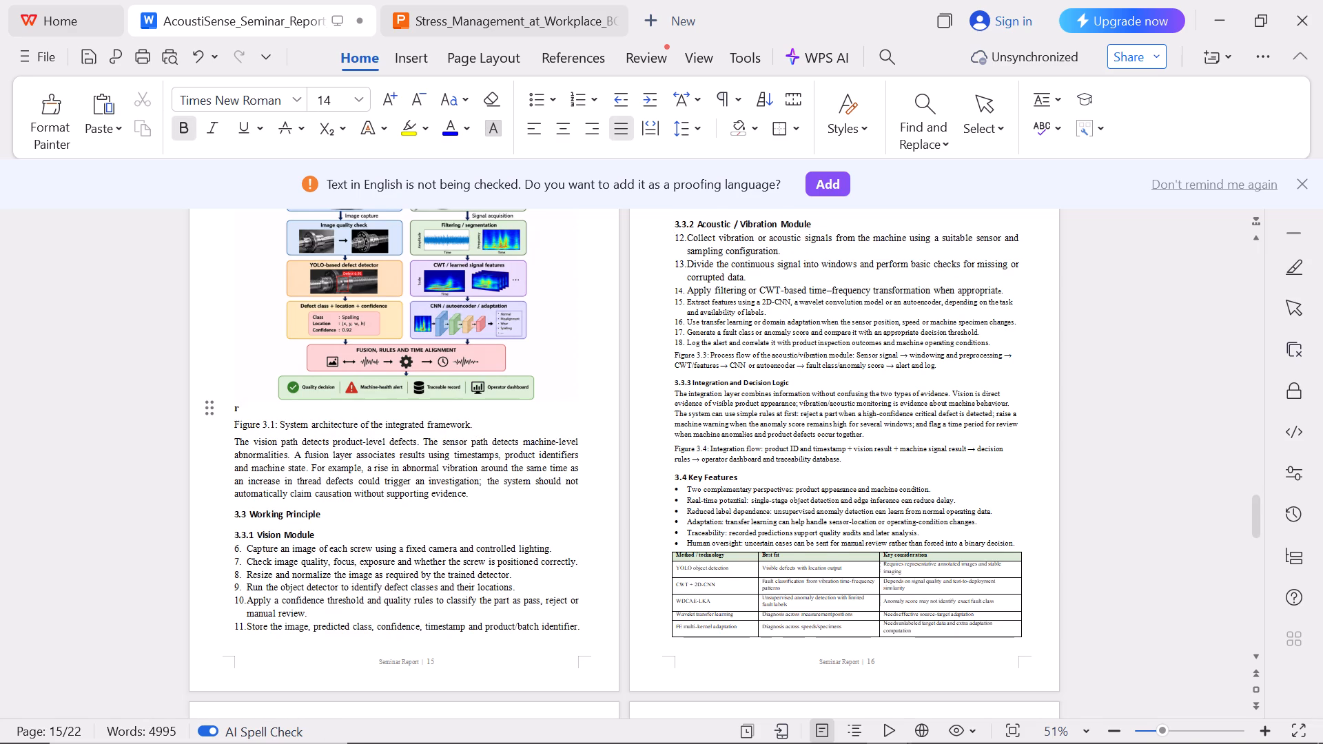
Centre the Figure 3.1 system architecture caption and make it bold.
{"action": "left_click_drag", "start_coordinate": [469, 458], "coordinate": [236, 457]}
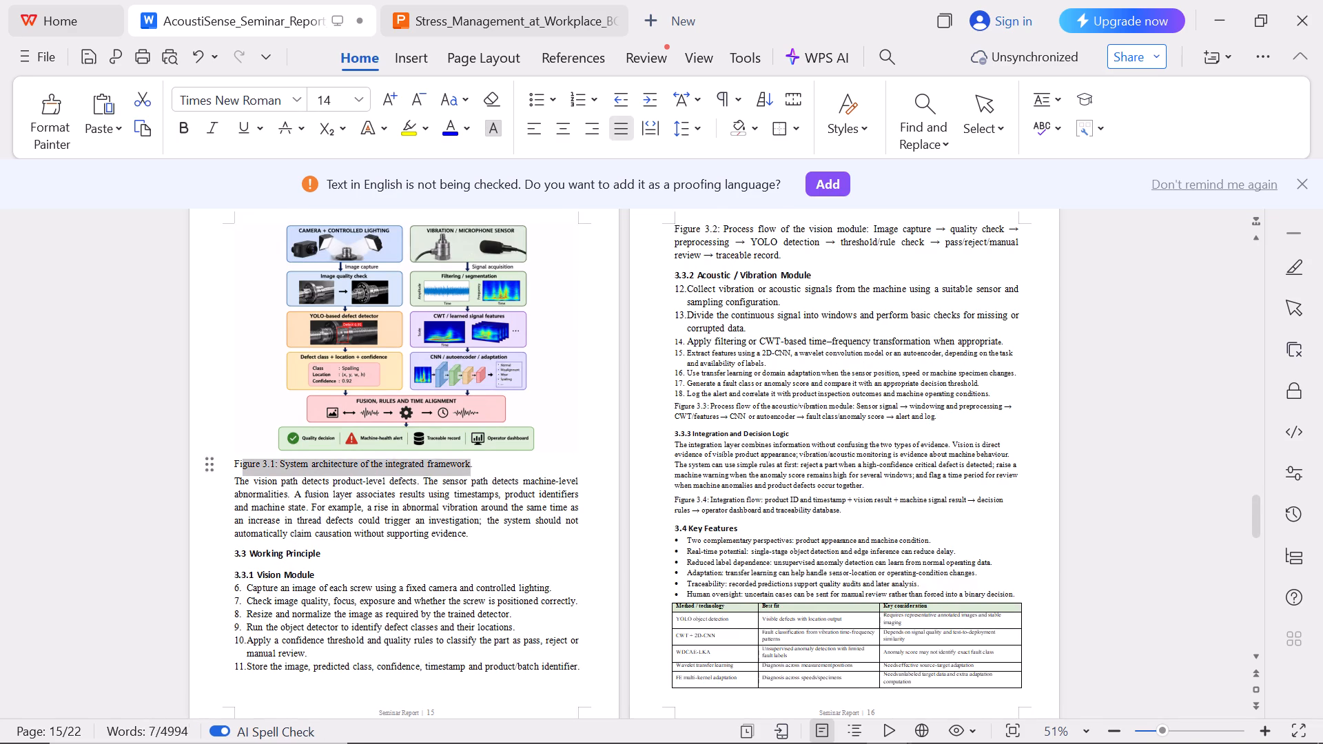
{"action": "left_click_drag", "start_coordinate": [236, 457], "coordinate": [234, 468]}
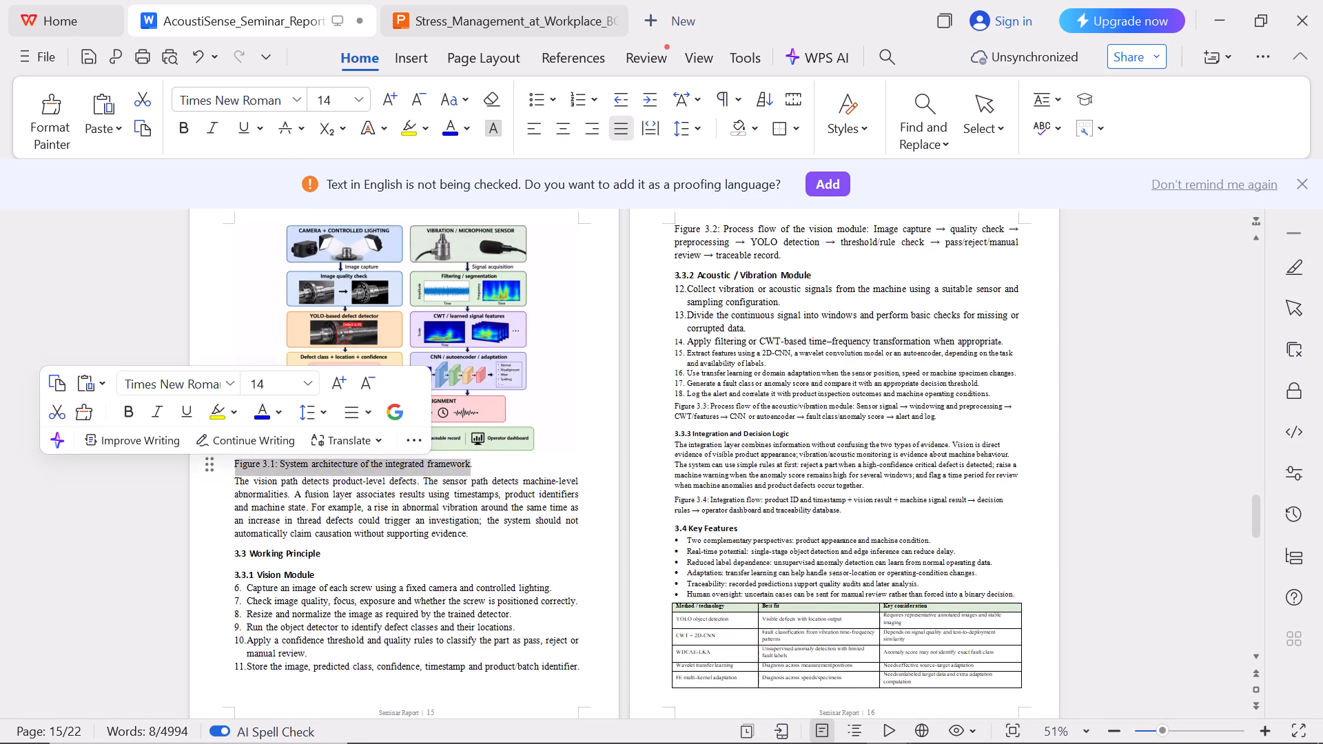
{"action": "left_click", "coordinate": [558, 134]}
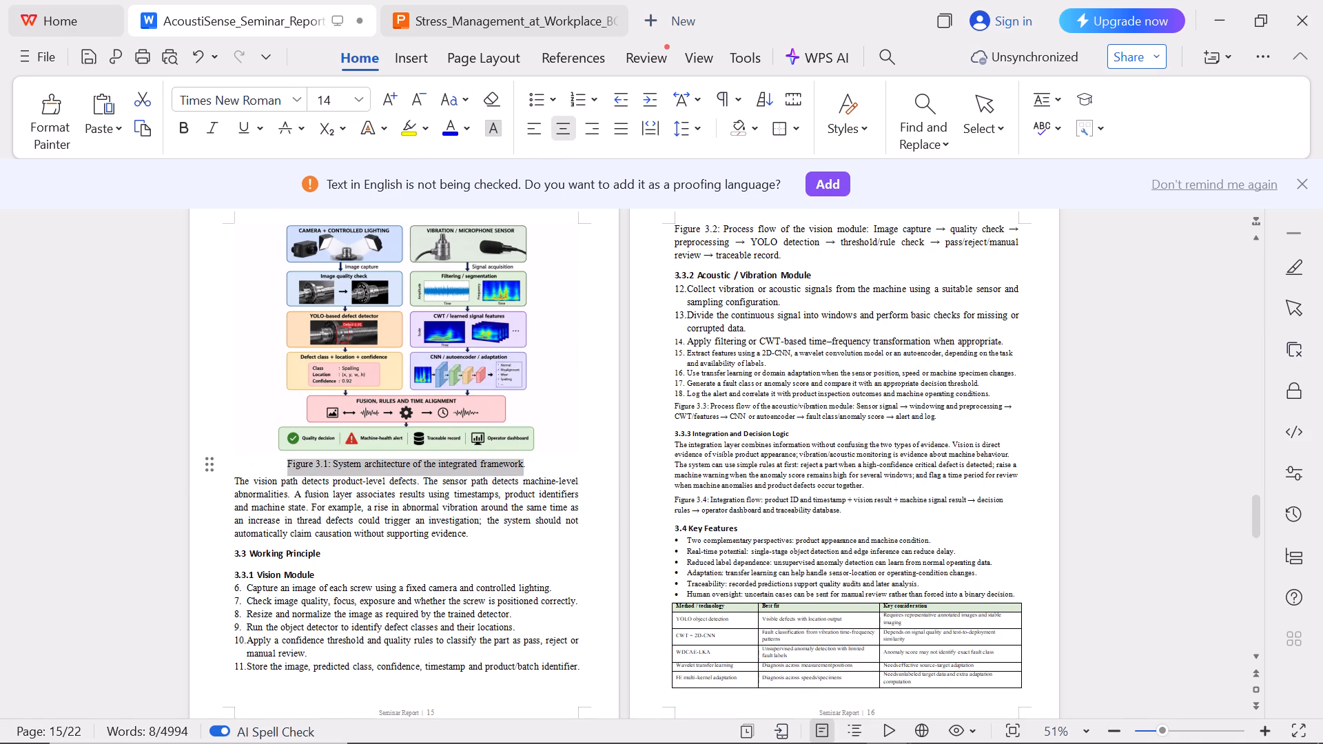
{"action": "left_click", "coordinate": [183, 122]}
{"action": "left_click", "coordinate": [252, 422]}
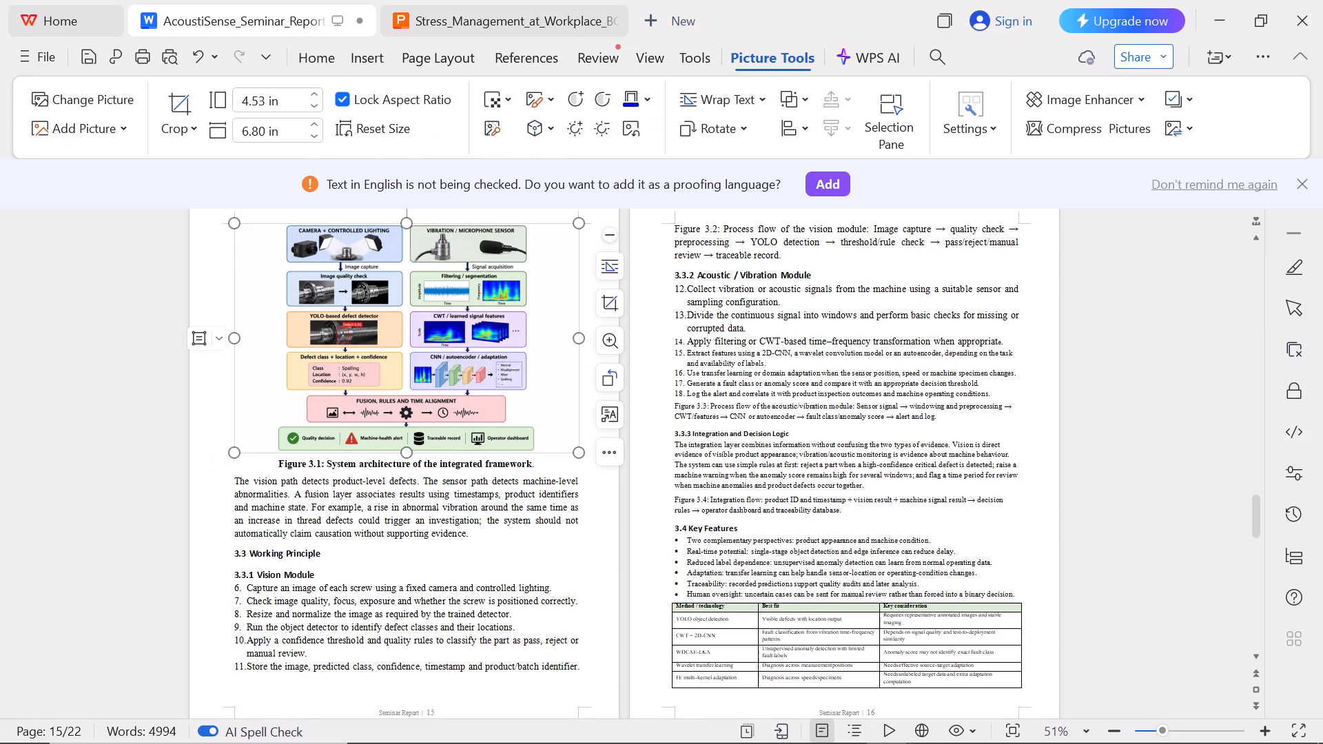
Set the content from the 3.3.2 Acoustic / Vibration Module heading through the section 3.4 method table to size 14 and justify it.
{"action": "scroll", "coordinate": [721, 366], "scroll_direction": "up", "scroll_amount": 1}
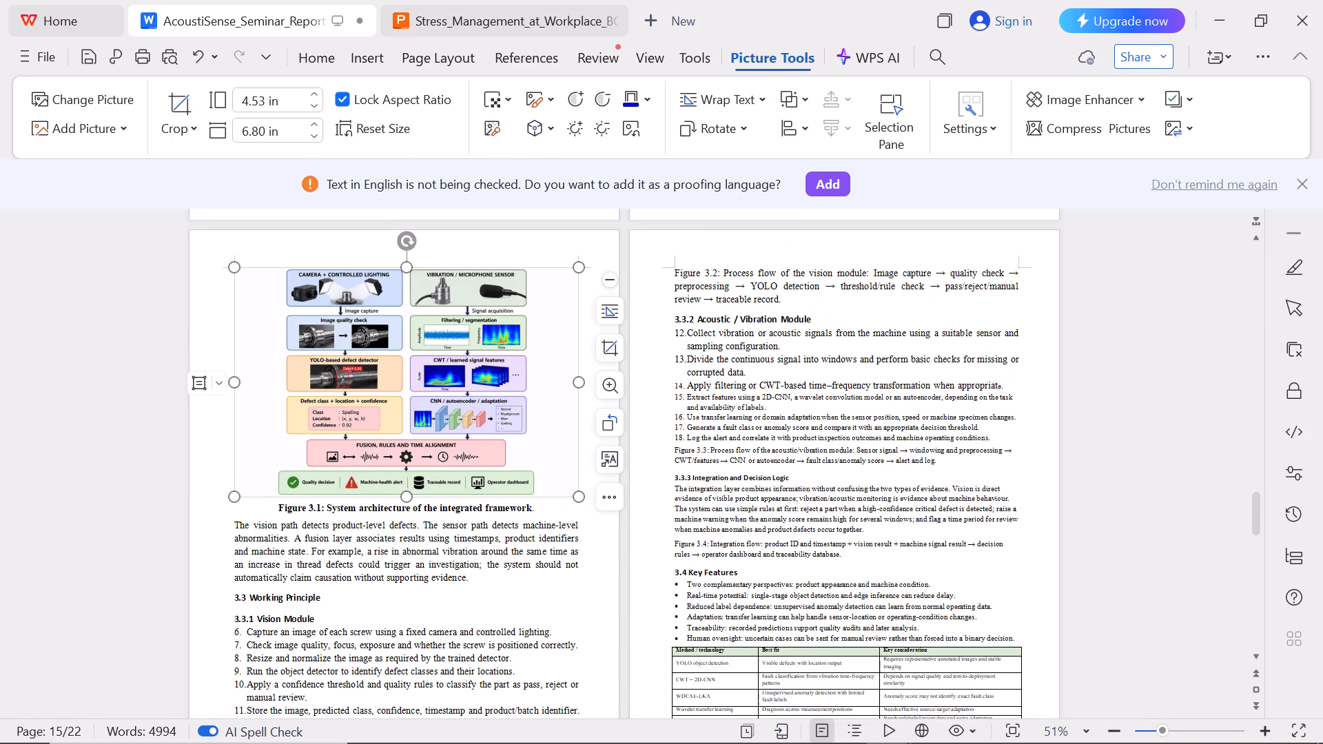
{"action": "left_click_drag", "start_coordinate": [674, 318], "coordinate": [741, 459]}
{"action": "scroll", "coordinate": [805, 309], "scroll_direction": "down", "scroll_amount": 3}
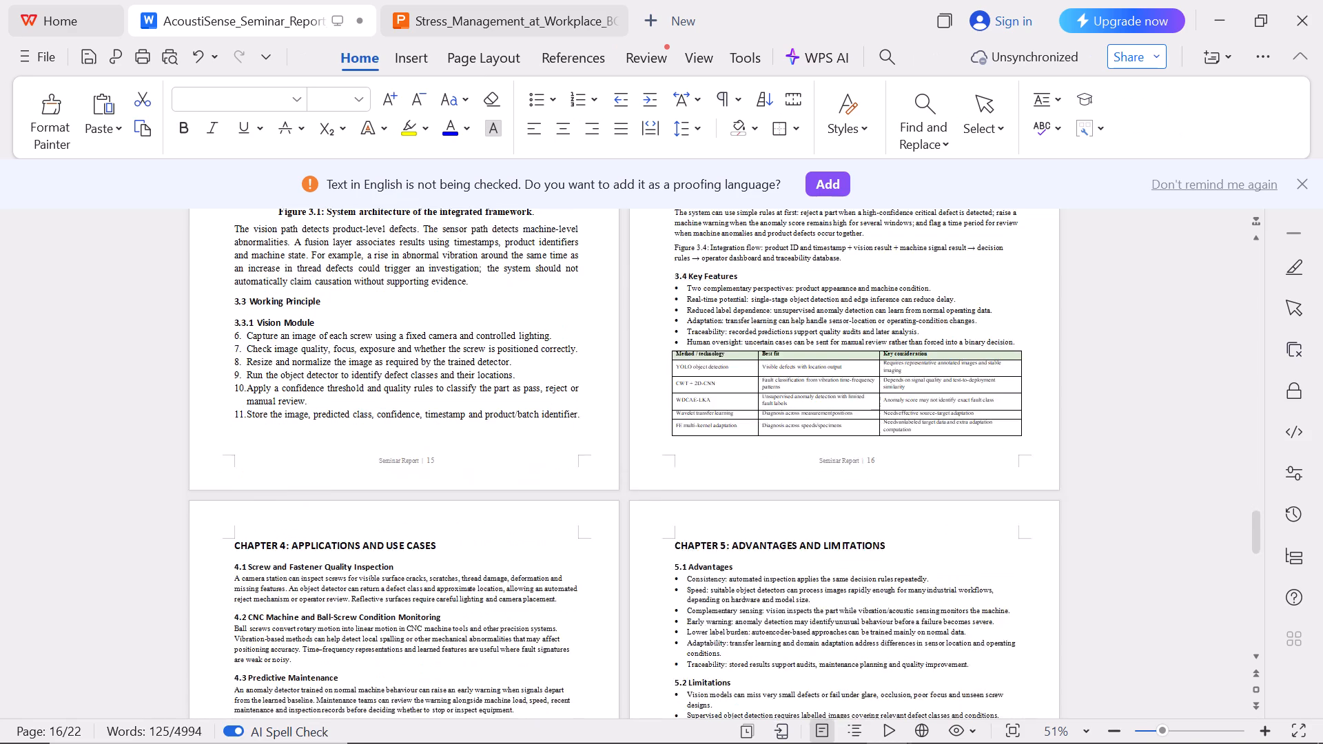
{"action": "scroll", "coordinate": [805, 309], "scroll_direction": "down", "scroll_amount": 3}
{"action": "scroll", "coordinate": [805, 309], "scroll_direction": "up", "scroll_amount": 3}
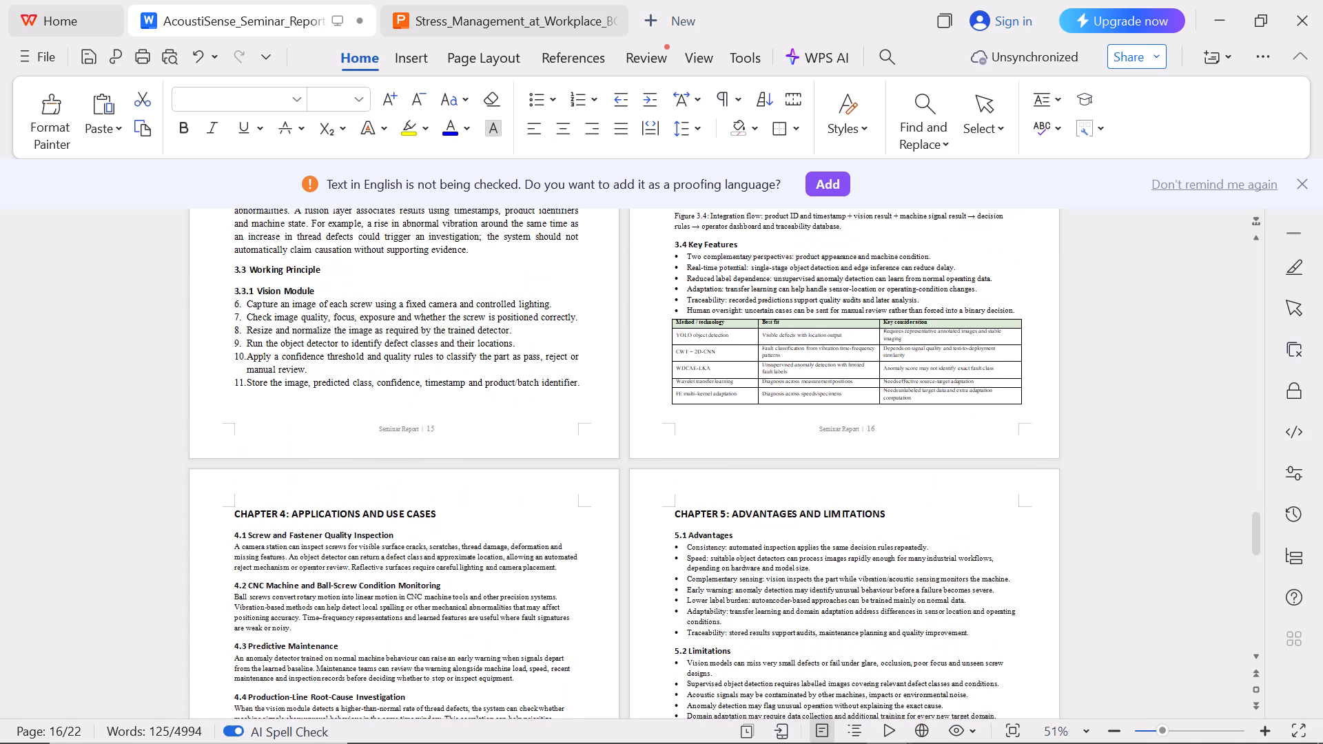
{"action": "left_click", "coordinate": [1025, 399], "text": "shift"}
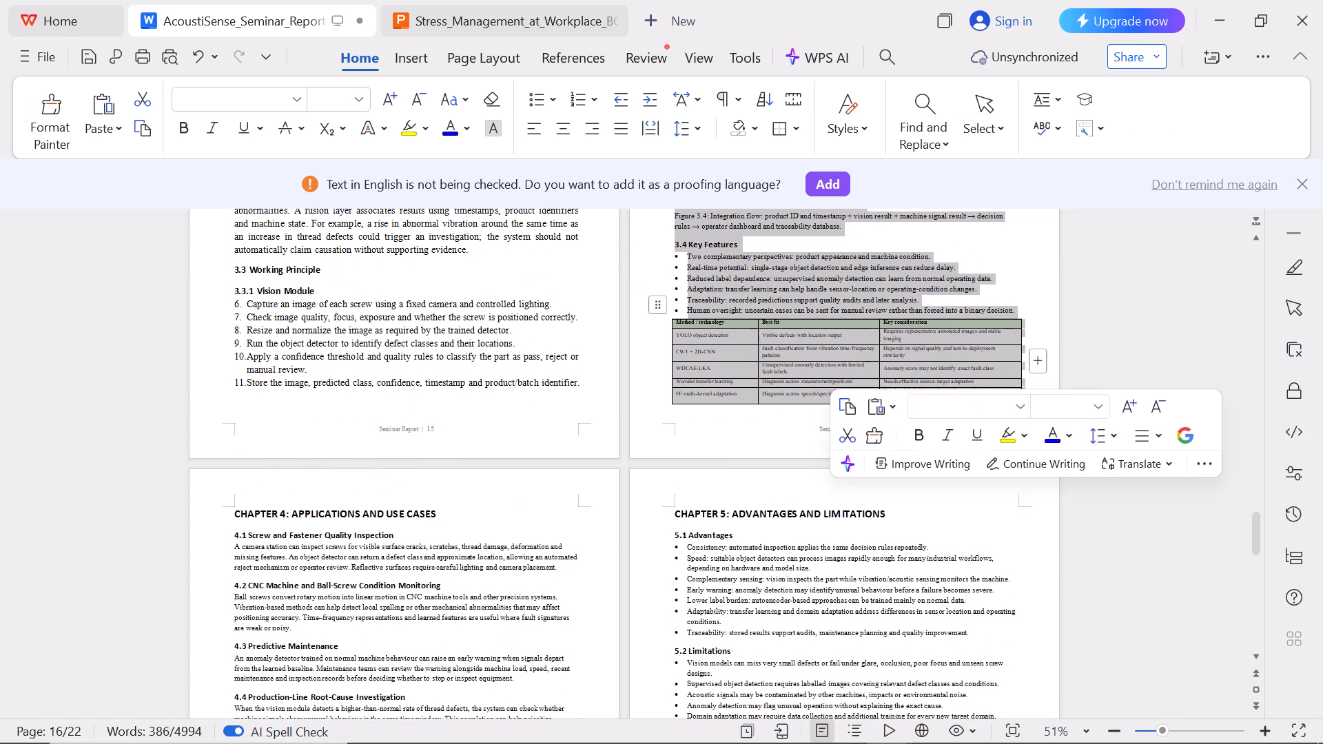
{"action": "left_click", "coordinate": [356, 94]}
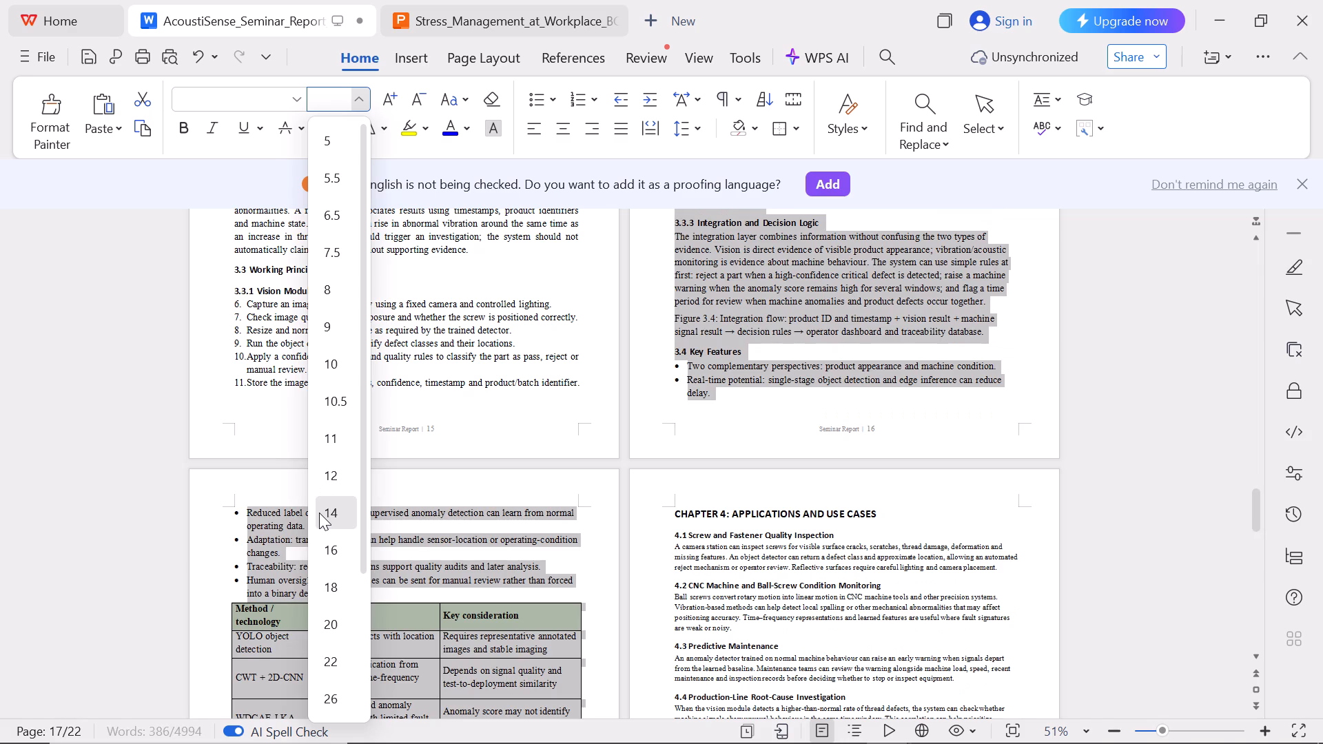
{"action": "left_click", "coordinate": [320, 513]}
{"action": "key", "text": "ctrl+j"}
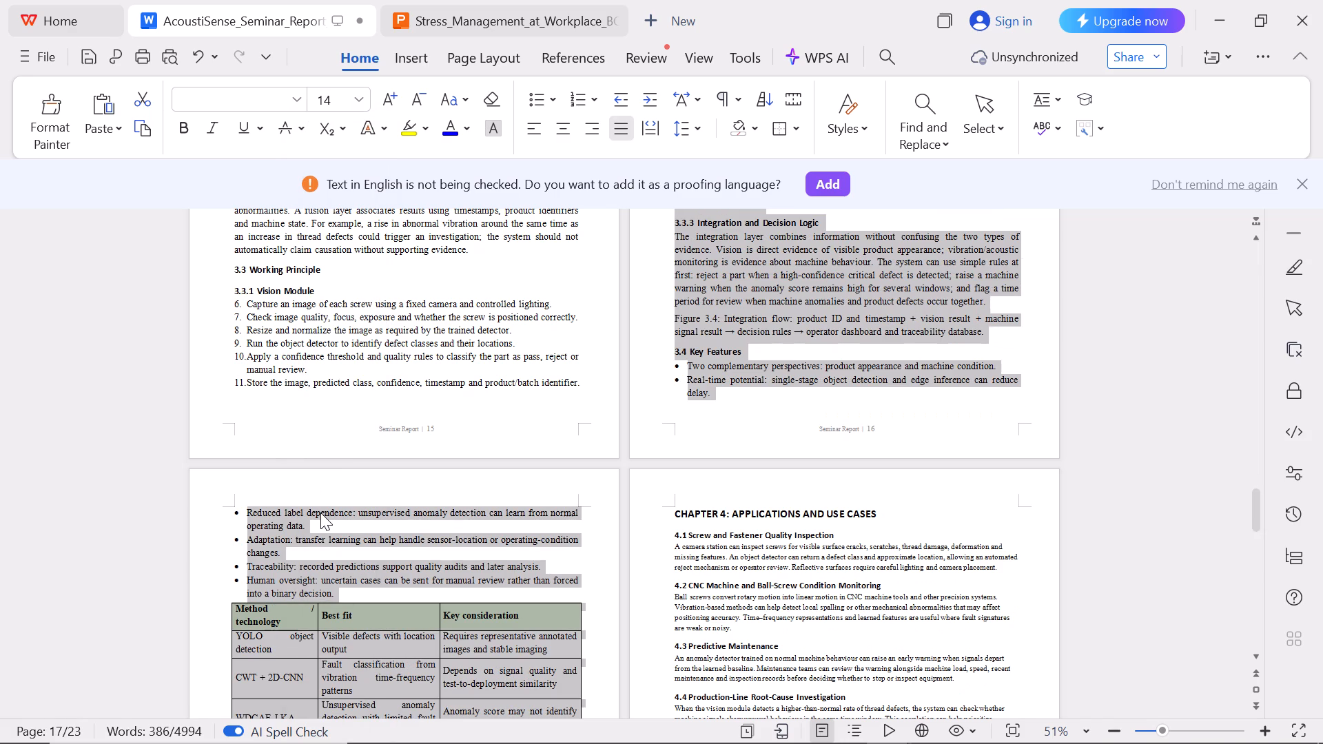
{"action": "scroll", "coordinate": [460, 492], "scroll_direction": "down", "scroll_amount": 2}
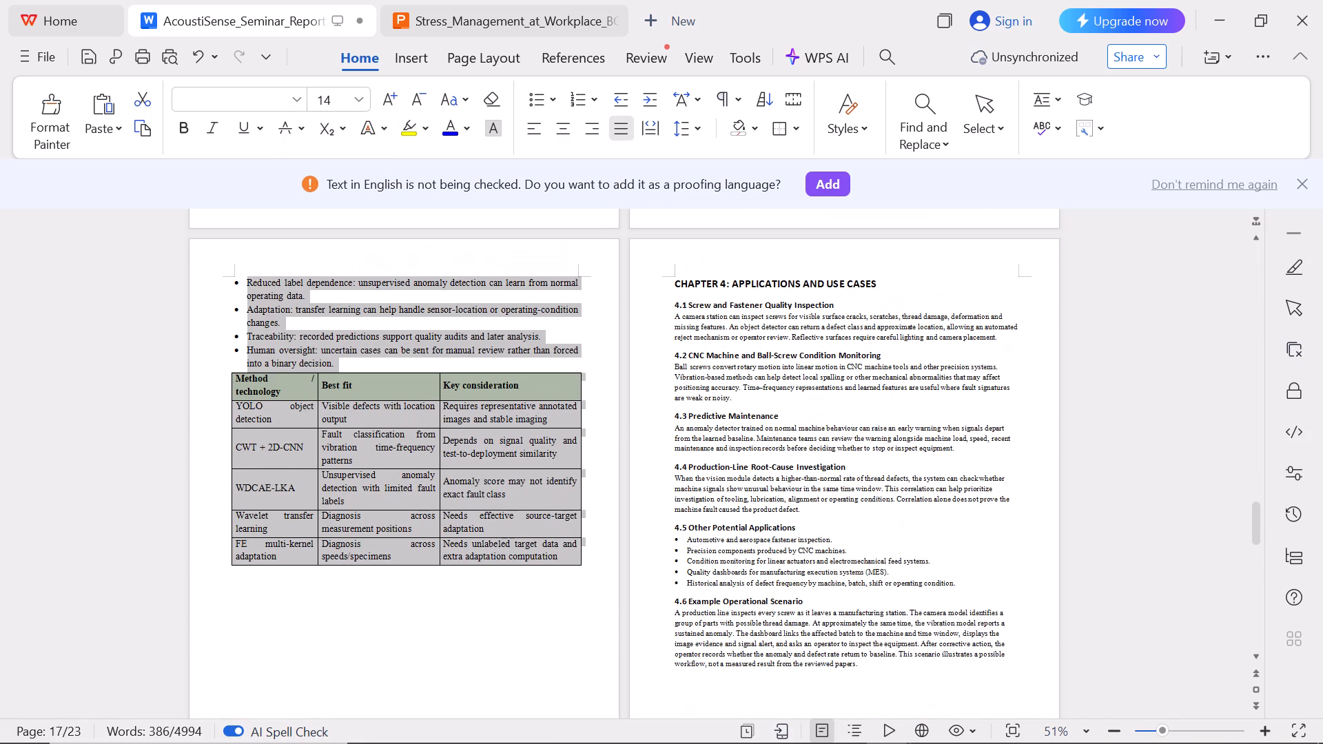
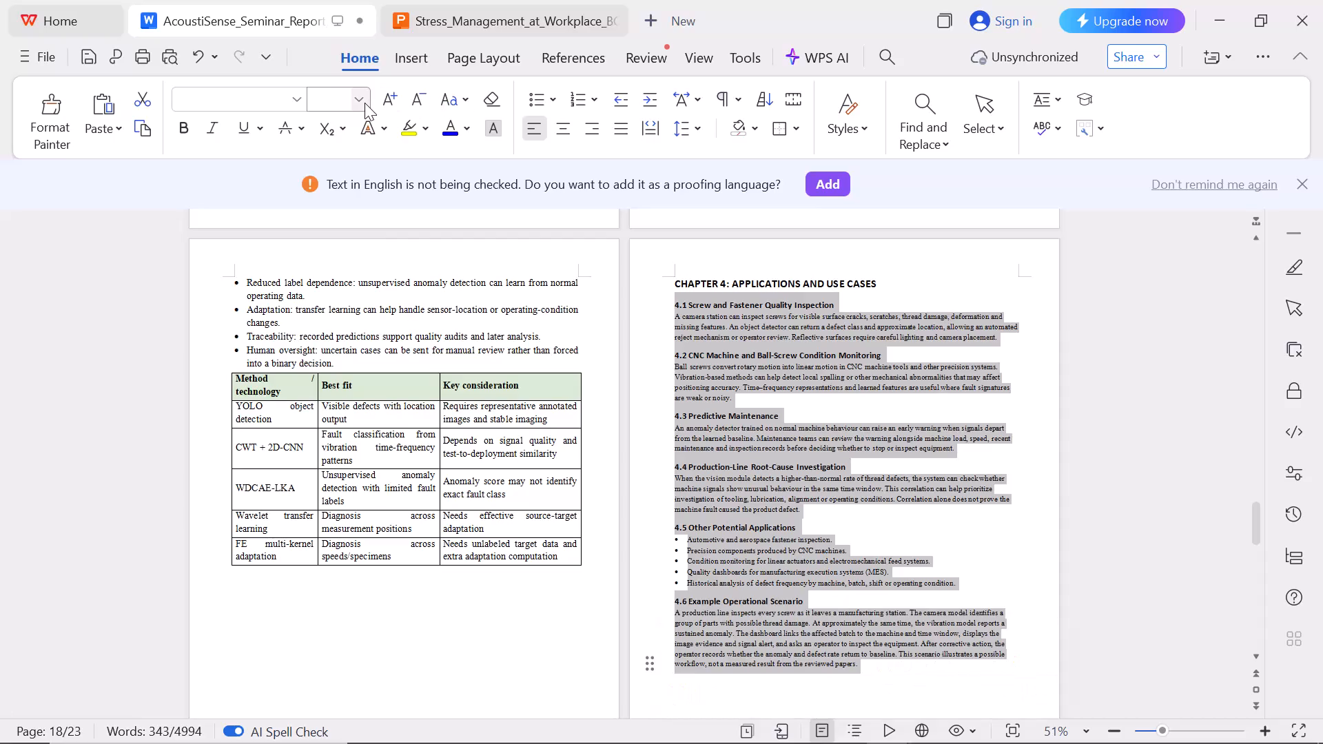
Set the Chapter 4 content from heading 4.1 through section 4.6 to size 14 Times New Roman and justify it.
{"action": "left_click", "coordinate": [365, 104]}
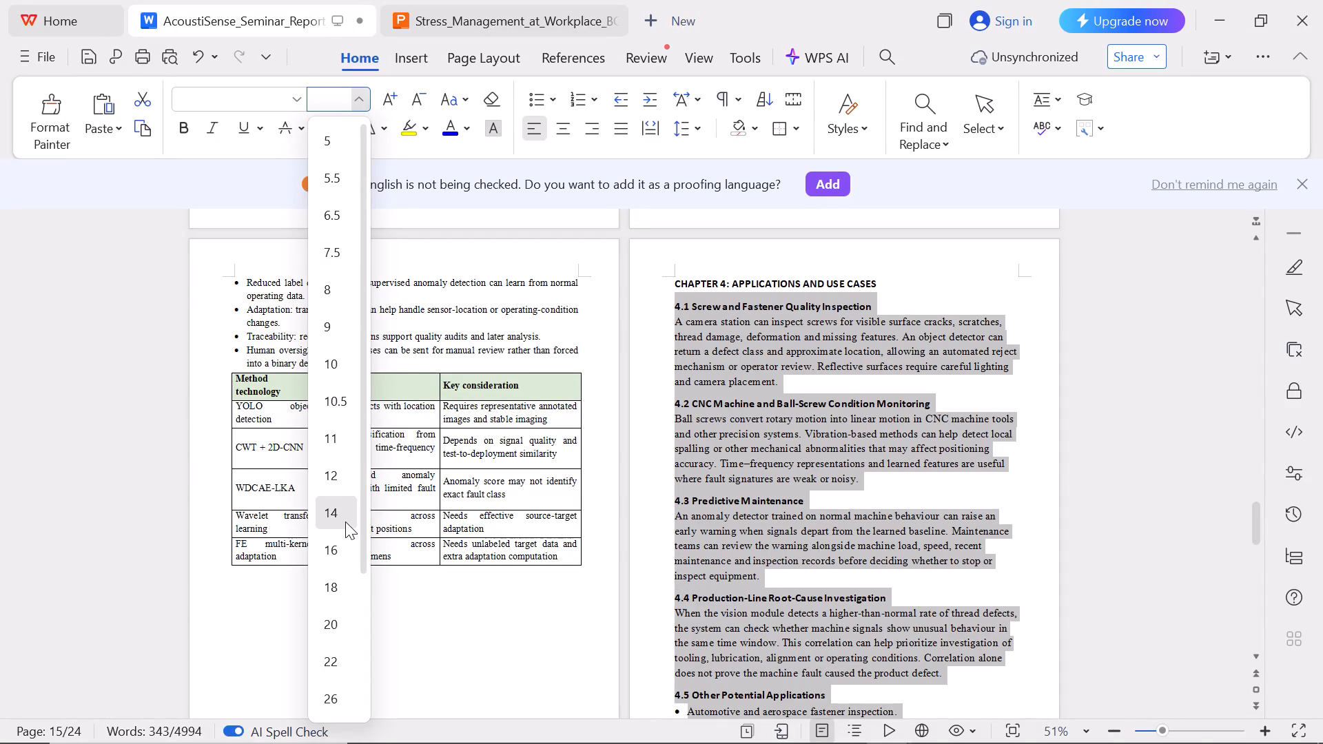
{"action": "left_click", "coordinate": [345, 521]}
{"action": "left_click", "coordinate": [291, 106]}
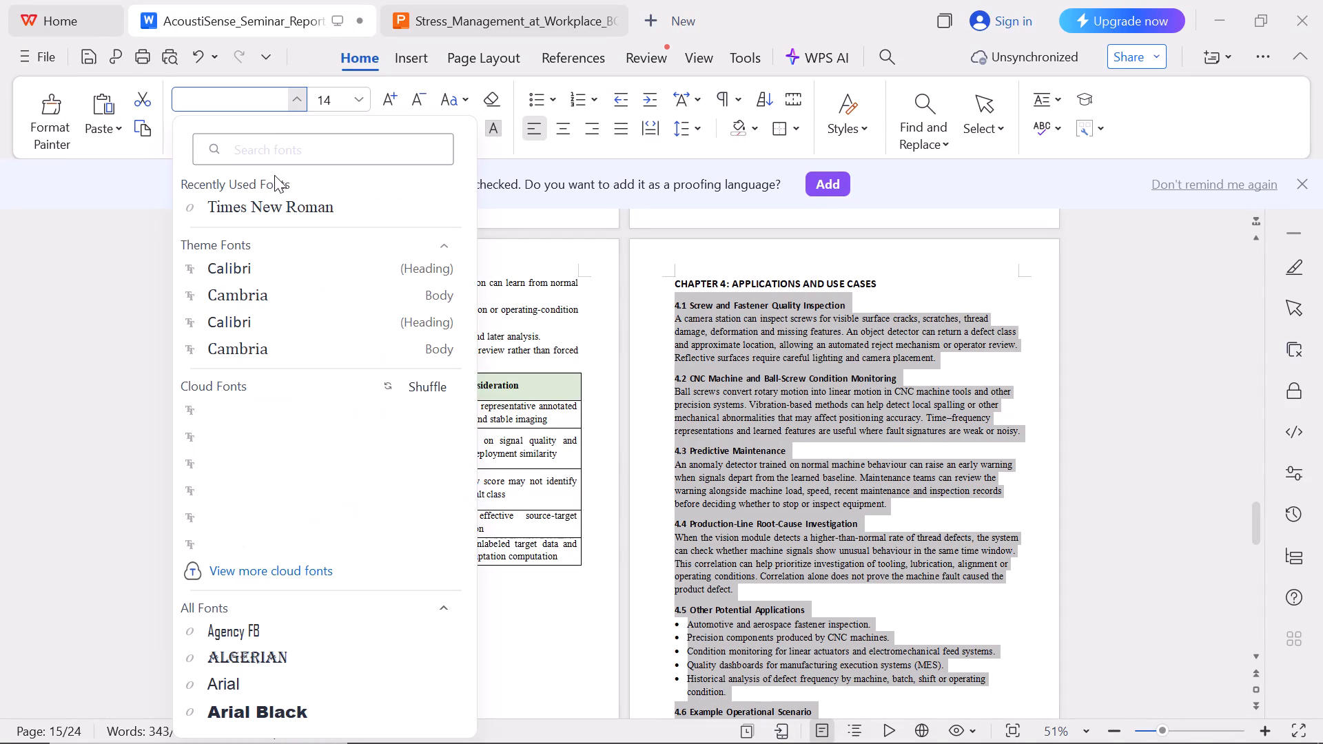
{"action": "left_click", "coordinate": [266, 200]}
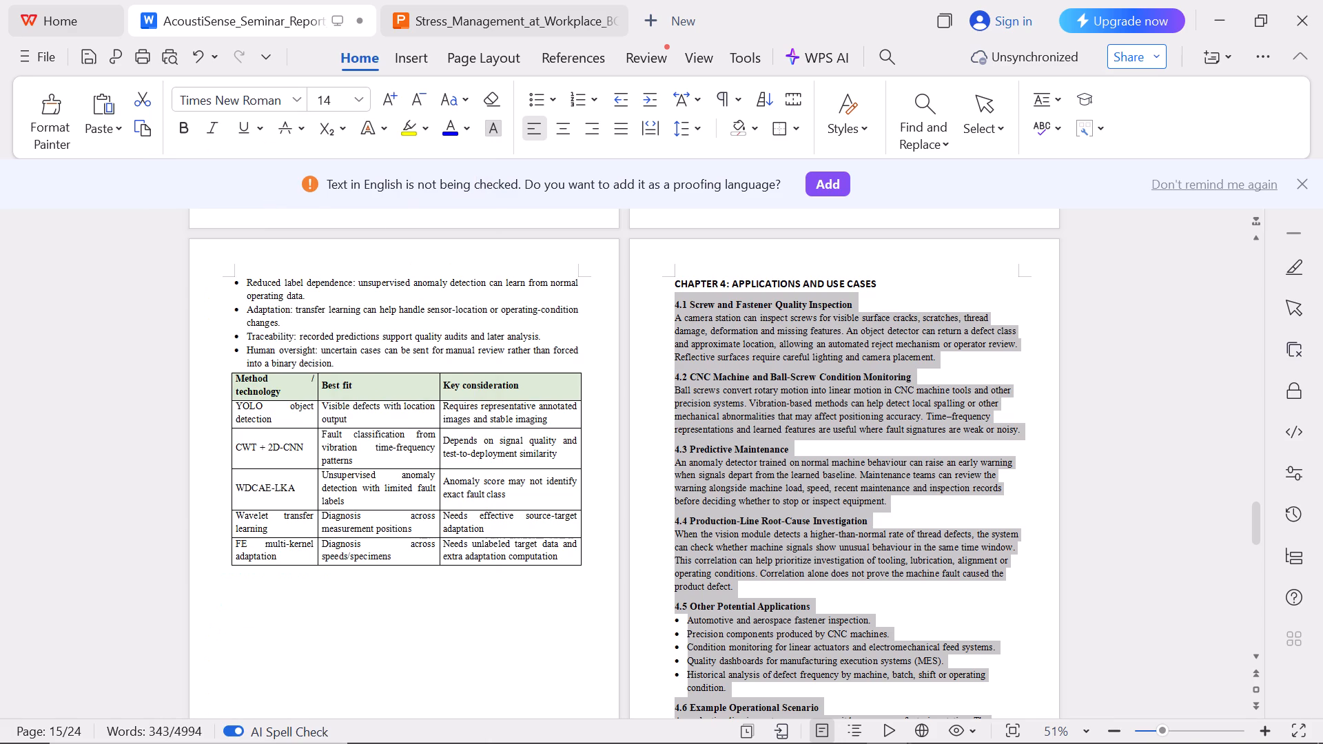
{"action": "key", "text": "ctrl+j"}
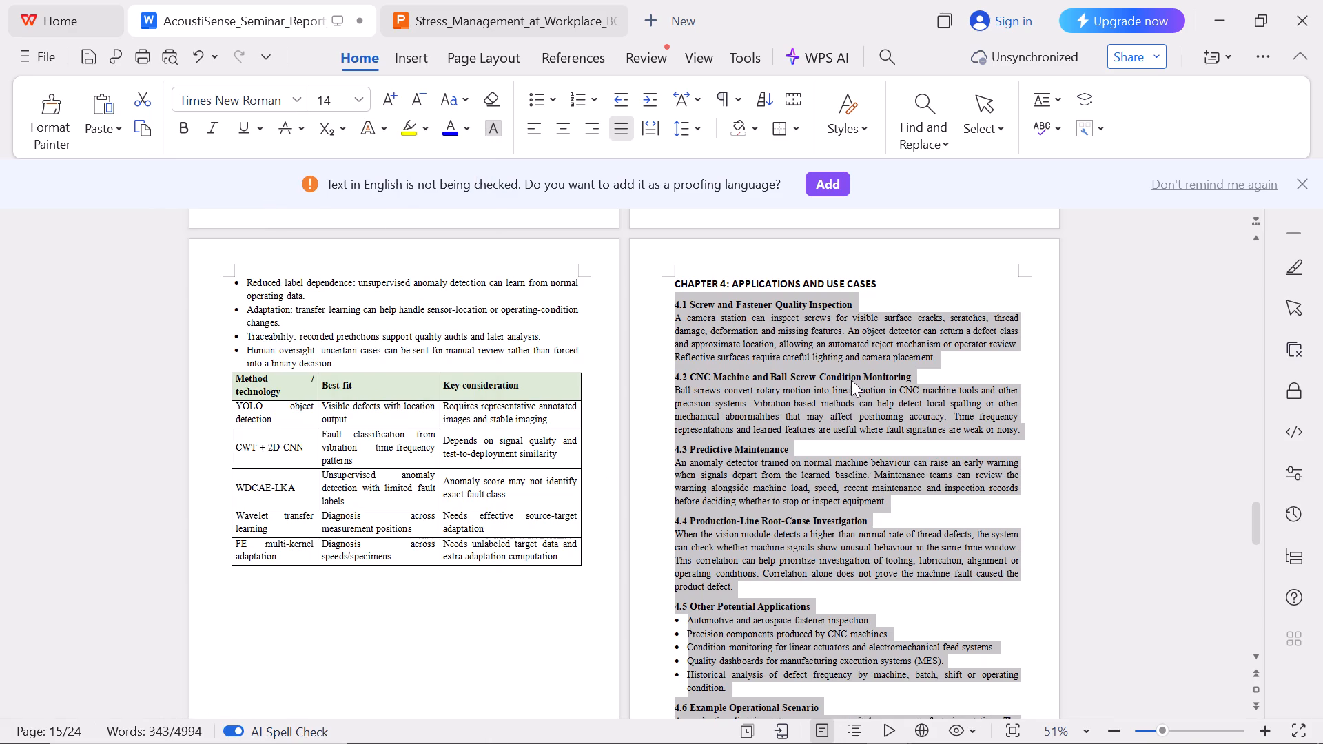
Justify the Chapter 5 content from heading 5.1 through the section 5.4 summary table and set it to size 14.
{"action": "scroll", "coordinate": [512, 610], "scroll_direction": "down", "scroll_amount": 3}
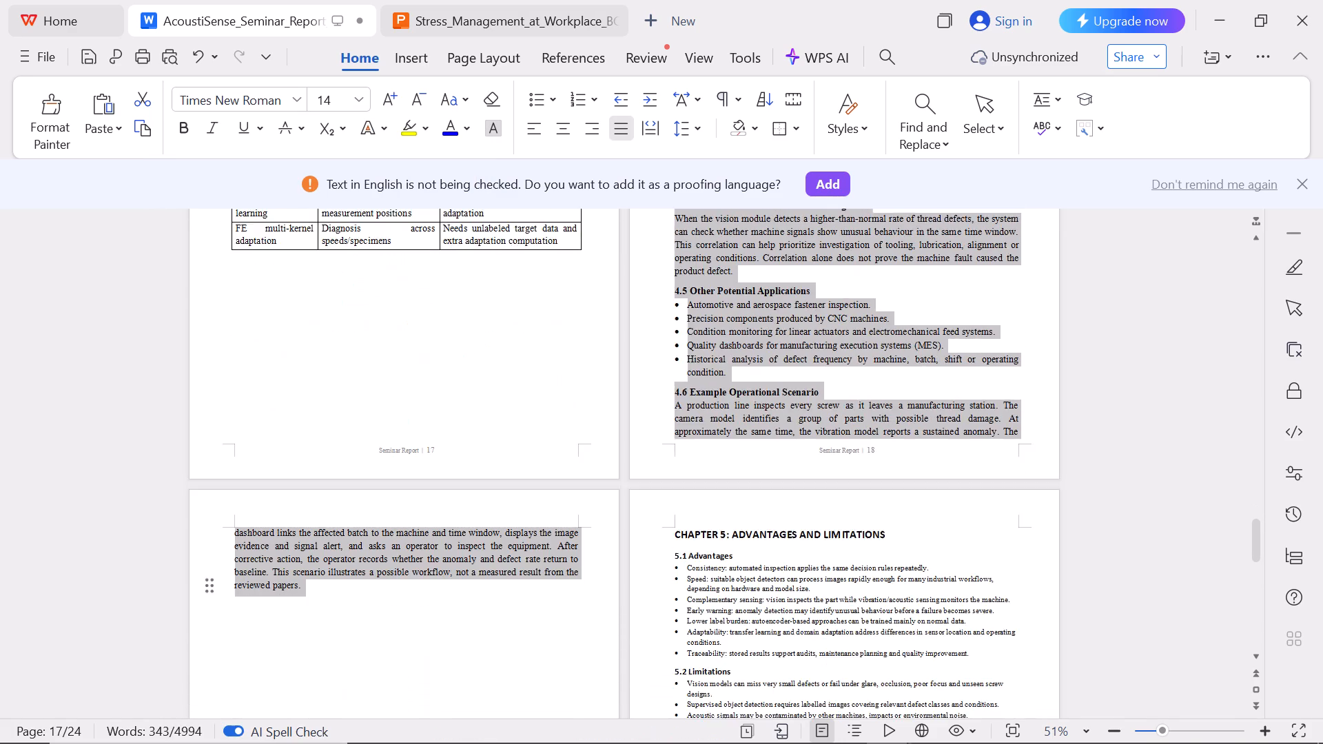
{"action": "scroll", "coordinate": [512, 610], "scroll_direction": "down", "scroll_amount": 1}
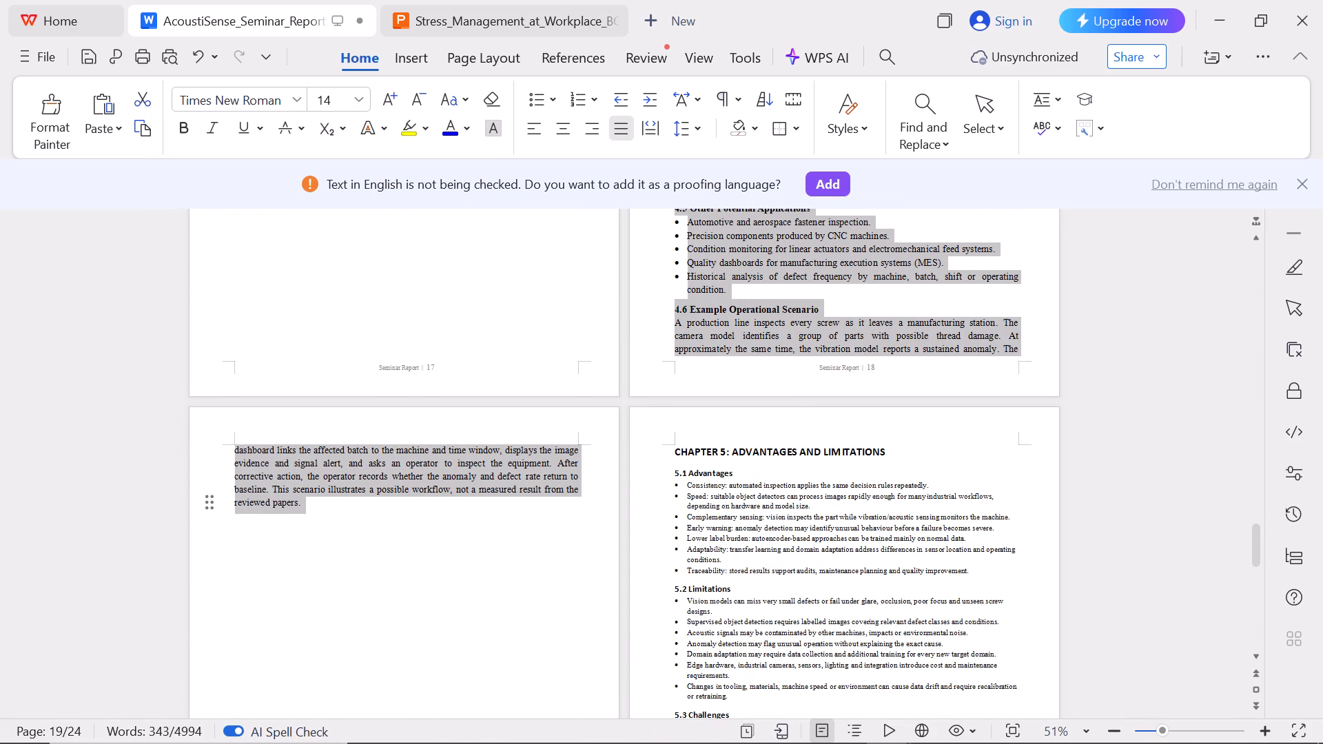
{"action": "left_click_drag", "start_coordinate": [670, 472], "coordinate": [715, 438]}
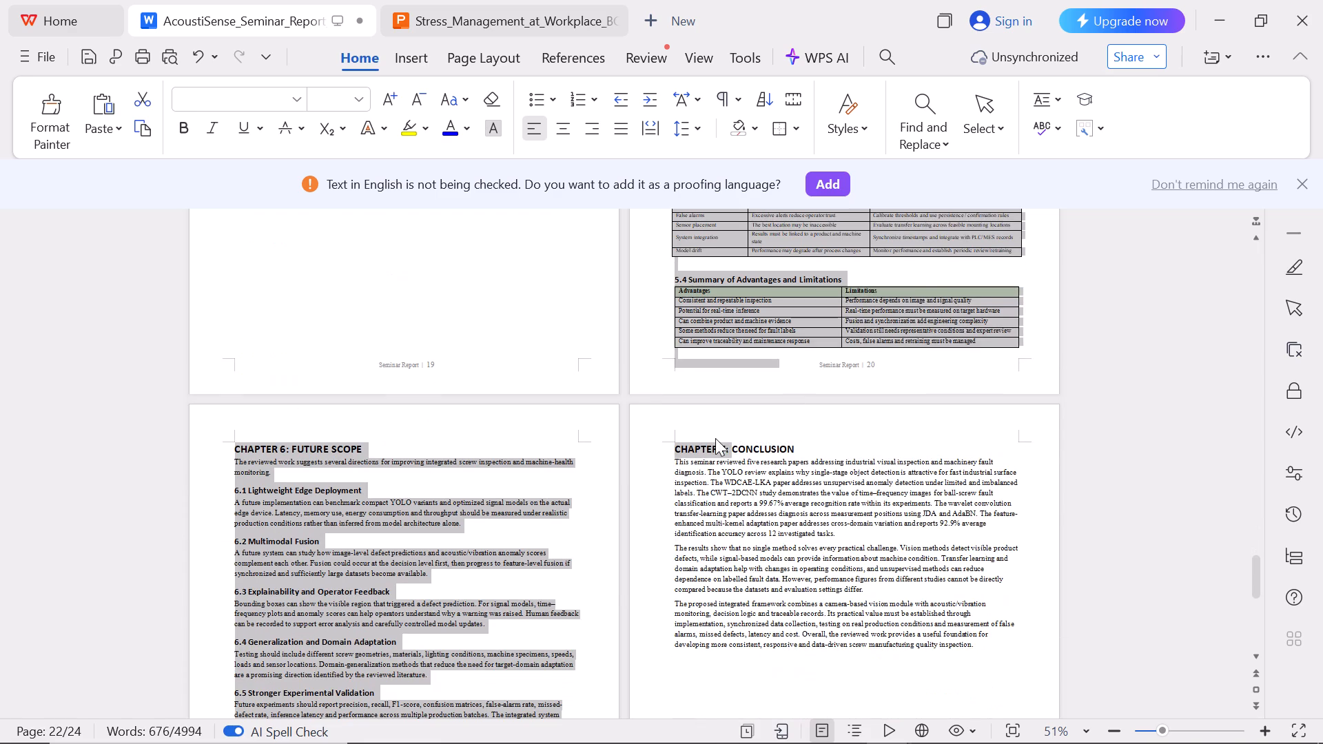
{"action": "left_click_drag", "start_coordinate": [715, 438], "coordinate": [865, 342]}
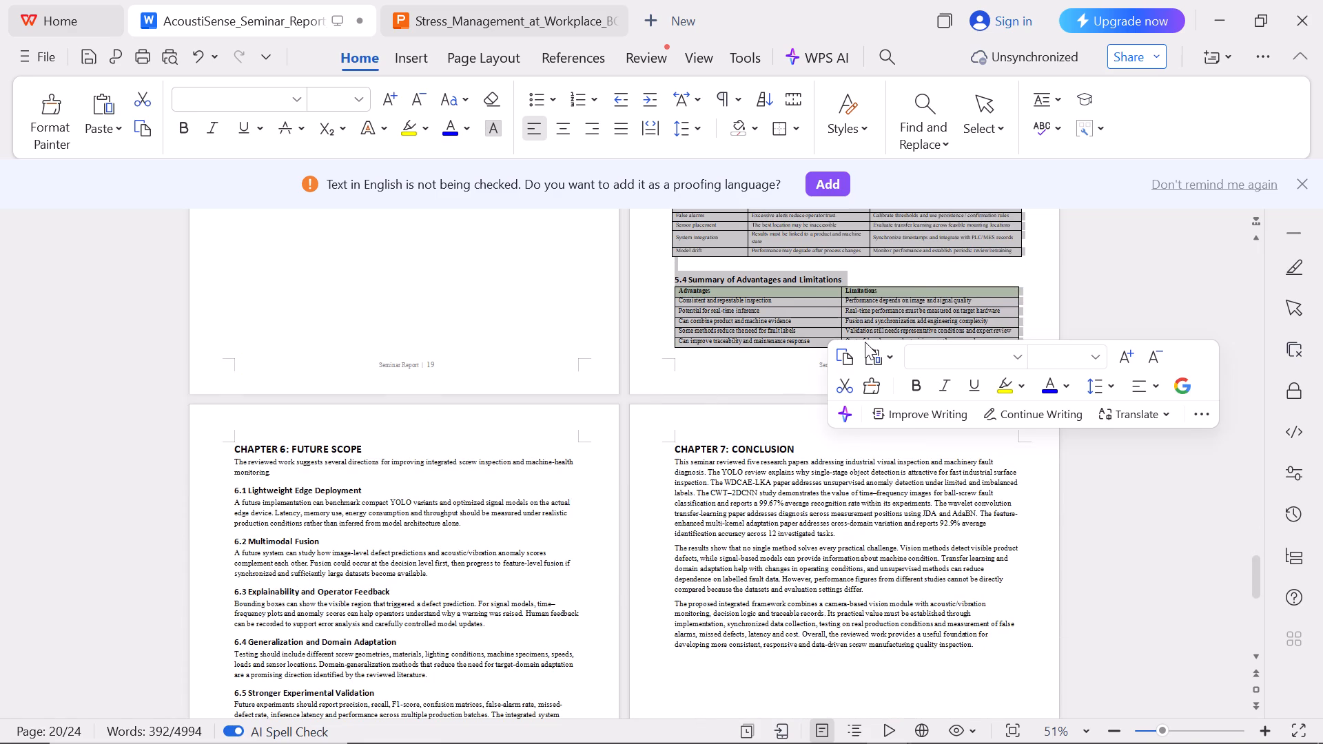
{"action": "key", "text": "ctrl+j"}
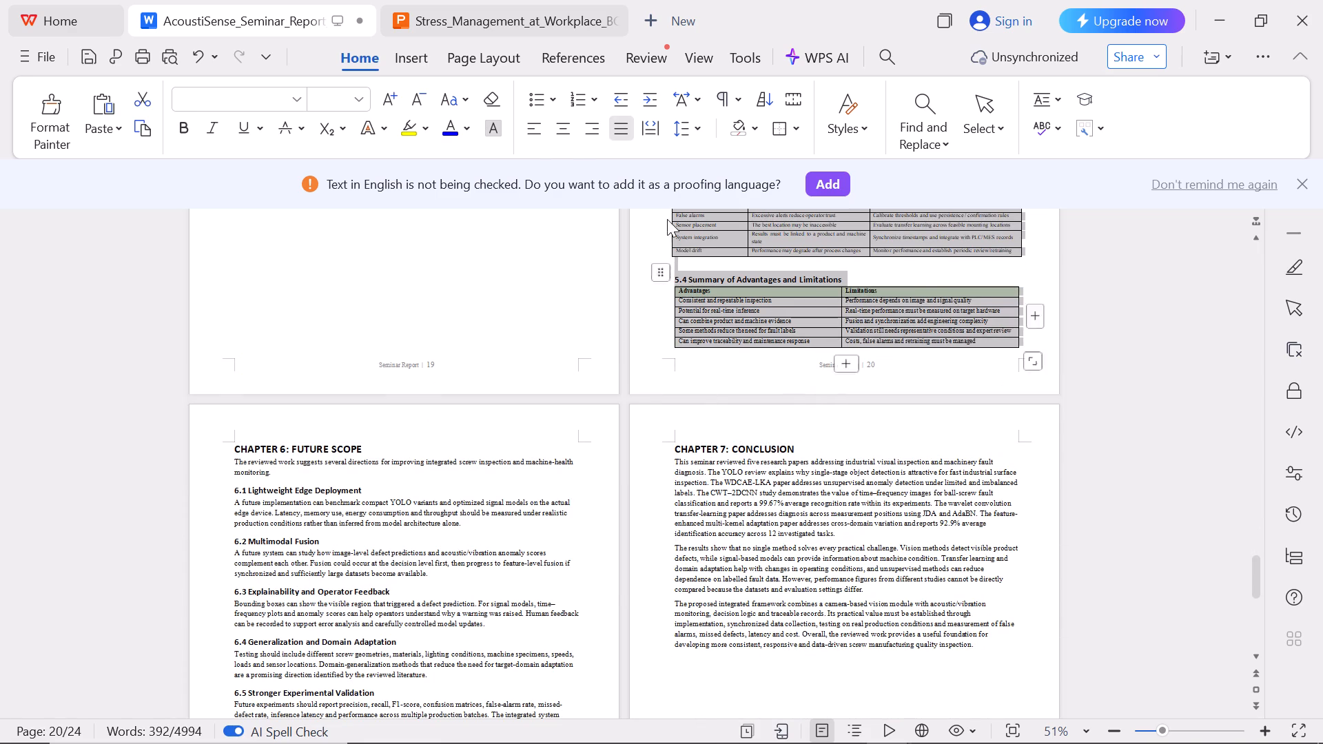
{"action": "left_click", "coordinate": [358, 97]}
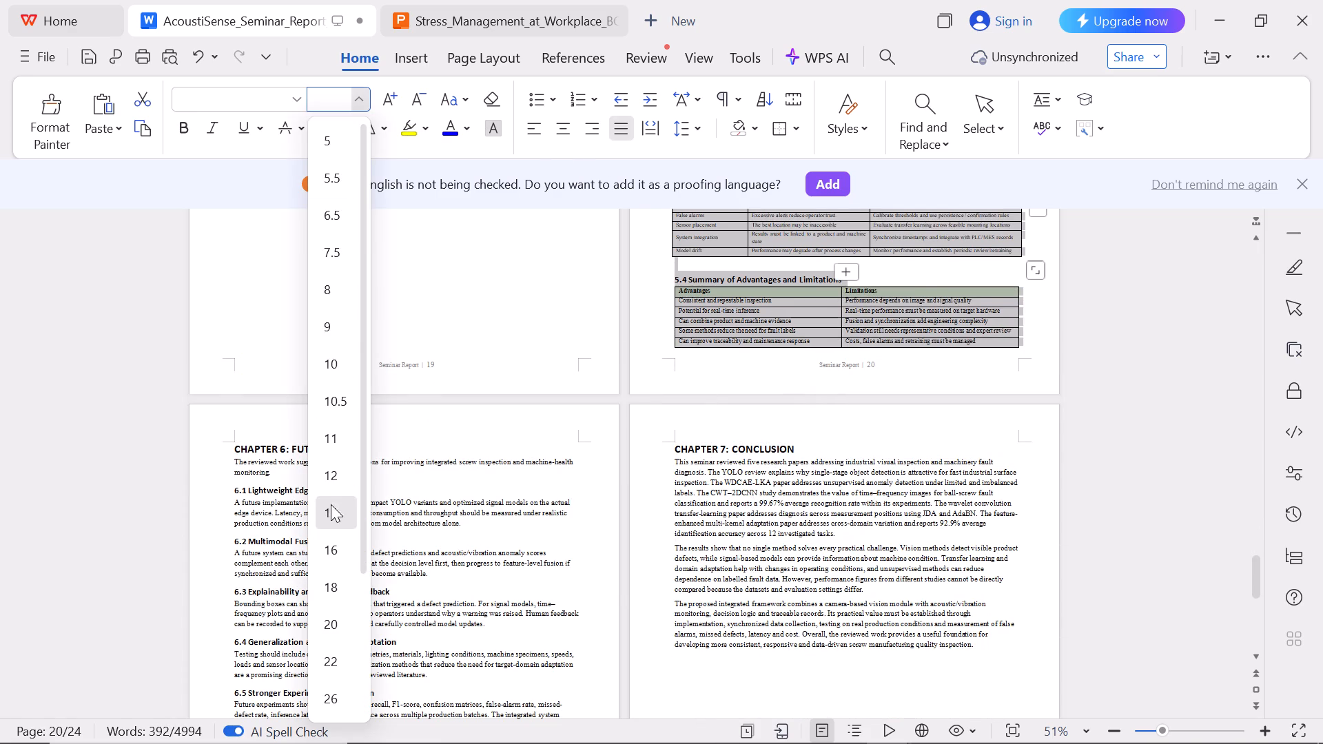
{"action": "left_click", "coordinate": [327, 546]}
{"action": "left_click_drag", "start_coordinate": [356, 94], "coordinate": [329, 501]}
{"action": "left_click", "coordinate": [329, 501]}
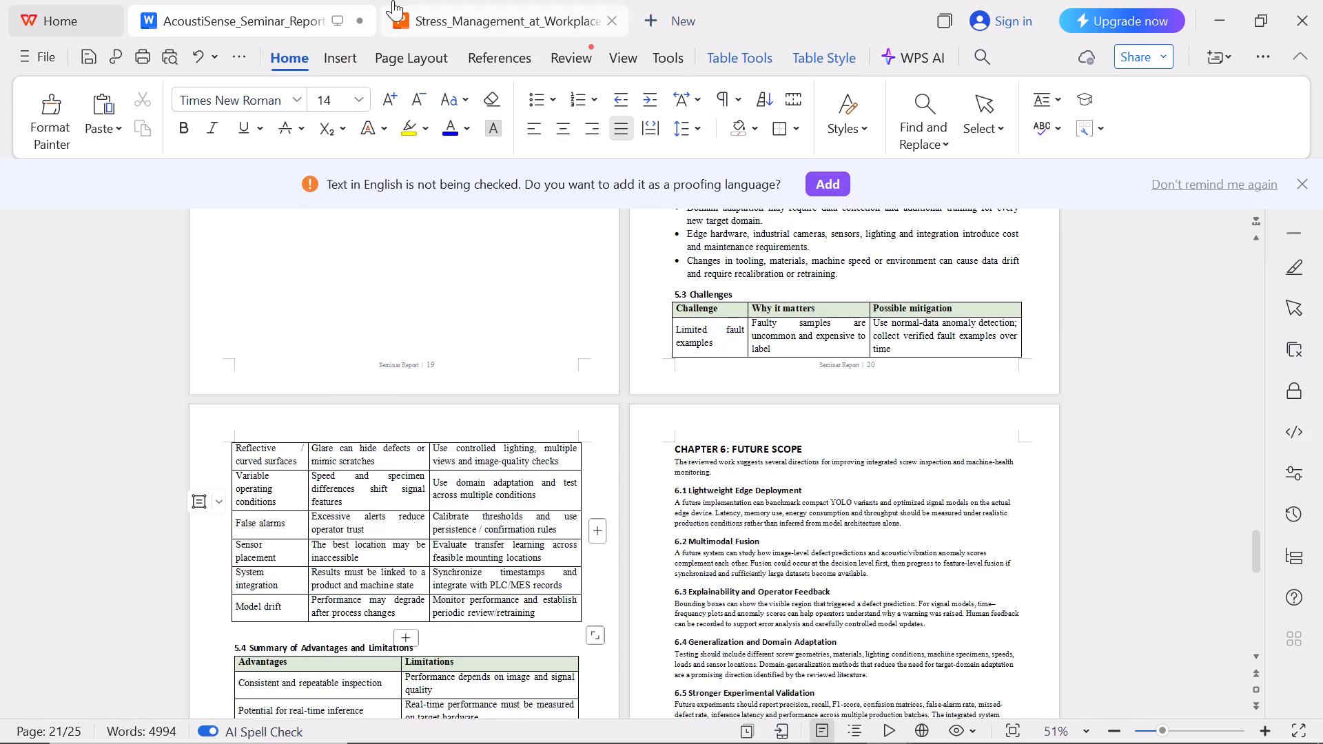
Set the Chapter 6 Future Scope content from the introduction through section 6.6 to size 14 and justify it.
{"action": "scroll", "coordinate": [451, 479], "scroll_direction": "down", "scroll_amount": 2}
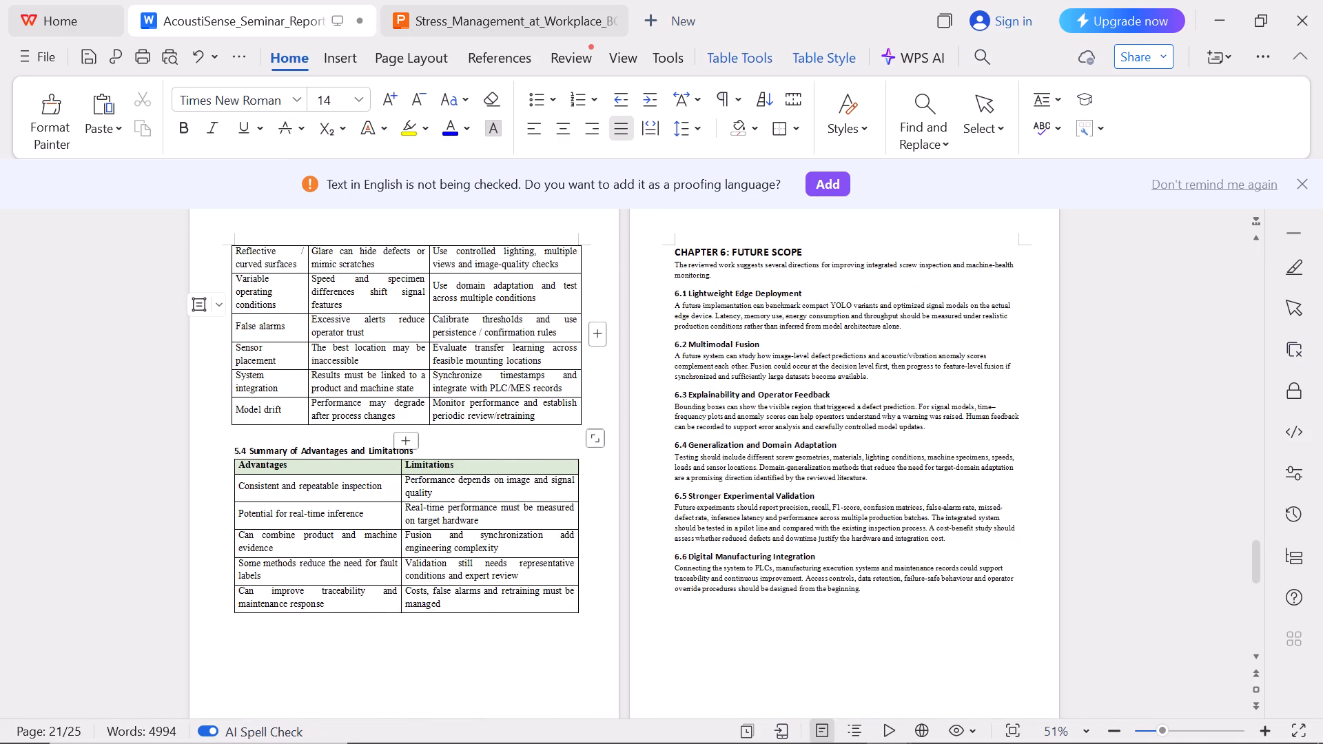
{"action": "scroll", "coordinate": [451, 479], "scroll_direction": "up", "scroll_amount": 1}
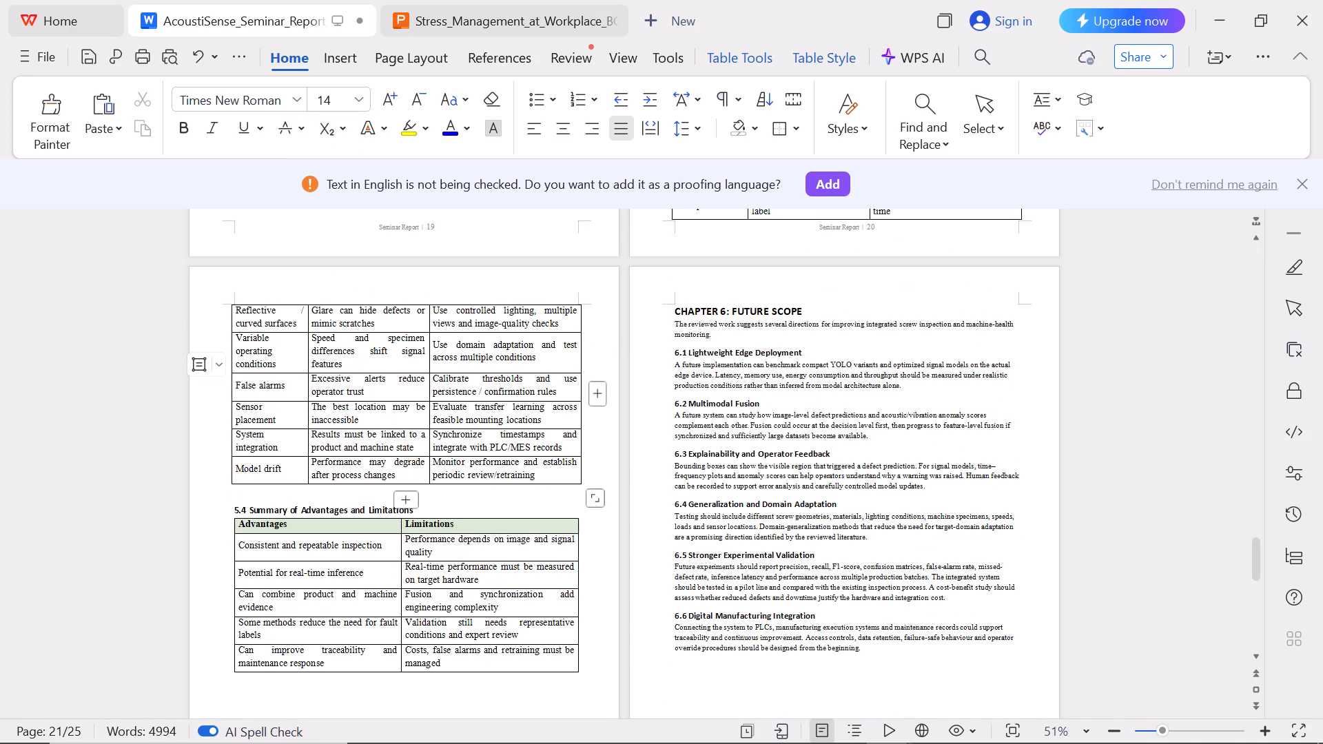
{"action": "left_click_drag", "start_coordinate": [675, 329], "coordinate": [856, 663]}
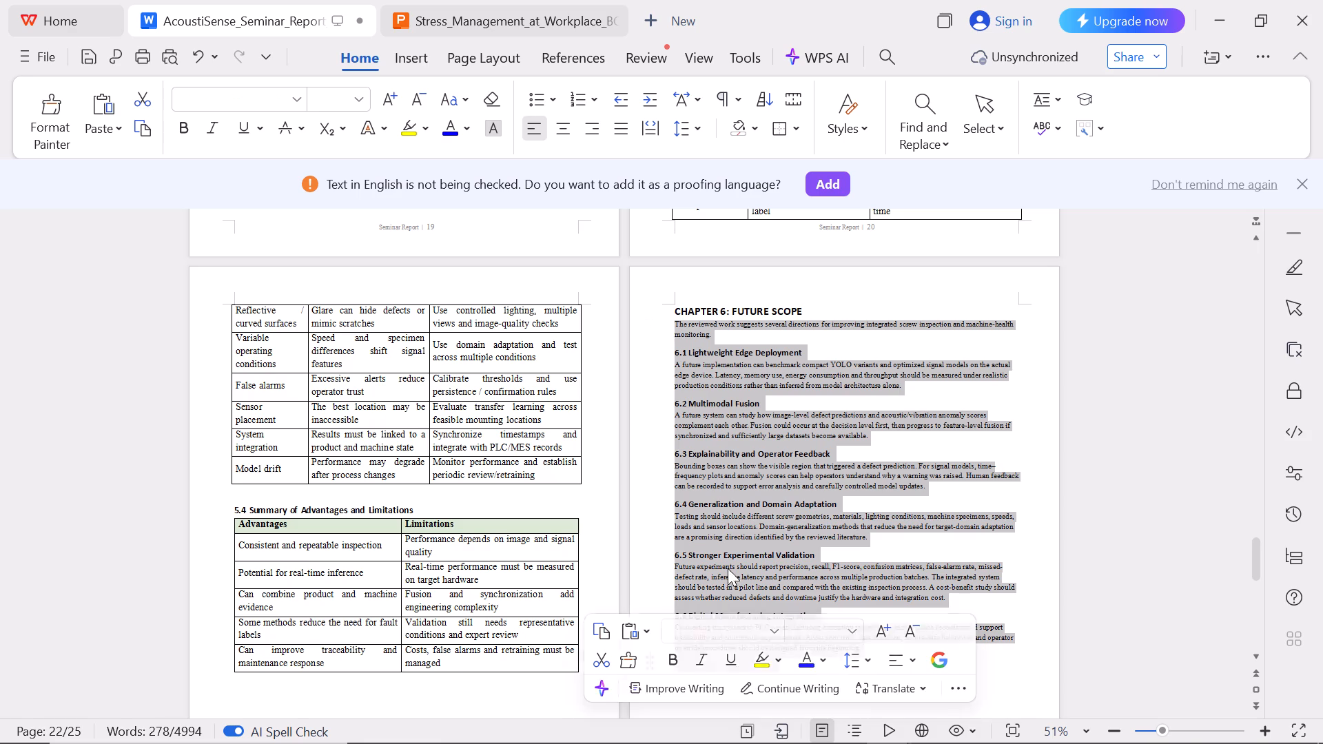
{"action": "left_click", "coordinate": [367, 99]}
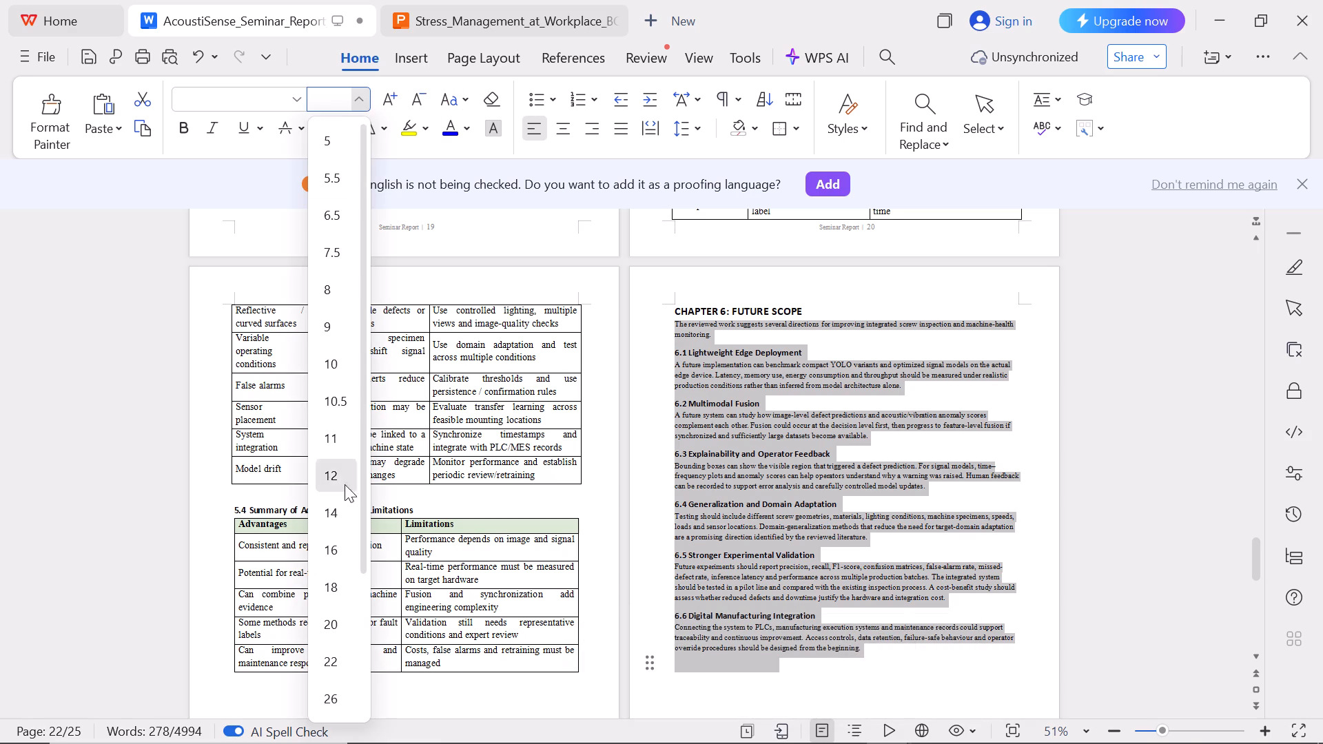
{"action": "left_click", "coordinate": [336, 524]}
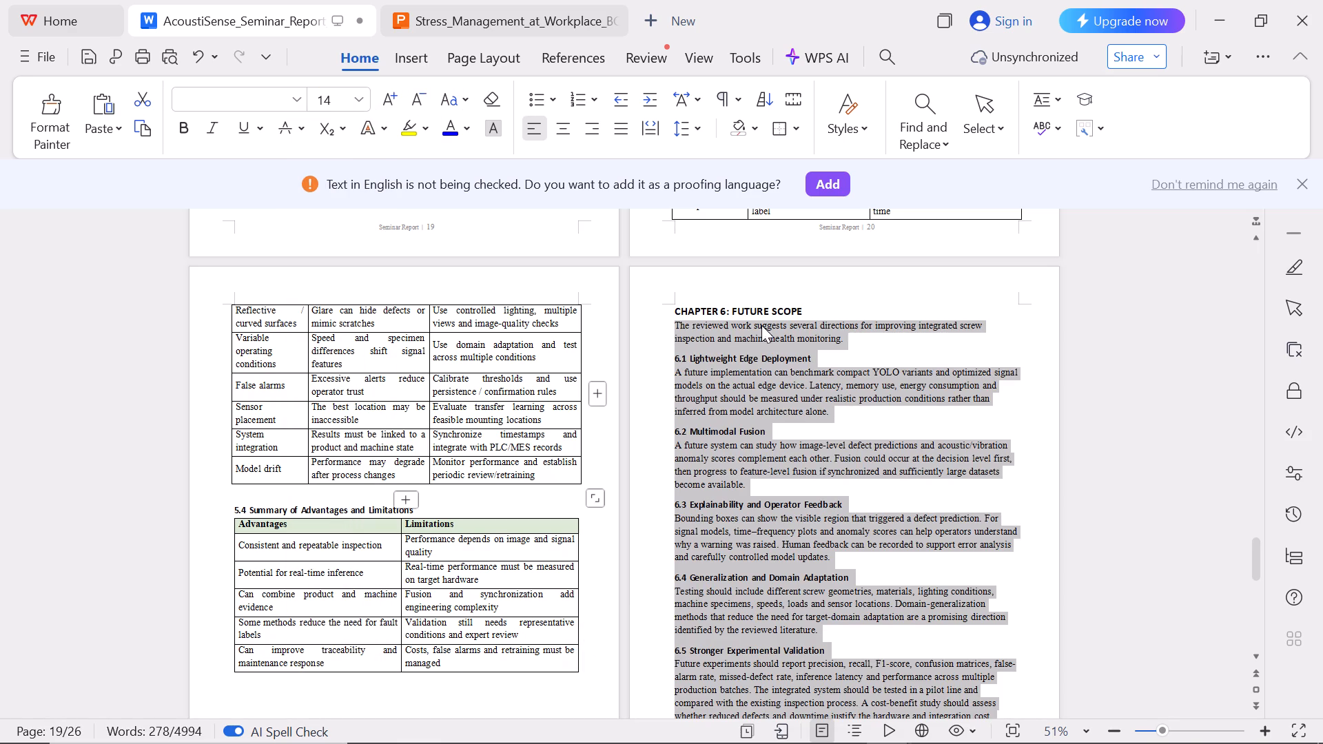
{"action": "key", "text": "ctrl+j"}
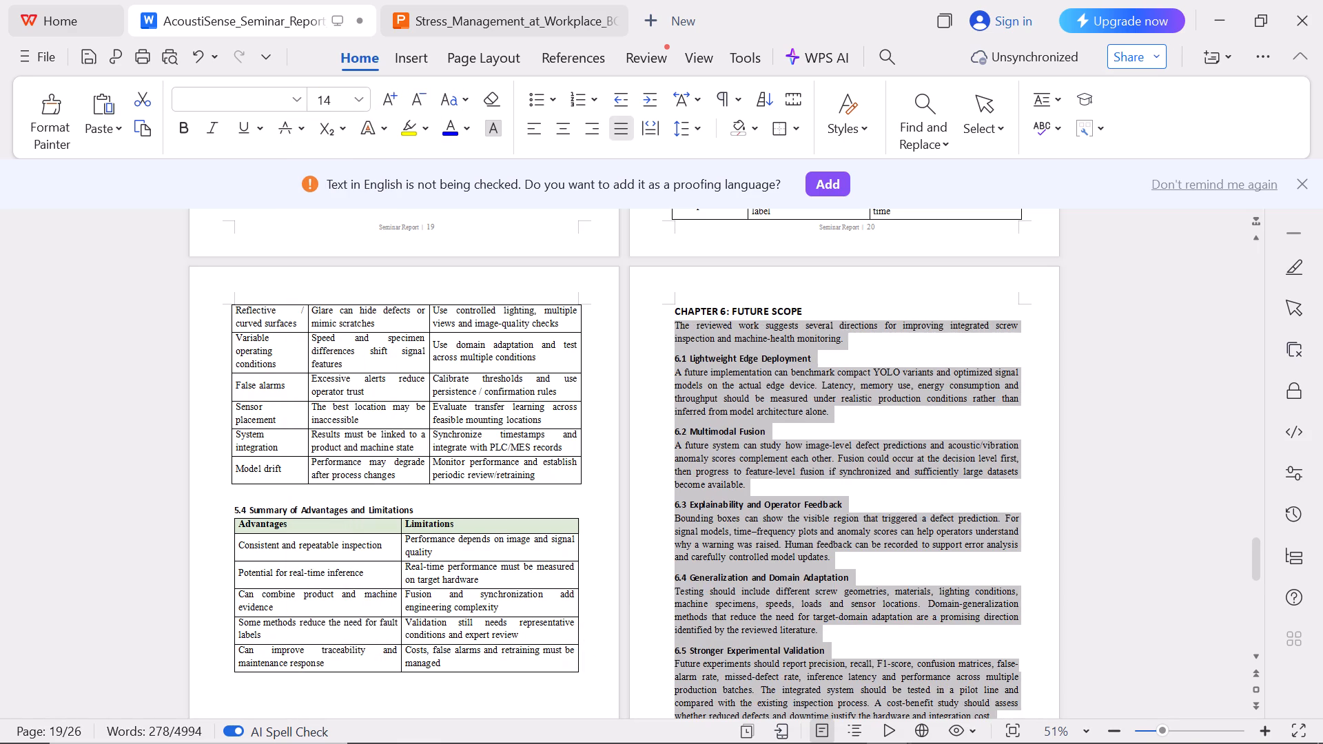
Justify the three Chapter 7 Conclusion paragraphs and set them to size 14.
{"action": "scroll", "coordinate": [809, 307], "scroll_direction": "down", "scroll_amount": 7}
{"action": "right_click", "coordinate": [808, 307]}
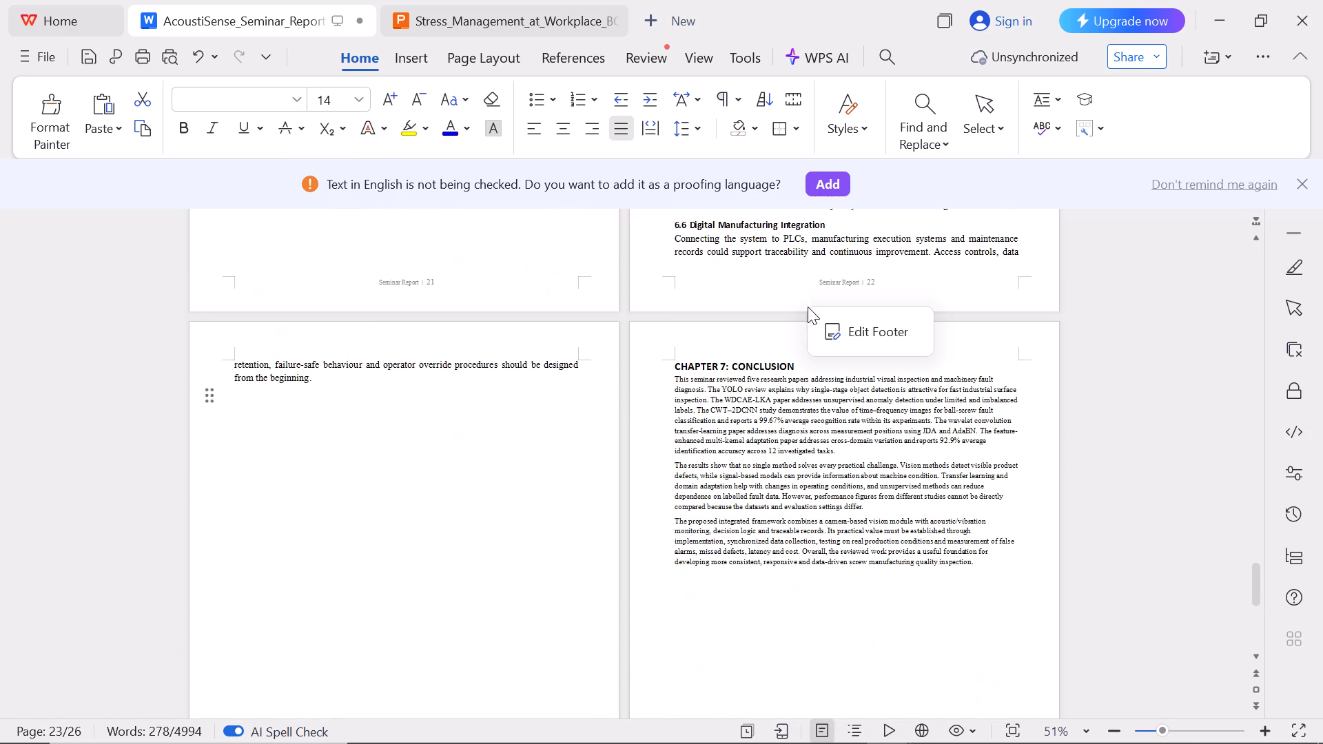
{"action": "left_click_drag", "start_coordinate": [672, 375], "coordinate": [970, 526]}
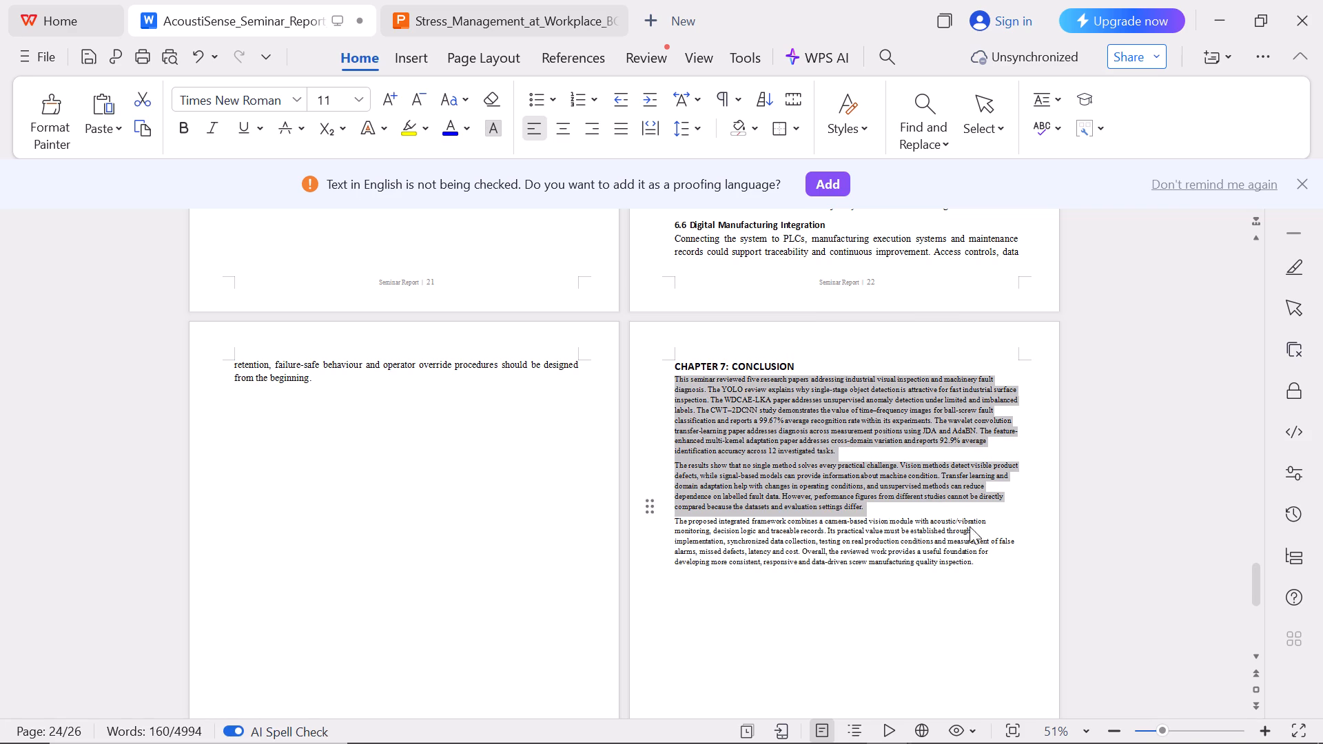
{"action": "left_click_drag", "start_coordinate": [970, 526], "coordinate": [985, 561]}
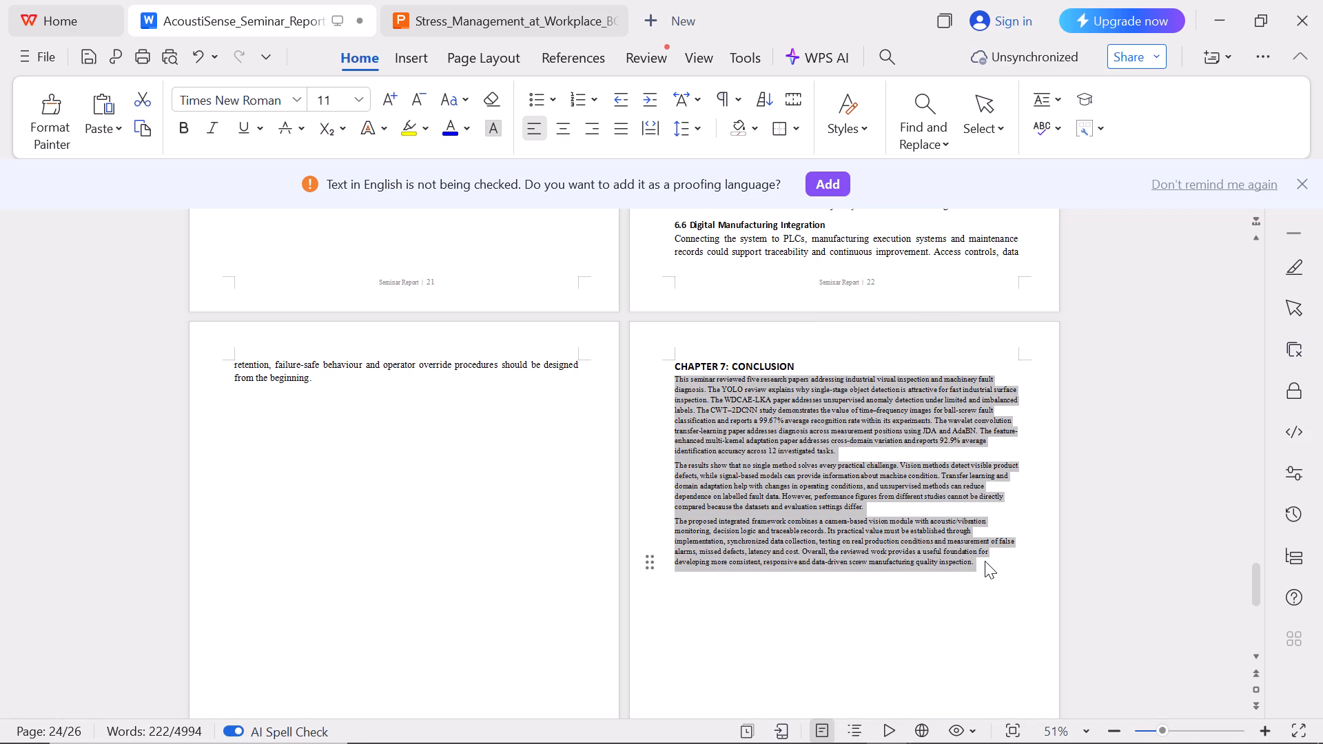
{"action": "key", "text": "ctrl+j"}
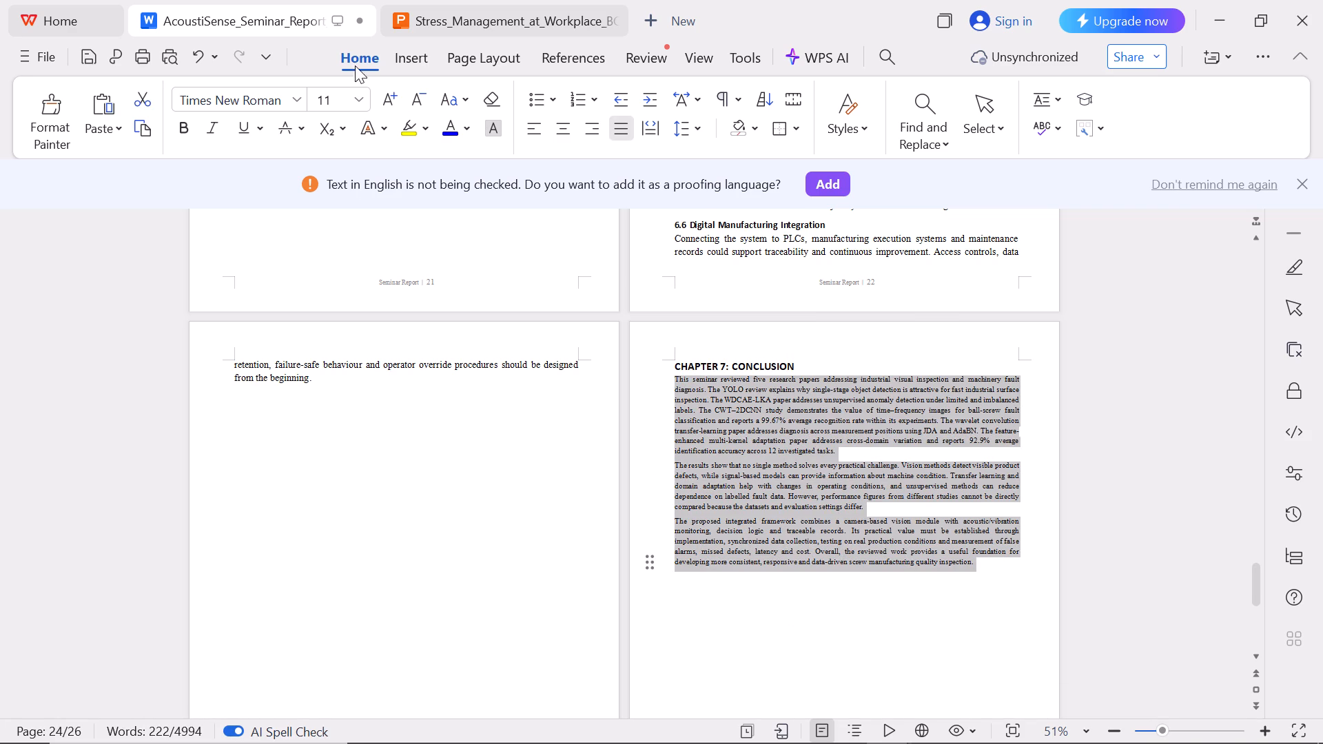
{"action": "left_click", "coordinate": [353, 101]}
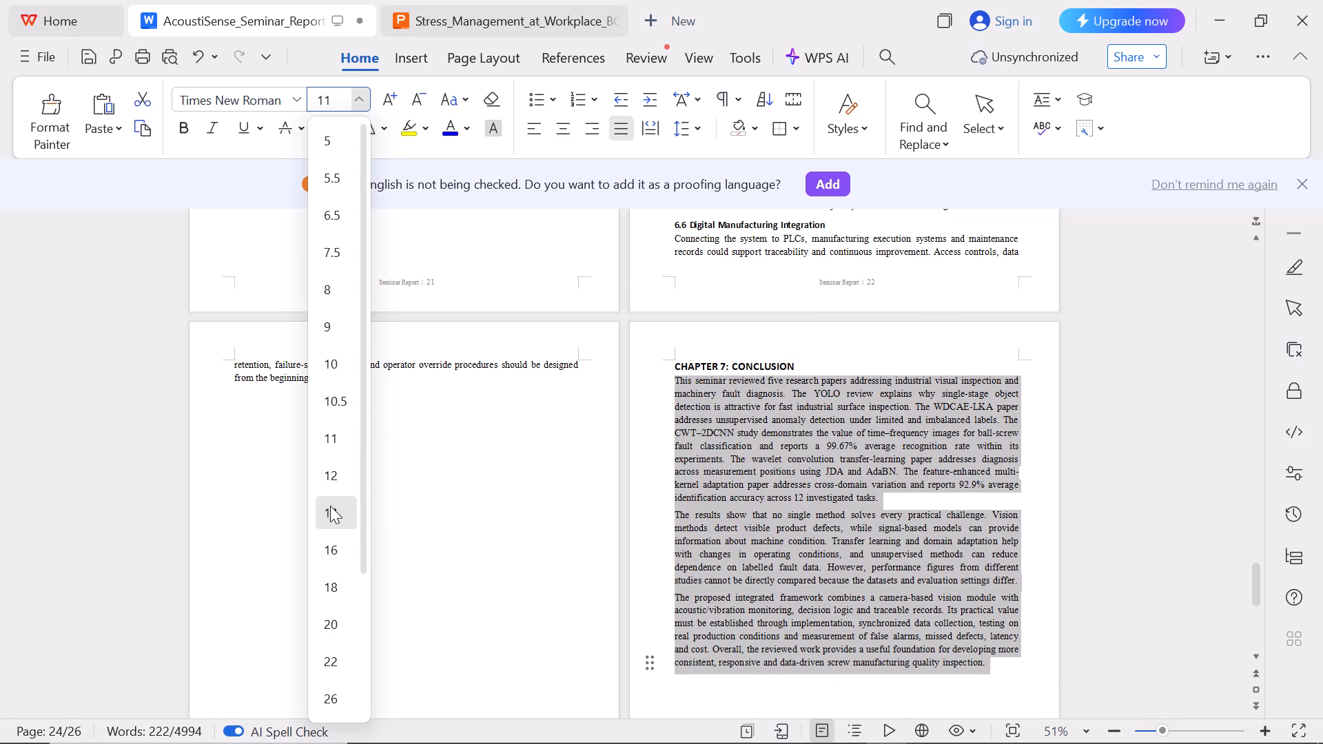
{"action": "left_click", "coordinate": [330, 506]}
{"action": "left_click", "coordinate": [591, 482]}
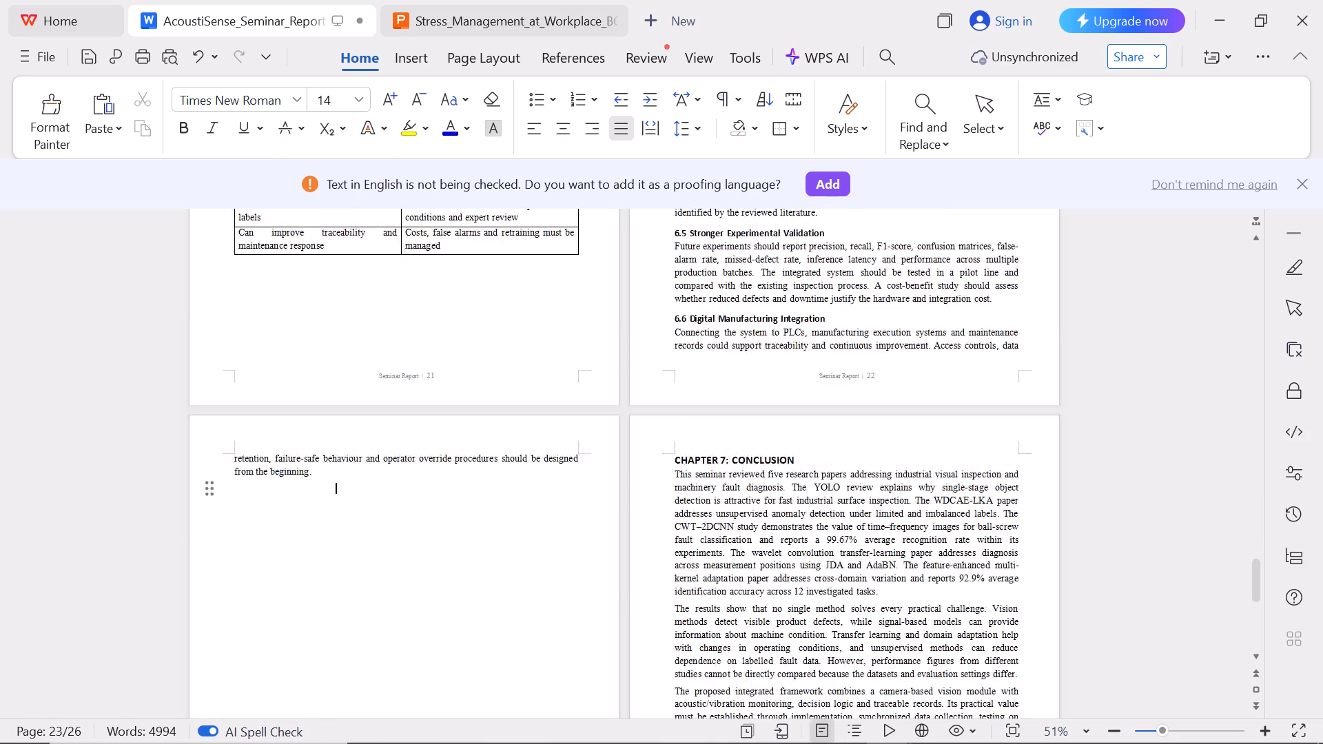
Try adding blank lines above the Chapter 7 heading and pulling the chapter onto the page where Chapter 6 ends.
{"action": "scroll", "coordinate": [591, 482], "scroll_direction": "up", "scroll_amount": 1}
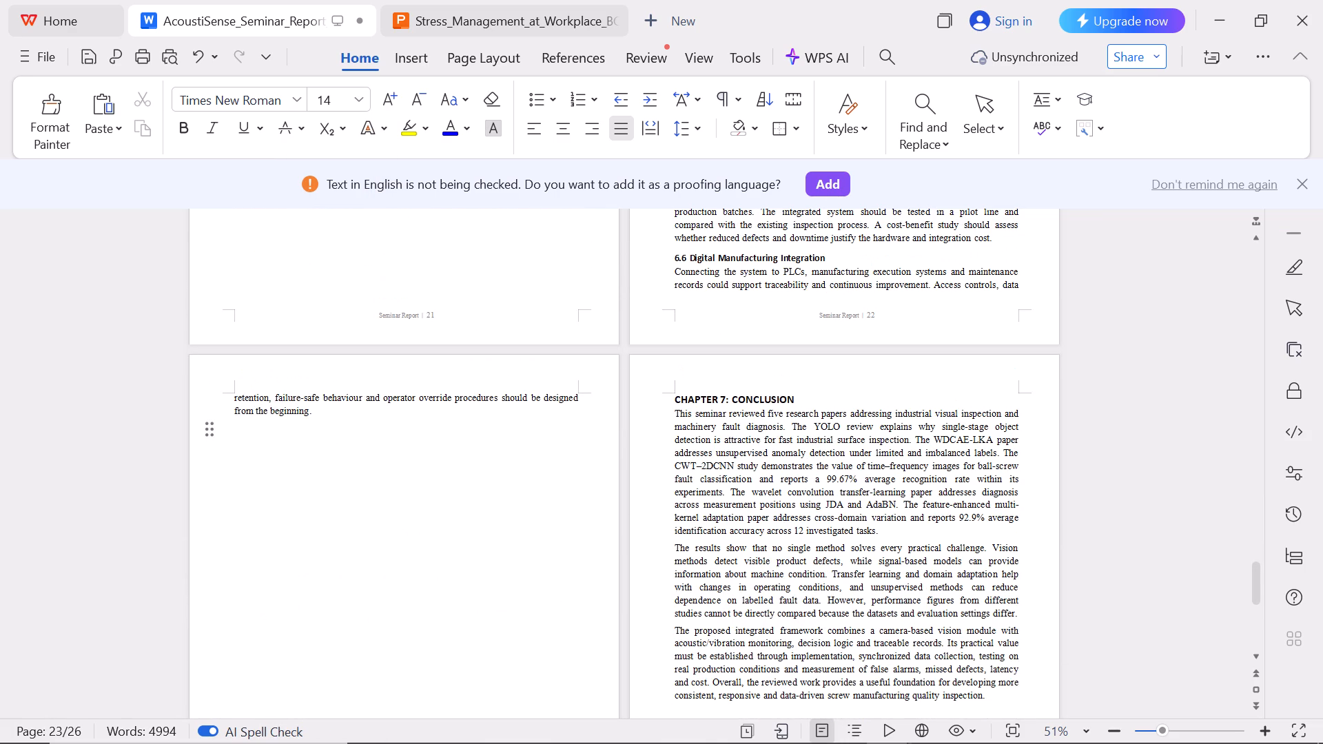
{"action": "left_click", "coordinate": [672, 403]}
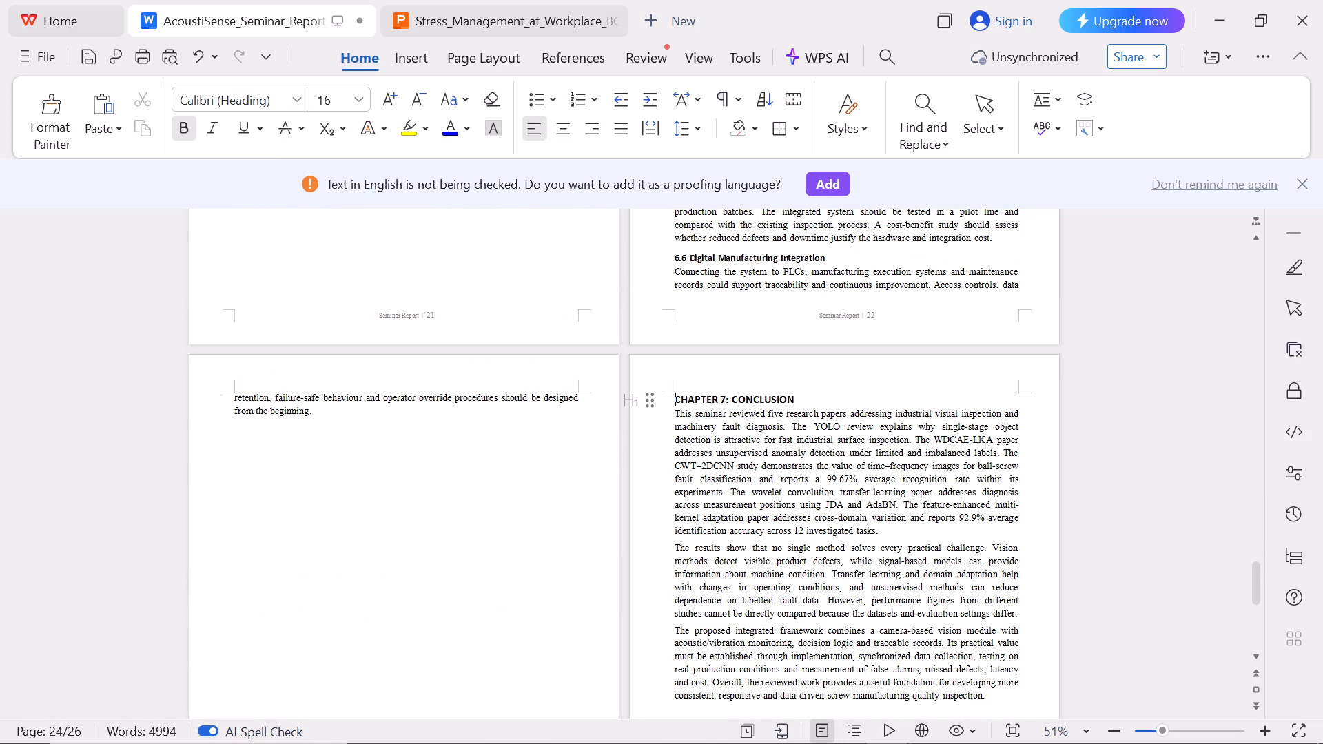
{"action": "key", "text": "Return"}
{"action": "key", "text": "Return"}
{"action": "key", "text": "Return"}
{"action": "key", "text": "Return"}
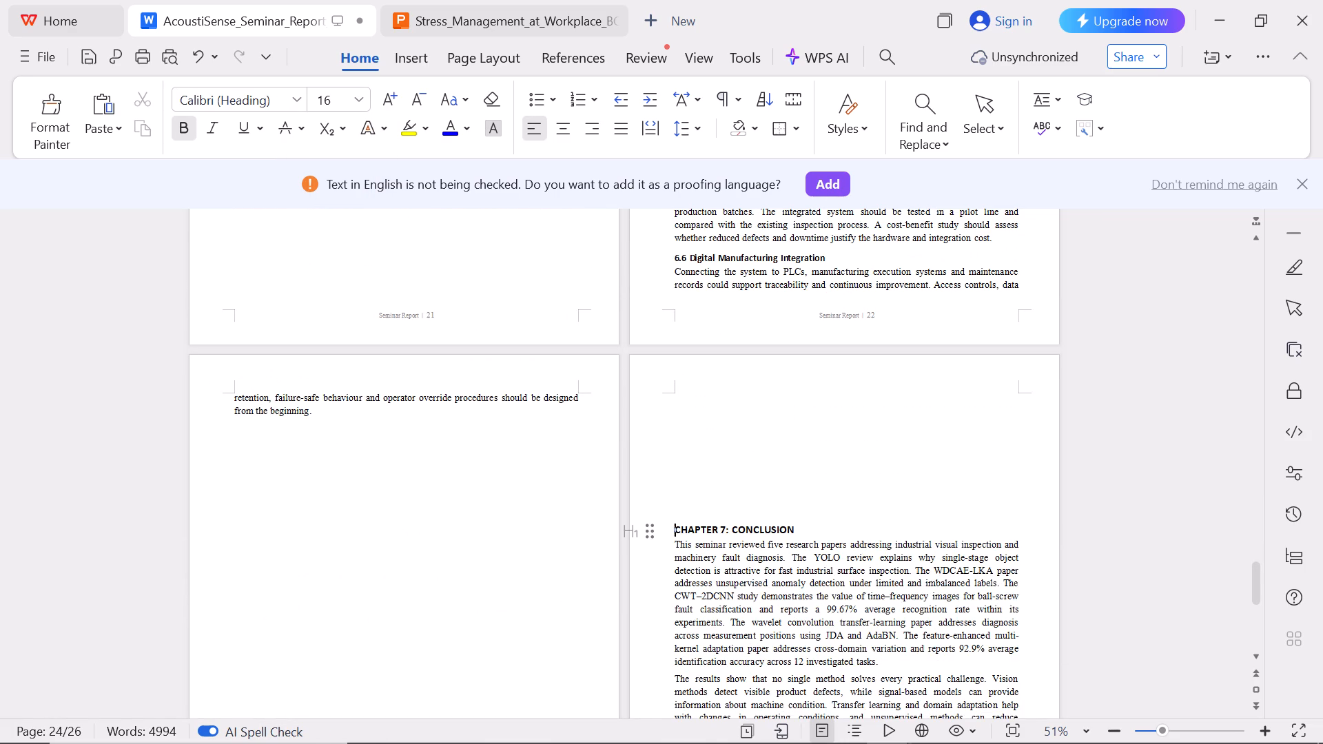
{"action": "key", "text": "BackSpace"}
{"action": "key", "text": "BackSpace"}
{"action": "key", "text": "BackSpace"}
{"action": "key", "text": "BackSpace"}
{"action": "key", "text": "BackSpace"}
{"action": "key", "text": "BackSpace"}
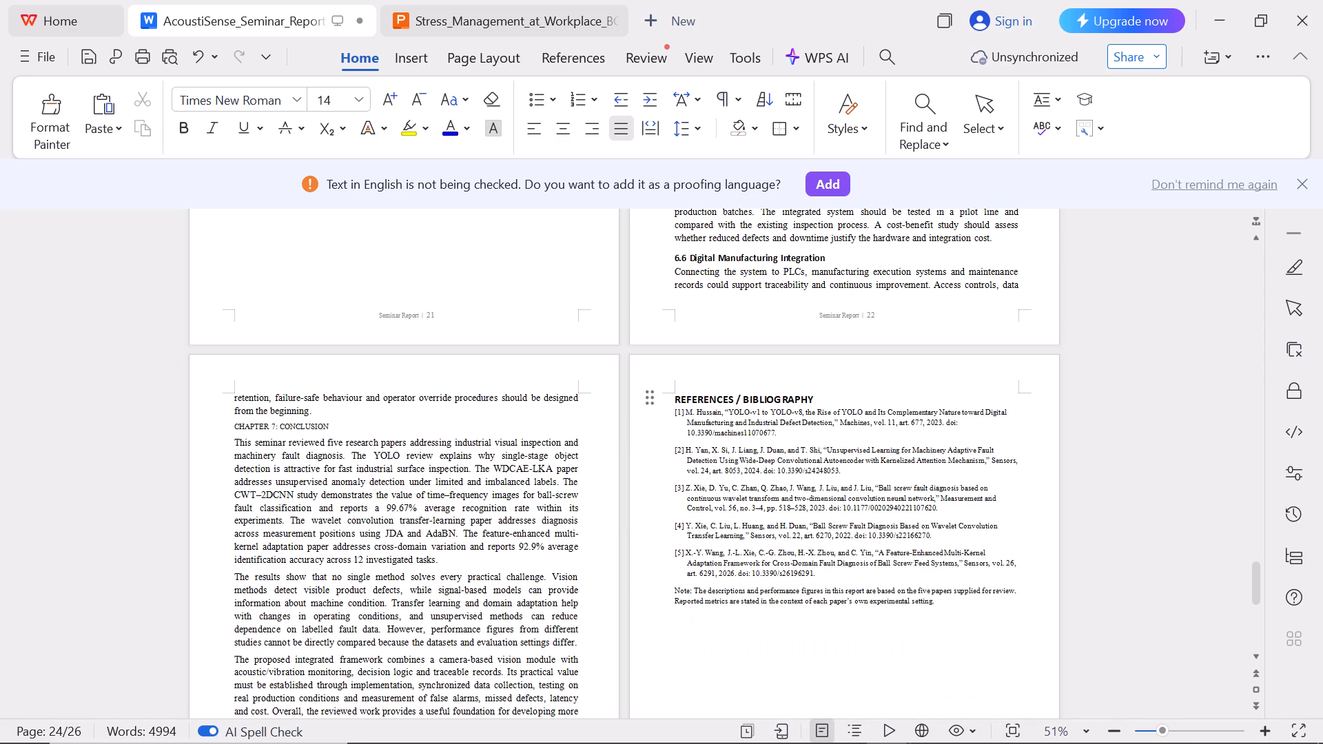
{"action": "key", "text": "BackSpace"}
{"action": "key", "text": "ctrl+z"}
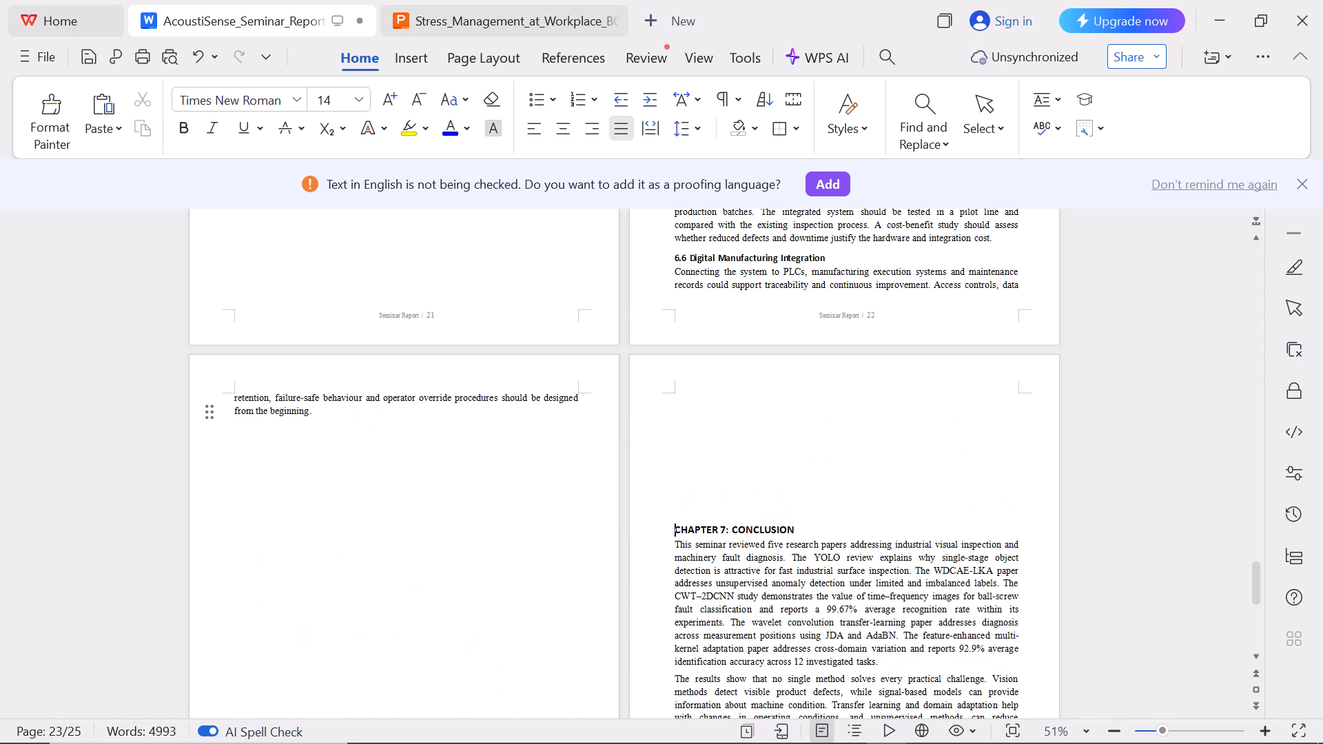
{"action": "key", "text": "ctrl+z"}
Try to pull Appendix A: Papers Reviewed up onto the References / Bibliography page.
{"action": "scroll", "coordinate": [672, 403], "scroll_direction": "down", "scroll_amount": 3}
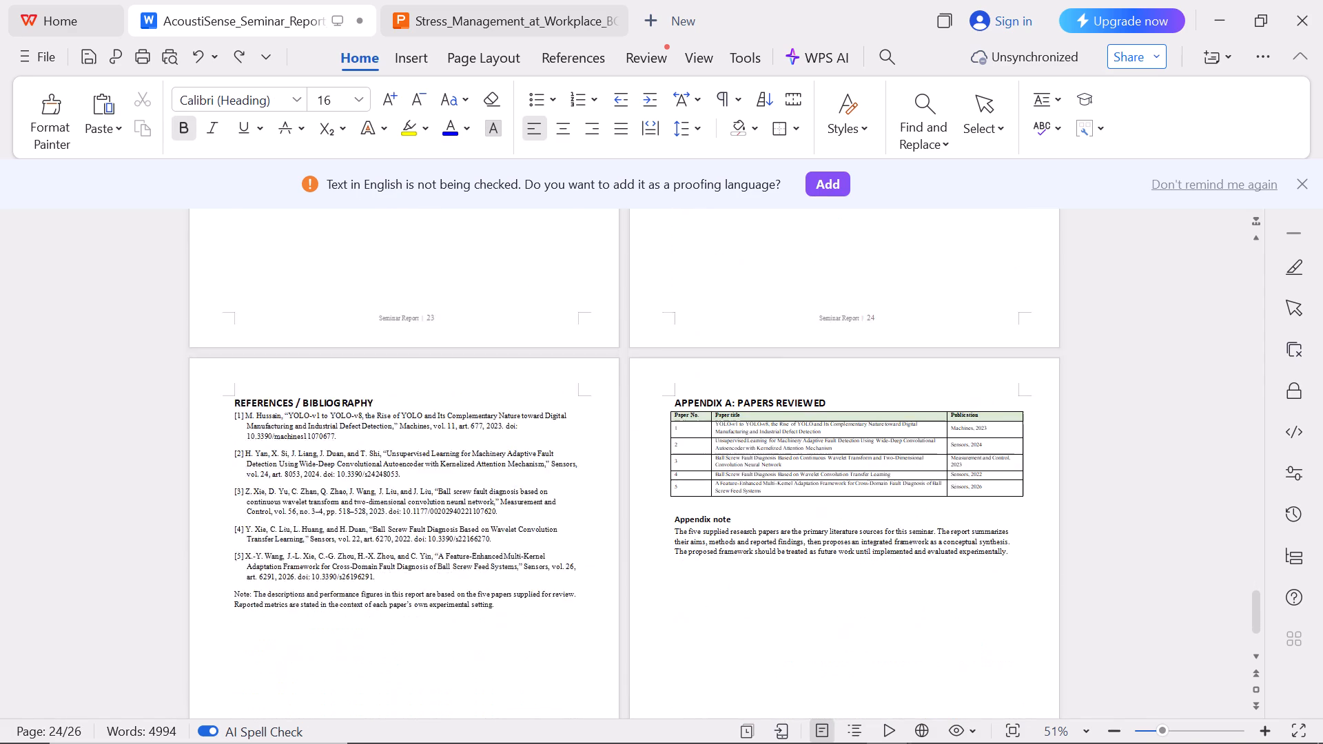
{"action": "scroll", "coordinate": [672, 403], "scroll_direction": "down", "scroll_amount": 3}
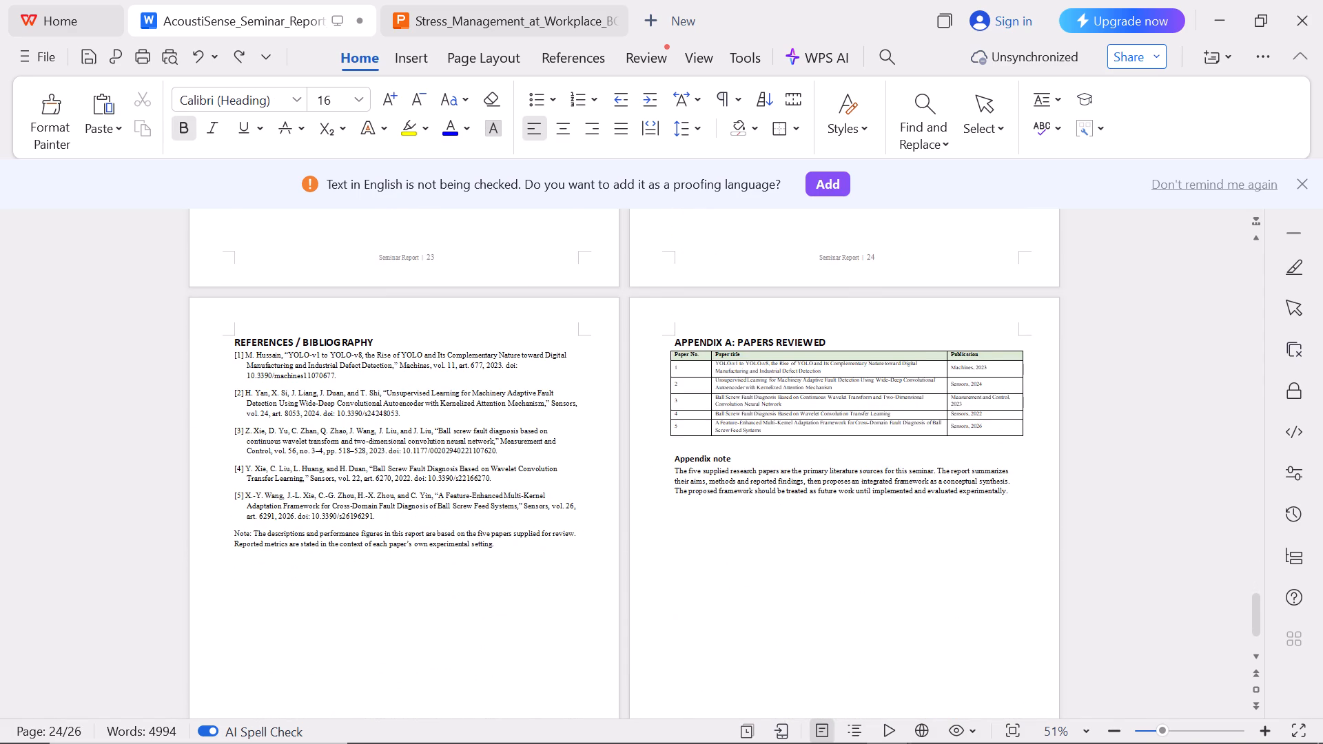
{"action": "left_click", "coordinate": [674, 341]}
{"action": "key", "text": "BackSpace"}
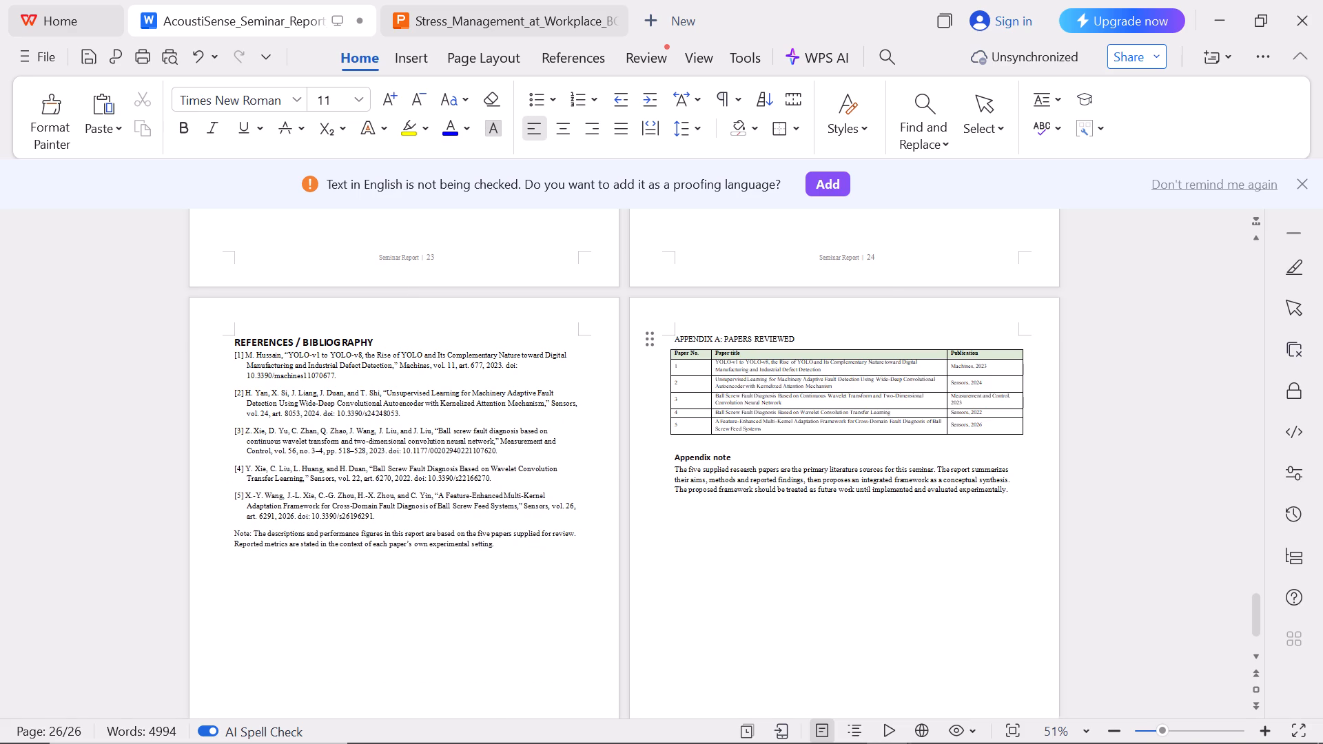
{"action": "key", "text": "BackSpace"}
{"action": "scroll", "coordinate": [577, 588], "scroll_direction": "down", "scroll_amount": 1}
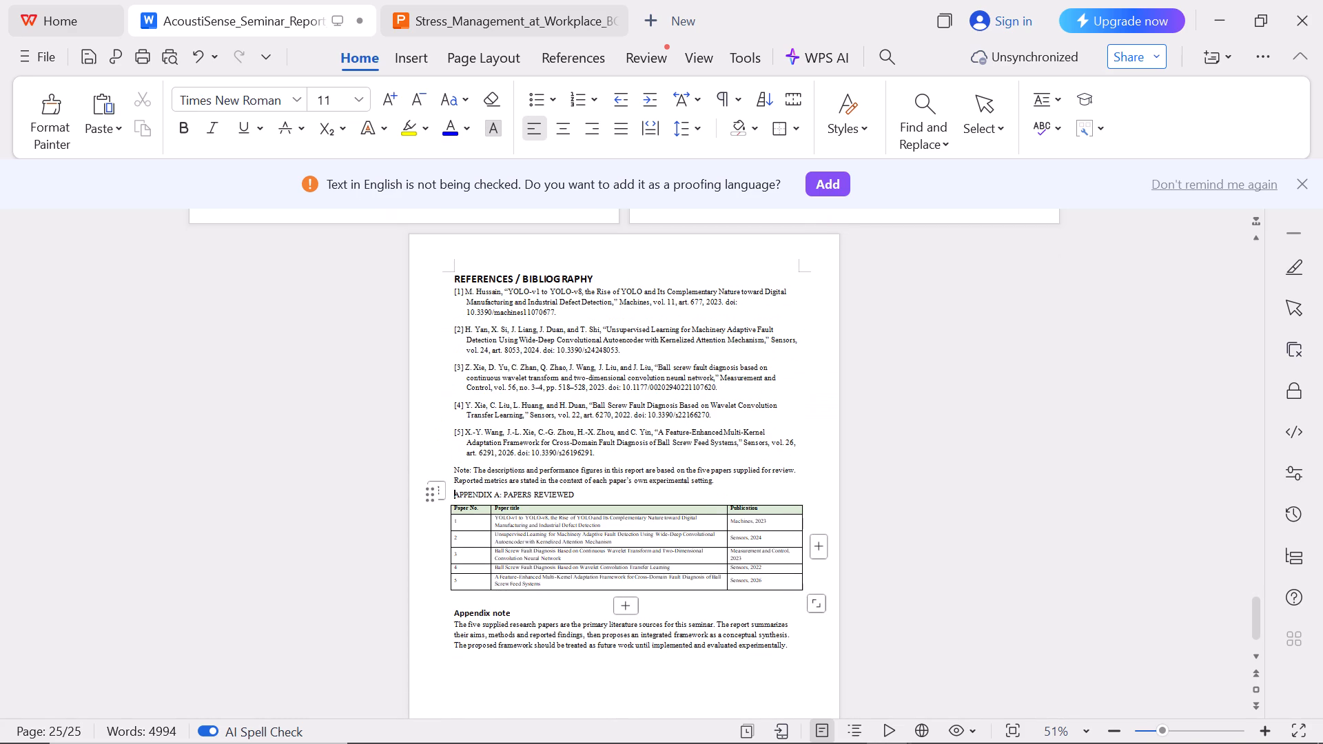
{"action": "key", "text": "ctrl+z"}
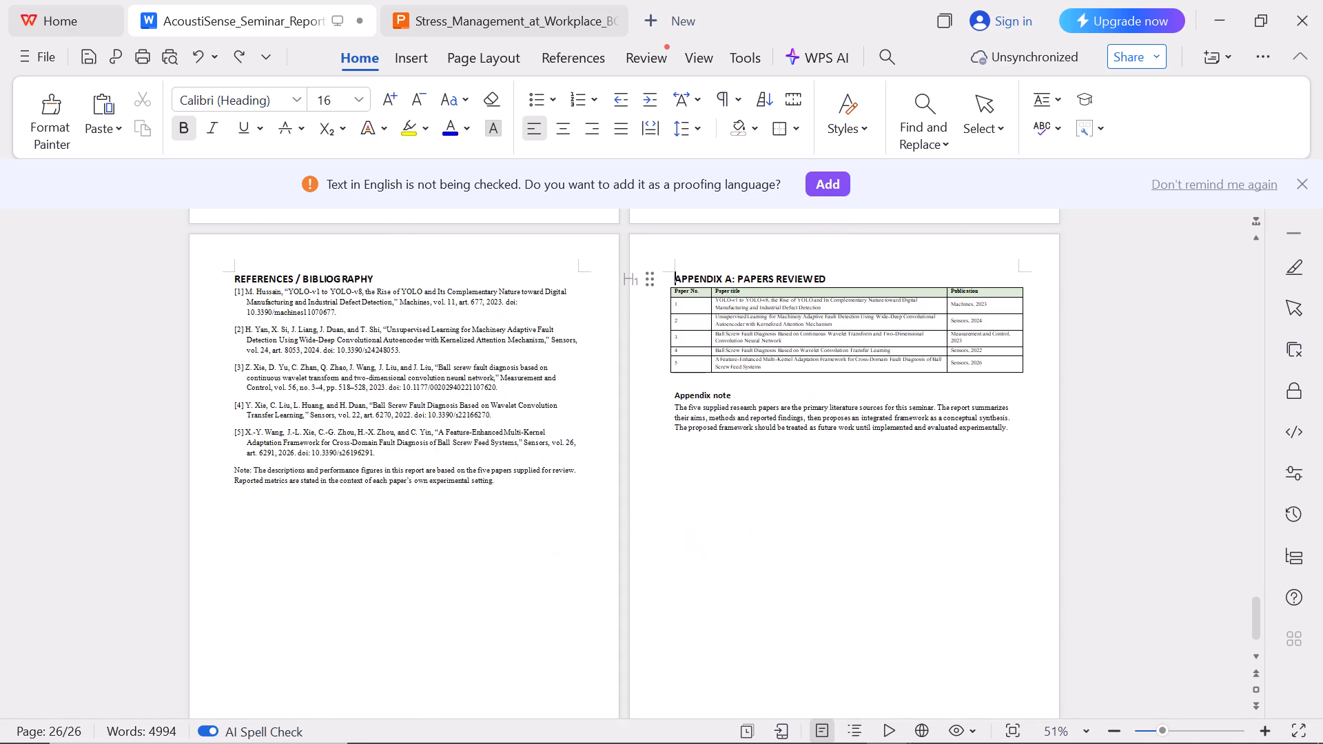
Set the five references and the note below them to size 14 and justify them.
{"action": "left_click_drag", "start_coordinate": [504, 479], "coordinate": [223, 292]}
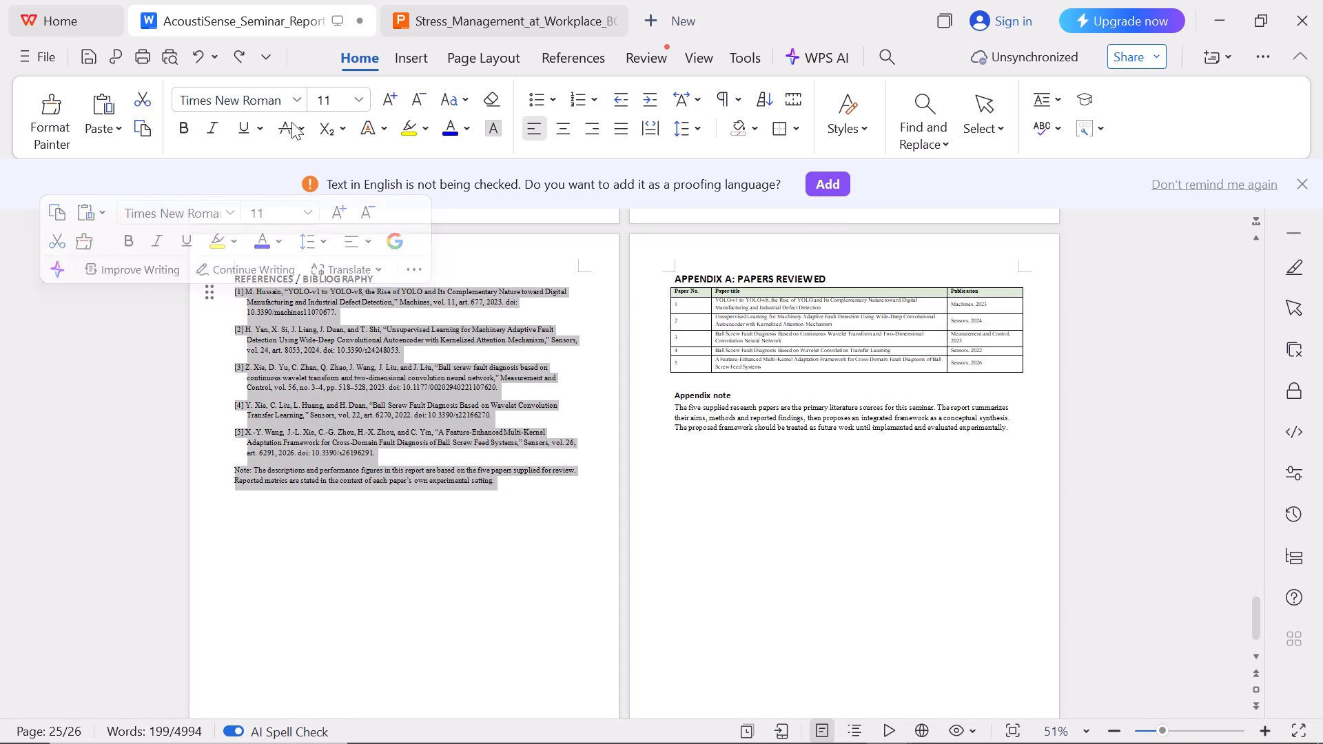
{"action": "left_click", "coordinate": [359, 99]}
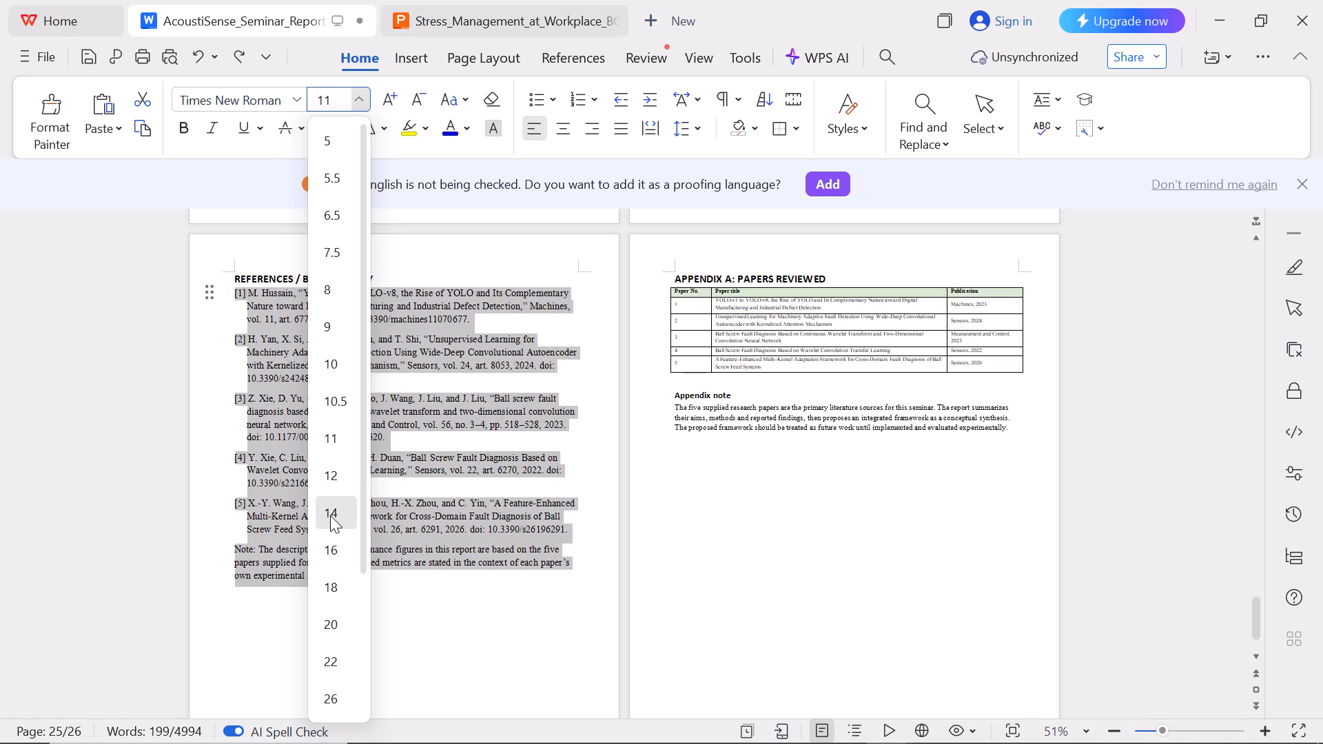
{"action": "left_click", "coordinate": [330, 515]}
{"action": "key", "text": "ctrl+j"}
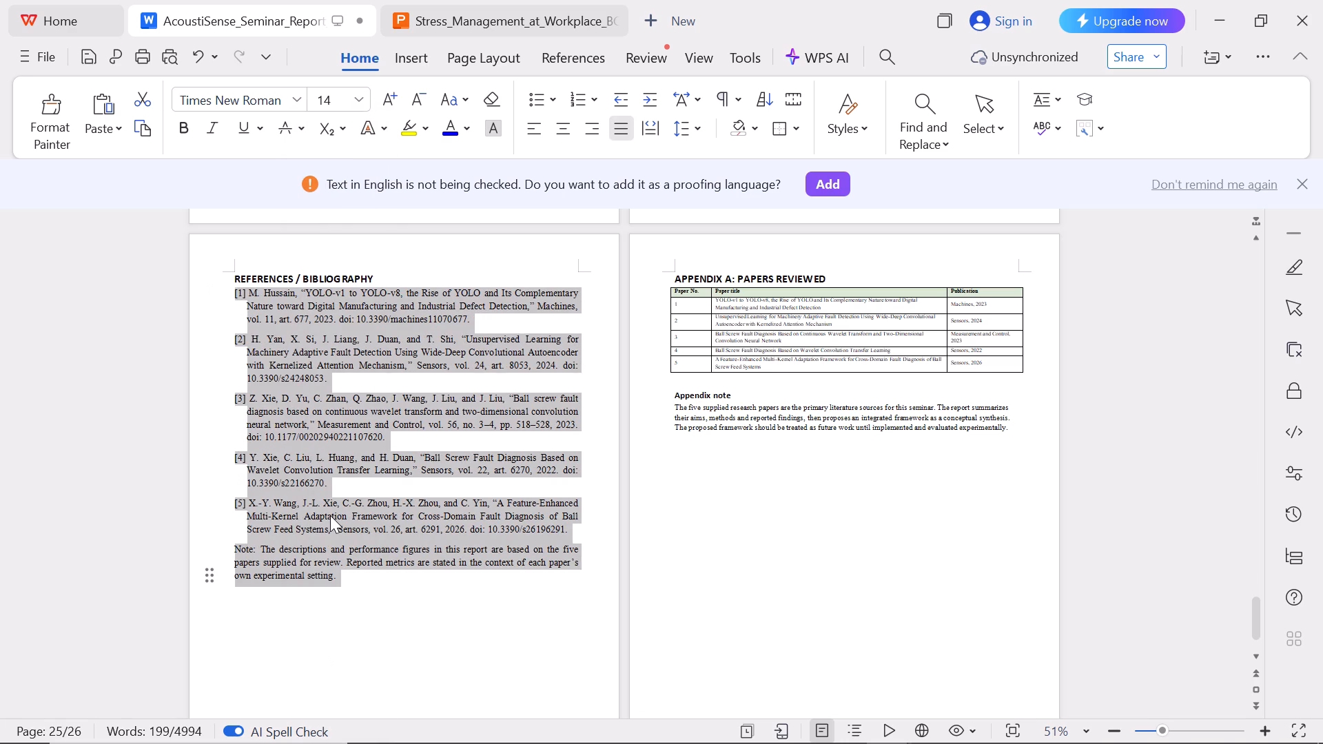
Set all of Appendix A, from its heading through the table and appendix note, to size 14 and justify it.
{"action": "left_click_drag", "start_coordinate": [679, 274], "coordinate": [720, 296]}
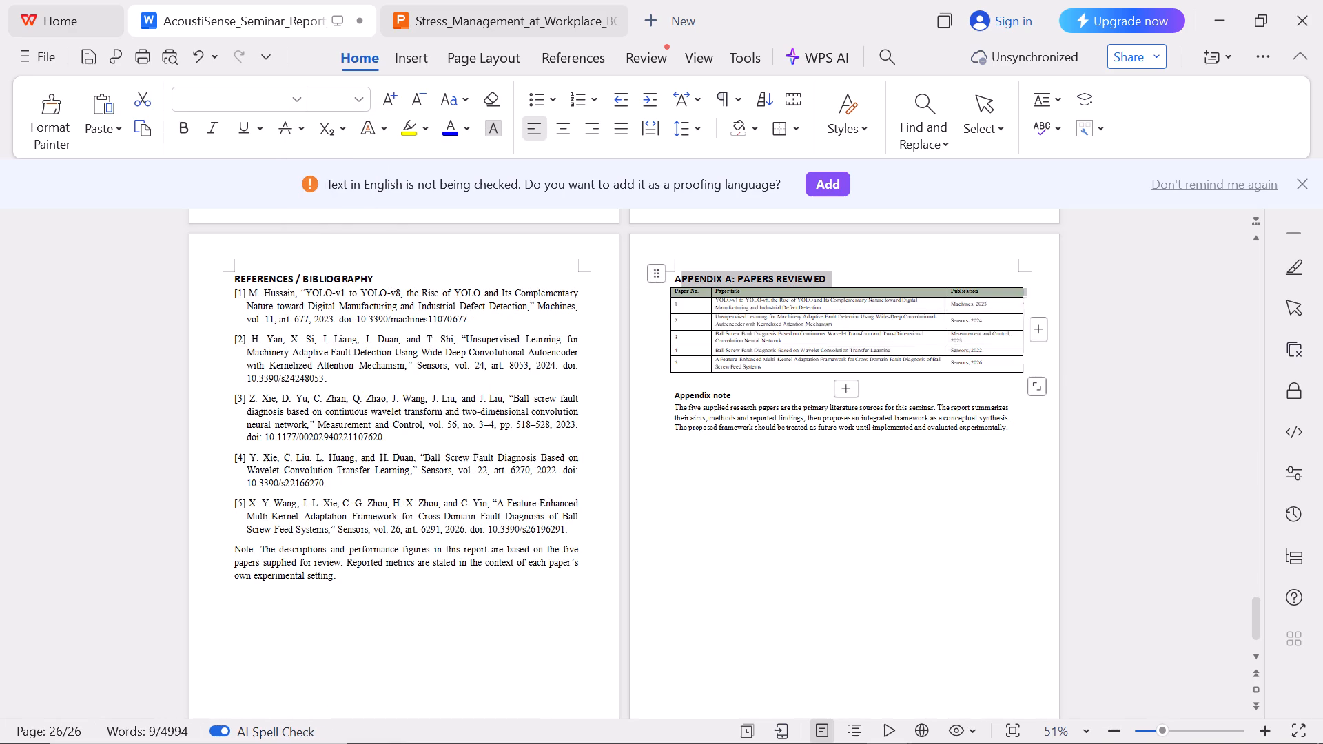
{"action": "left_click_drag", "start_coordinate": [670, 273], "coordinate": [906, 453]}
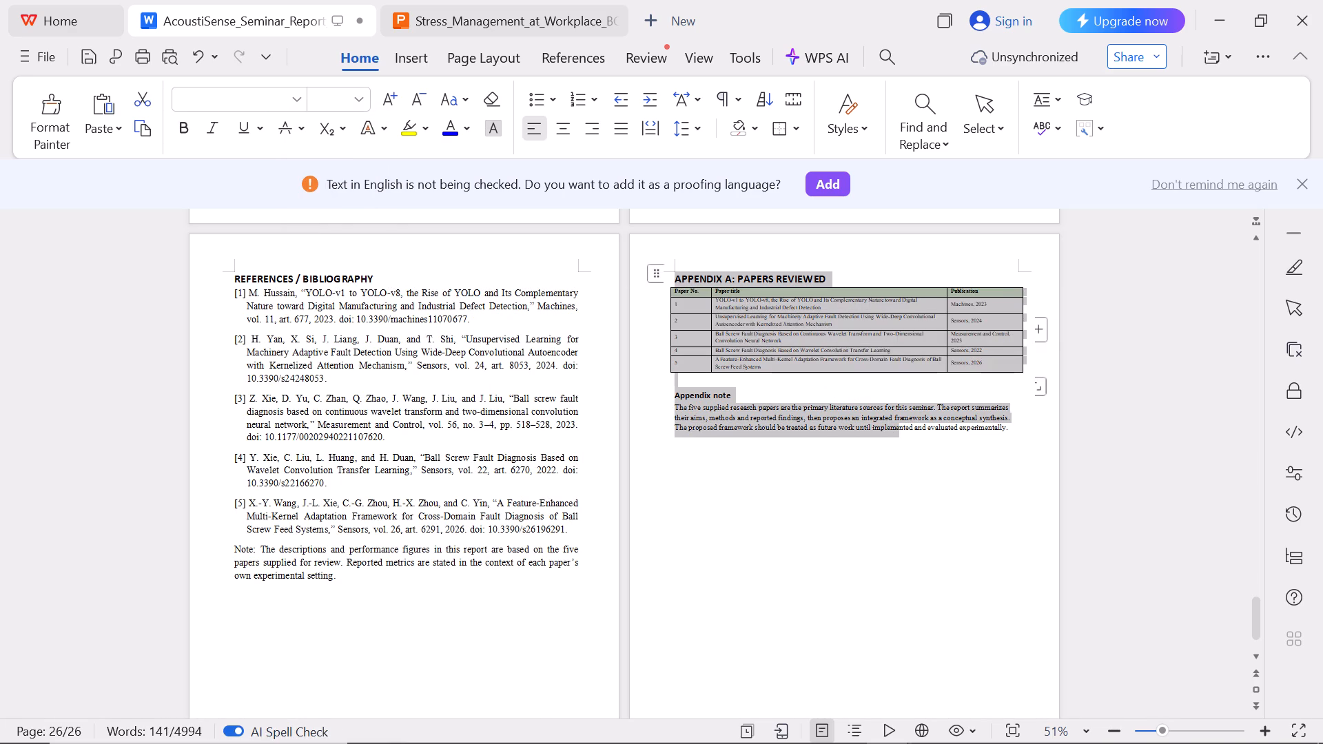
{"action": "left_click_drag", "start_coordinate": [906, 453], "coordinate": [1085, 453]}
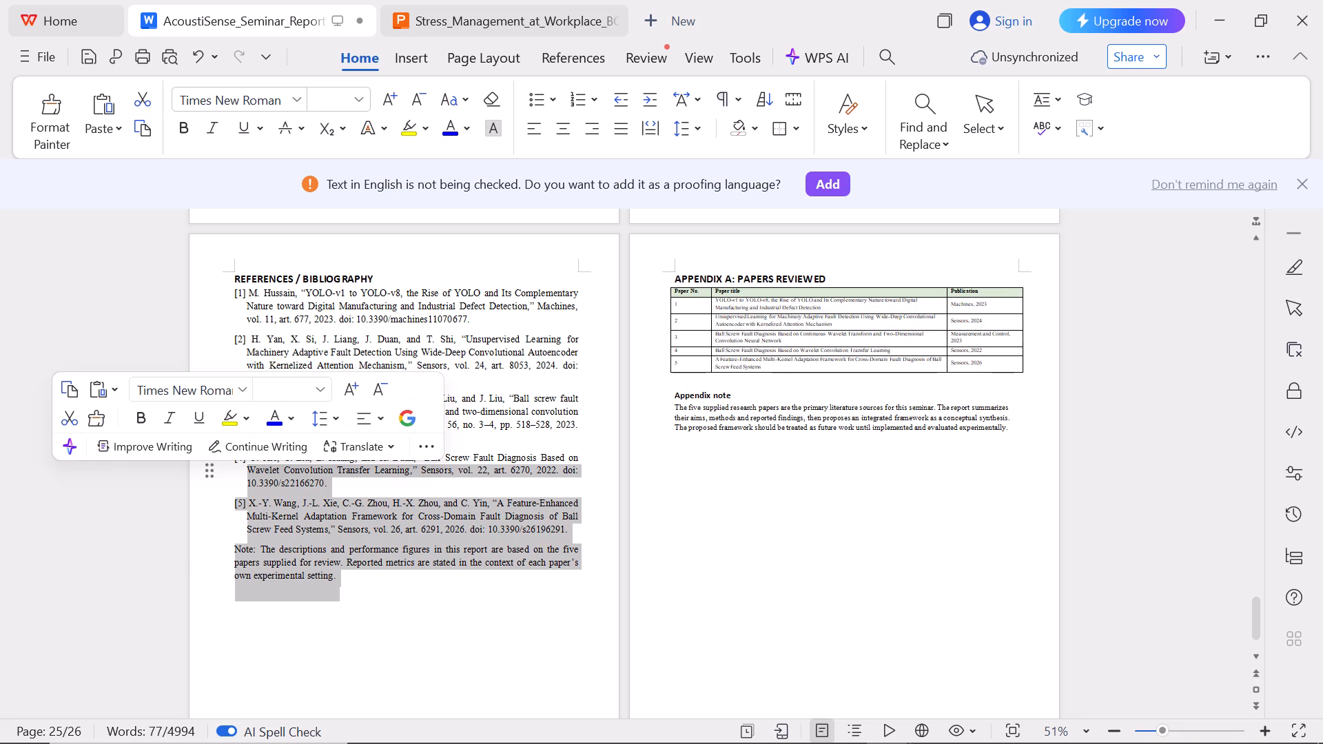
{"action": "left_click", "coordinate": [998, 428]}
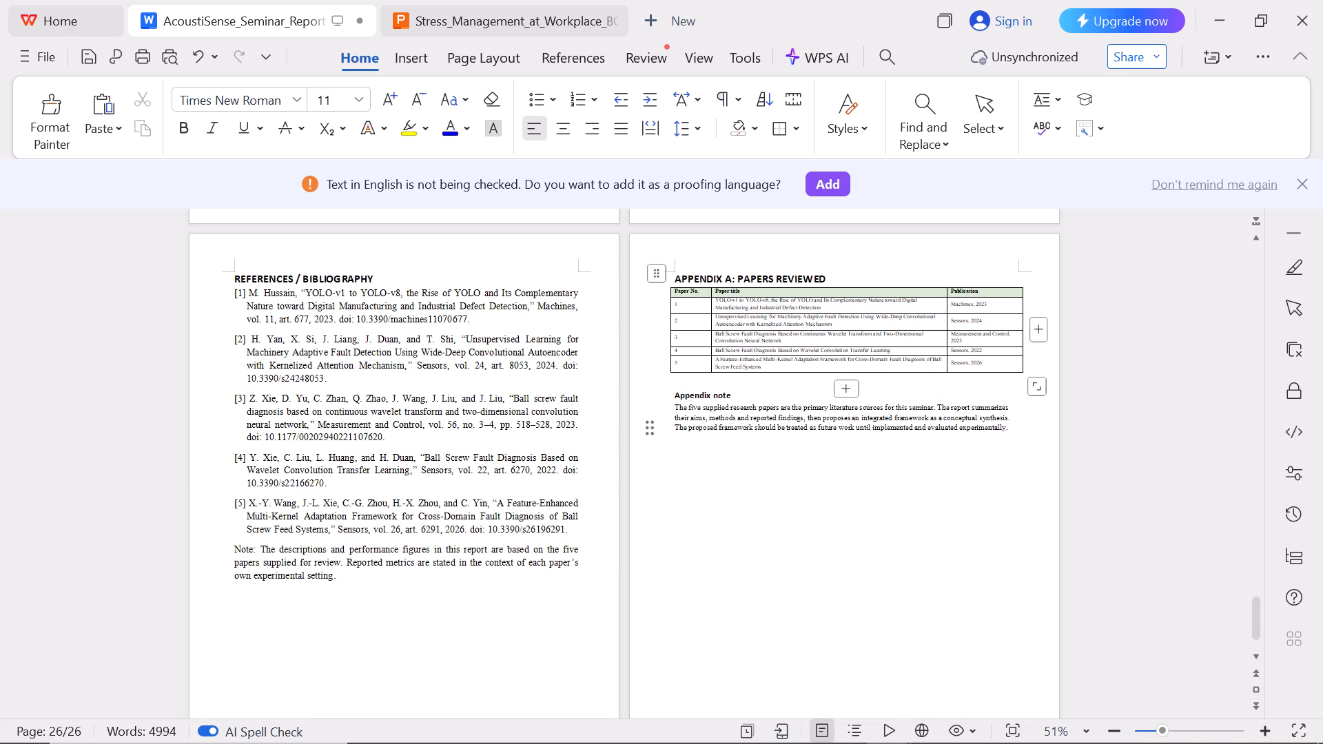
{"action": "left_click_drag", "start_coordinate": [673, 278], "coordinate": [999, 442]}
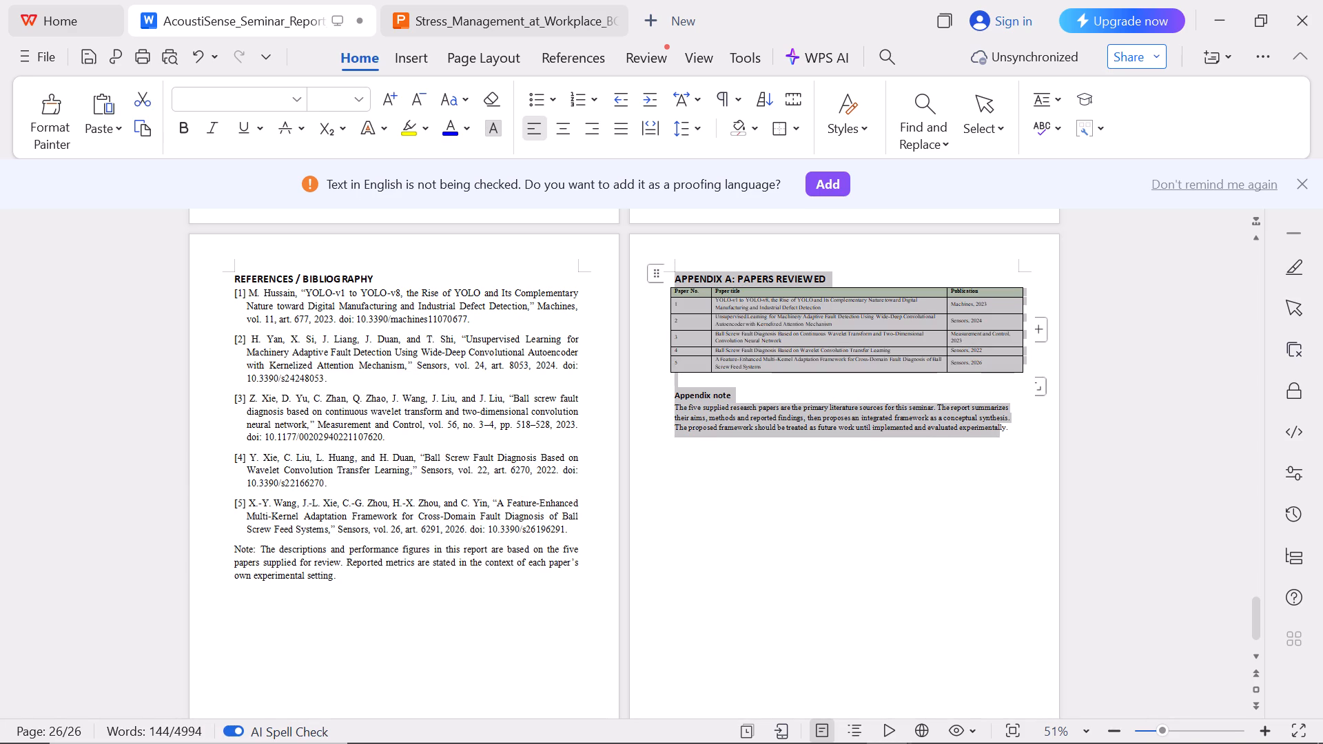
{"action": "left_click_drag", "start_coordinate": [999, 442], "coordinate": [1016, 442]}
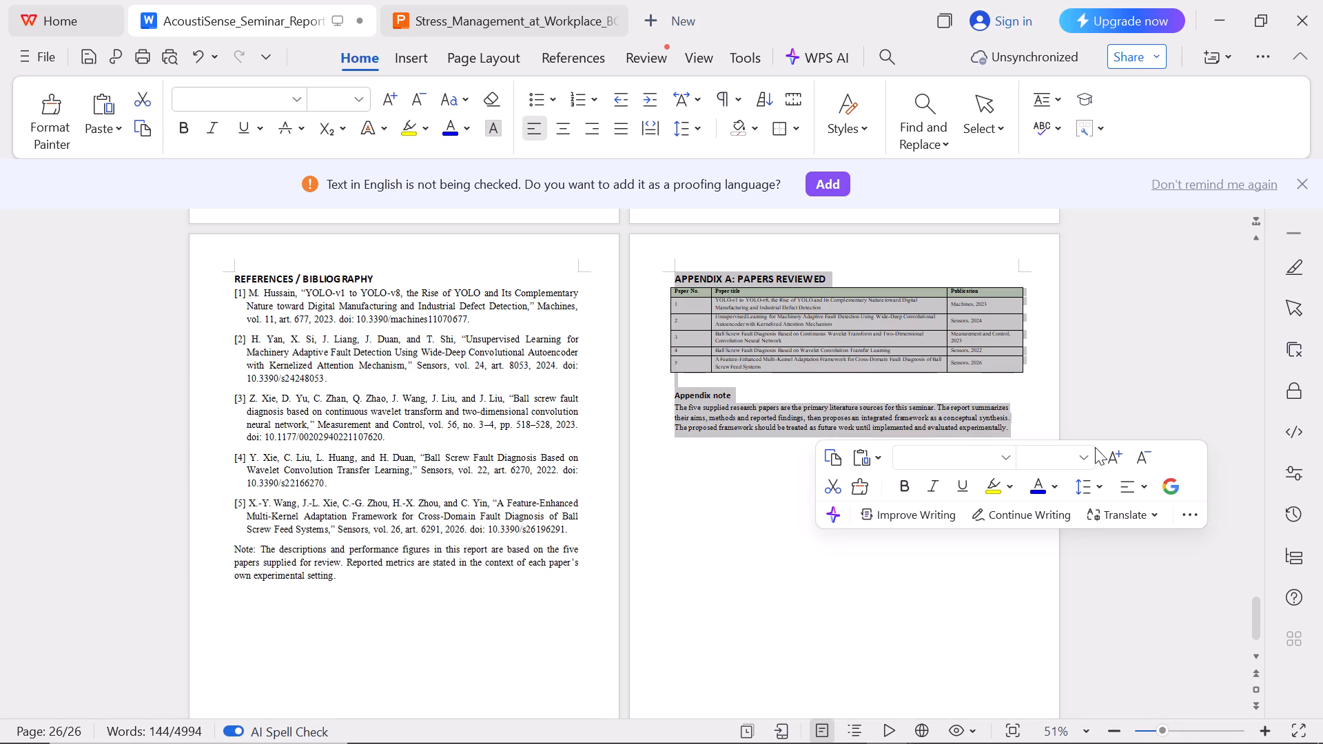
{"action": "left_click", "coordinate": [1091, 459]}
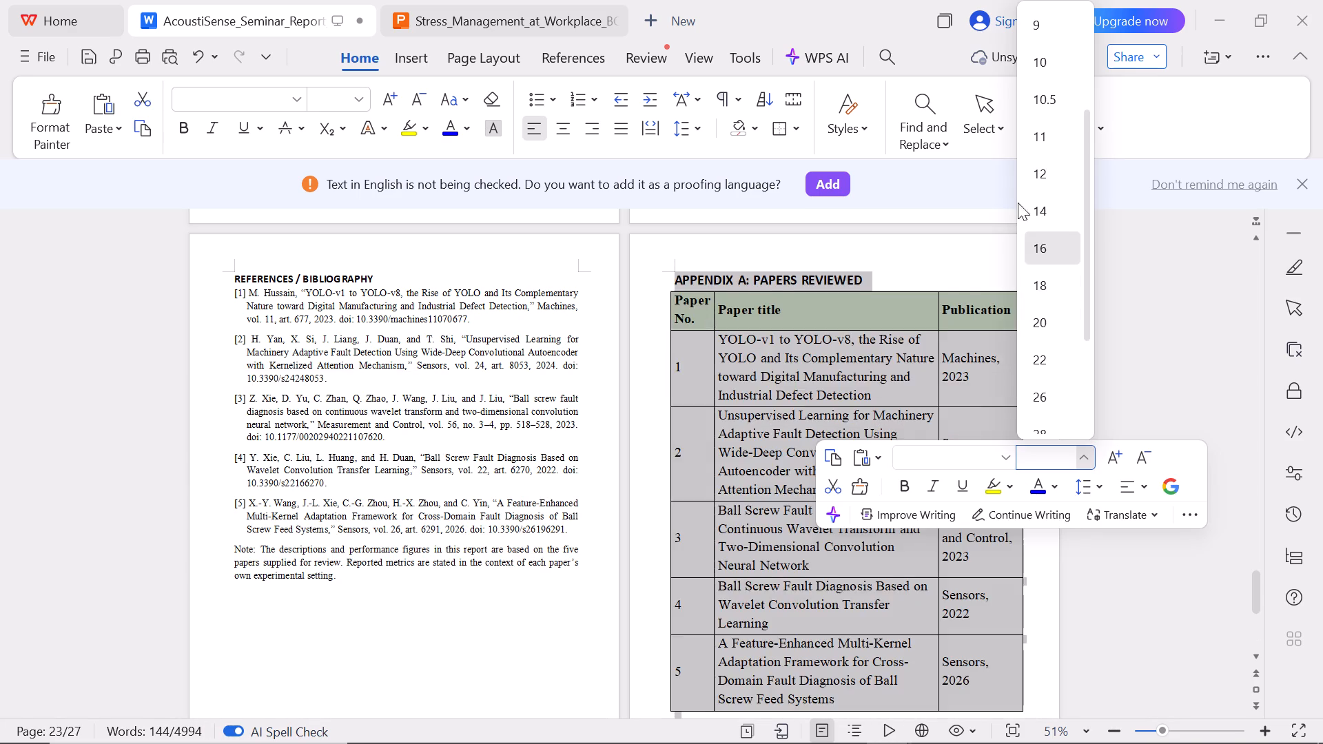
{"action": "left_click", "coordinate": [1034, 205]}
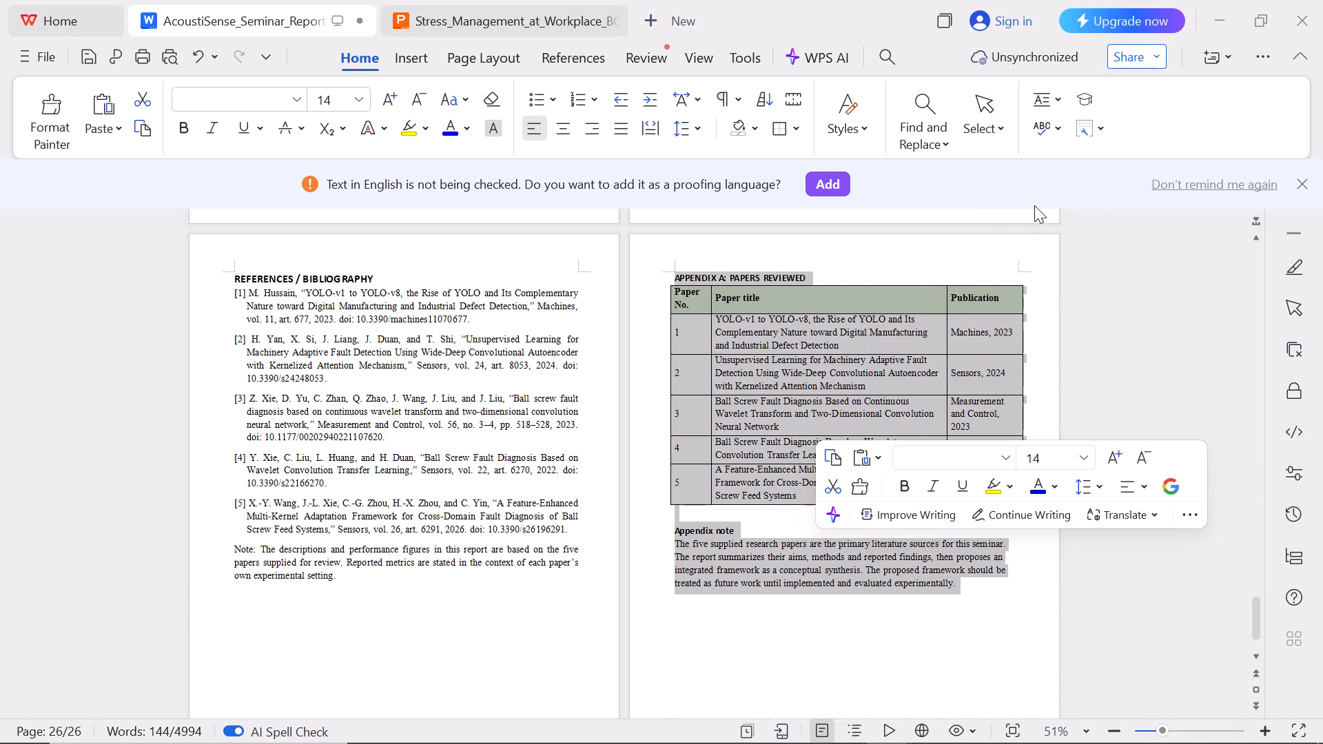
{"action": "key", "text": "ctrl+j"}
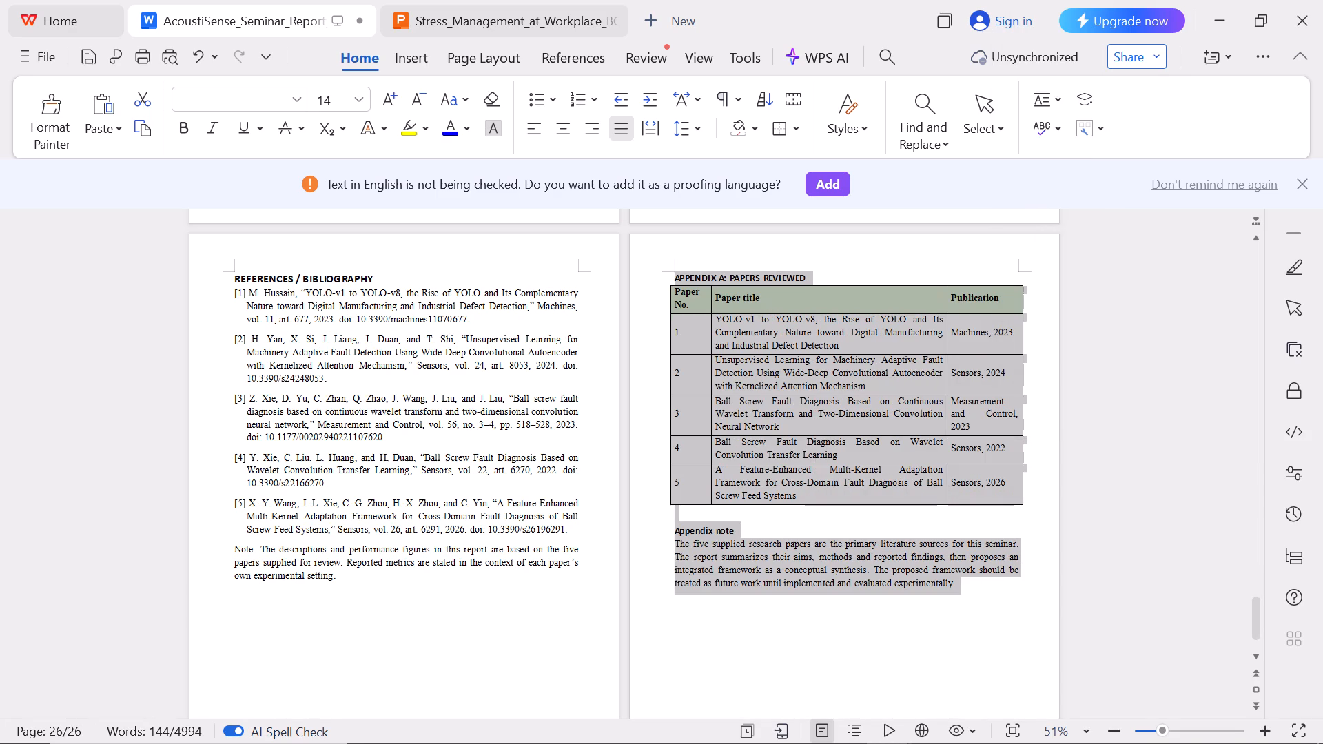
Make the "Note:" label below the references bold.
{"action": "left_click_drag", "start_coordinate": [232, 550], "coordinate": [255, 548]}
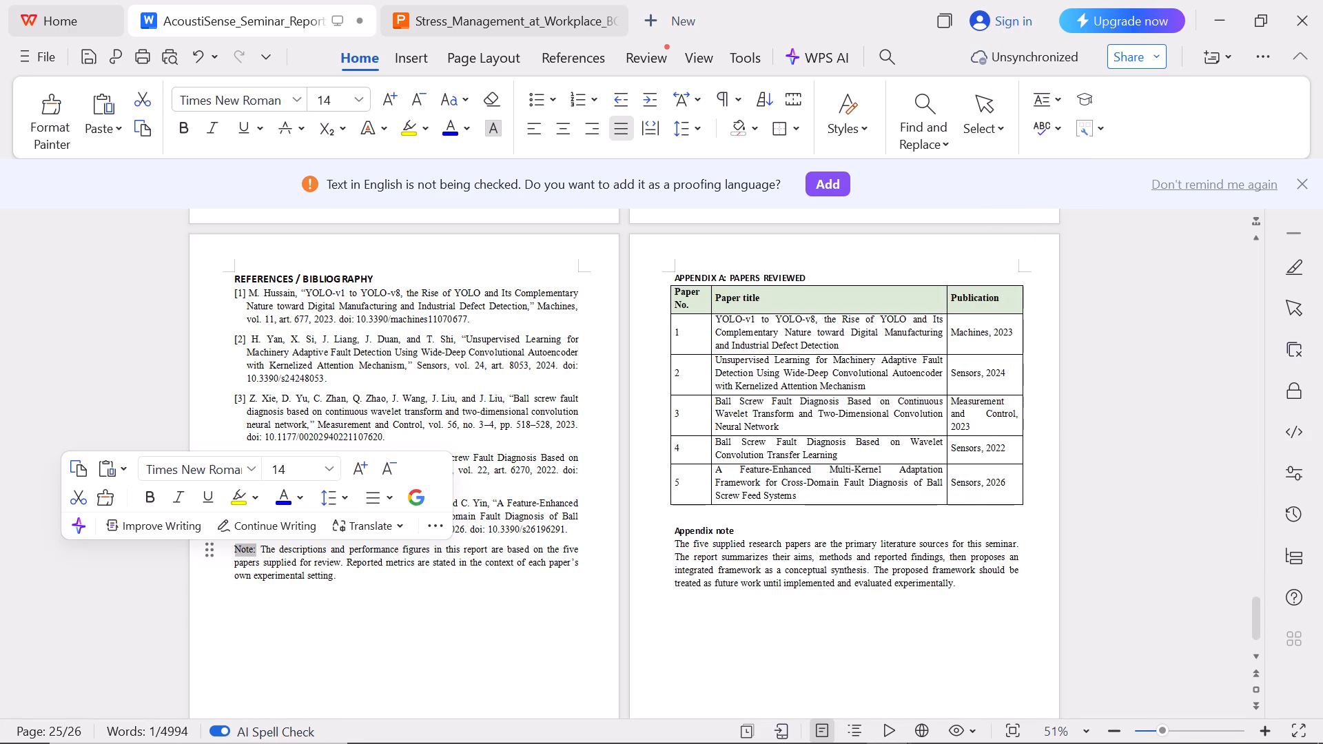
{"action": "key", "text": "ctrl+b"}
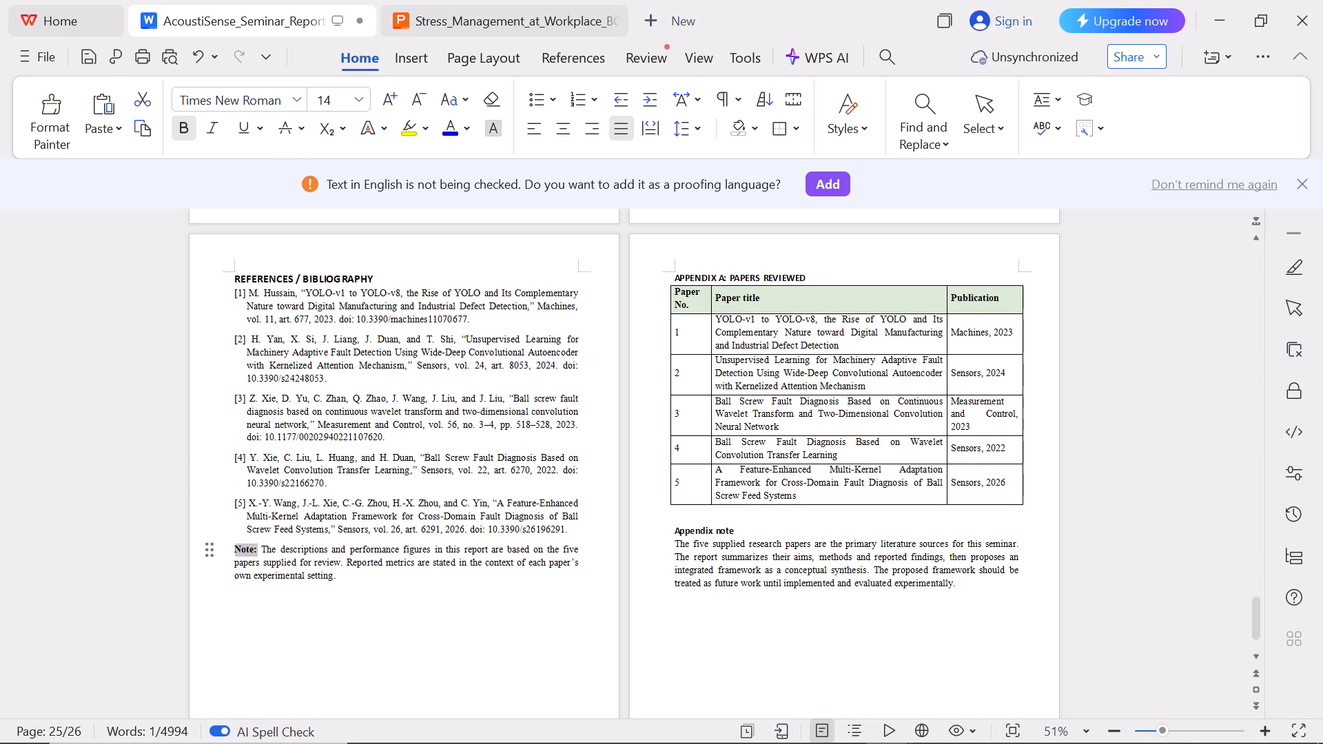
{"action": "left_click", "coordinate": [334, 653]}
Delete the end of section 6.6 that spills onto its own page, from "retention, failure-safe behaviour" to "from the beginning.".
{"action": "scroll", "coordinate": [334, 653], "scroll_direction": "up", "scroll_amount": 10}
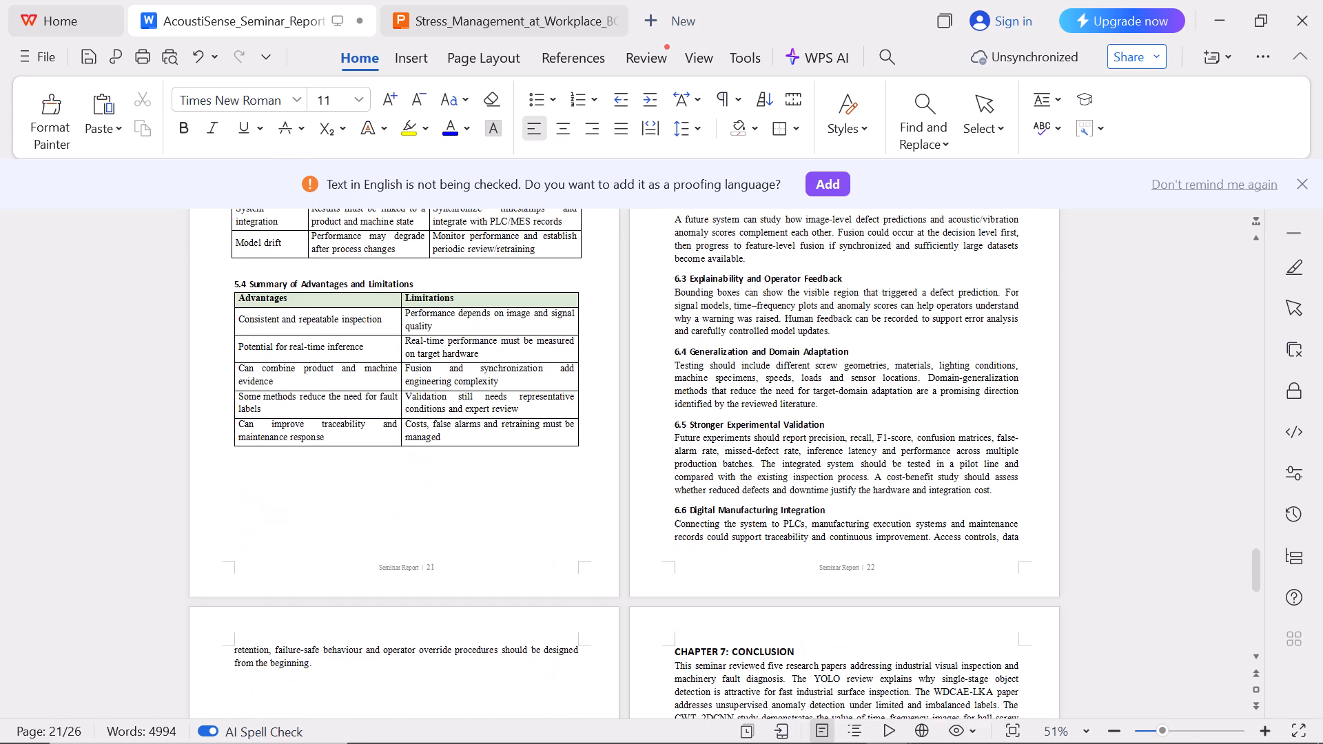
{"action": "scroll", "coordinate": [927, 477], "scroll_direction": "up", "scroll_amount": 1}
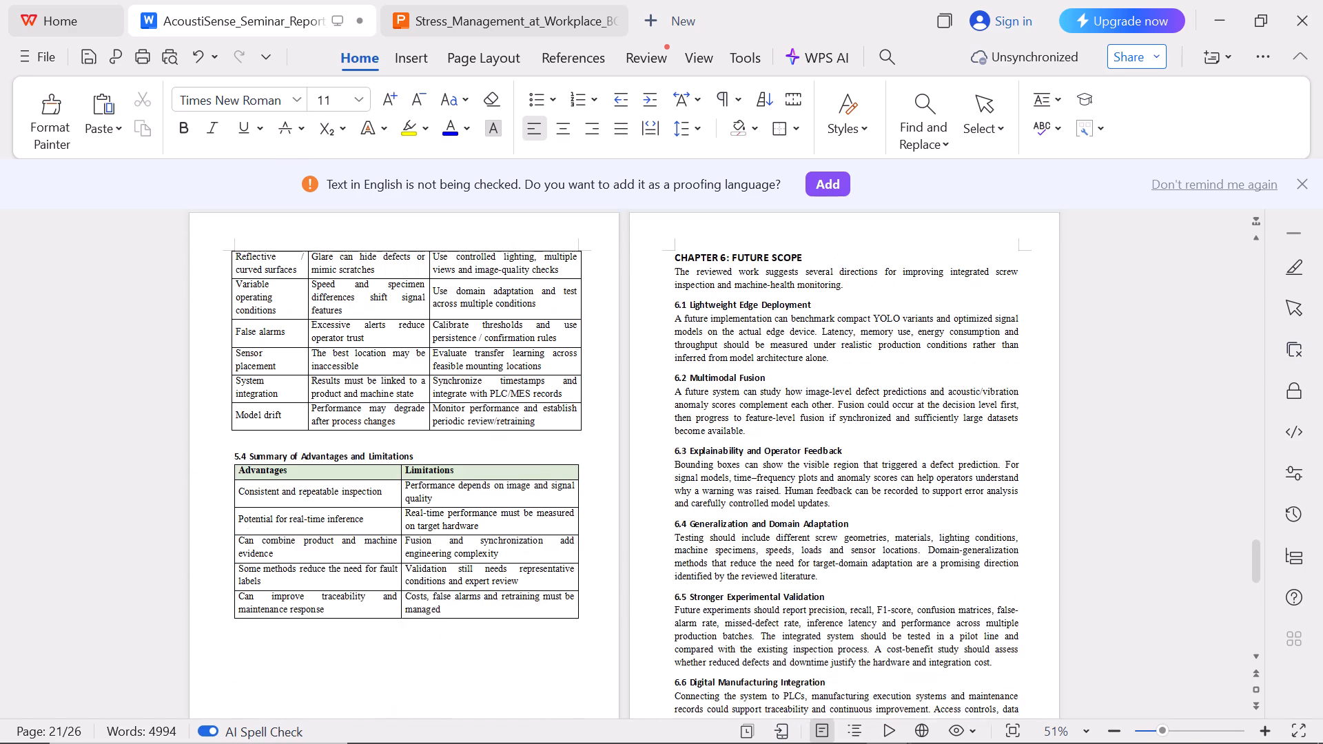
{"action": "scroll", "coordinate": [927, 477], "scroll_direction": "up", "scroll_amount": 1}
{"action": "scroll", "coordinate": [776, 349], "scroll_direction": "down", "scroll_amount": 2}
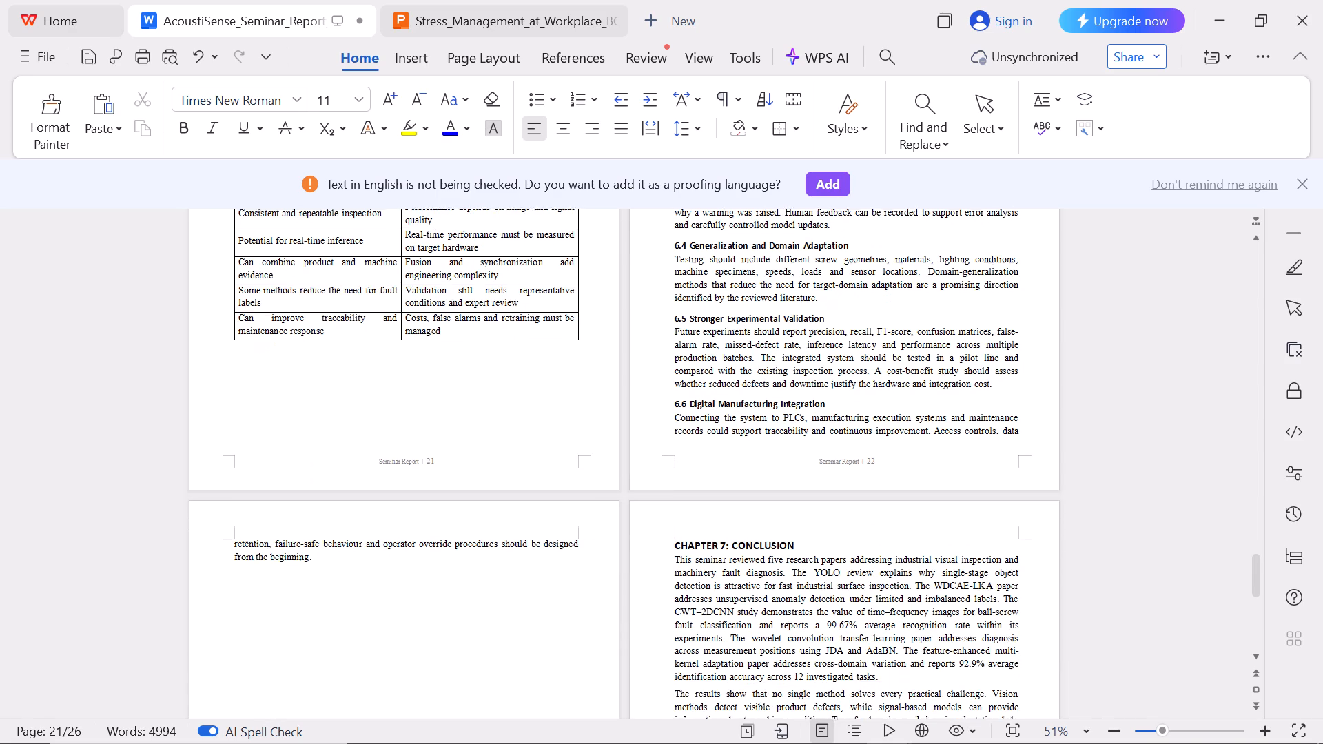
{"action": "scroll", "coordinate": [776, 349], "scroll_direction": "down", "scroll_amount": 1}
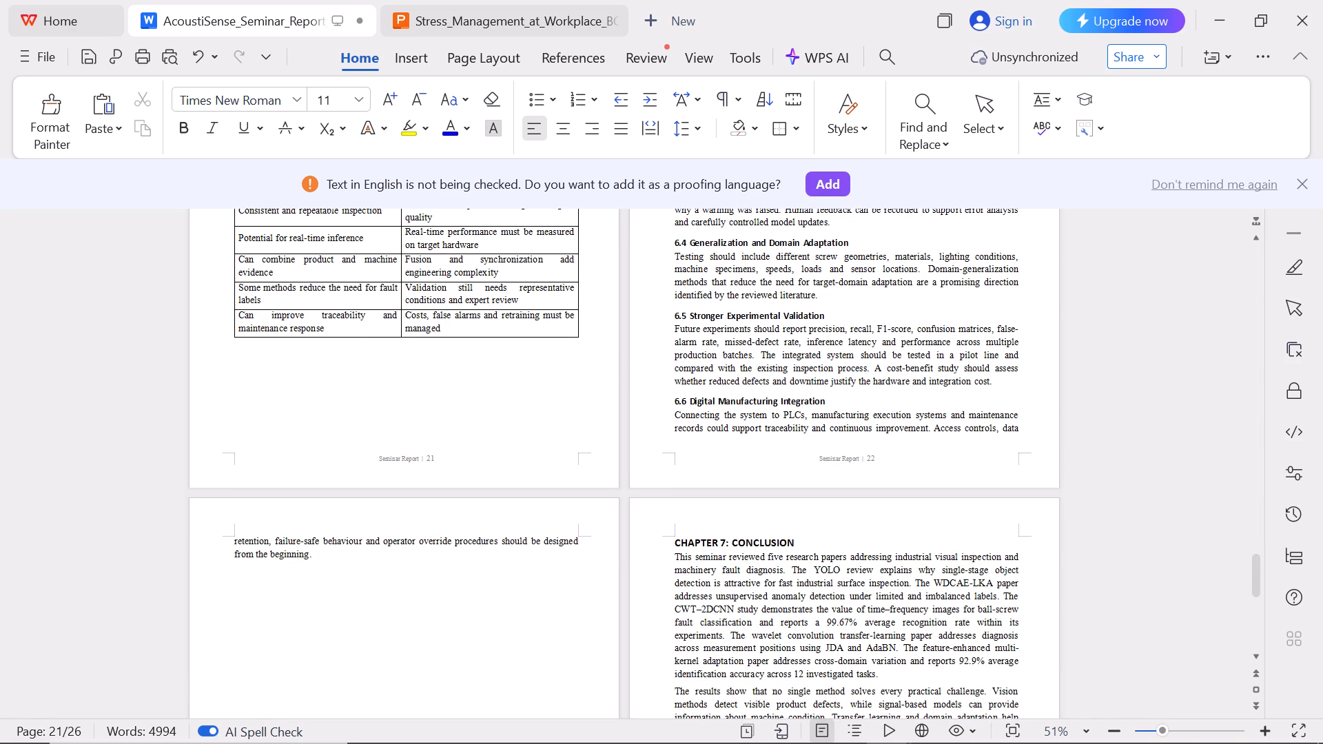
{"action": "left_click_drag", "start_coordinate": [316, 562], "coordinate": [225, 533]}
{"action": "key", "text": "BackSpace"}
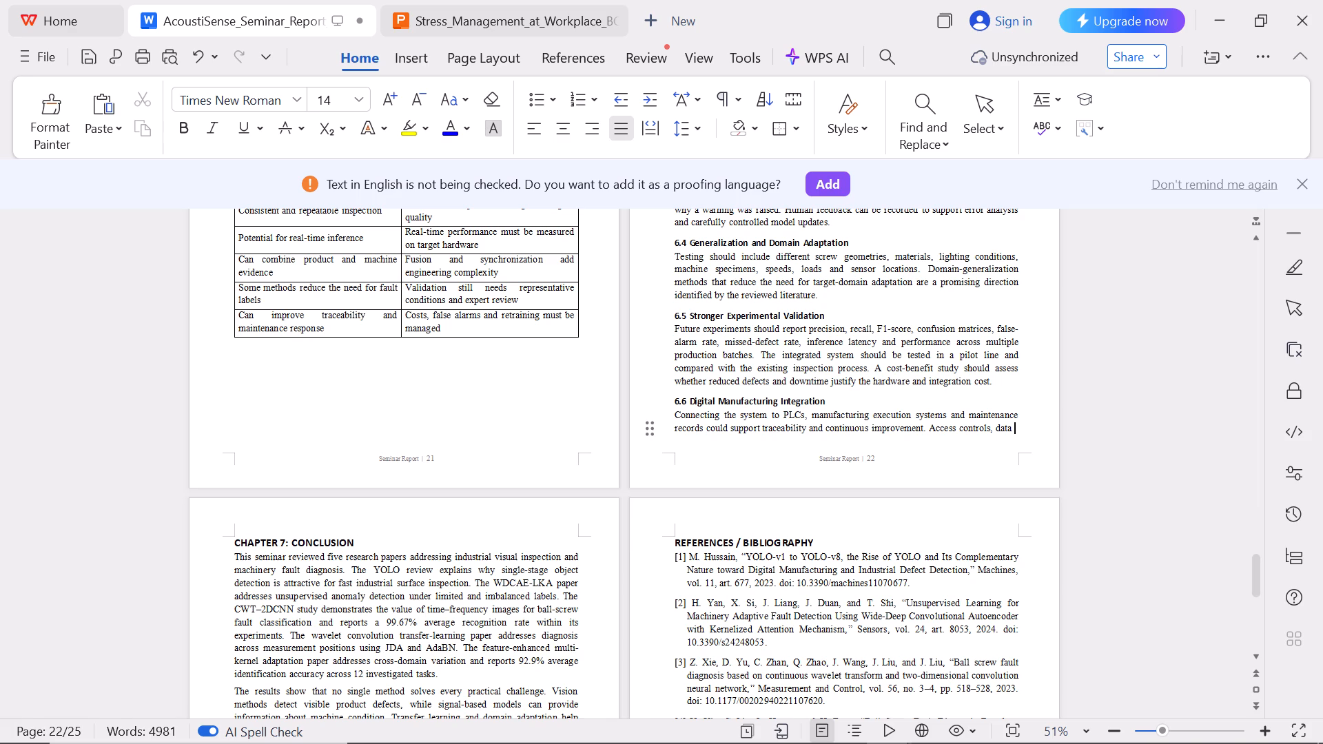
Pull the Chapter 5: Advantages and Limitations heading up onto the page where section 4.6 ends.
{"action": "scroll", "coordinate": [962, 428], "scroll_direction": "up", "scroll_amount": 11}
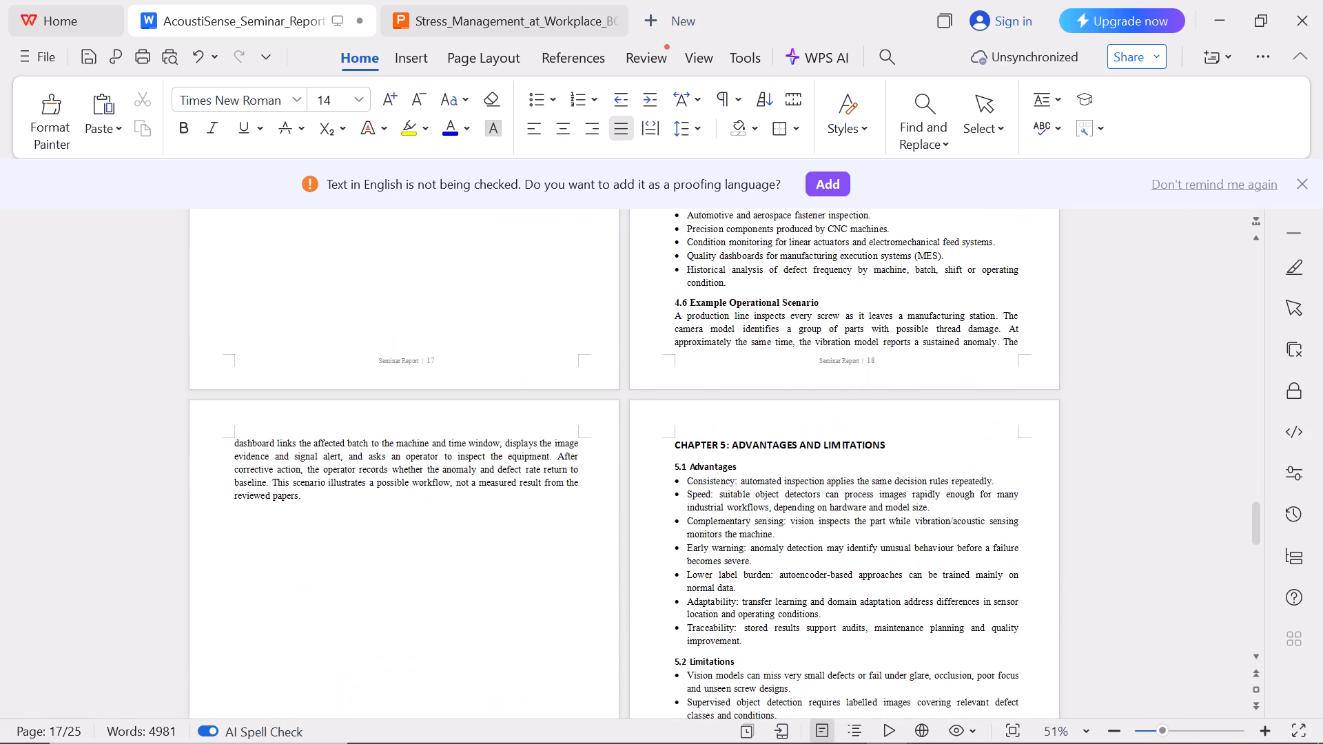
{"action": "scroll", "coordinate": [962, 428], "scroll_direction": "up", "scroll_amount": 2}
{"action": "scroll", "coordinate": [962, 428], "scroll_direction": "down", "scroll_amount": 1}
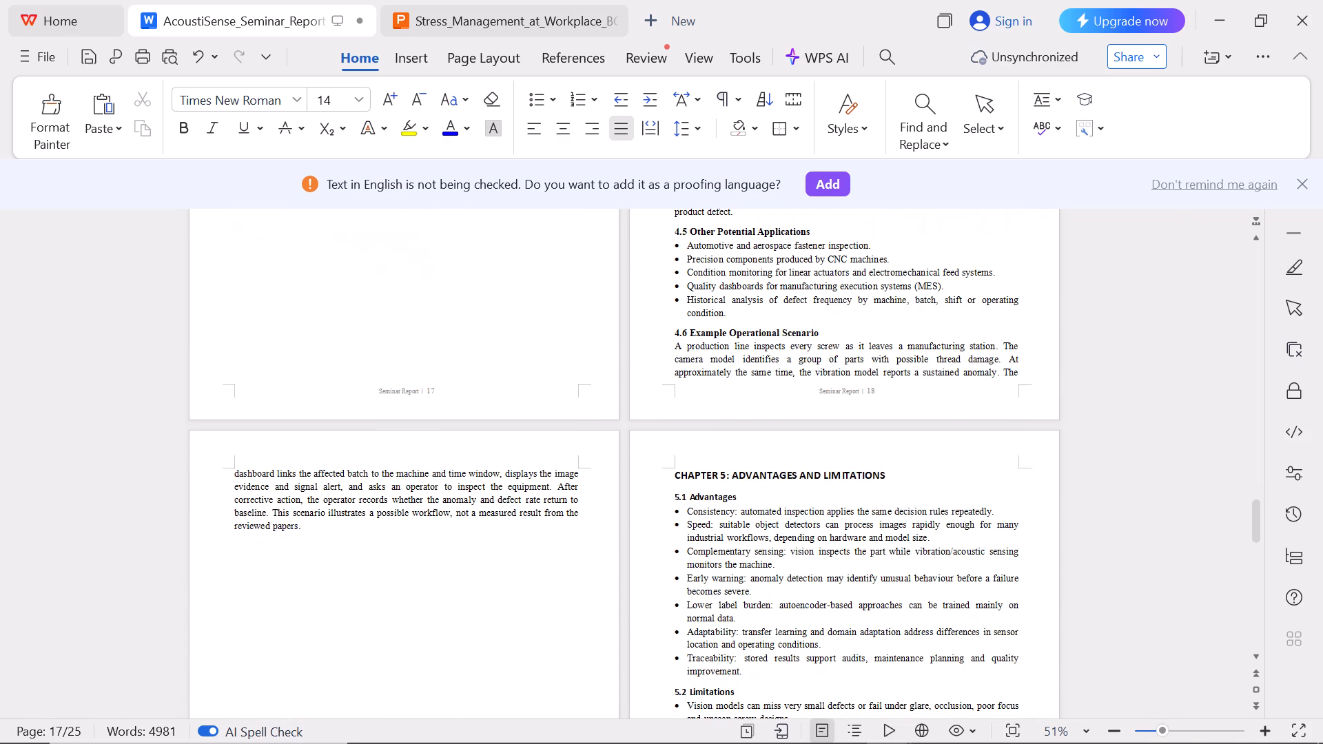
{"action": "scroll", "coordinate": [522, 609], "scroll_direction": "down", "scroll_amount": 4}
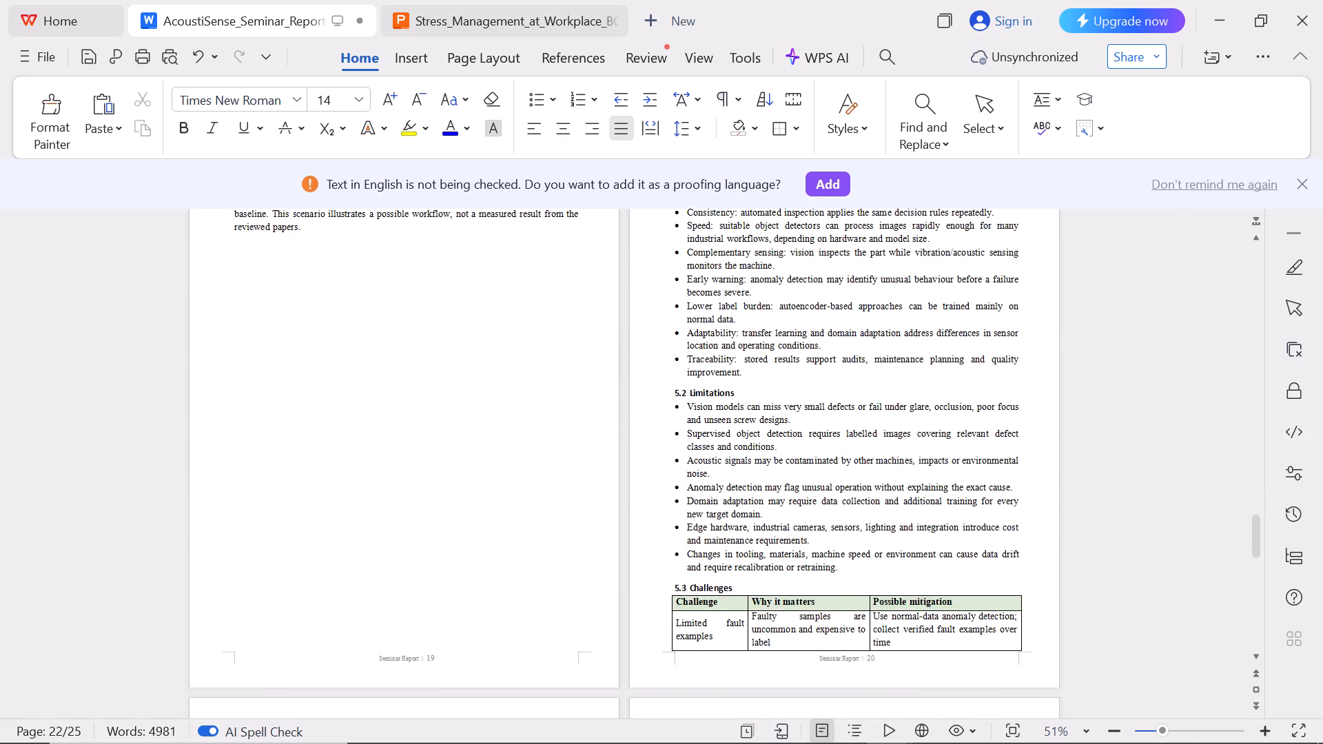
{"action": "left_click", "coordinate": [671, 281]}
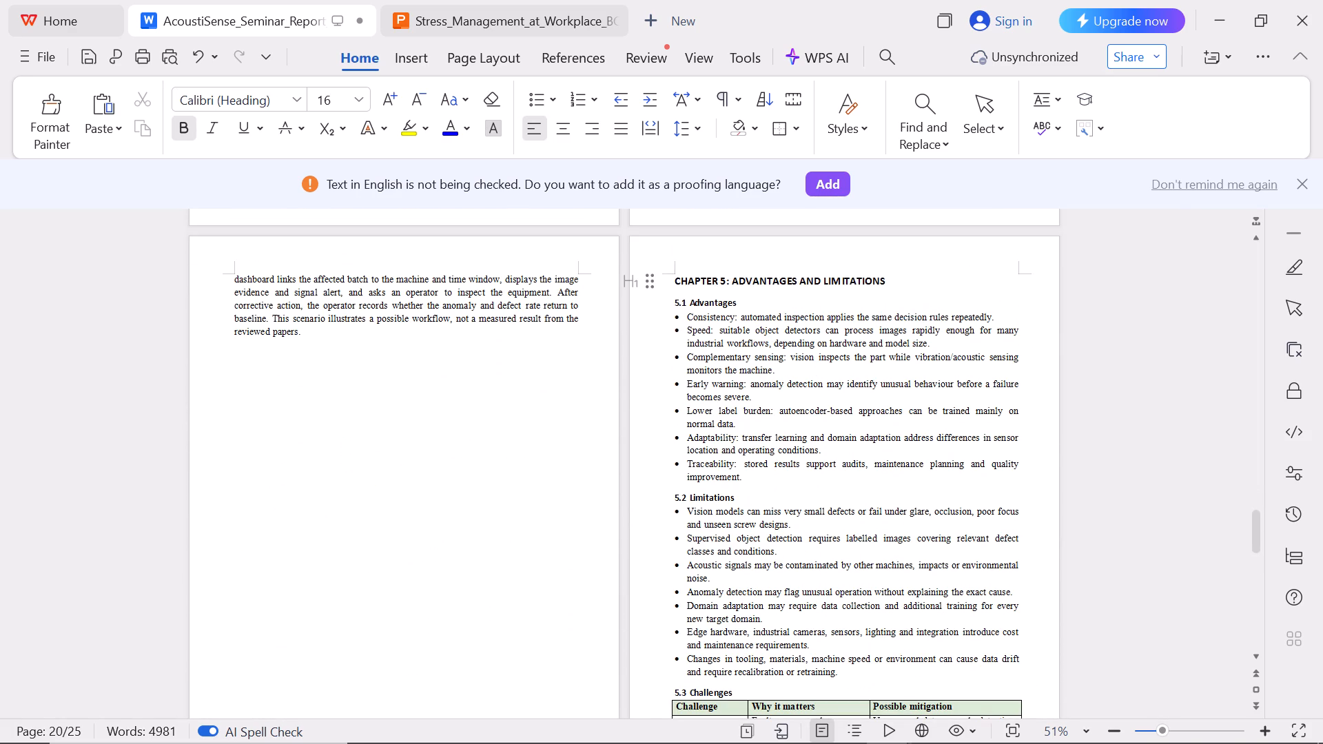
{"action": "key", "text": "BackSpace"}
{"action": "key", "text": "BackSpace"}
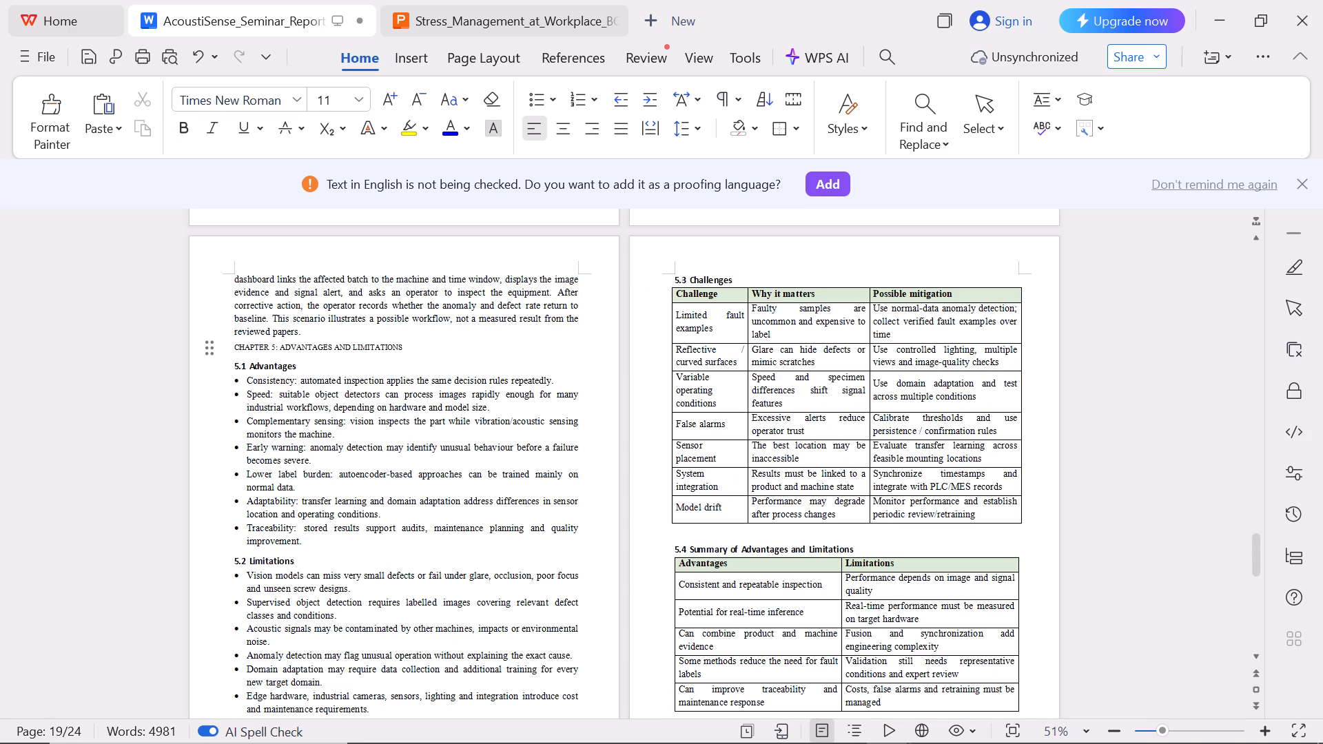
Set the Chapter 5: Advantages and Limitations heading to size 14 and make it bold.
{"action": "left_click_drag", "start_coordinate": [230, 348], "coordinate": [384, 352]}
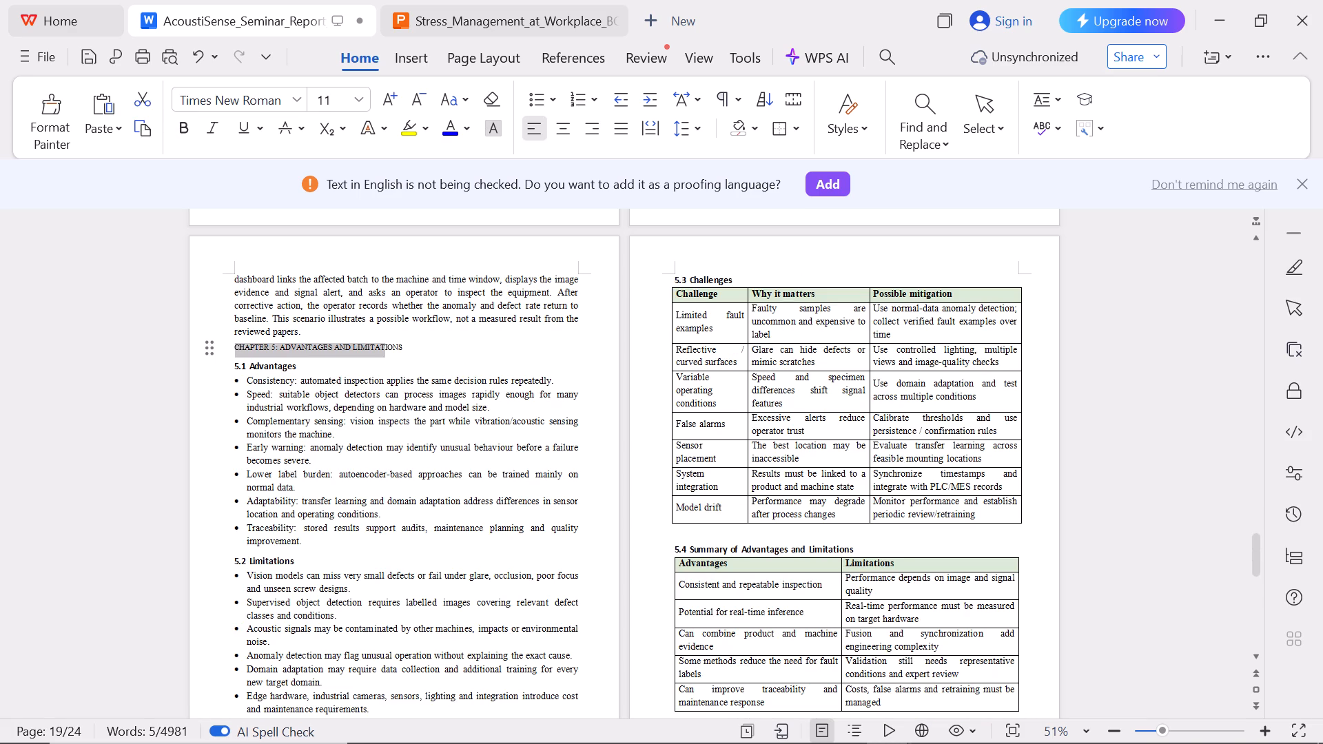
{"action": "left_click_drag", "start_coordinate": [384, 352], "coordinate": [404, 350]}
{"action": "left_click", "coordinate": [354, 107]}
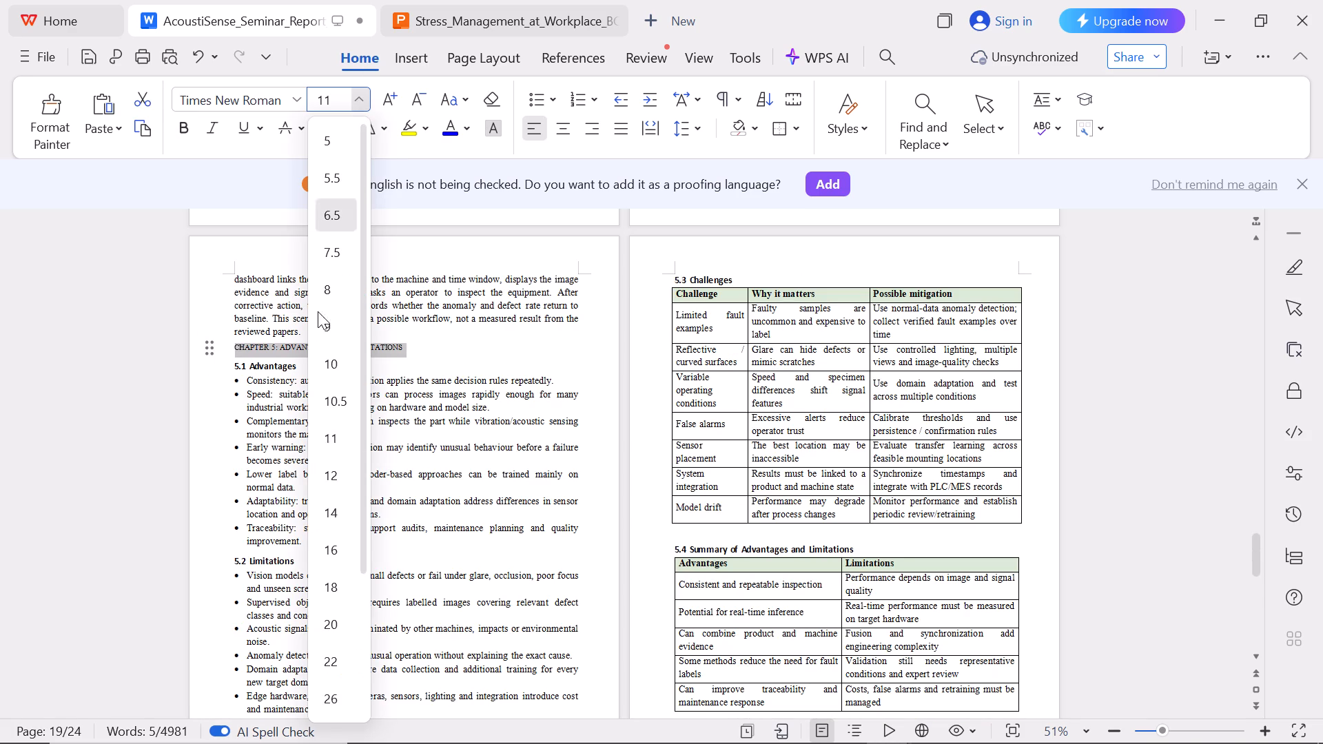
{"action": "left_click", "coordinate": [340, 506]}
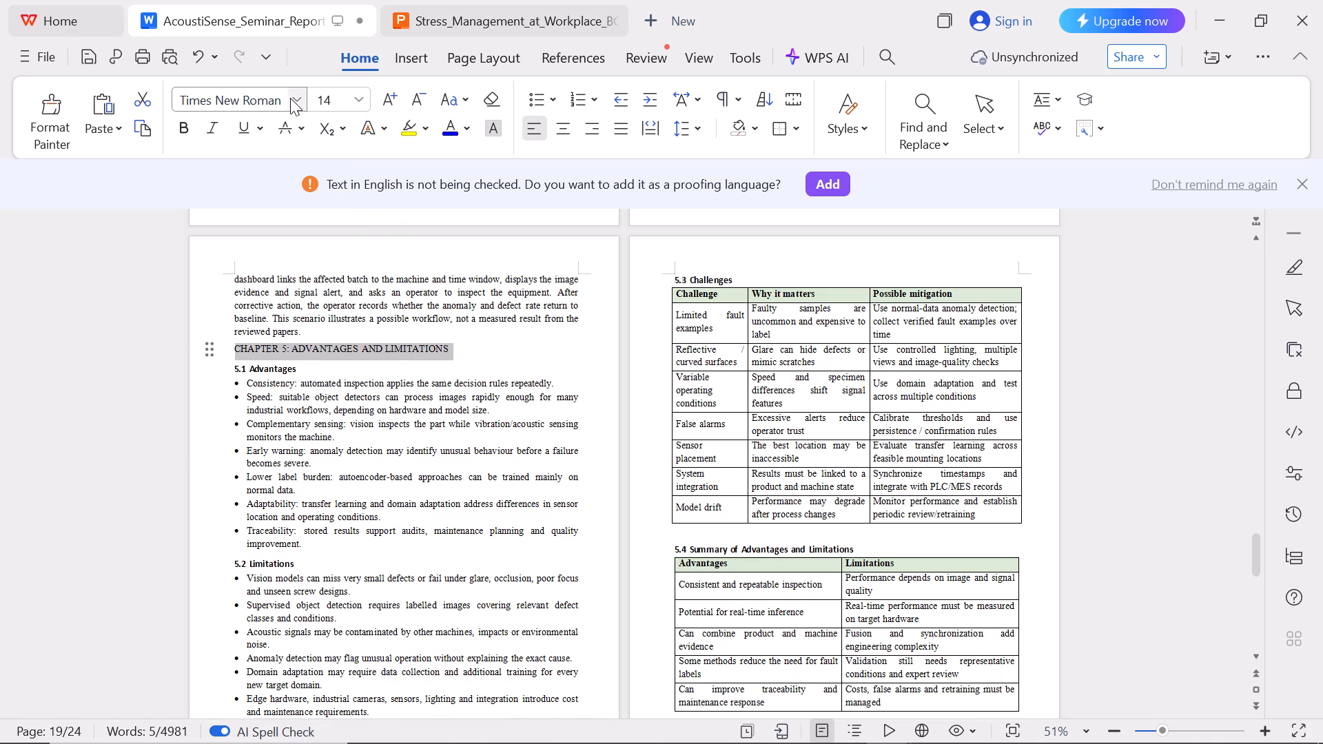
{"action": "left_click", "coordinate": [191, 126]}
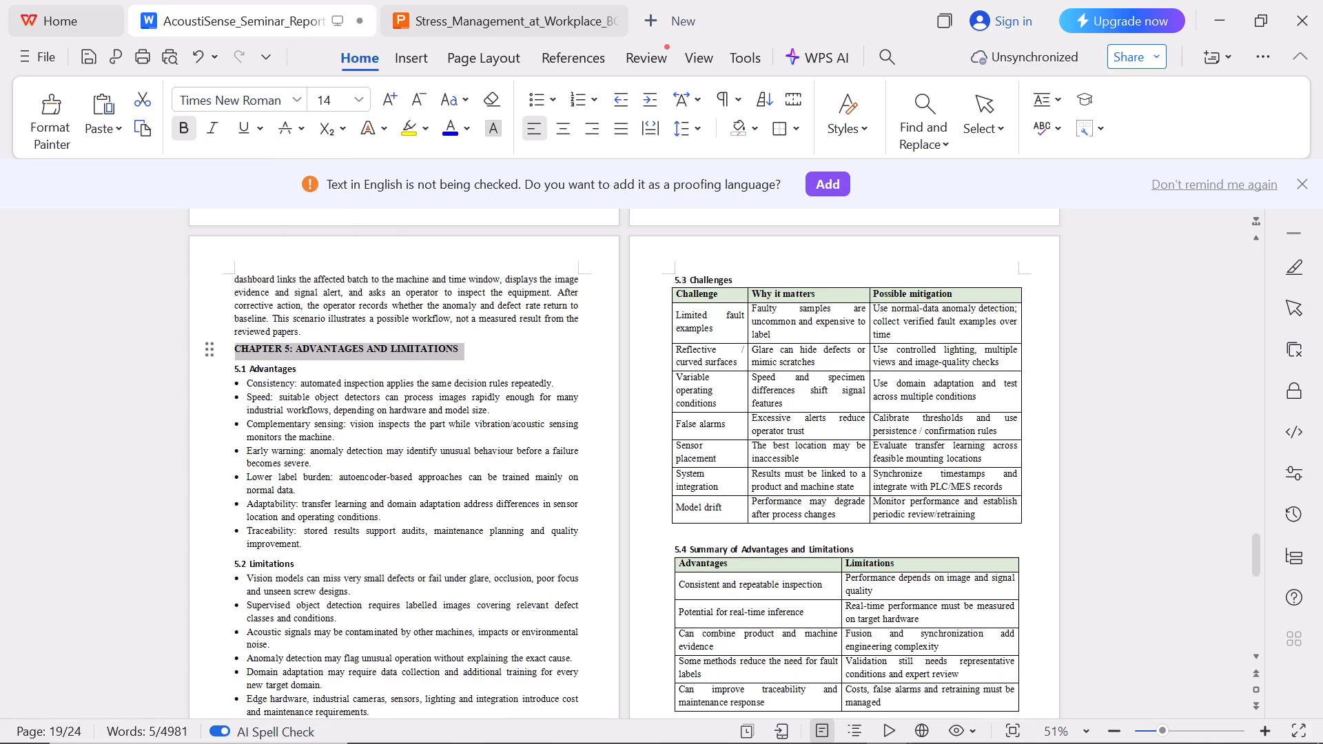
{"action": "left_click", "coordinate": [217, 391]}
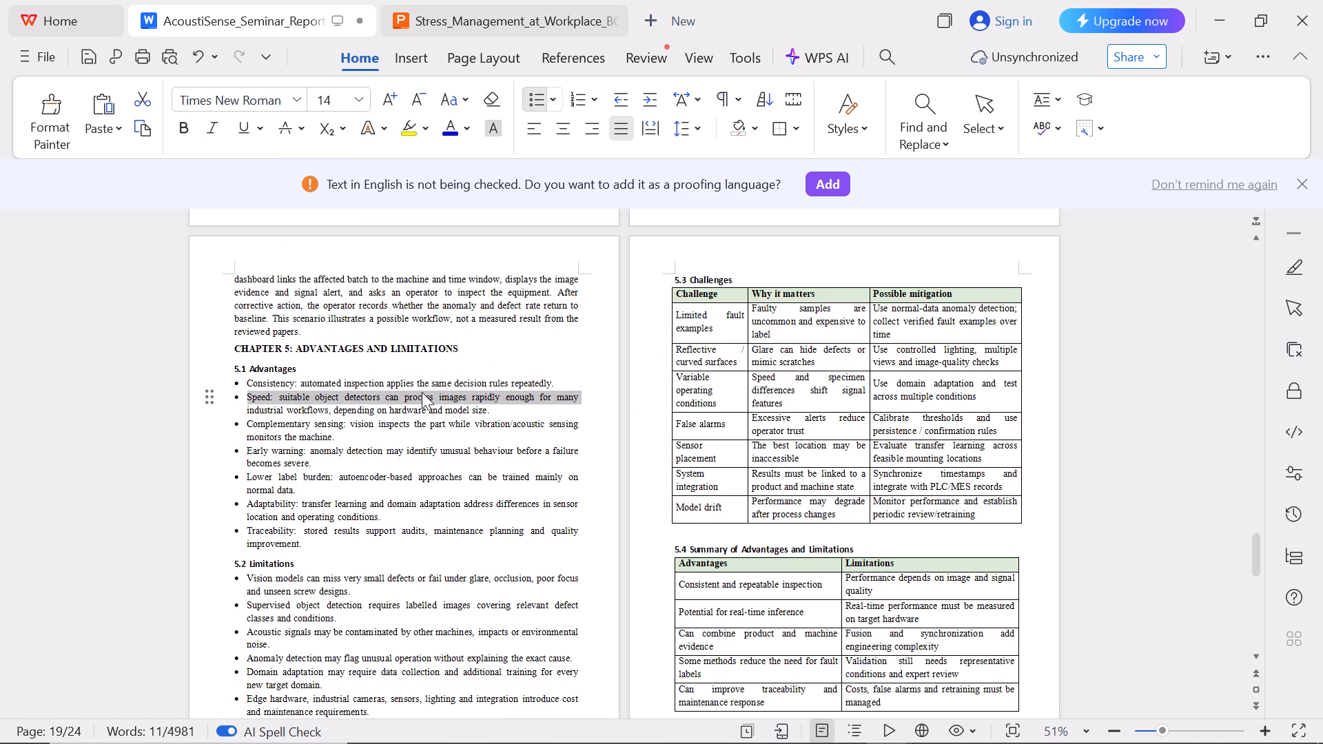
Review the report's layout from Chapter 6 through the appendix, and back up to the Acknowledgement and Abstract pages.
{"action": "scroll", "coordinate": [422, 392], "scroll_direction": "down", "scroll_amount": 10}
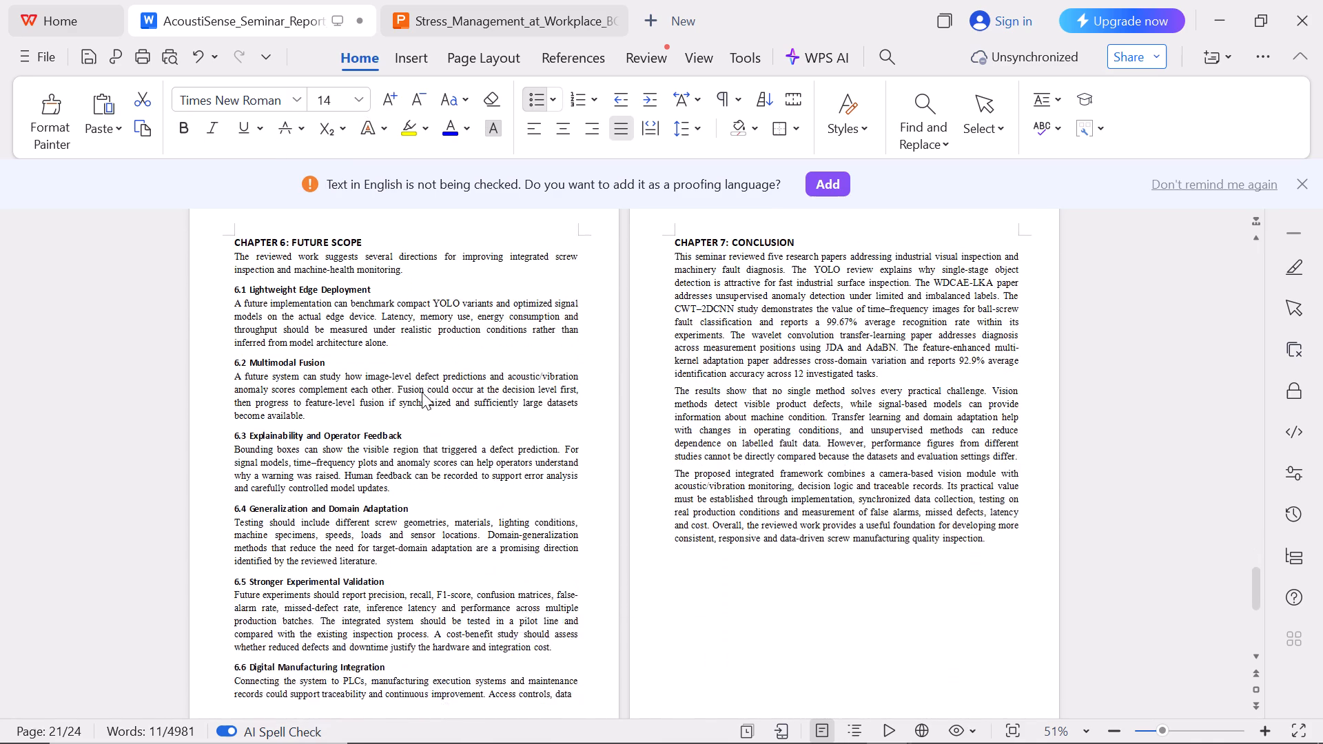
{"action": "scroll", "coordinate": [422, 392], "scroll_direction": "down", "scroll_amount": 4}
{"action": "scroll", "coordinate": [509, 453], "scroll_direction": "down", "scroll_amount": 2}
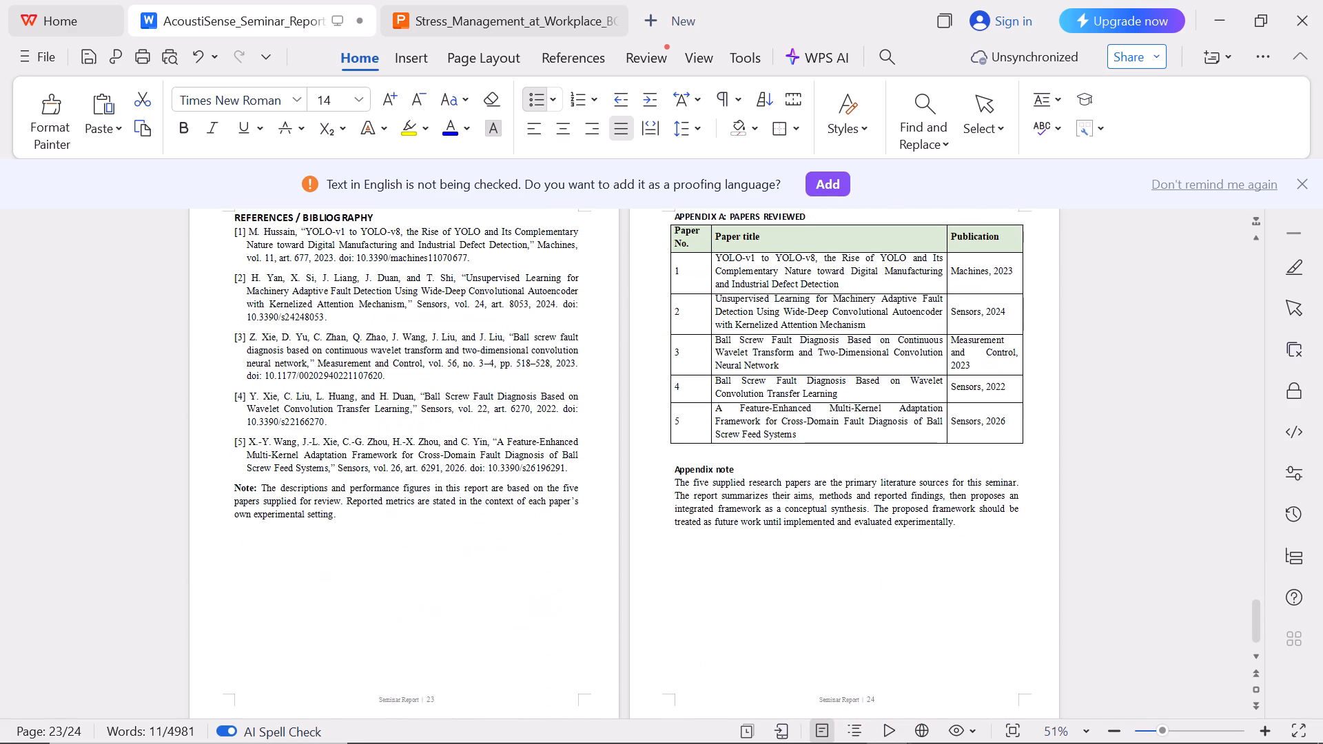
{"action": "scroll", "coordinate": [509, 453], "scroll_direction": "down", "scroll_amount": 1}
{"action": "scroll", "coordinate": [509, 453], "scroll_direction": "up", "scroll_amount": 7}
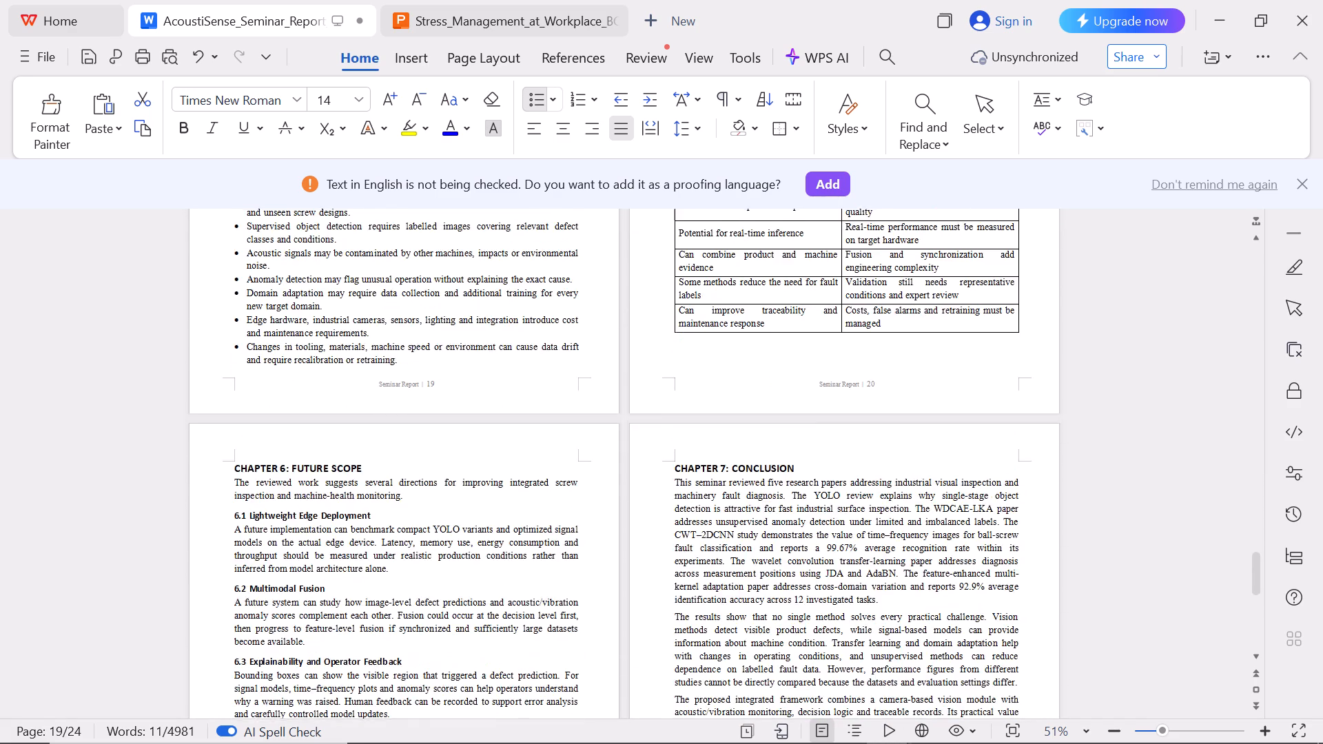
{"action": "scroll", "coordinate": [509, 453], "scroll_direction": "up", "scroll_amount": 16}
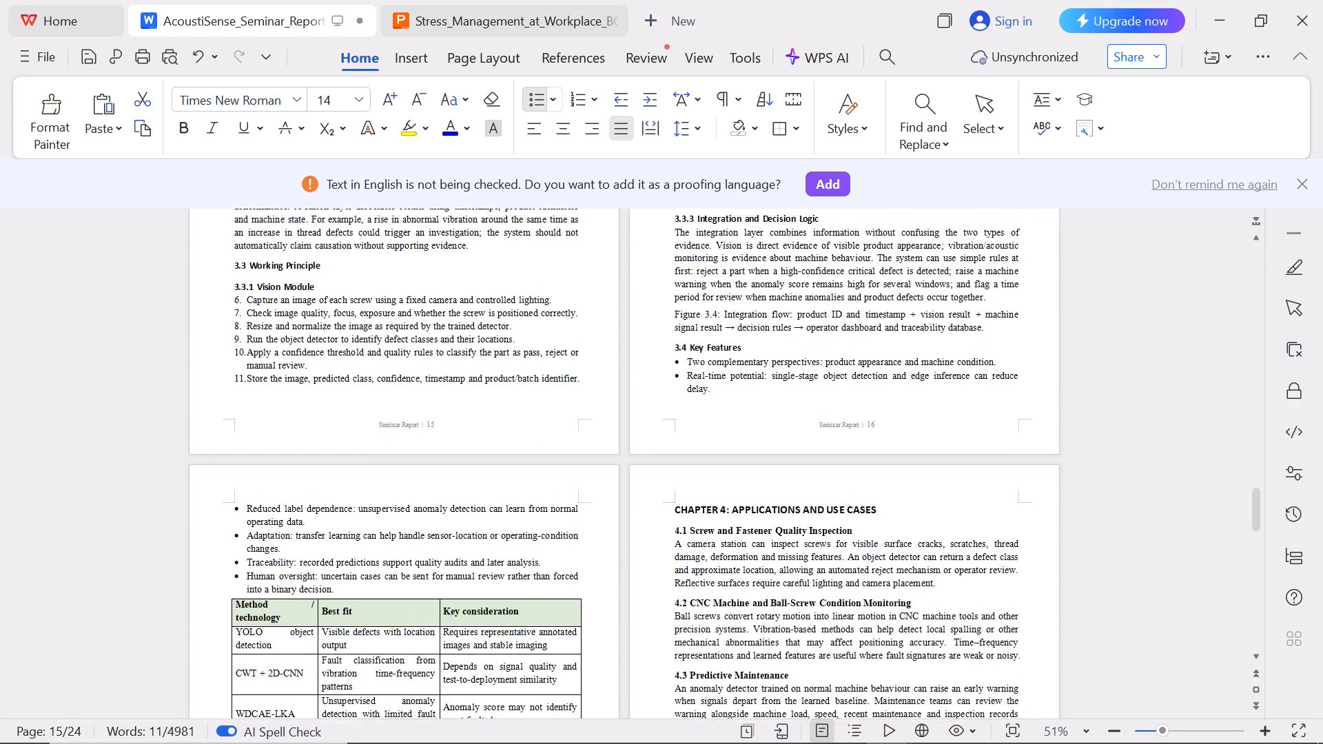
{"action": "scroll", "coordinate": [509, 453], "scroll_direction": "up", "scroll_amount": 20}
{"action": "scroll", "coordinate": [509, 453], "scroll_direction": "up", "scroll_amount": 3}
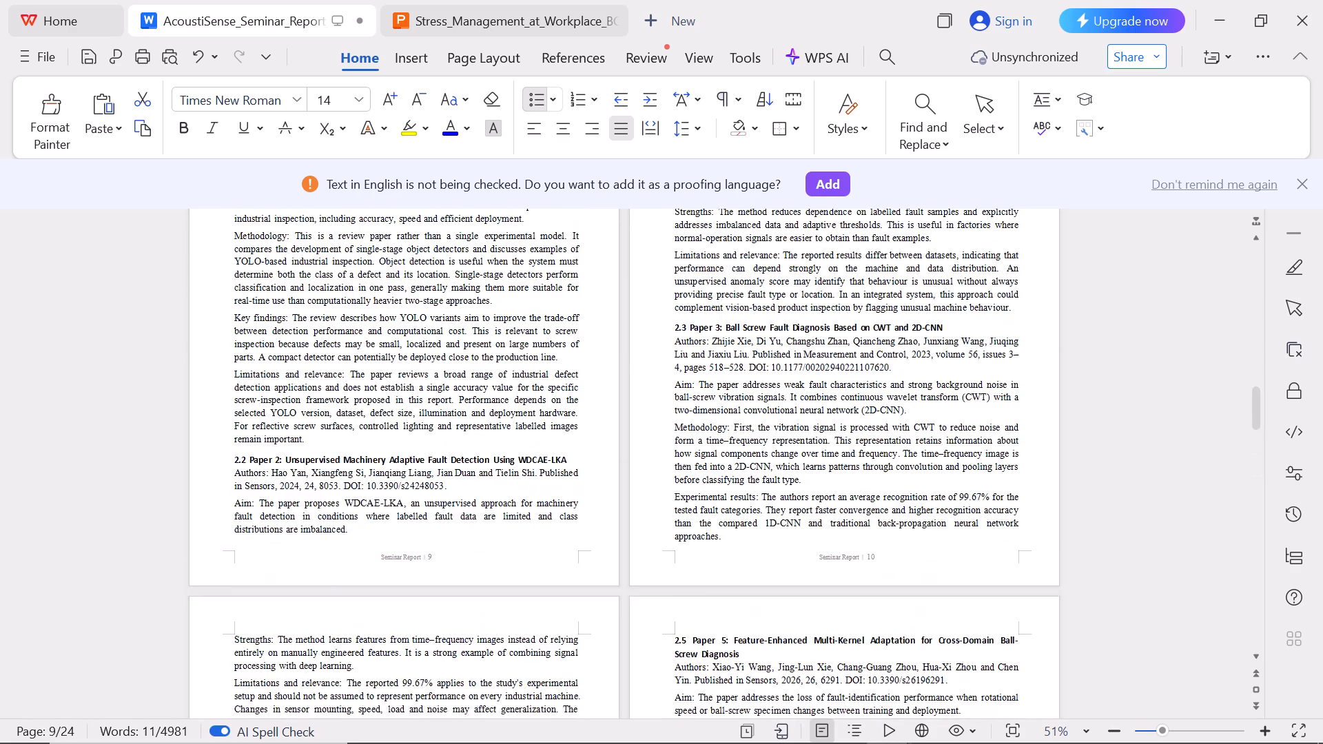
{"action": "scroll", "coordinate": [509, 453], "scroll_direction": "up", "scroll_amount": 16}
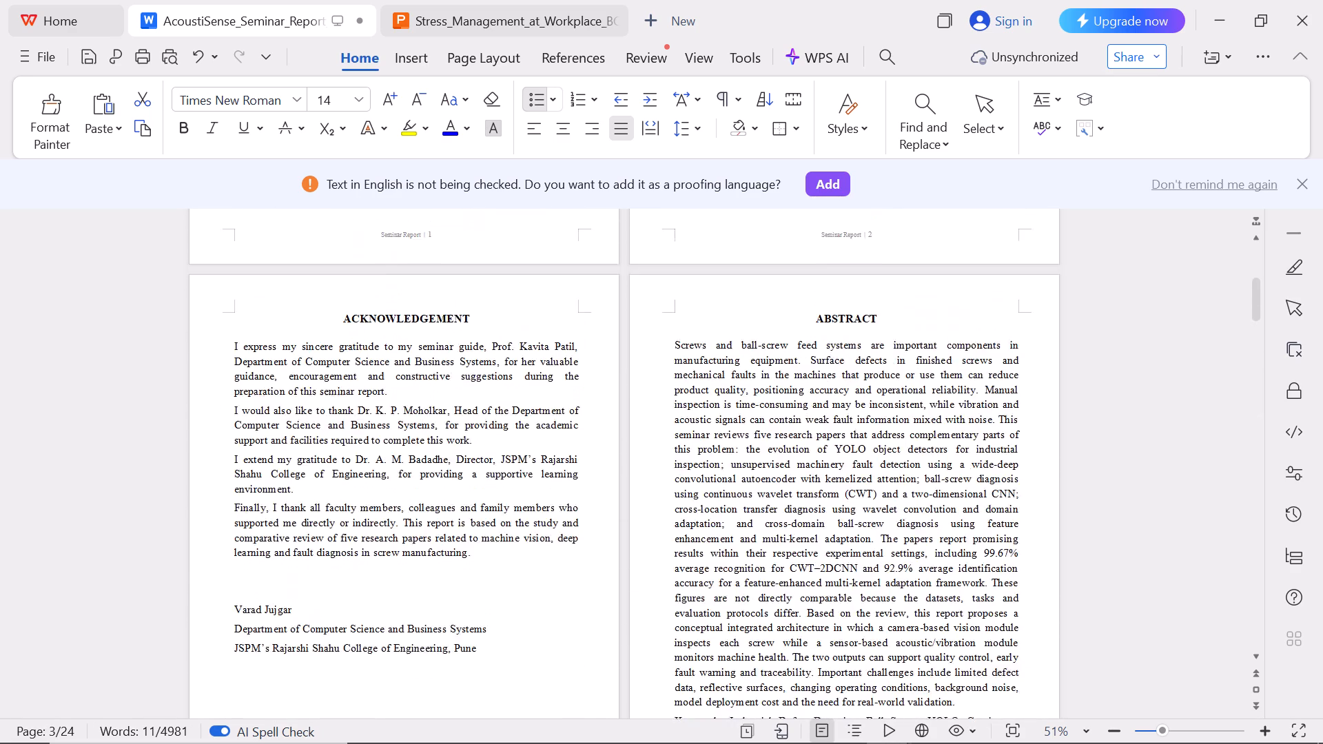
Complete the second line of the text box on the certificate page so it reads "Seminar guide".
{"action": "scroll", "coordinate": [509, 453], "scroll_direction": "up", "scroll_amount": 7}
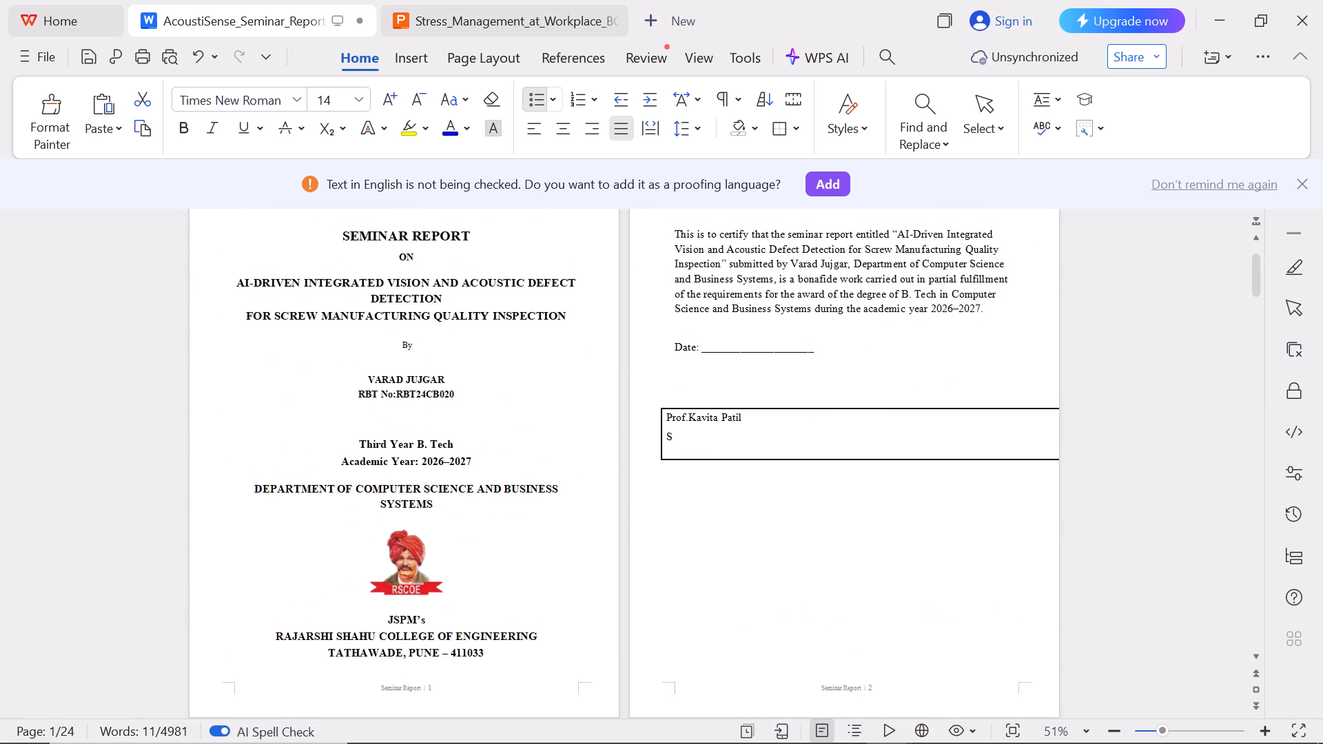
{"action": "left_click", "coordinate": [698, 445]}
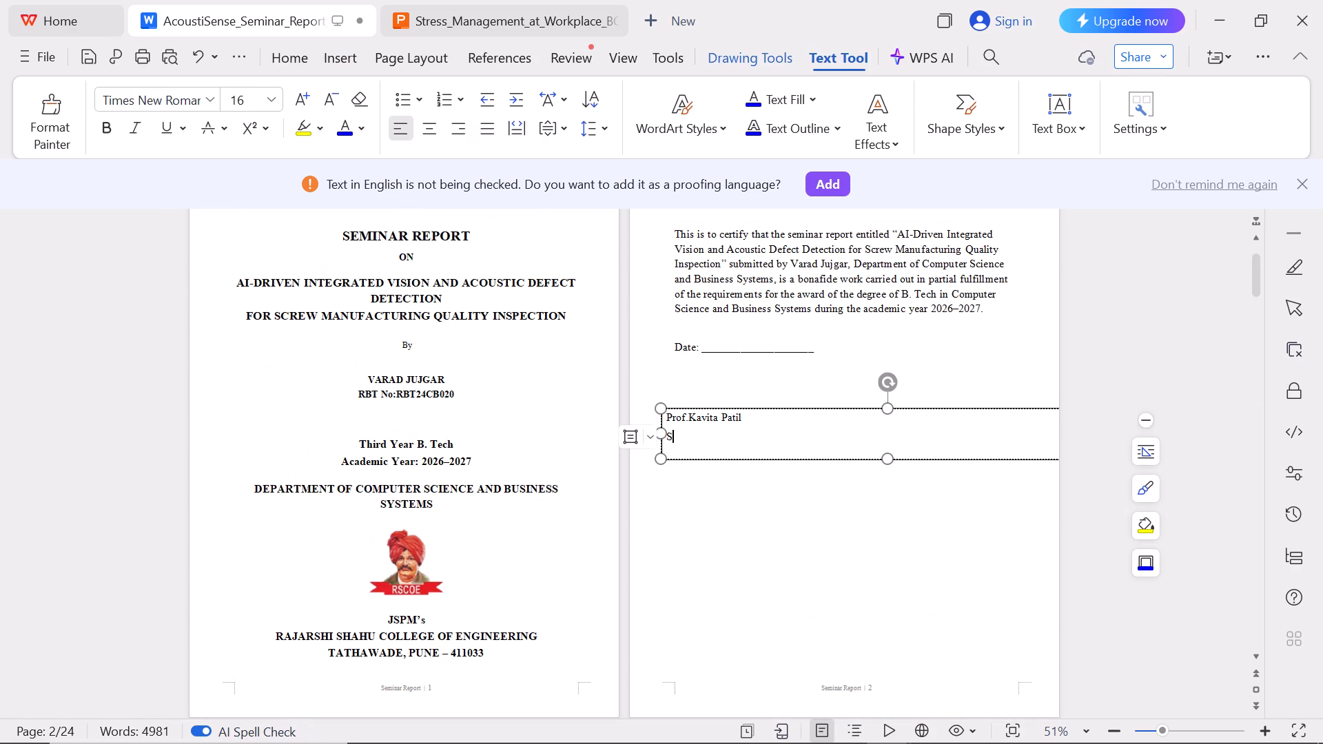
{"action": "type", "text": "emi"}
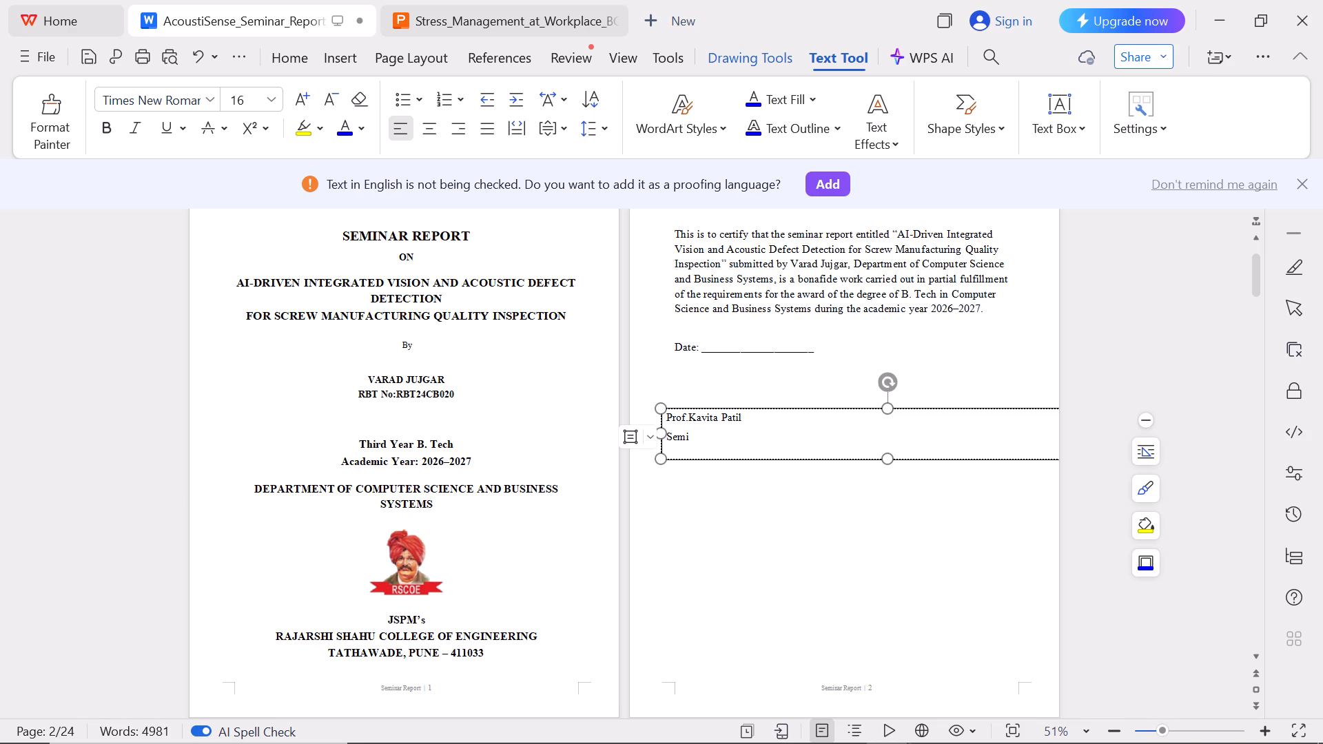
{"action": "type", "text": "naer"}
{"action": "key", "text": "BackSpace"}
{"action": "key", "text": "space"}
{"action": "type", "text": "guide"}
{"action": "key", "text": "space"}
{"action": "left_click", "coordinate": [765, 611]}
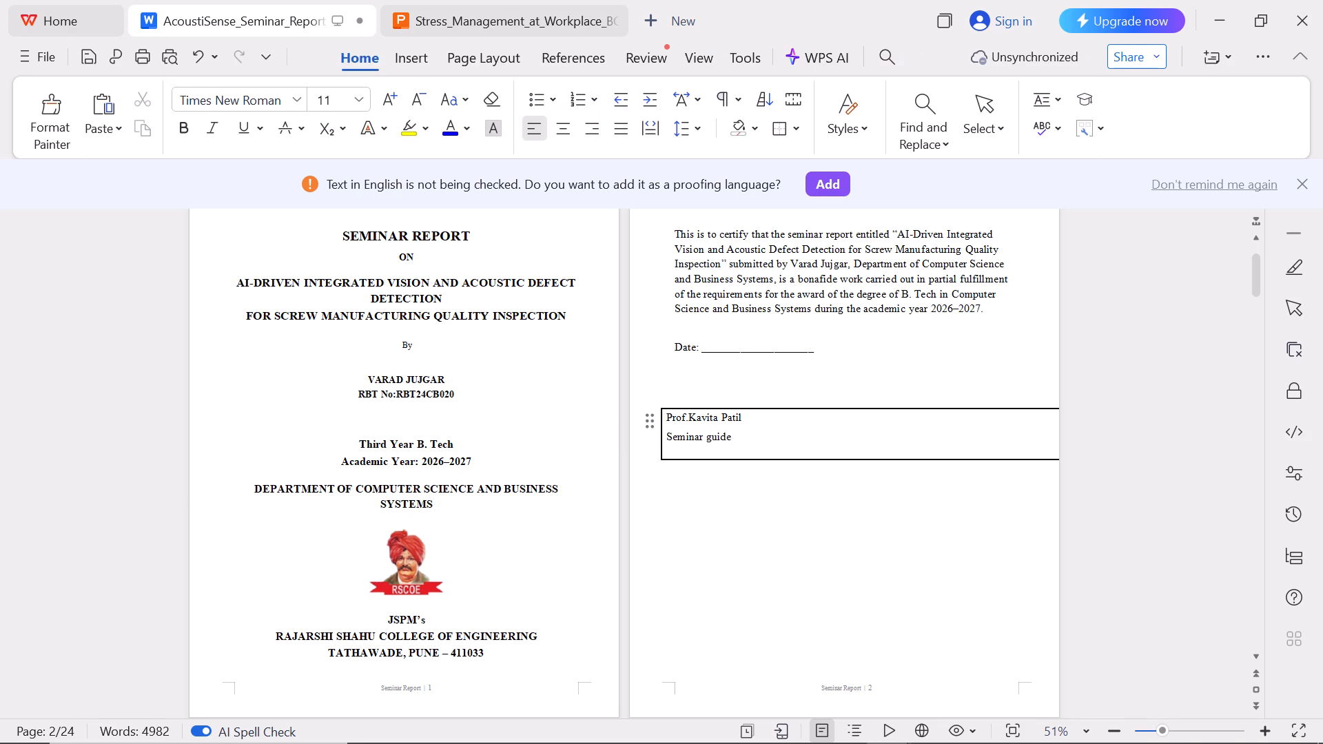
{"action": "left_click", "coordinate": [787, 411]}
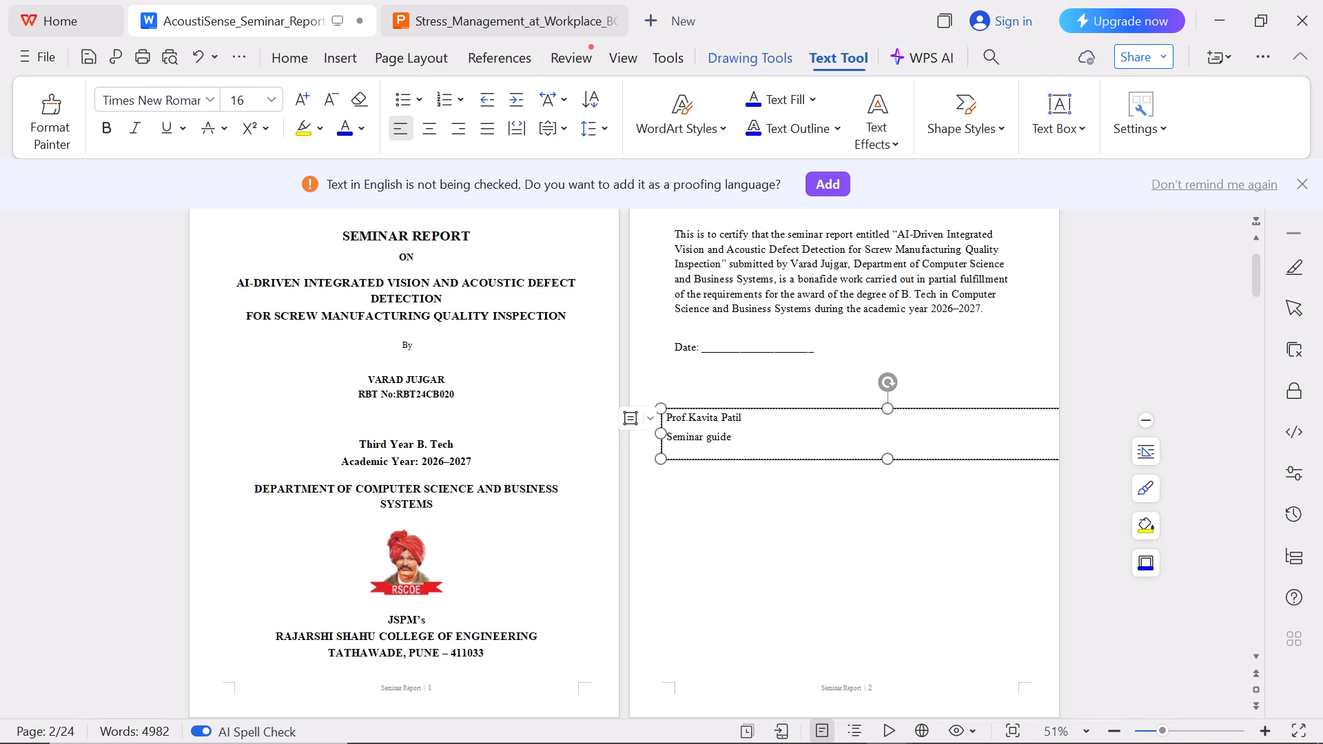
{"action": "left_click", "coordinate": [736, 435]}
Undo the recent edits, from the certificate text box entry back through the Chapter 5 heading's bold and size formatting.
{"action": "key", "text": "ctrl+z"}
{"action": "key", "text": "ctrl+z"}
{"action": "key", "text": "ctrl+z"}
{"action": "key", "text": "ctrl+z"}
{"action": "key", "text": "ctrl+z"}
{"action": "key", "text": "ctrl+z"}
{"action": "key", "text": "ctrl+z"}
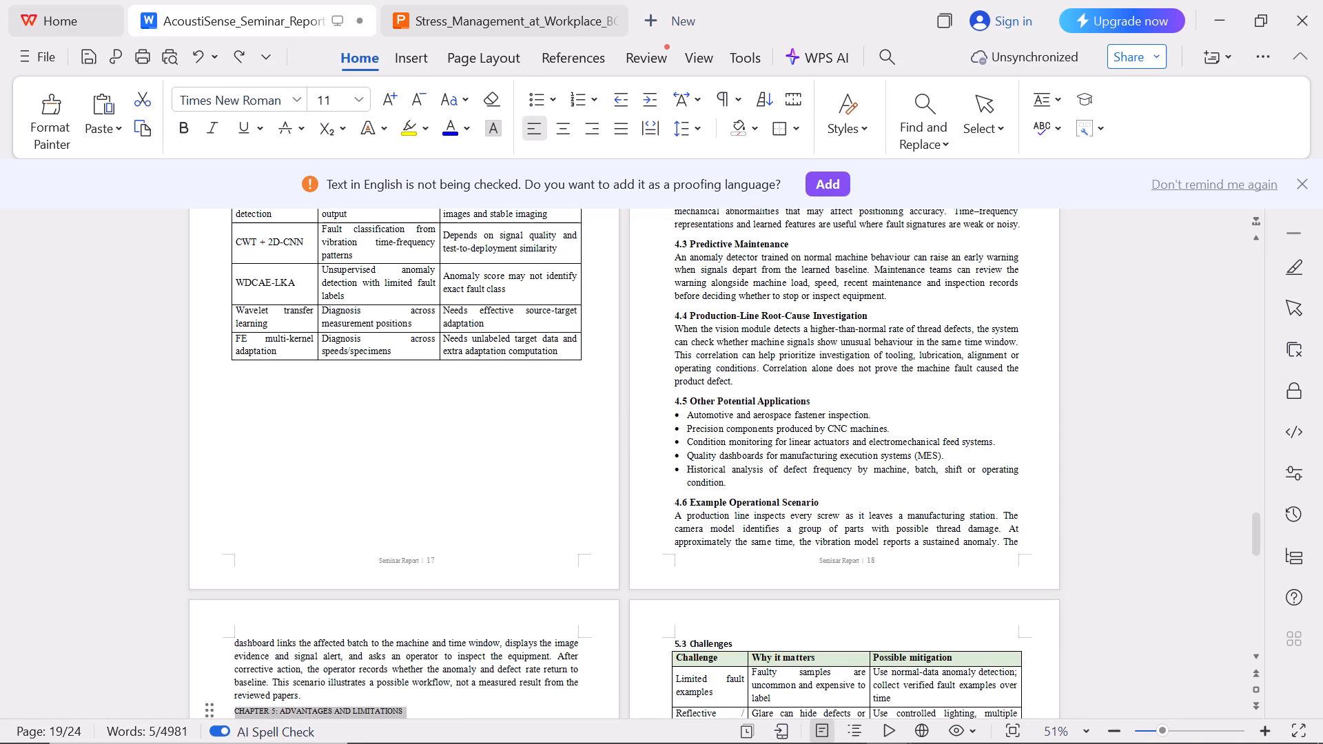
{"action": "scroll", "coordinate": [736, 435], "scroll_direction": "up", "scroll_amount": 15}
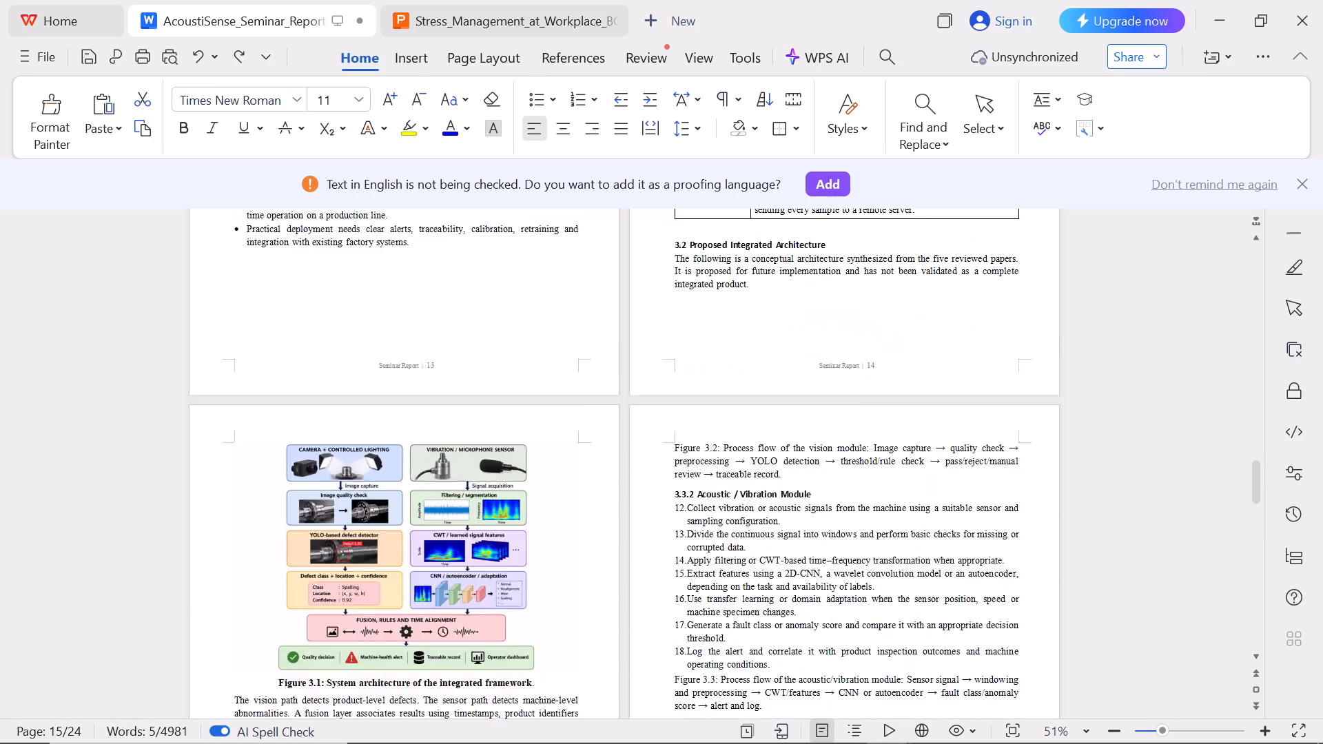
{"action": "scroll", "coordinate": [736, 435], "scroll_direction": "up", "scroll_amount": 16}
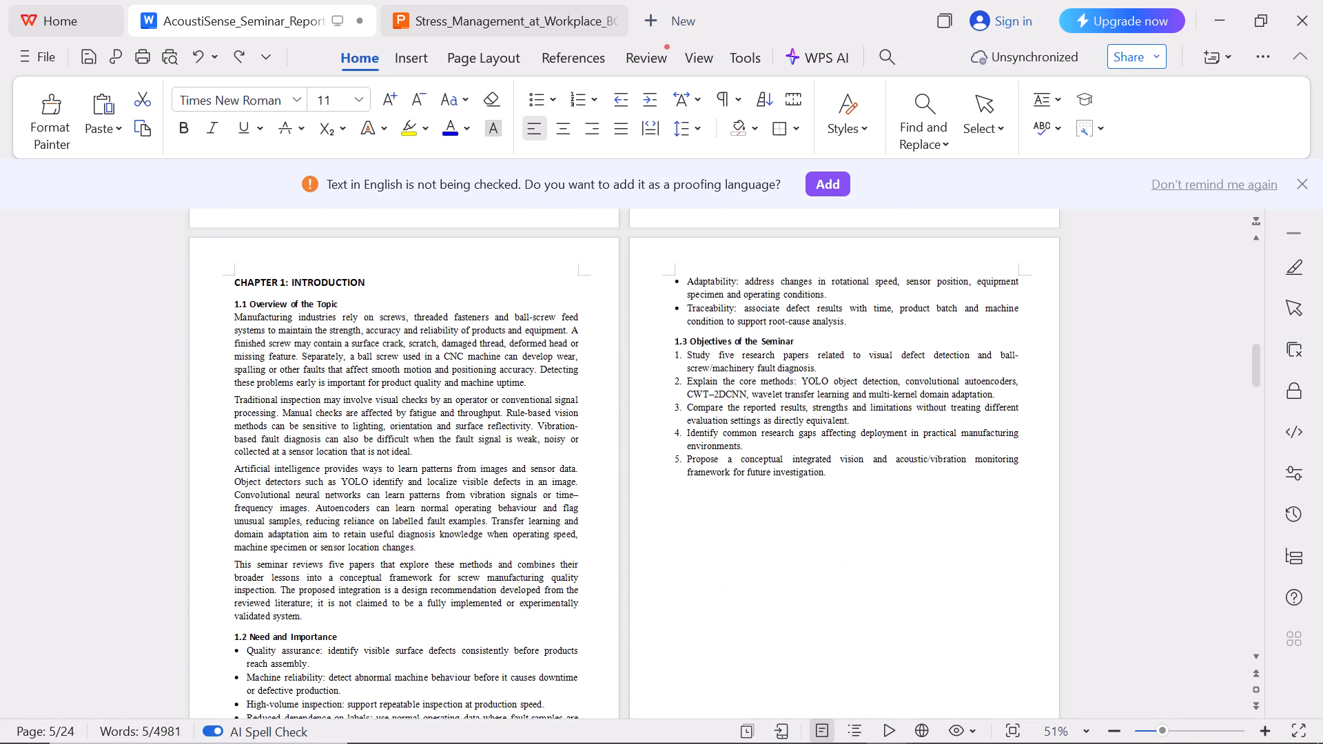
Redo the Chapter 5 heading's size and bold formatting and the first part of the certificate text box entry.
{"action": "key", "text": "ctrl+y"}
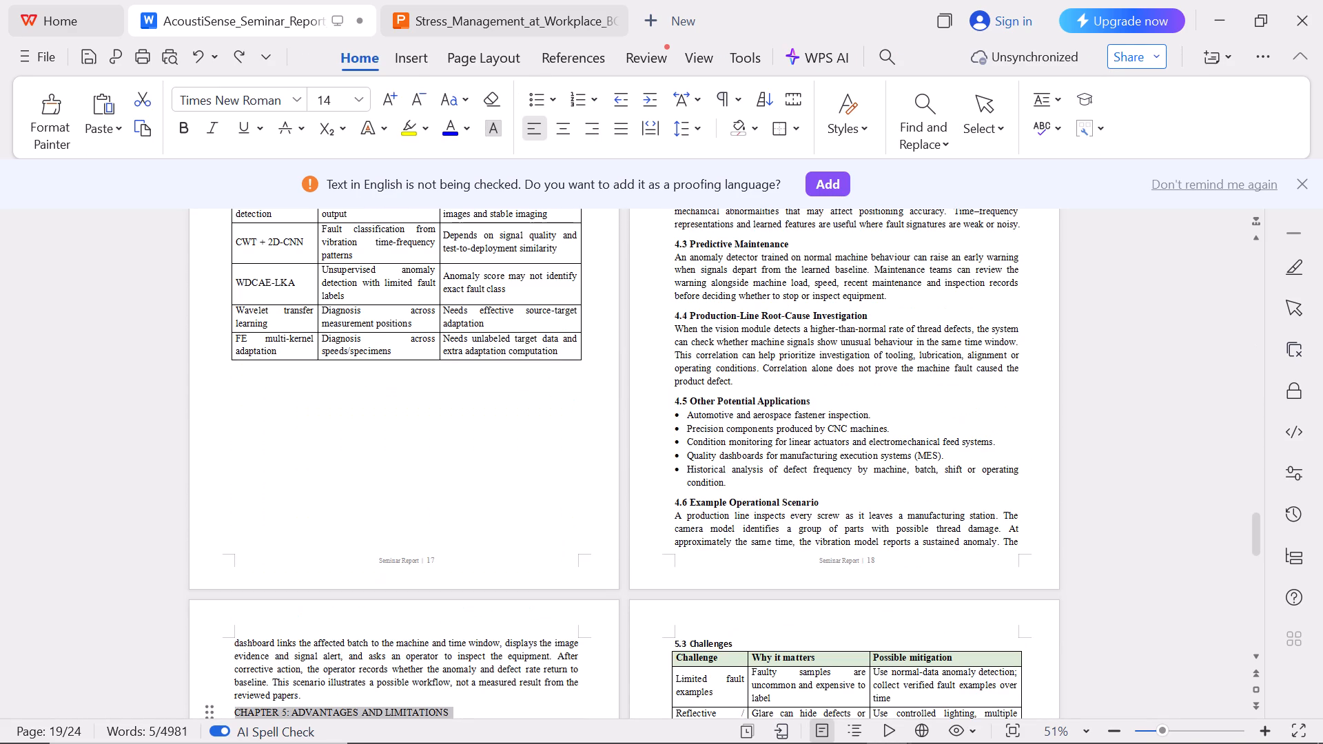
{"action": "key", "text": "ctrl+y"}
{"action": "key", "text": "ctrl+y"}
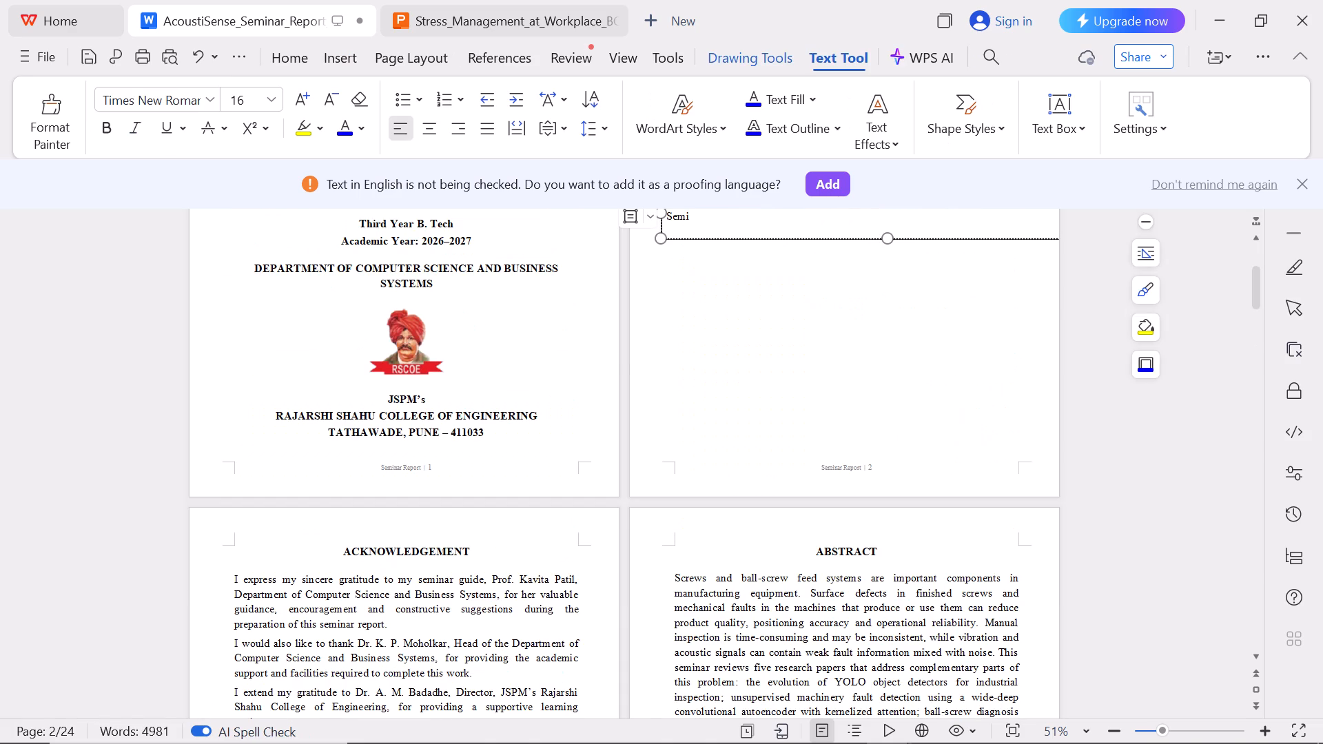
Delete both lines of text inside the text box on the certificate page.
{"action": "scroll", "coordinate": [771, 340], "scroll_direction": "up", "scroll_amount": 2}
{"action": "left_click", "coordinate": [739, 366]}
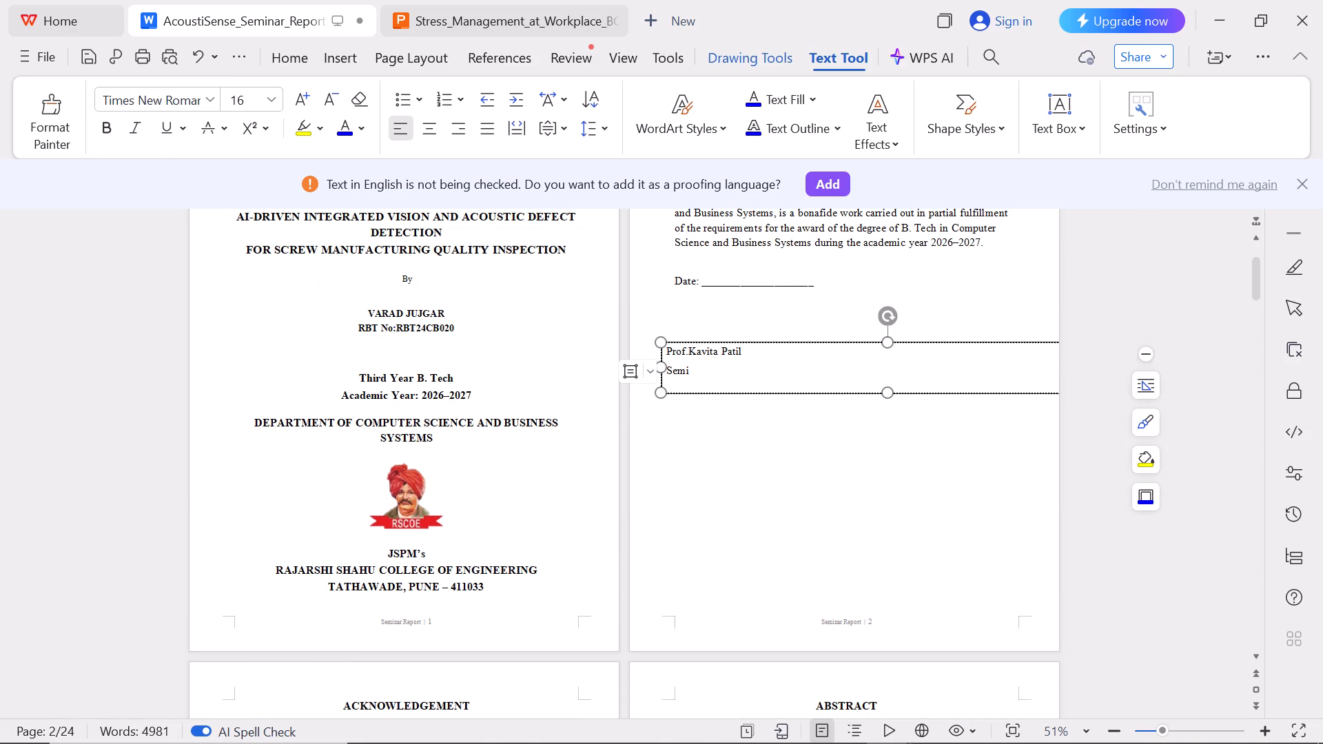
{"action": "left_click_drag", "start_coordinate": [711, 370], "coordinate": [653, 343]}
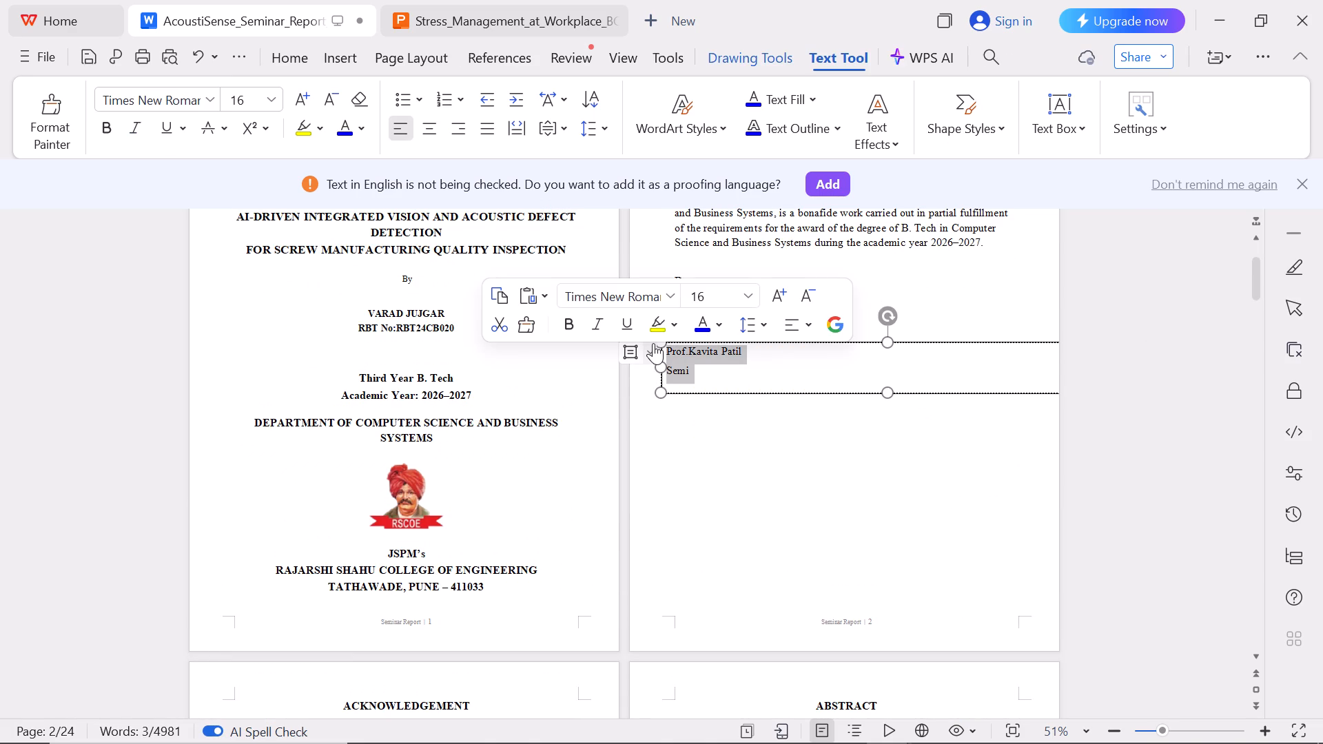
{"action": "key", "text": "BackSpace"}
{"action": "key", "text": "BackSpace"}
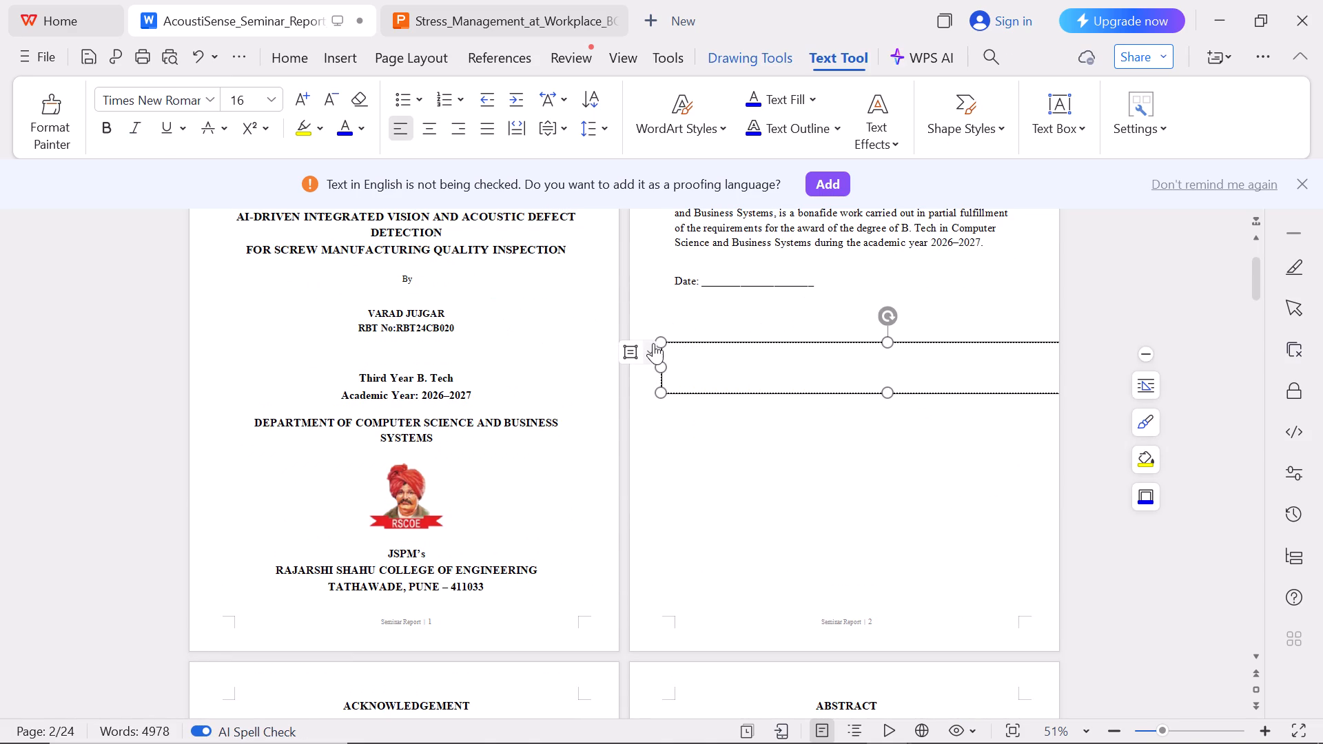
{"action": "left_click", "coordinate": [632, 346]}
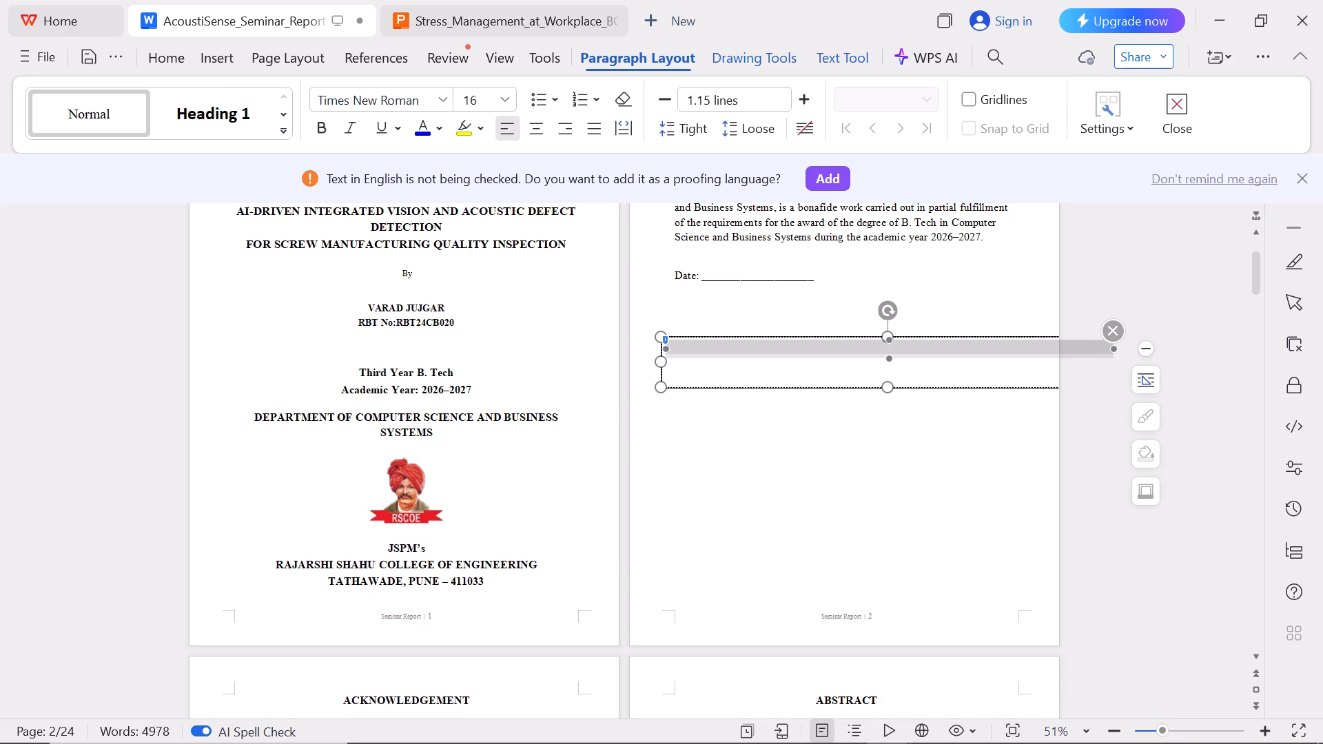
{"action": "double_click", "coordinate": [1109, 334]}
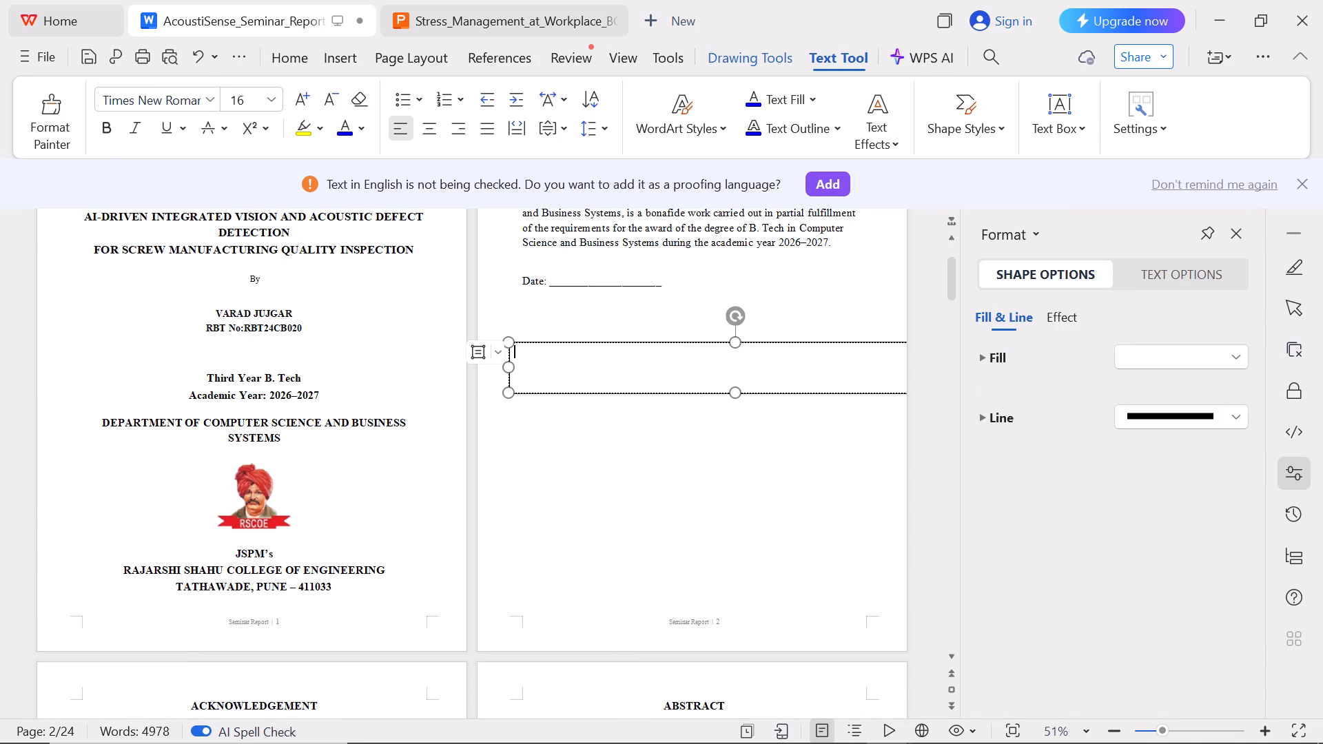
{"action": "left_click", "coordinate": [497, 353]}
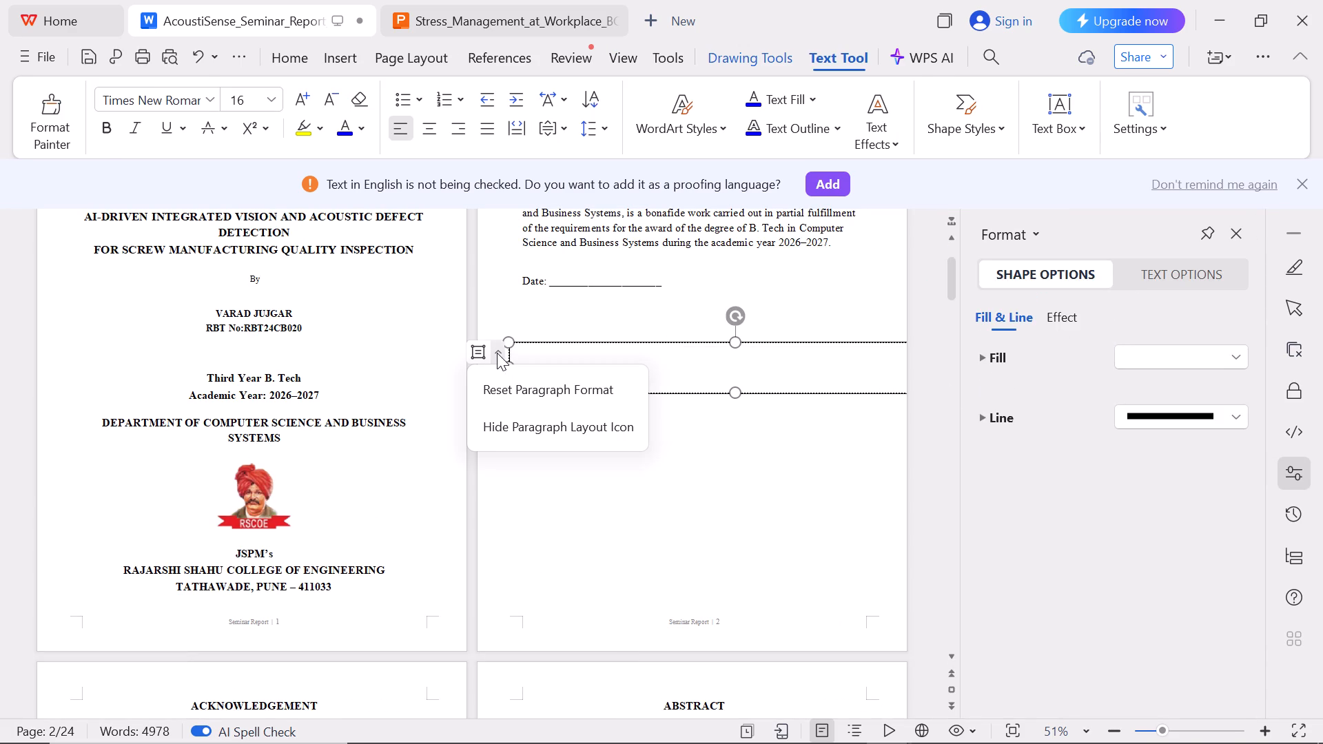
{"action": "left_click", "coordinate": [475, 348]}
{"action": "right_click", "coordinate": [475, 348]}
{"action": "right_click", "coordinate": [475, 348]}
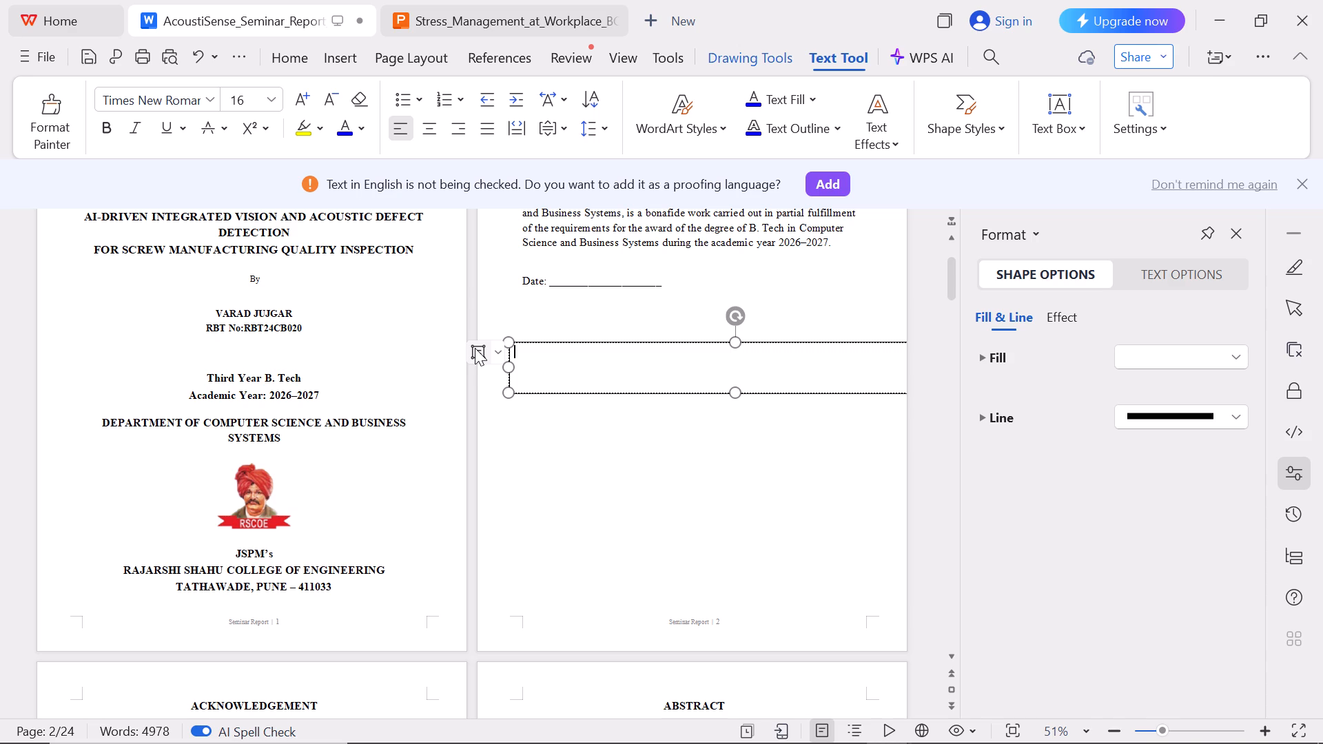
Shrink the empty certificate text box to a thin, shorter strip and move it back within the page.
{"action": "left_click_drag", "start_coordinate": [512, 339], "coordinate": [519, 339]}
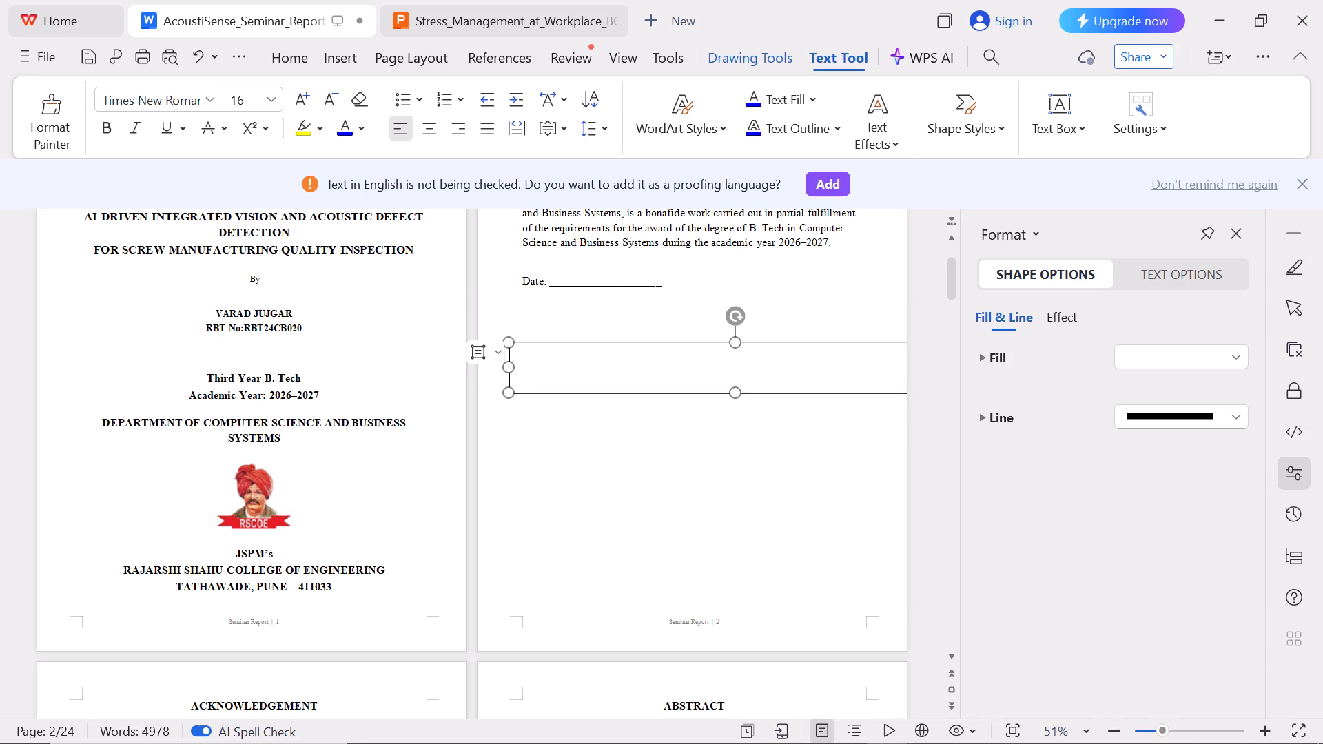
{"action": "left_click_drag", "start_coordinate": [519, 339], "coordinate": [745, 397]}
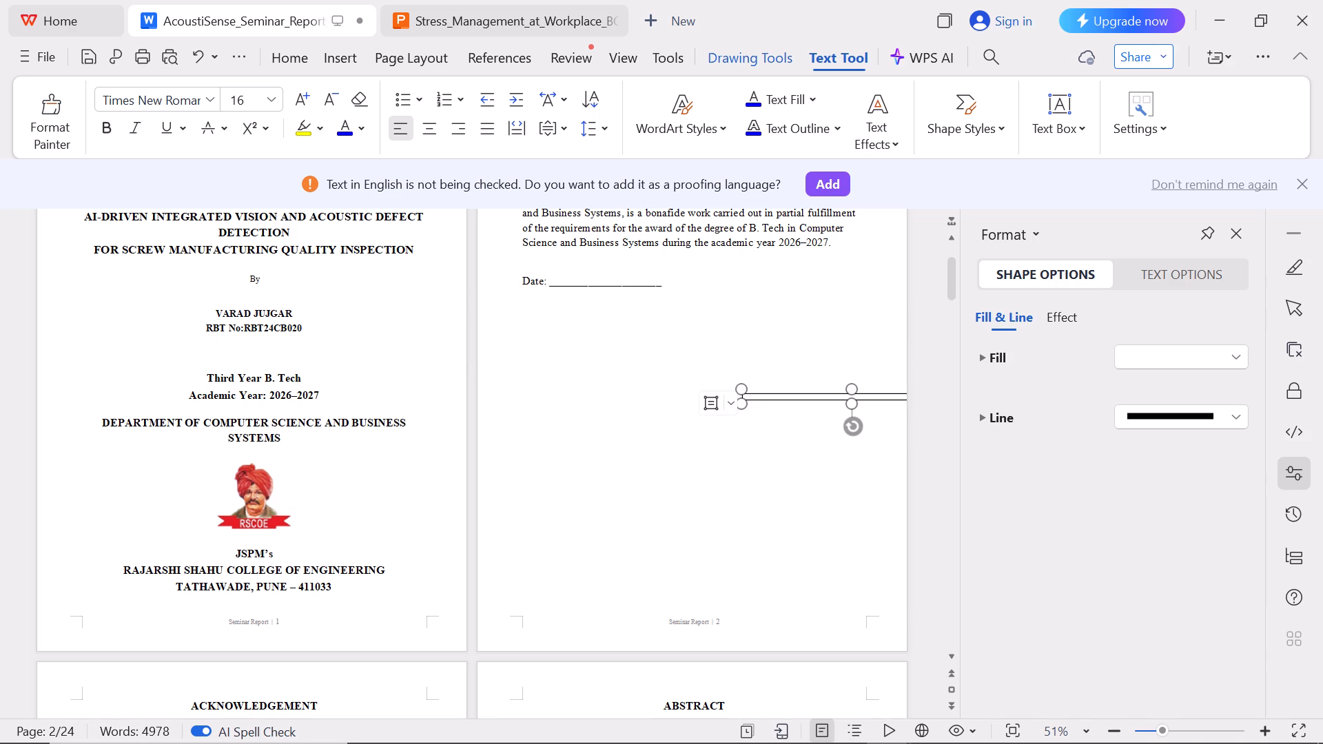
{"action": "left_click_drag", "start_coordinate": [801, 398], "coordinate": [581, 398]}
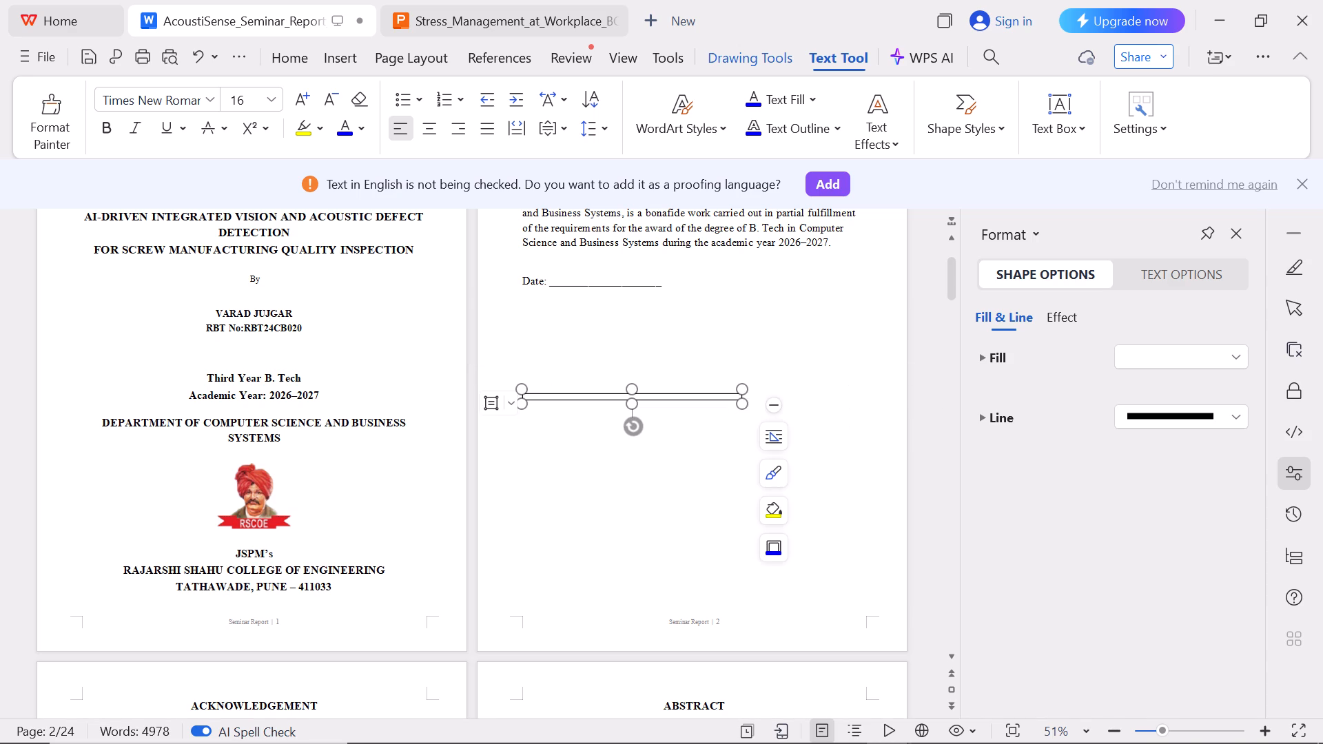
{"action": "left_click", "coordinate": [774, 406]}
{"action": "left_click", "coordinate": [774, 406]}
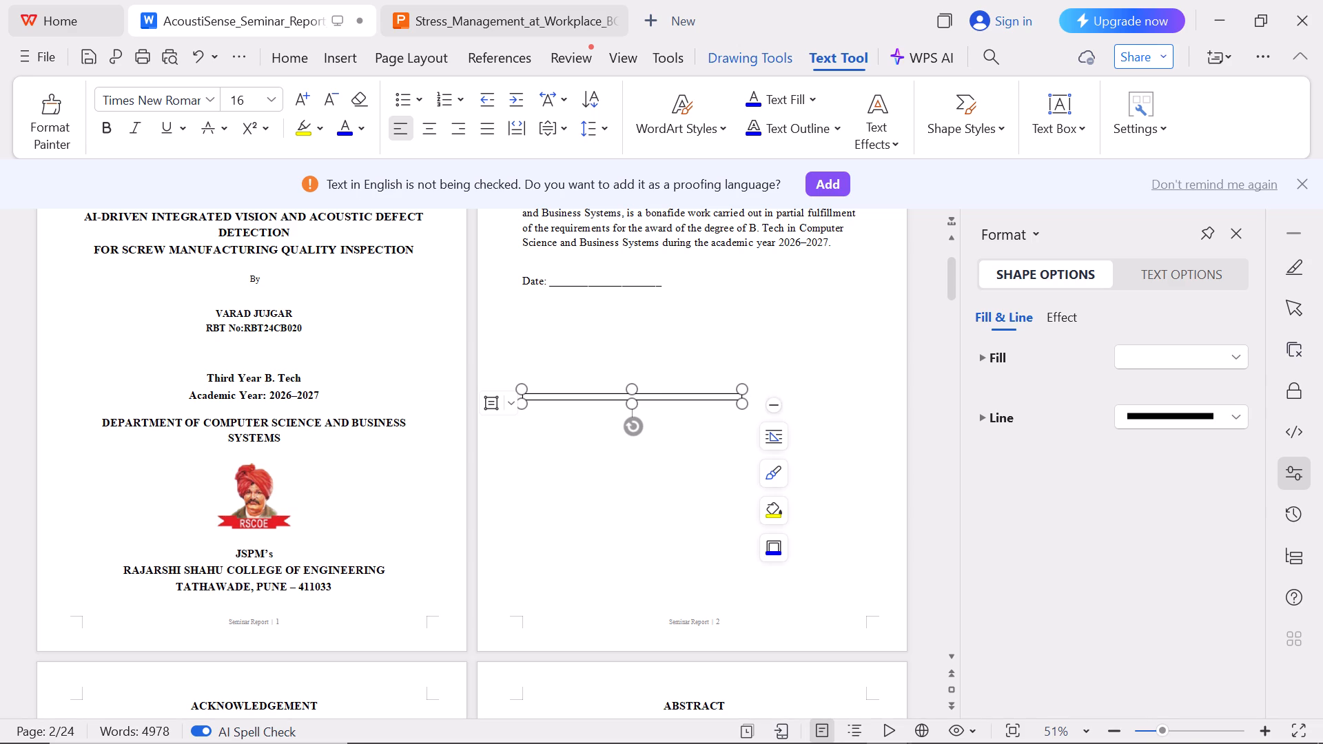
Delete the empty text box below the date line on the certificate page.
{"action": "left_click", "coordinate": [743, 393]}
{"action": "right_click", "coordinate": [743, 393]}
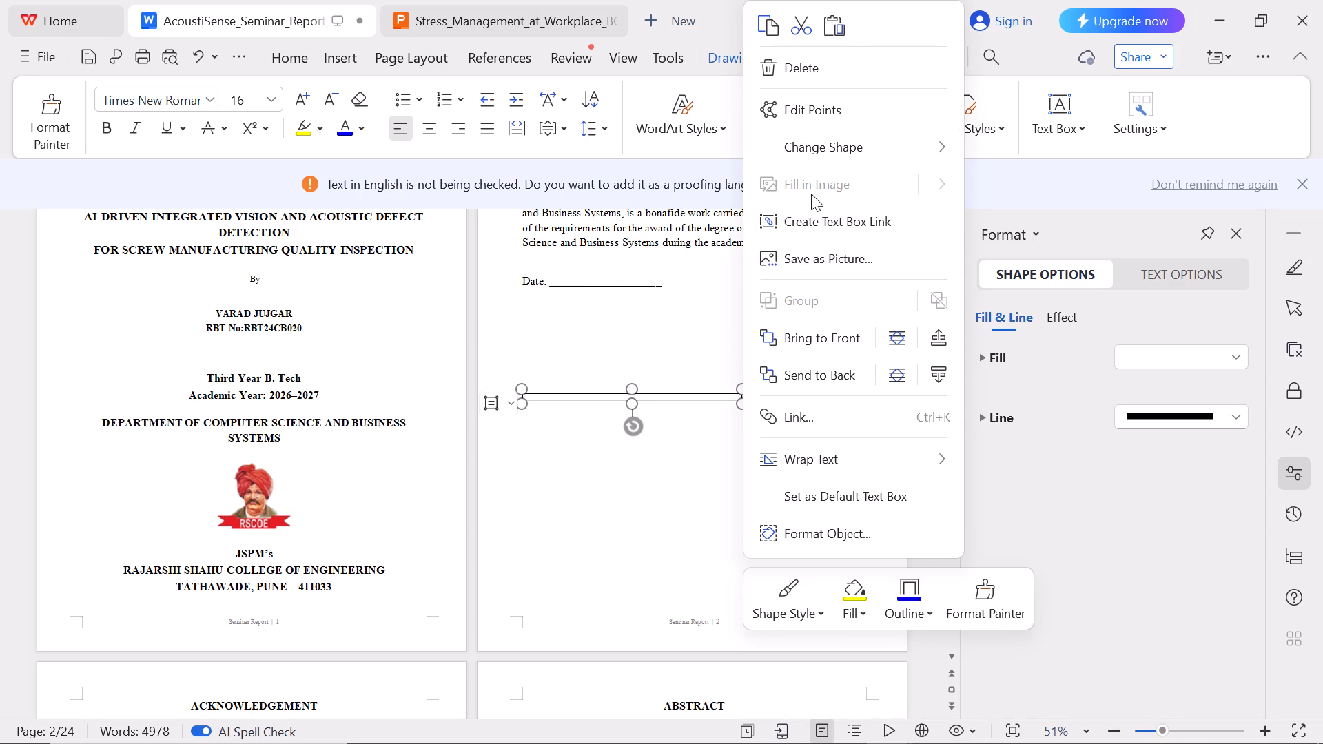
{"action": "left_click", "coordinate": [777, 78]}
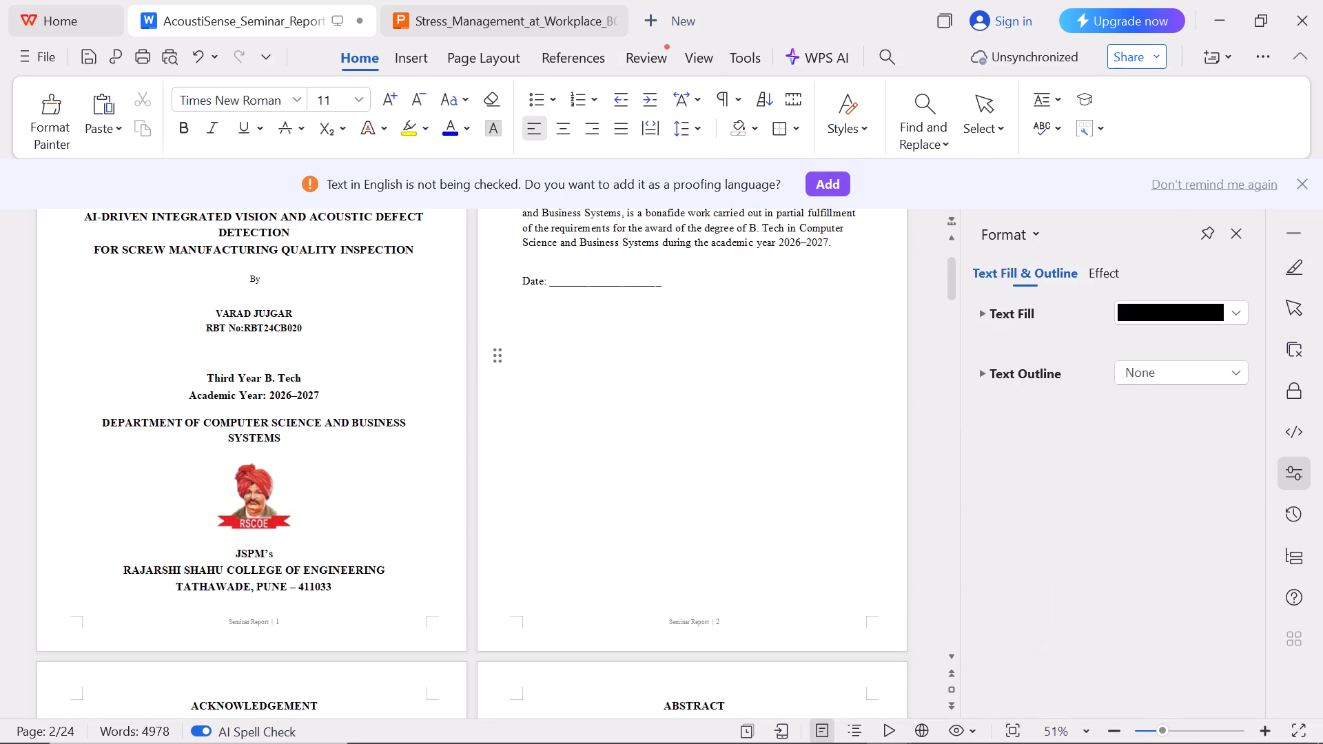
Copy the three signatories' names and titles from the certificate in Seminar report (1).pdf and paste them below the report's certificate date line.
{"action": "key", "text": "alt+Tab"}
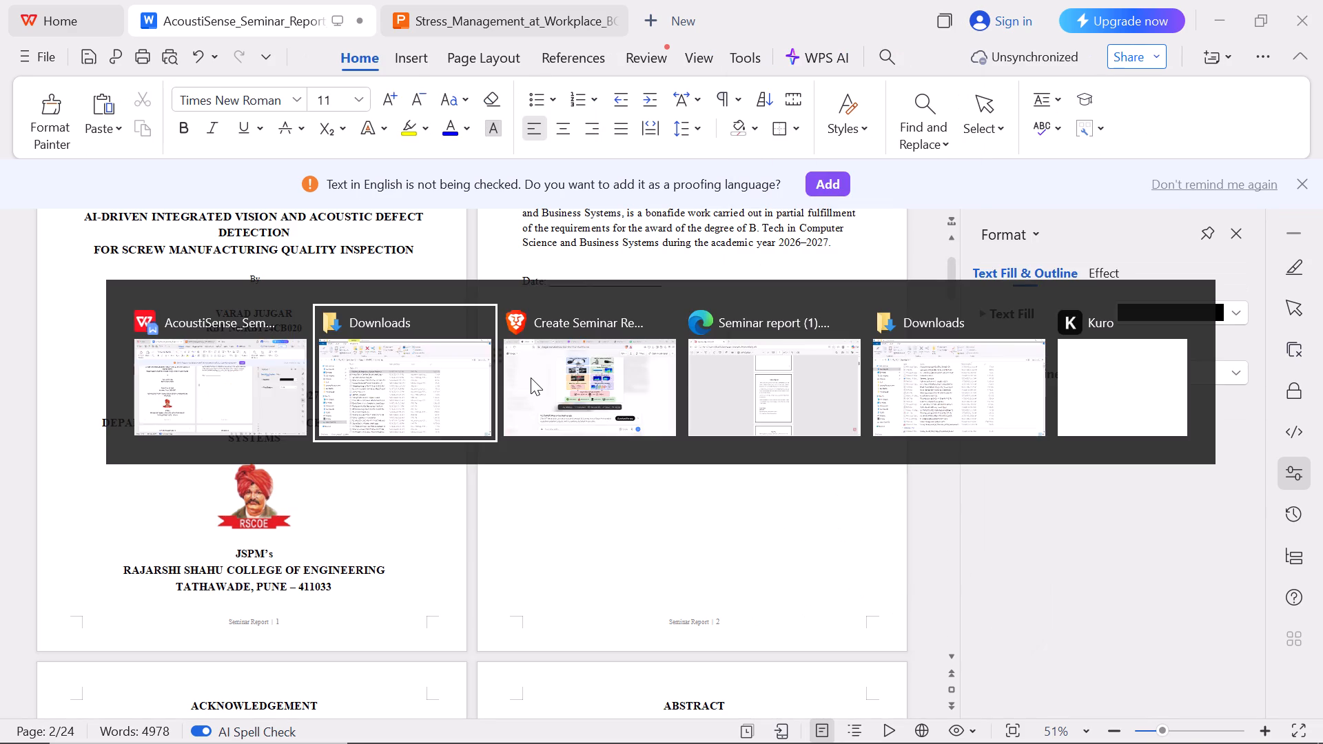
{"action": "key", "text": "alt+Tab"}
{"action": "key", "text": "alt+Tab"}
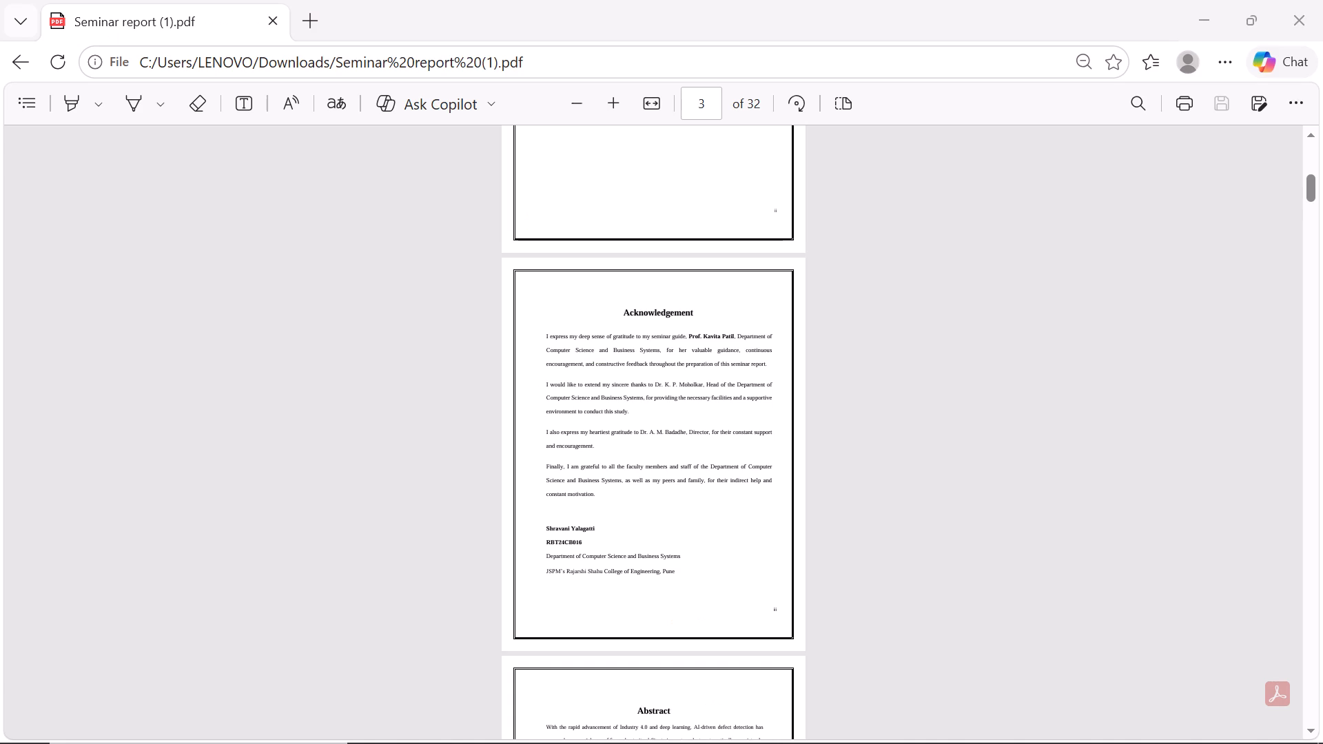
{"action": "scroll", "coordinate": [619, 389], "scroll_direction": "up", "scroll_amount": 2}
{"action": "left_click", "coordinate": [559, 336]}
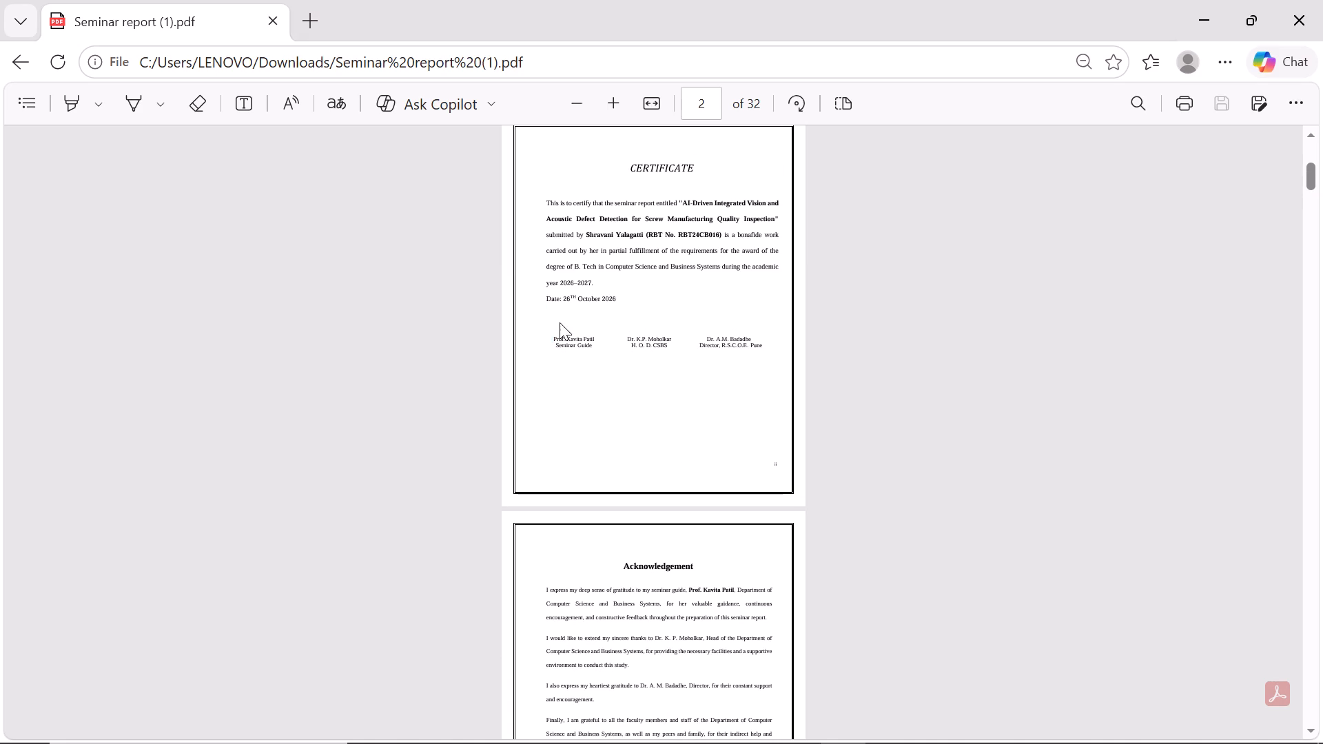
{"action": "left_click_drag", "start_coordinate": [552, 339], "coordinate": [803, 338]}
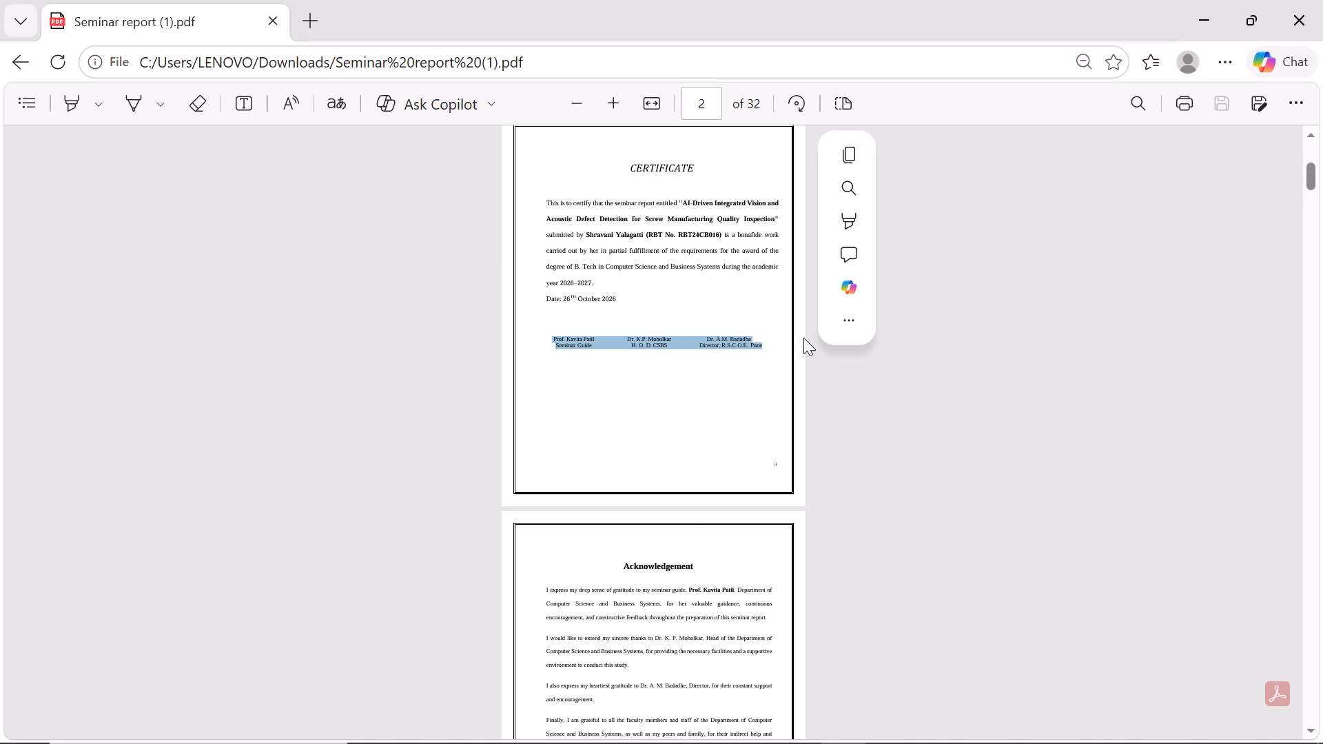
{"action": "key", "text": "ctrl+c"}
{"action": "key", "text": "space"}
{"action": "key", "text": "Tab"}
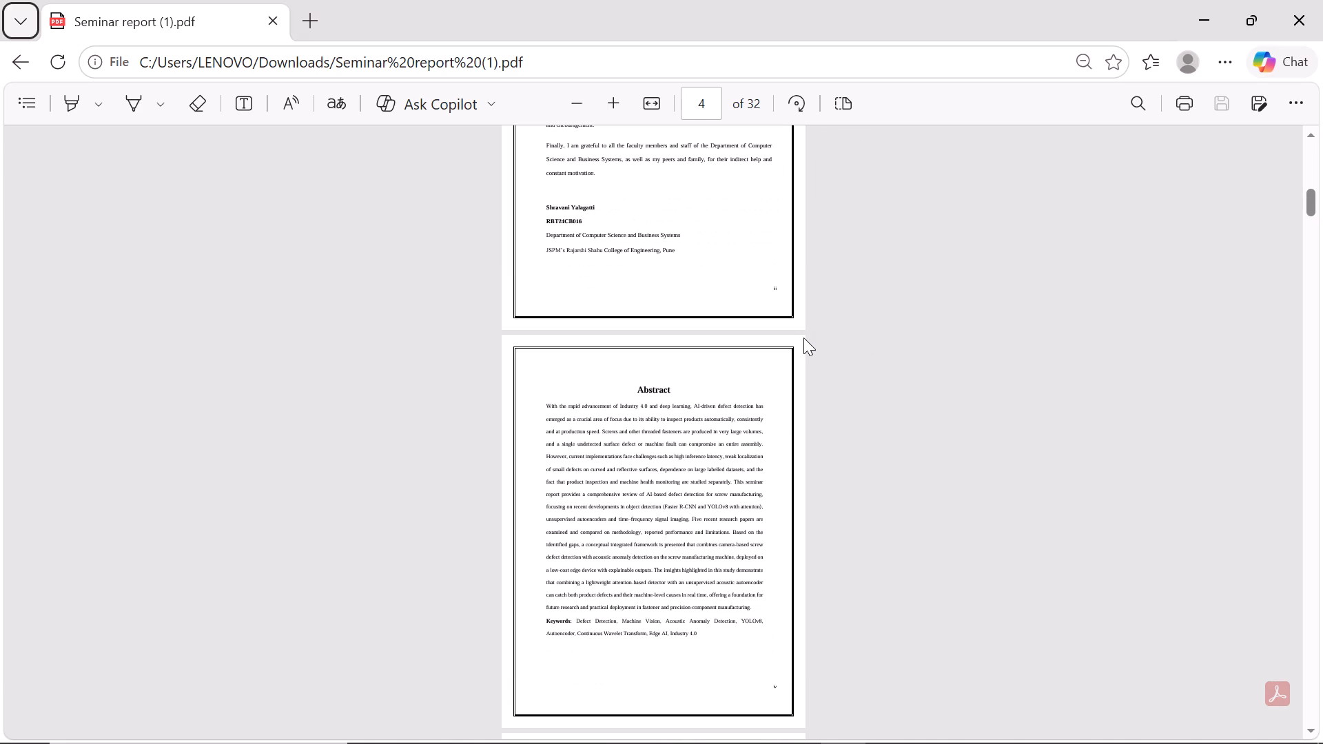
{"action": "key", "text": "alt+Tab"}
{"action": "key", "text": "ctrl+v"}
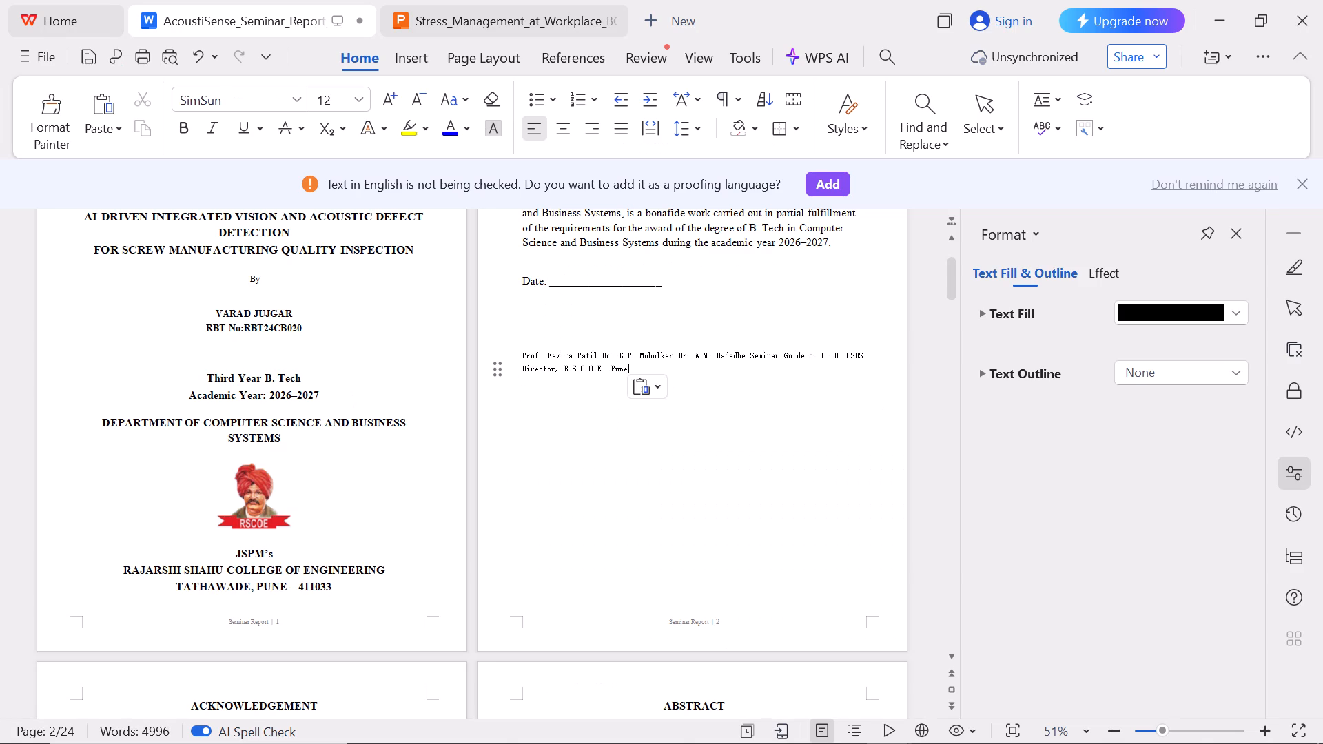
Insert 20 spaces between the first and second signatories' names in the pasted certificate text.
{"action": "left_click", "coordinate": [612, 358]}
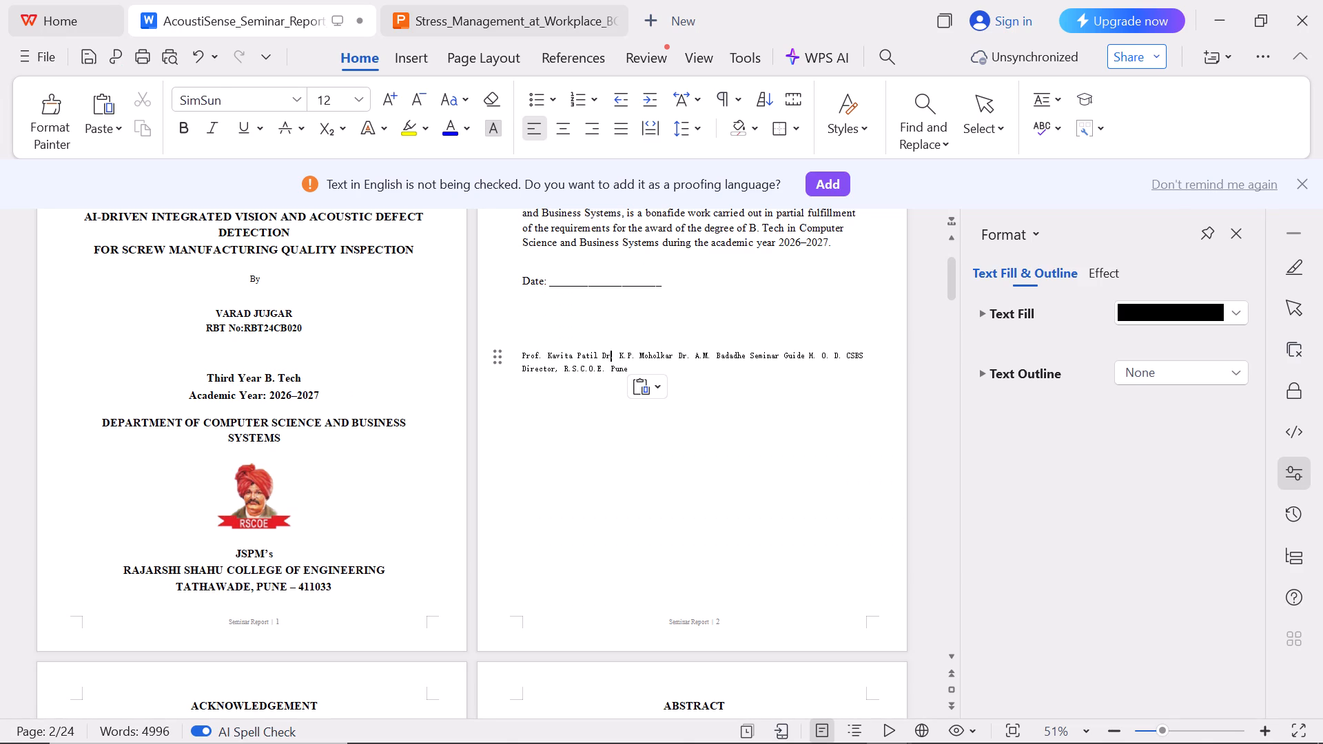
{"action": "left_click", "coordinate": [601, 358]}
{"action": "key", "text": "space"}
{"action": "key", "text": "space"}
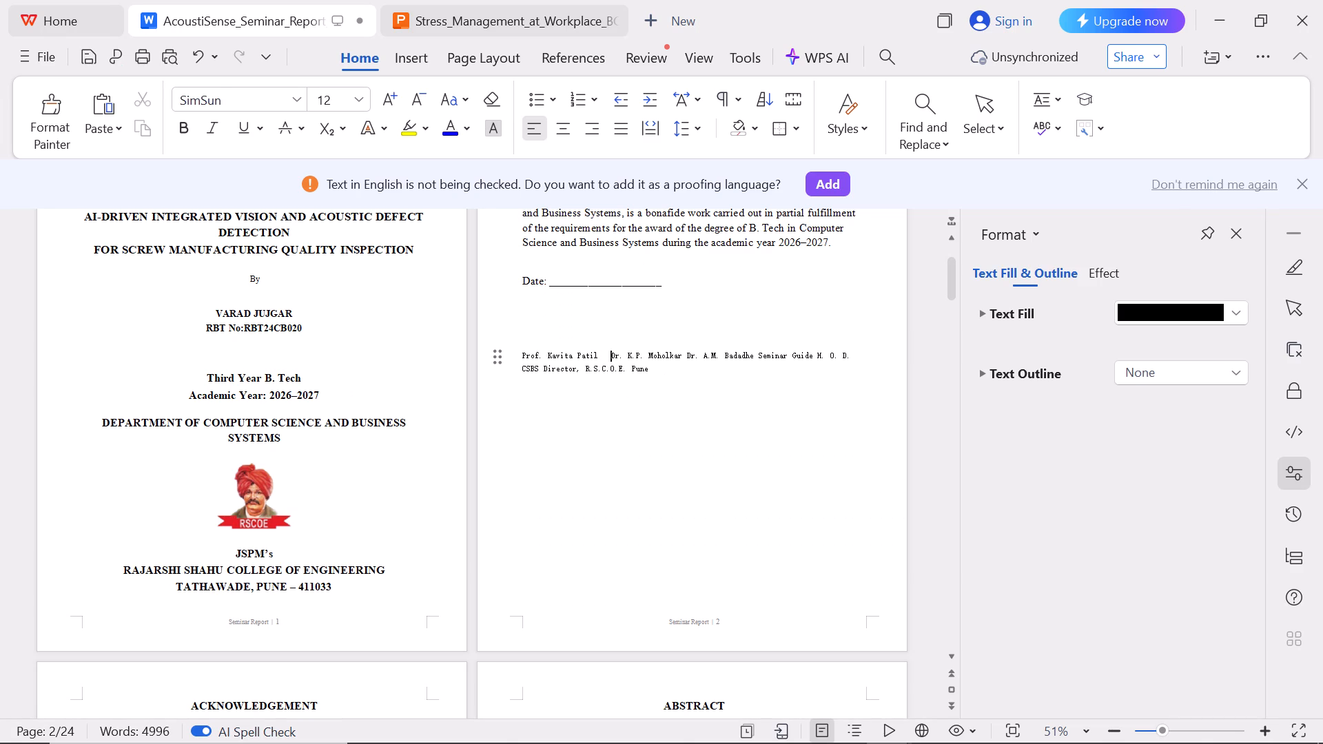
{"action": "key", "text": "space"}
{"action": "key", "text": "space"}
{"action": "key", "text": "space"}
{"action": "key", "text": "space"}
{"action": "key", "text": "space"}
{"action": "key", "text": "space"}
{"action": "key", "text": "space"}
{"action": "key", "text": "space"}
{"action": "key", "text": "space"}
{"action": "key", "text": "space"}
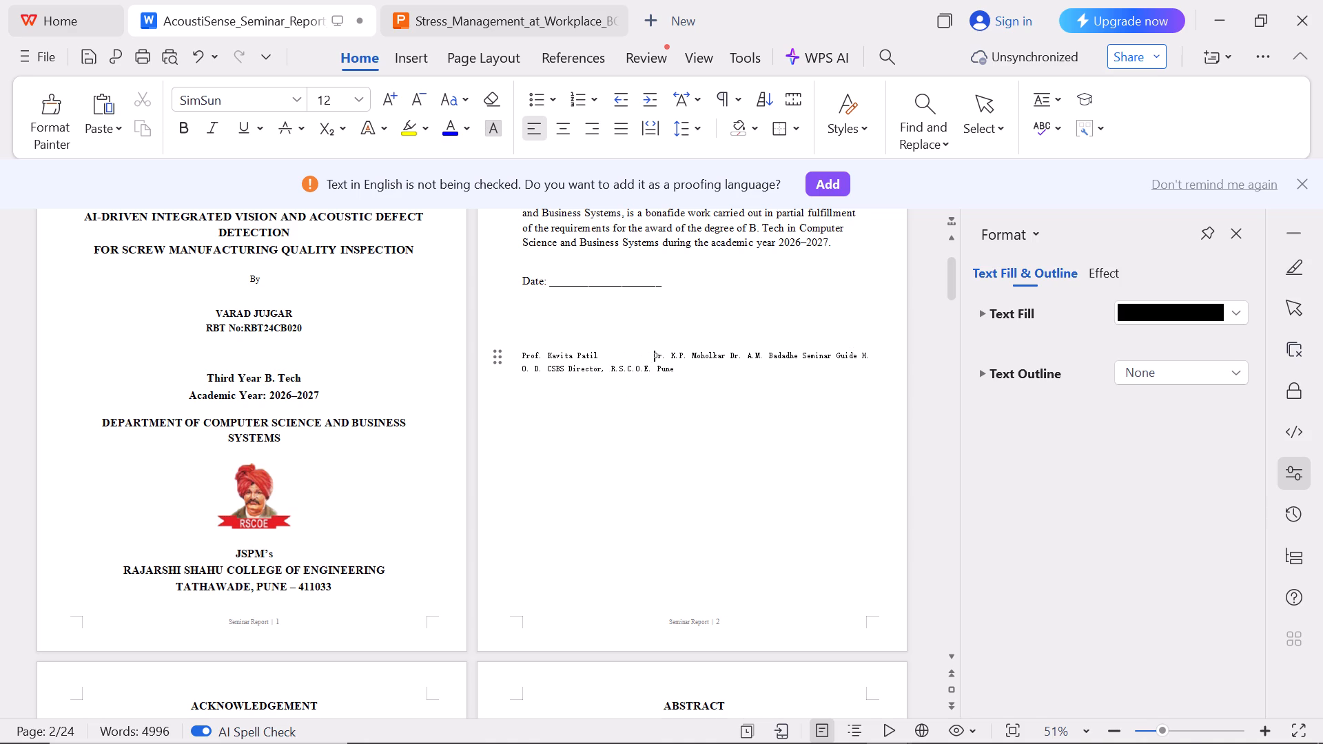
{"action": "key", "text": "space"}
{"action": "key", "text": "space"}
{"action": "key", "text": "space"}
{"action": "key", "text": "space"}
{"action": "key", "text": "space"}
{"action": "key", "text": "space"}
{"action": "key", "text": "space"}
{"action": "key", "text": "space"}
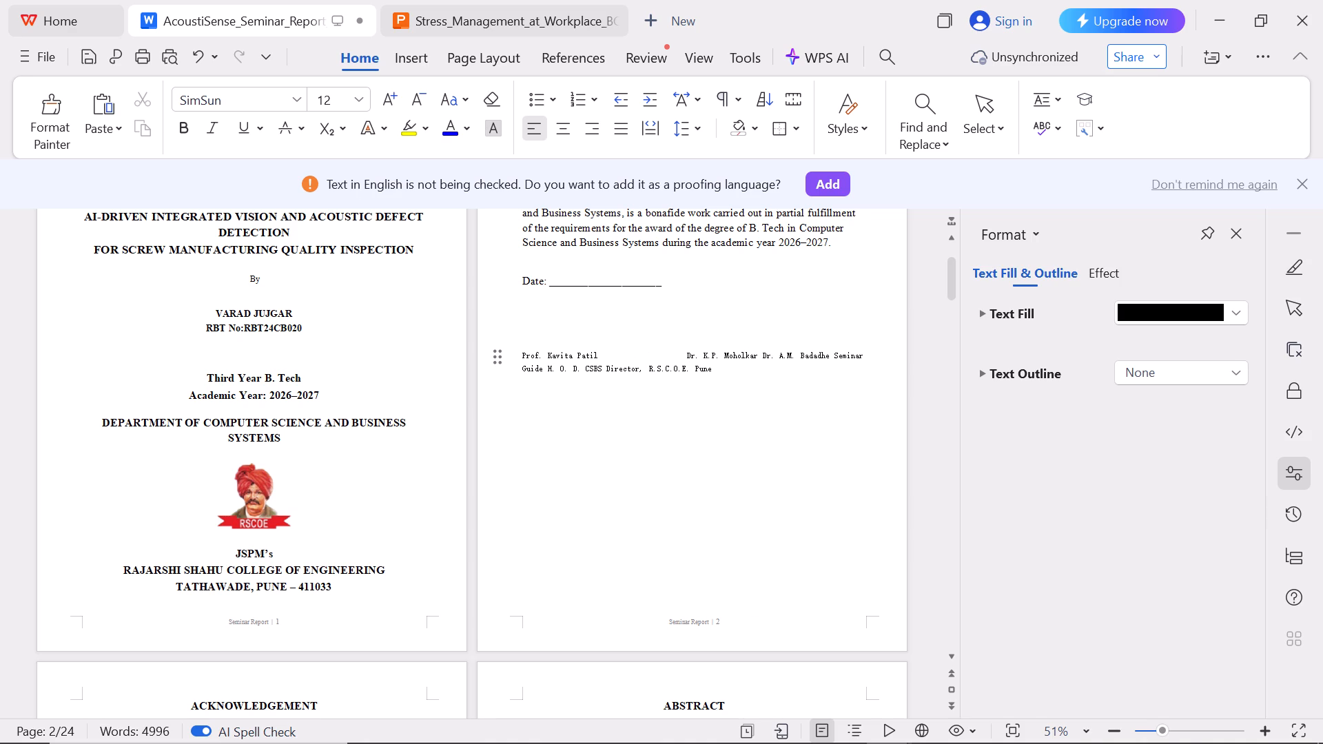
Remove ten spaces from the gap between the first and second signatories' names.
{"action": "left_click", "coordinate": [772, 358]}
{"action": "left_click", "coordinate": [683, 362]}
{"action": "key", "text": "BackSpace"}
{"action": "key", "text": "BackSpace"}
{"action": "key", "text": "BackSpace"}
{"action": "key", "text": "BackSpace"}
{"action": "key", "text": "BackSpace"}
{"action": "key", "text": "BackSpace"}
{"action": "key", "text": "BackSpace"}
{"action": "key", "text": "BackSpace"}
{"action": "key", "text": "BackSpace"}
{"action": "key", "text": "BackSpace"}
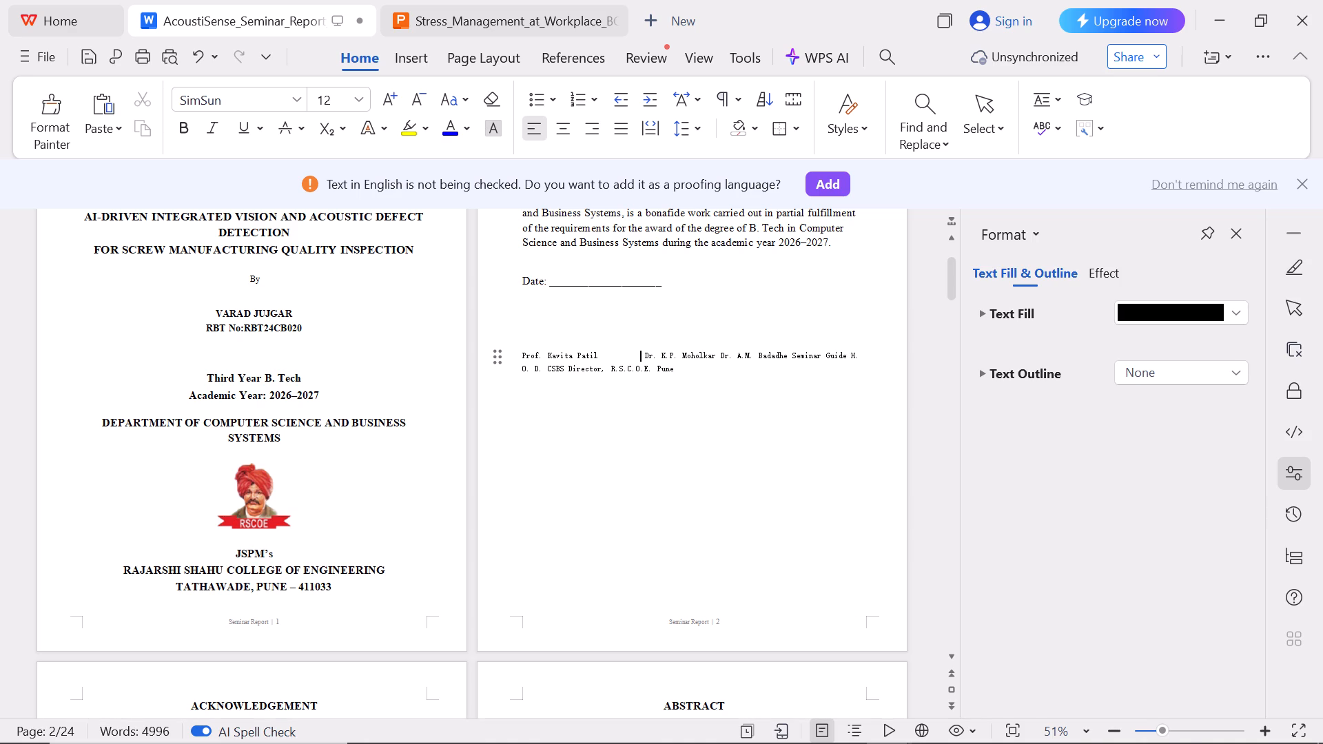
Insert 13 spaces between the second and third signatories' names, moving all the titles onto the second line.
{"action": "left_click", "coordinate": [717, 354]}
{"action": "key", "text": "space"}
{"action": "key", "text": "space"}
{"action": "key", "text": "space"}
{"action": "key", "text": "space"}
{"action": "key", "text": "space"}
{"action": "key", "text": "space"}
{"action": "key", "text": "space"}
{"action": "key", "text": "space"}
{"action": "key", "text": "space"}
{"action": "key", "text": "space"}
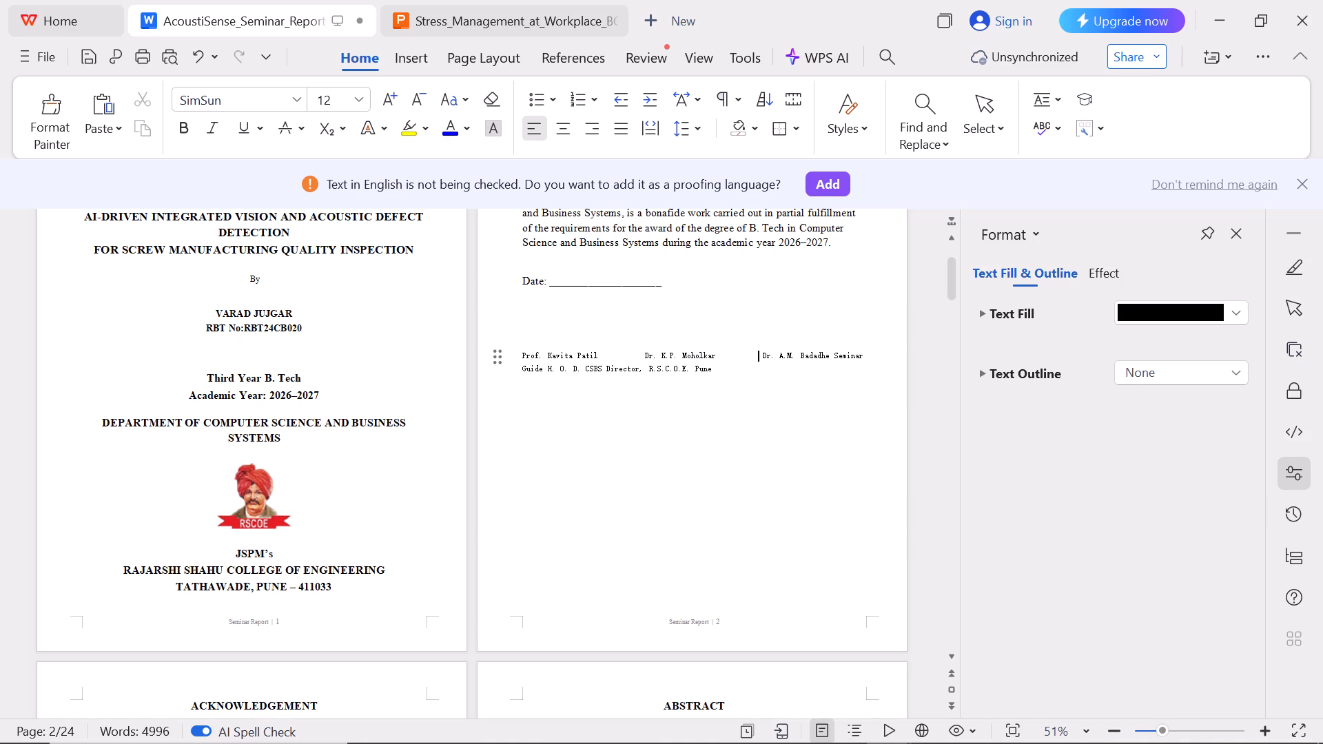
{"action": "key", "text": "space"}
{"action": "key", "text": "space"}
{"action": "key", "text": "space"}
Insert 12 spaces between the titles Seminar Guide and H. O. D. CSBS.
{"action": "left_click", "coordinate": [580, 369]}
{"action": "key", "text": "space"}
{"action": "key", "text": "space"}
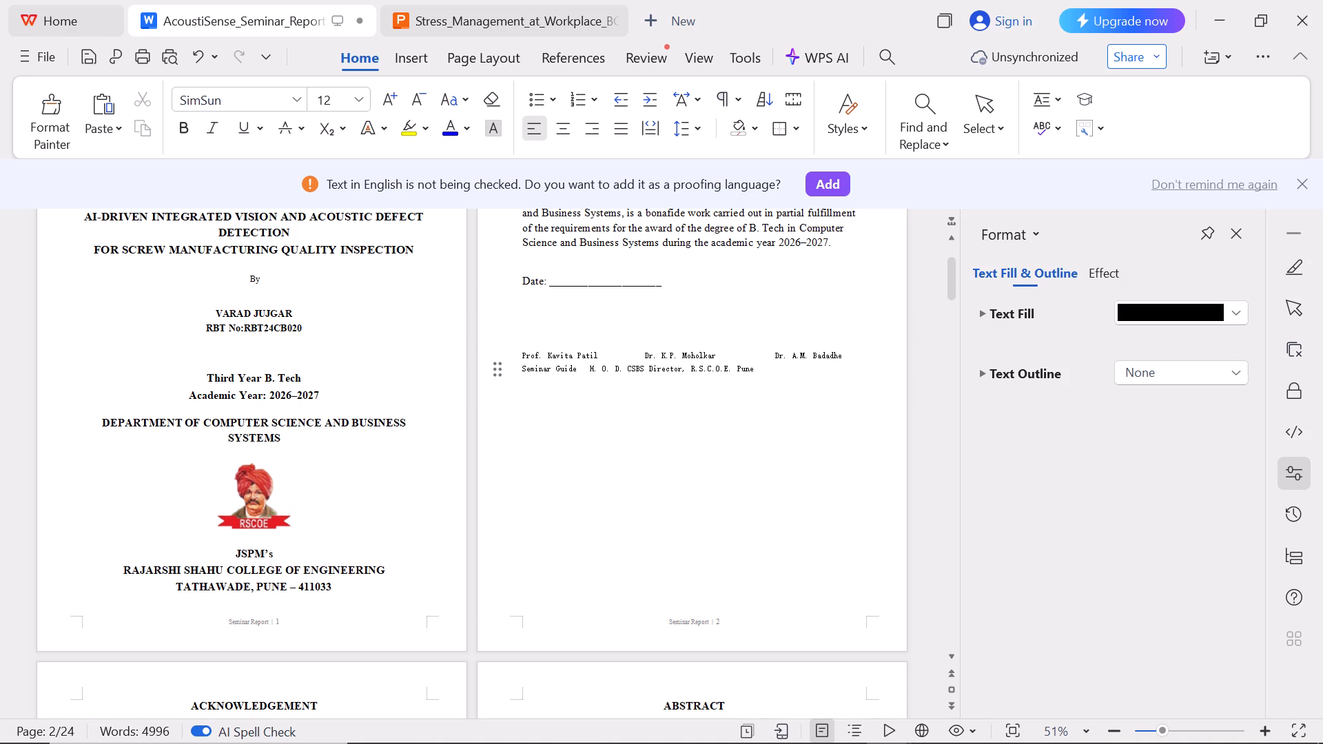
{"action": "key", "text": "space"}
{"action": "key", "text": "space"}
{"action": "key", "text": "space"}
{"action": "key", "text": "space"}
{"action": "key", "text": "space"}
{"action": "key", "text": "space"}
{"action": "key", "text": "space"}
{"action": "key", "text": "space"}
{"action": "key", "text": "space"}
{"action": "key", "text": "space"}
Insert 16 spaces between the titles H. O. D. CSBS and Director, R.S.C.O.E. Pune.
{"action": "left_click", "coordinate": [692, 364]}
{"action": "key", "text": "space"}
{"action": "key", "text": "space"}
{"action": "key", "text": "space"}
{"action": "key", "text": "space"}
{"action": "key", "text": "space"}
{"action": "key", "text": "space"}
{"action": "key", "text": "space"}
{"action": "key", "text": "space"}
{"action": "key", "text": "space"}
{"action": "key", "text": "space"}
{"action": "key", "text": "space"}
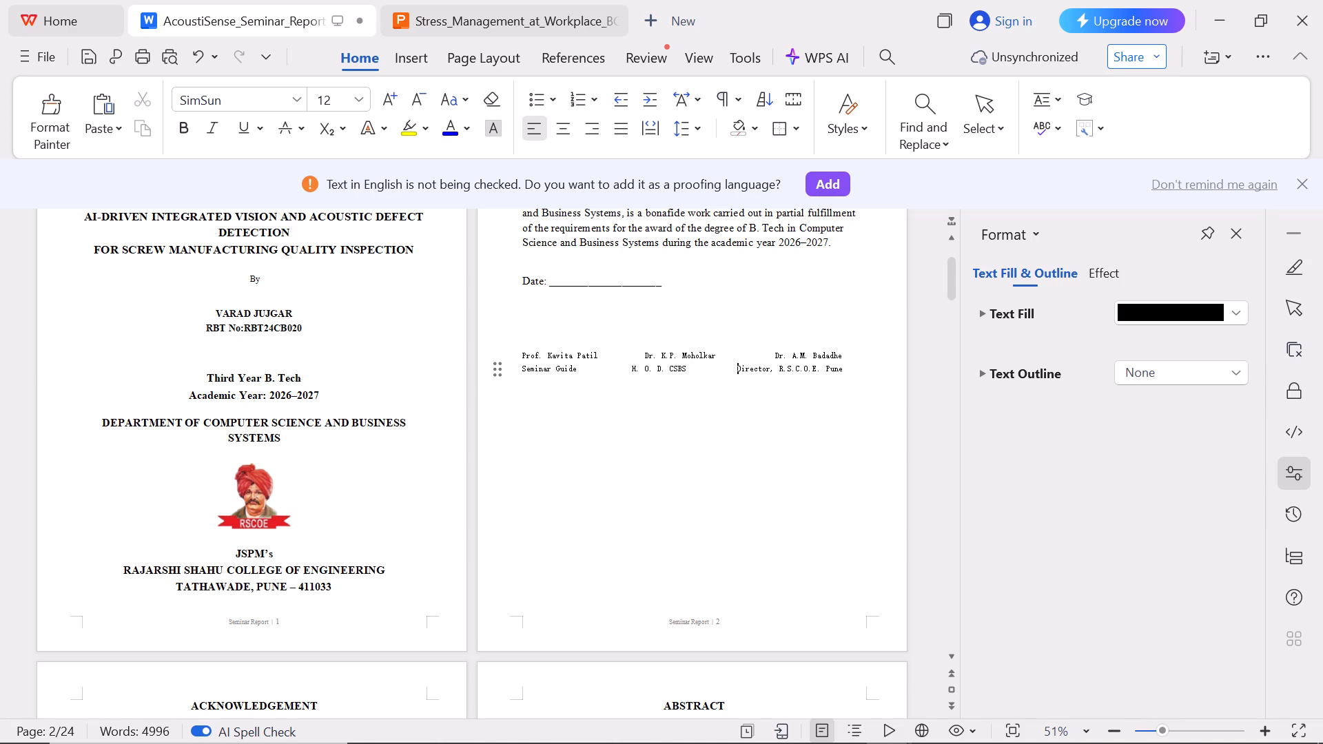
{"action": "key", "text": "space"}
{"action": "key", "text": "space"}
{"action": "key", "text": "space"}
{"action": "key", "text": "space"}
{"action": "key", "text": "space"}
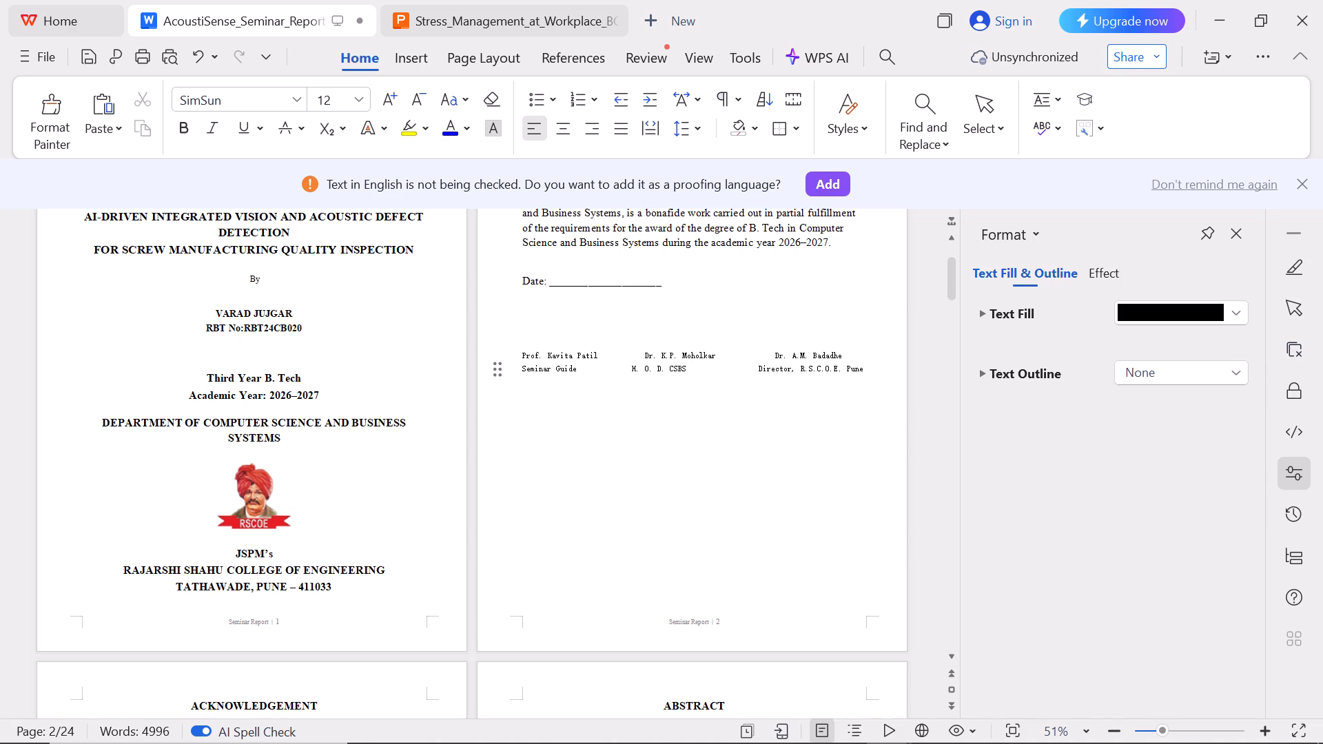
Fine-tune the spaces on both sides of H. O. D. CSBS to align the titles under the names, keeping Pune on the same line.
{"action": "left_click", "coordinate": [622, 367]}
{"action": "key", "text": "space"}
{"action": "key", "text": "space"}
{"action": "key", "text": "space"}
{"action": "key", "text": "space"}
{"action": "key", "text": "space"}
{"action": "key", "text": "space"}
{"action": "left_click", "coordinate": [758, 364]}
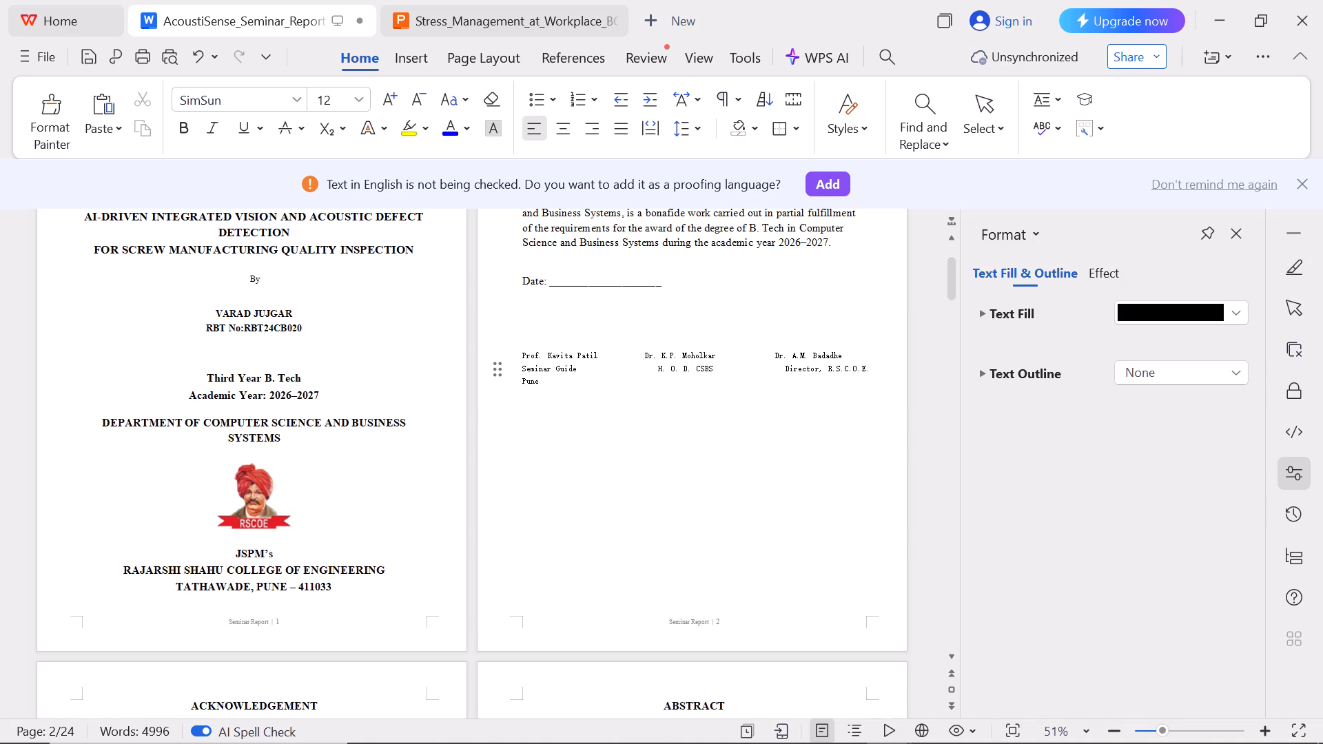
{"action": "left_click", "coordinate": [758, 369]}
{"action": "key", "text": "BackSpace"}
{"action": "key", "text": "BackSpace"}
{"action": "key", "text": "BackSpace"}
{"action": "left_click", "coordinate": [554, 386]}
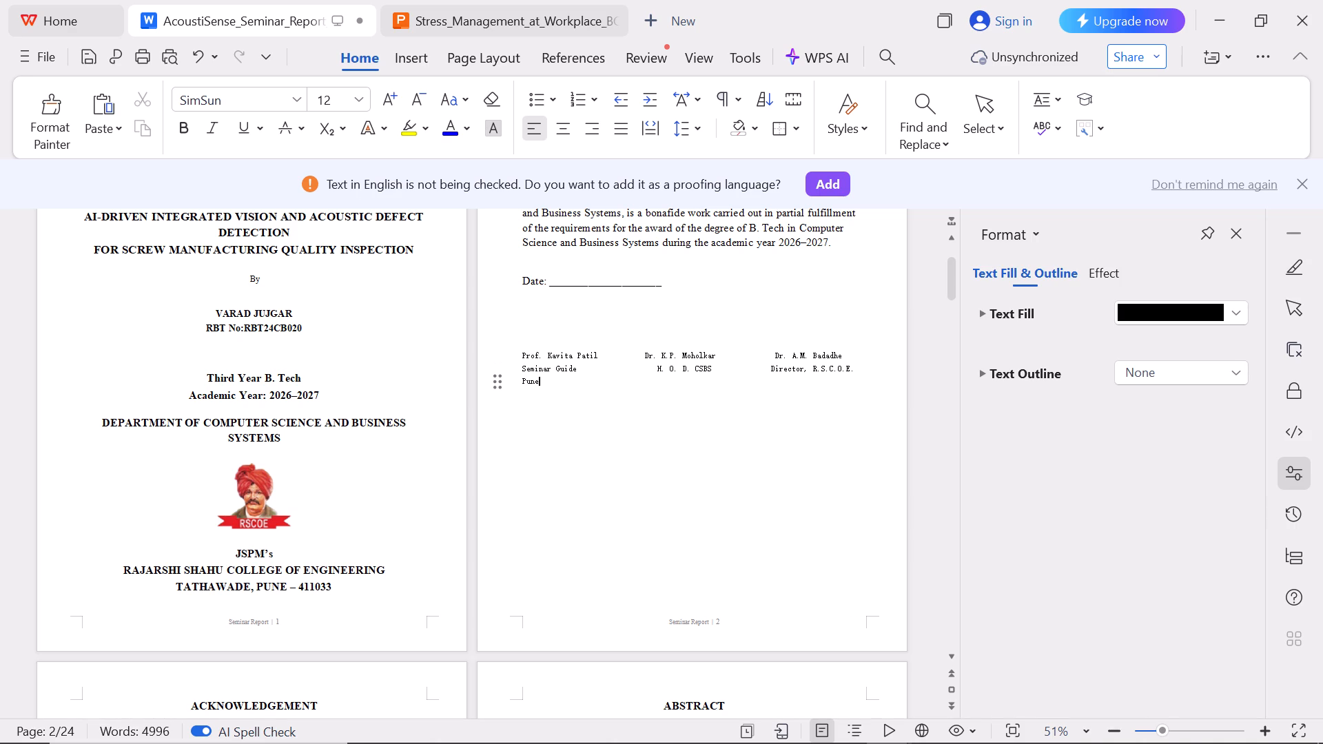
{"action": "left_click", "coordinate": [613, 366]}
{"action": "left_click", "coordinate": [619, 366]}
{"action": "key", "text": "BackSpace"}
{"action": "key", "text": "BackSpace"}
{"action": "left_click", "coordinate": [725, 365]}
{"action": "key", "text": "BackSpace"}
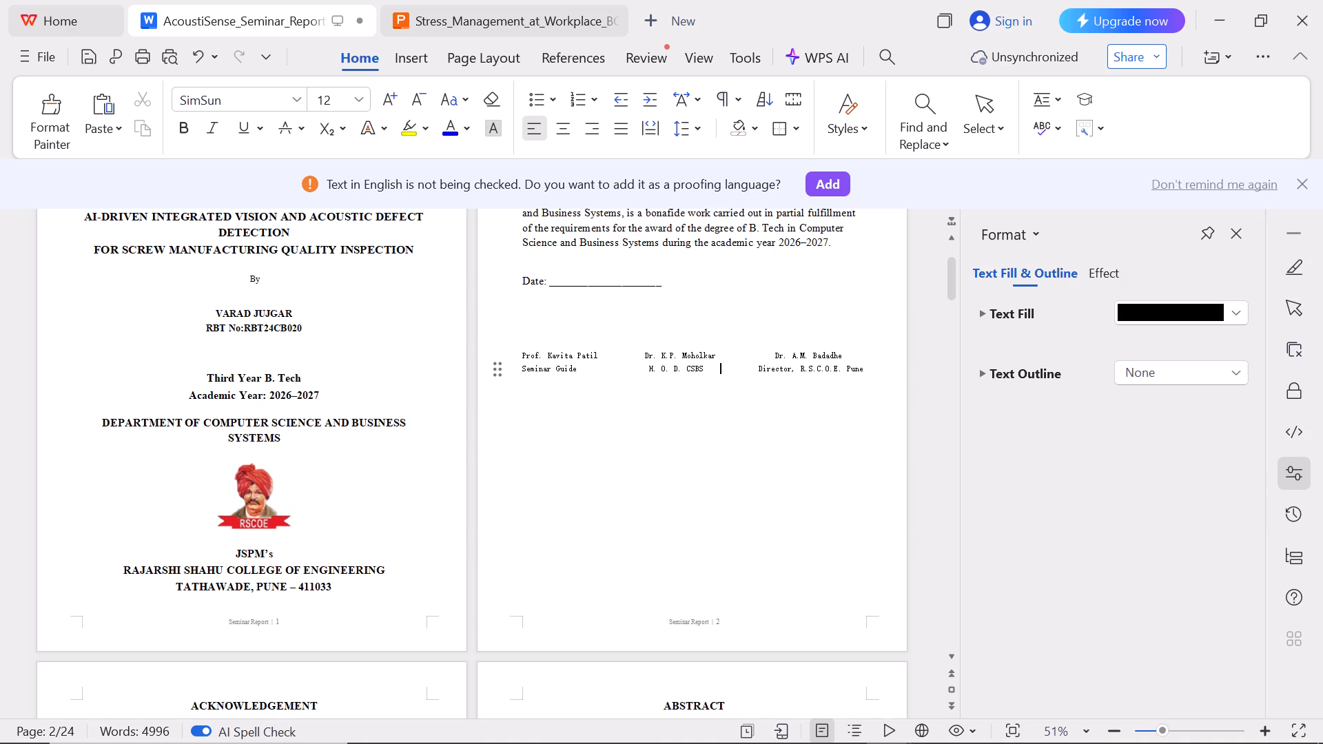
Make the two lines of signatory names and titles bold.
{"action": "left_click_drag", "start_coordinate": [517, 351], "coordinate": [760, 368]}
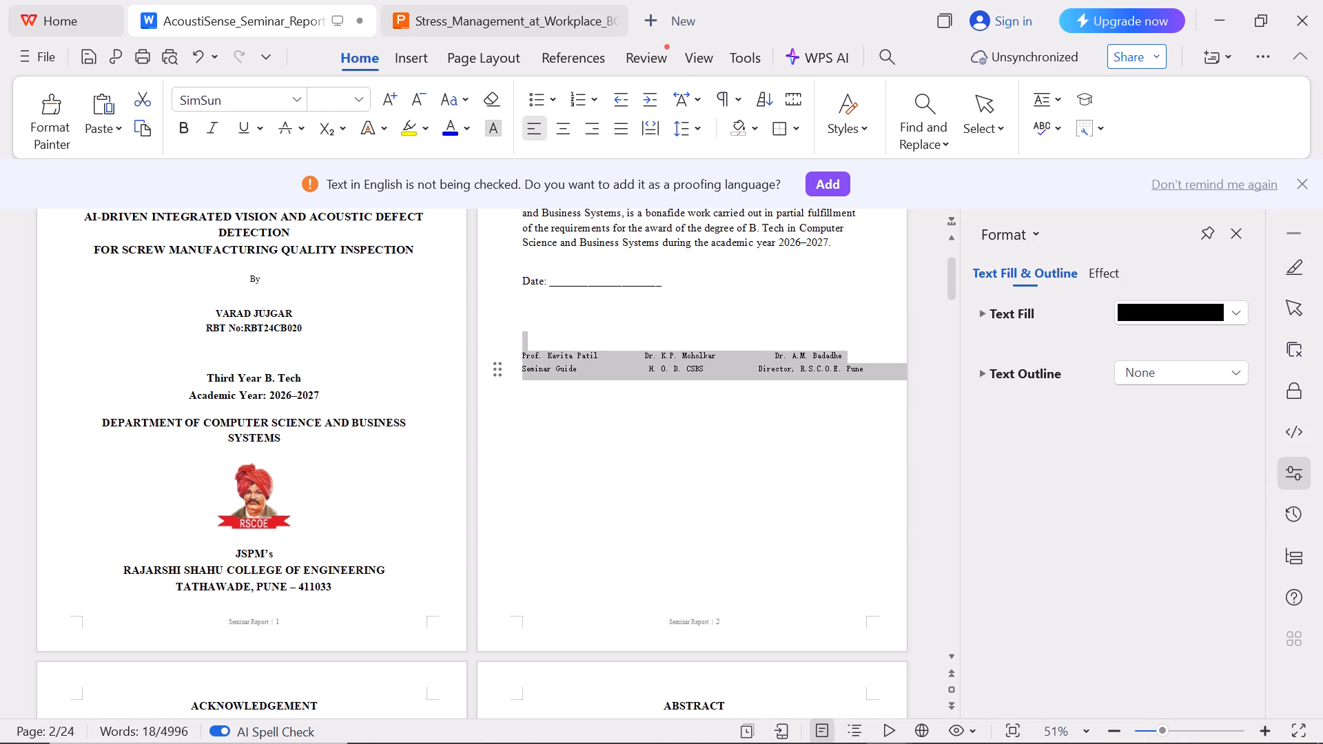
{"action": "left_click_drag", "start_coordinate": [760, 368], "coordinate": [868, 368]}
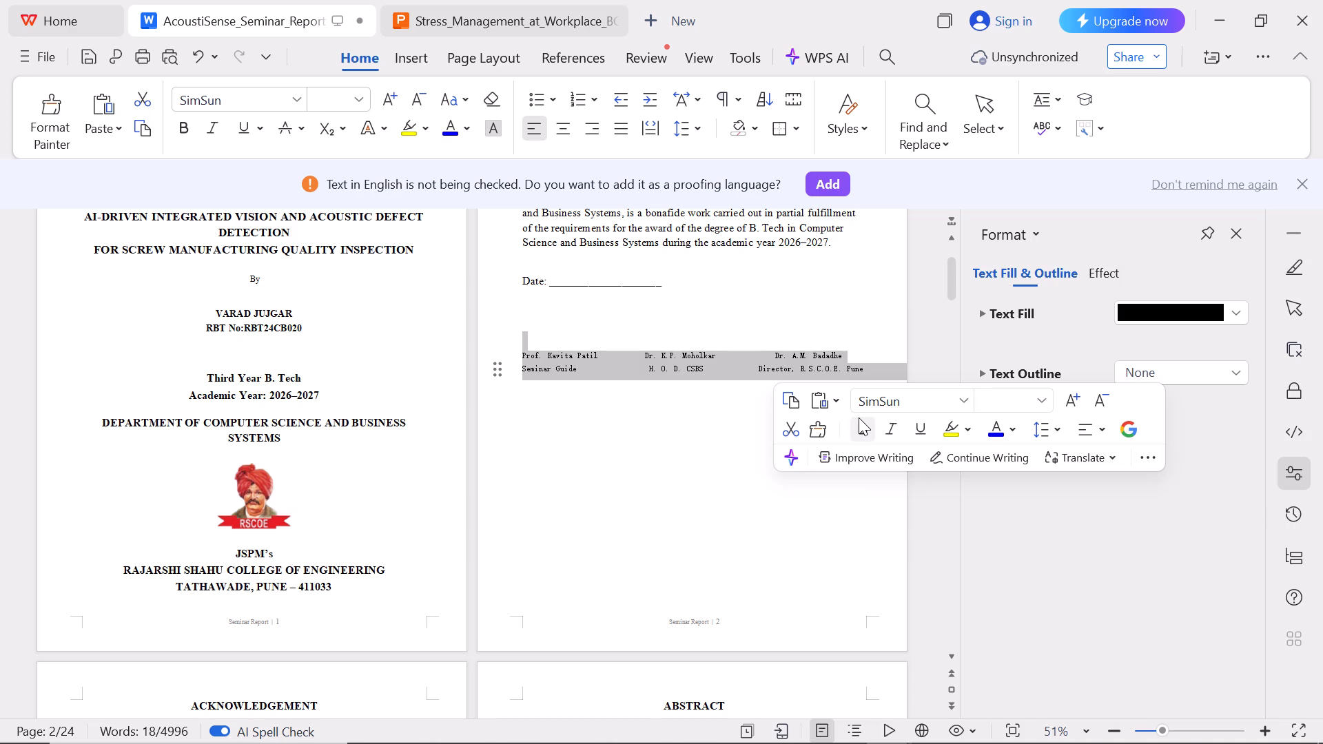
{"action": "left_click", "coordinate": [859, 417]}
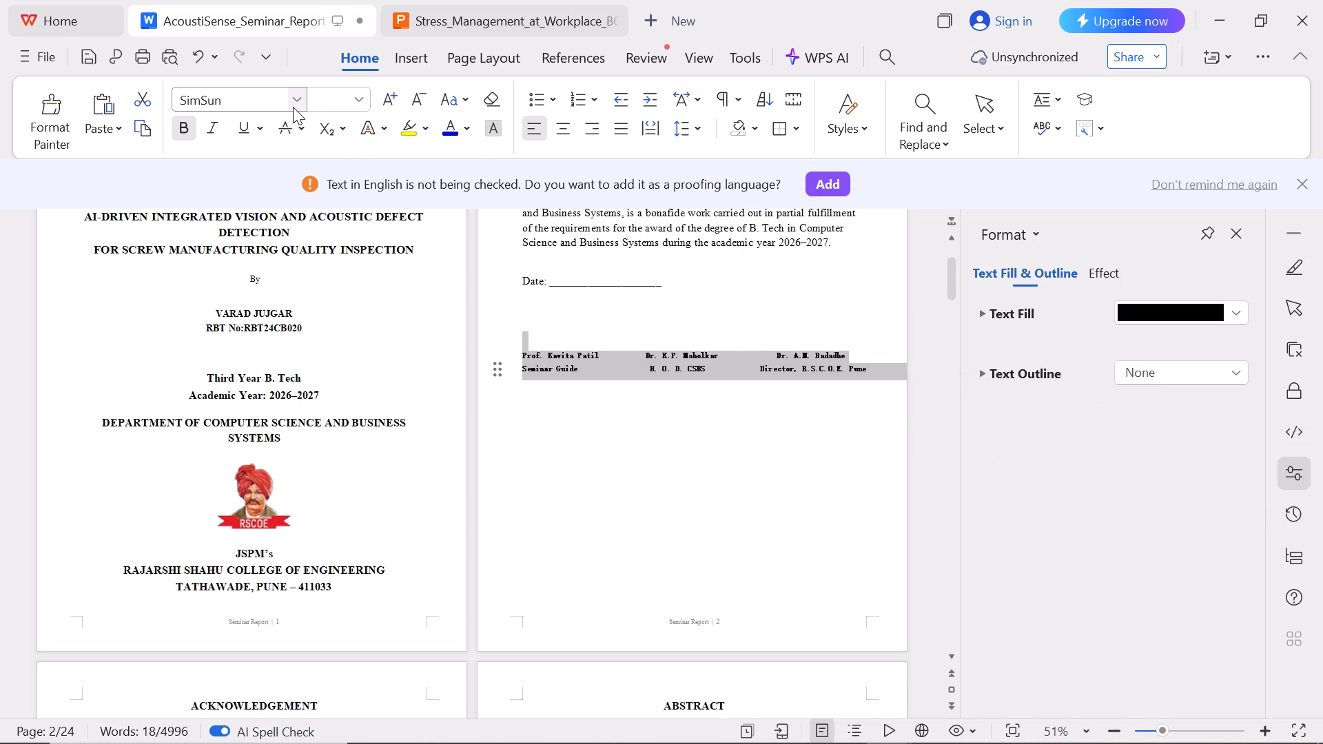
Set the font of the signatory names and titles to Times New Roman.
{"action": "left_click_drag", "start_coordinate": [293, 107], "coordinate": [286, 162]}
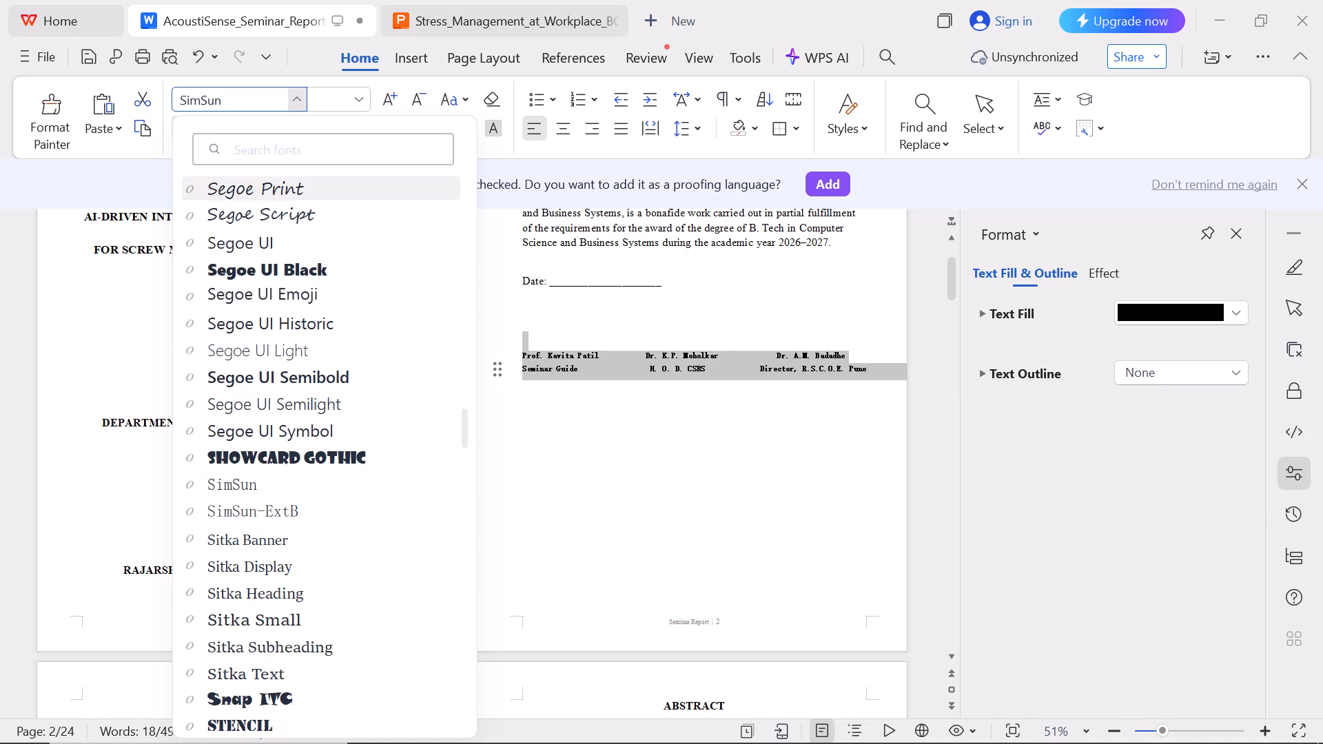
{"action": "left_click_drag", "start_coordinate": [286, 162], "coordinate": [286, 161]}
{"action": "type", "text": "tiu"}
{"action": "key", "text": "BackSpace"}
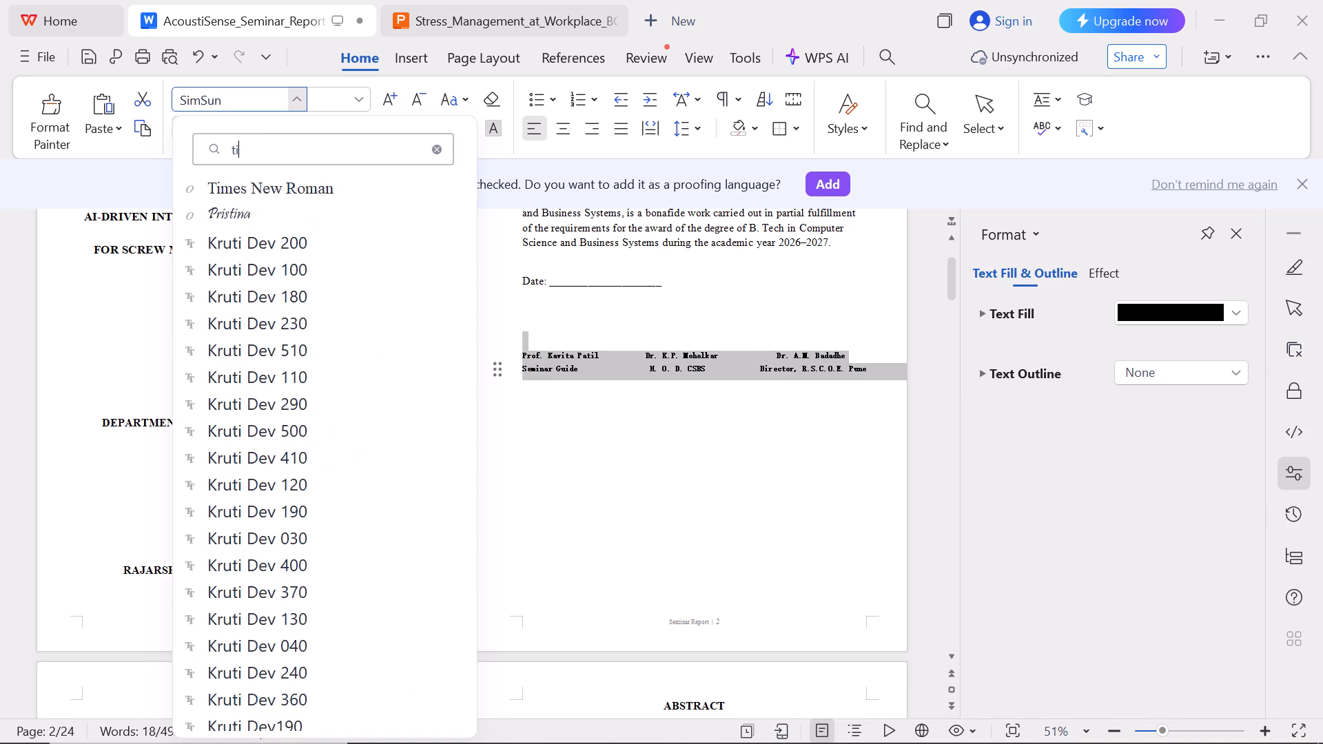
{"action": "left_click", "coordinate": [278, 197]}
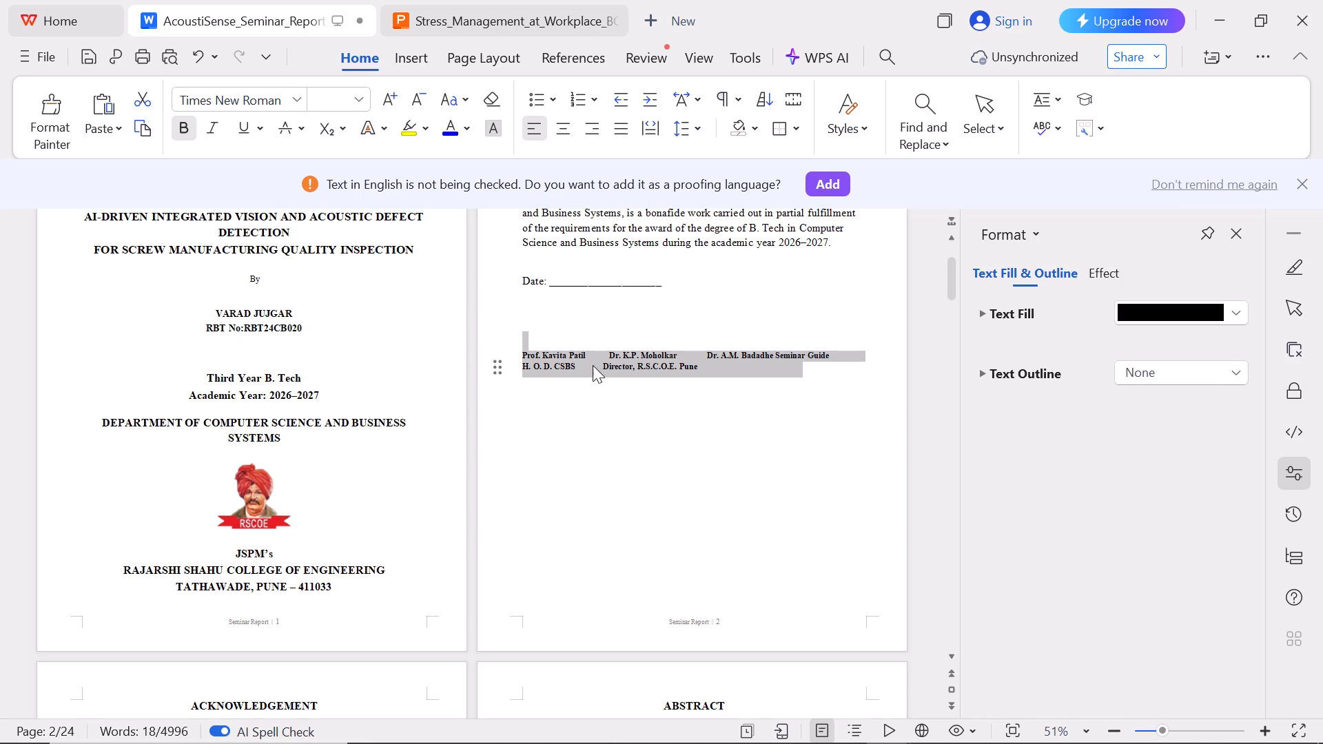
{"action": "left_click", "coordinate": [663, 380]}
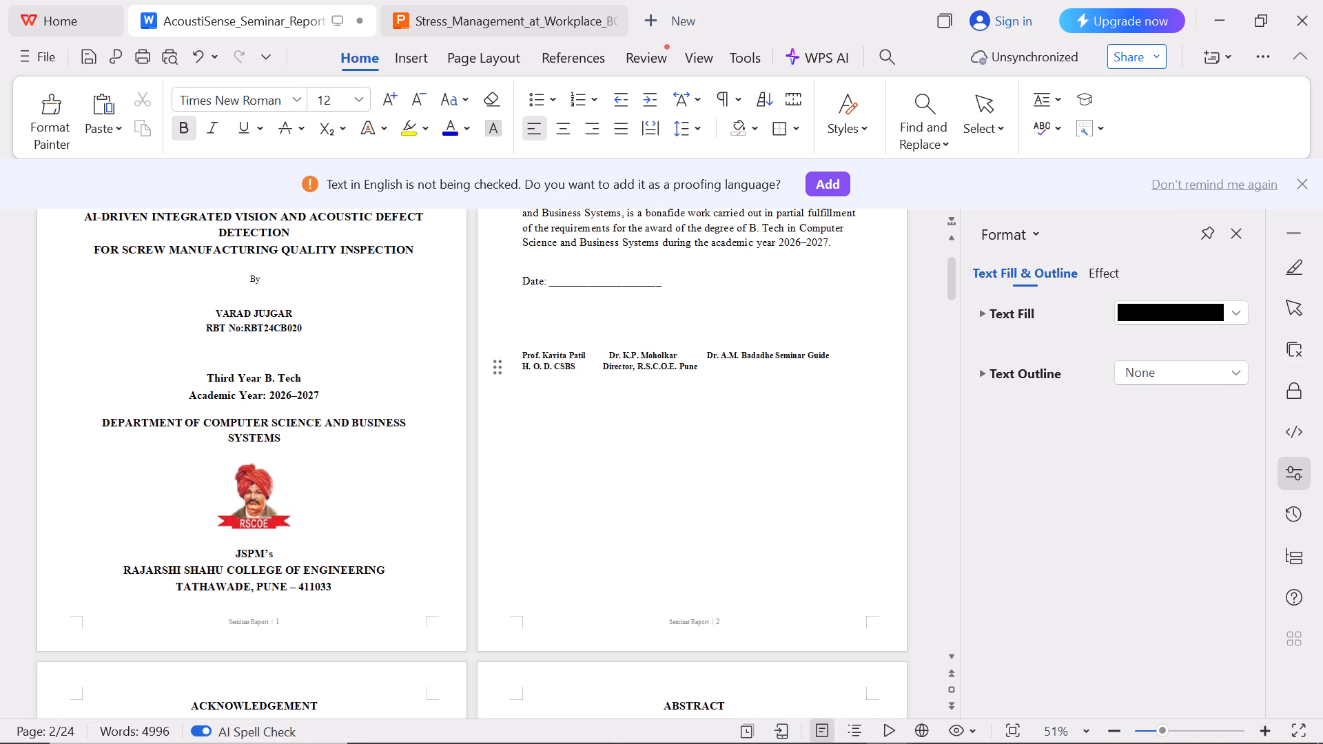
Insert seven spaces between the third signatory's name and the title Seminar Guide.
{"action": "left_click", "coordinate": [775, 355]}
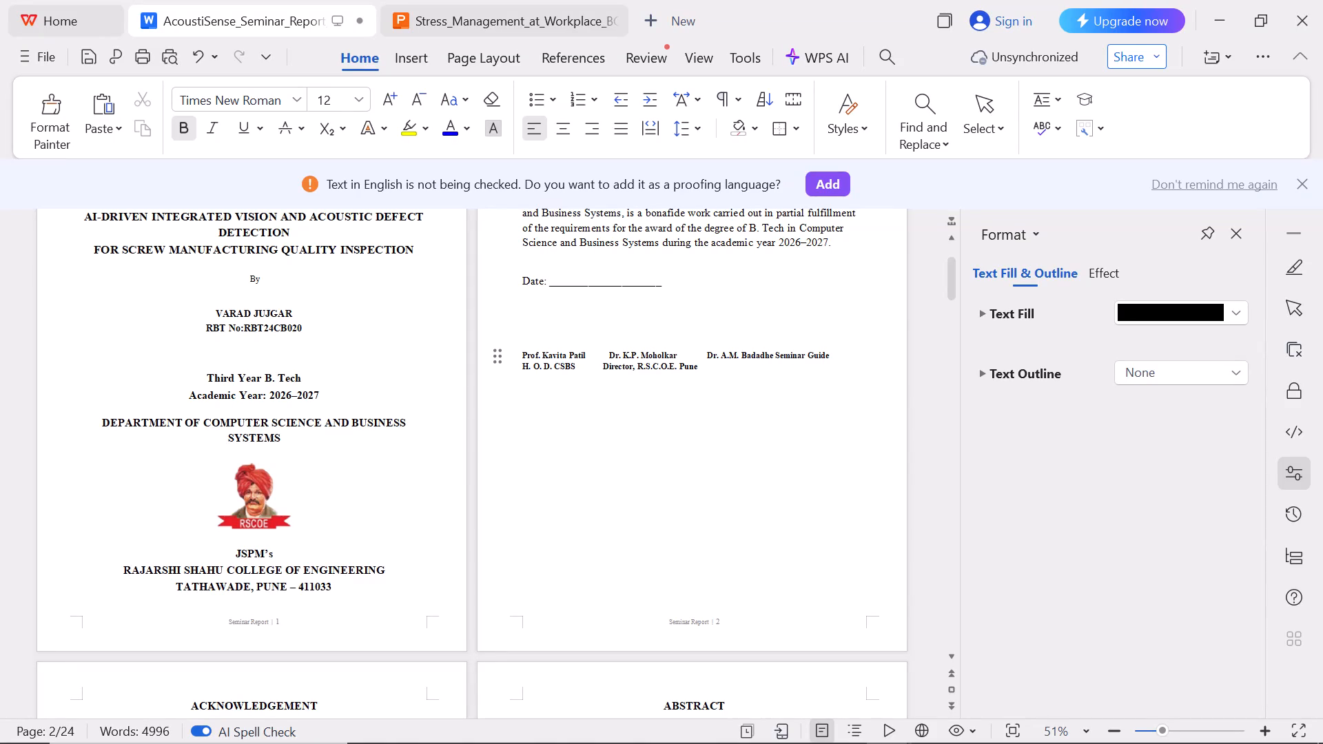
{"action": "key", "text": "space"}
{"action": "key", "text": "space"}
{"action": "key", "text": "space"}
{"action": "key", "text": "space"}
{"action": "key", "text": "space"}
{"action": "key", "text": "space"}
{"action": "key", "text": "space"}
Set the font size of the signatory names and titles to 16.
{"action": "left_click_drag", "start_coordinate": [520, 349], "coordinate": [713, 373]}
{"action": "left_click", "coordinate": [366, 89]}
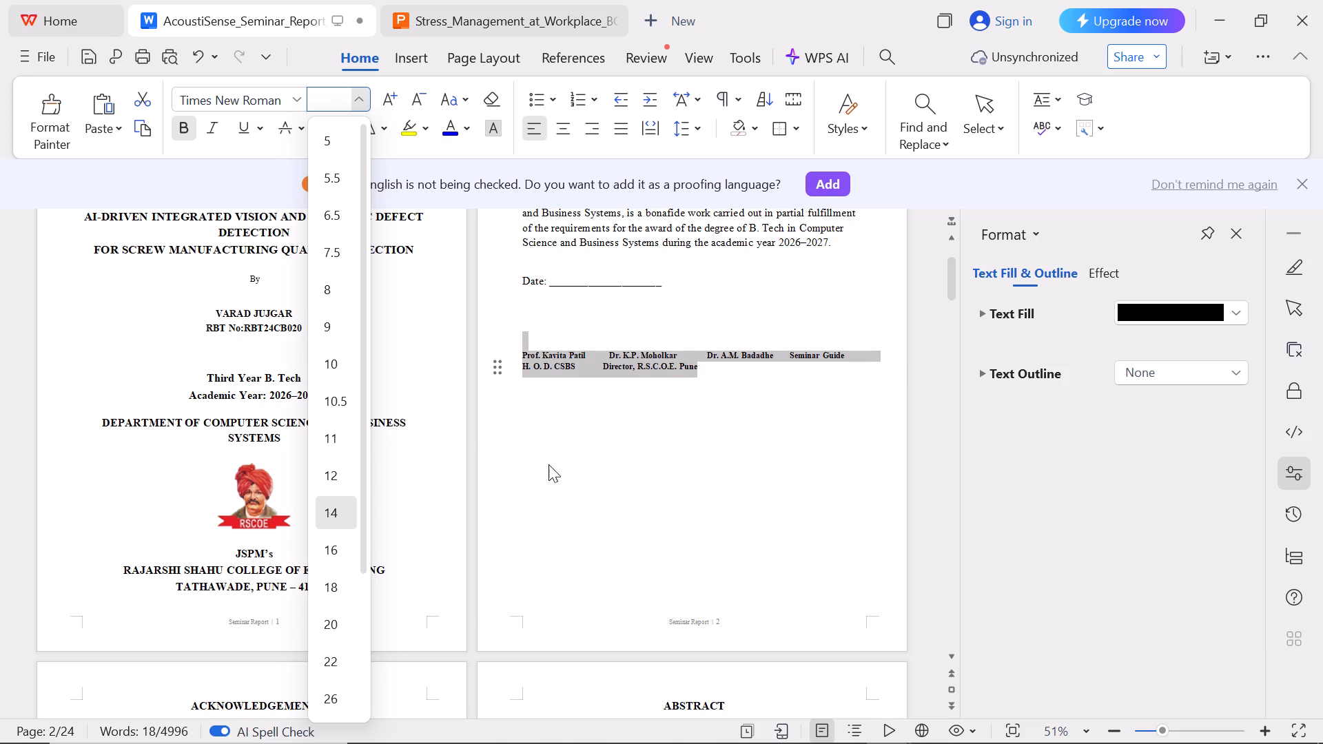
{"action": "left_click", "coordinate": [324, 551]}
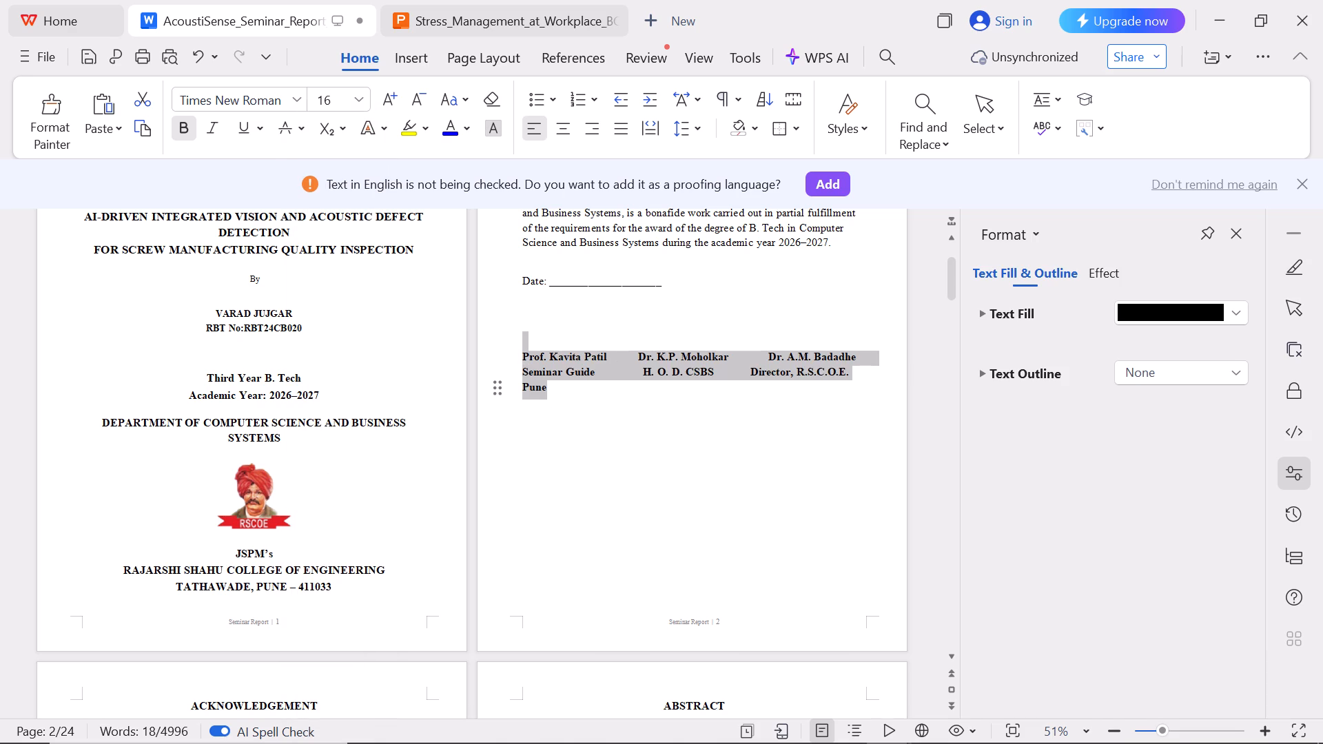
{"action": "left_click", "coordinate": [617, 370]}
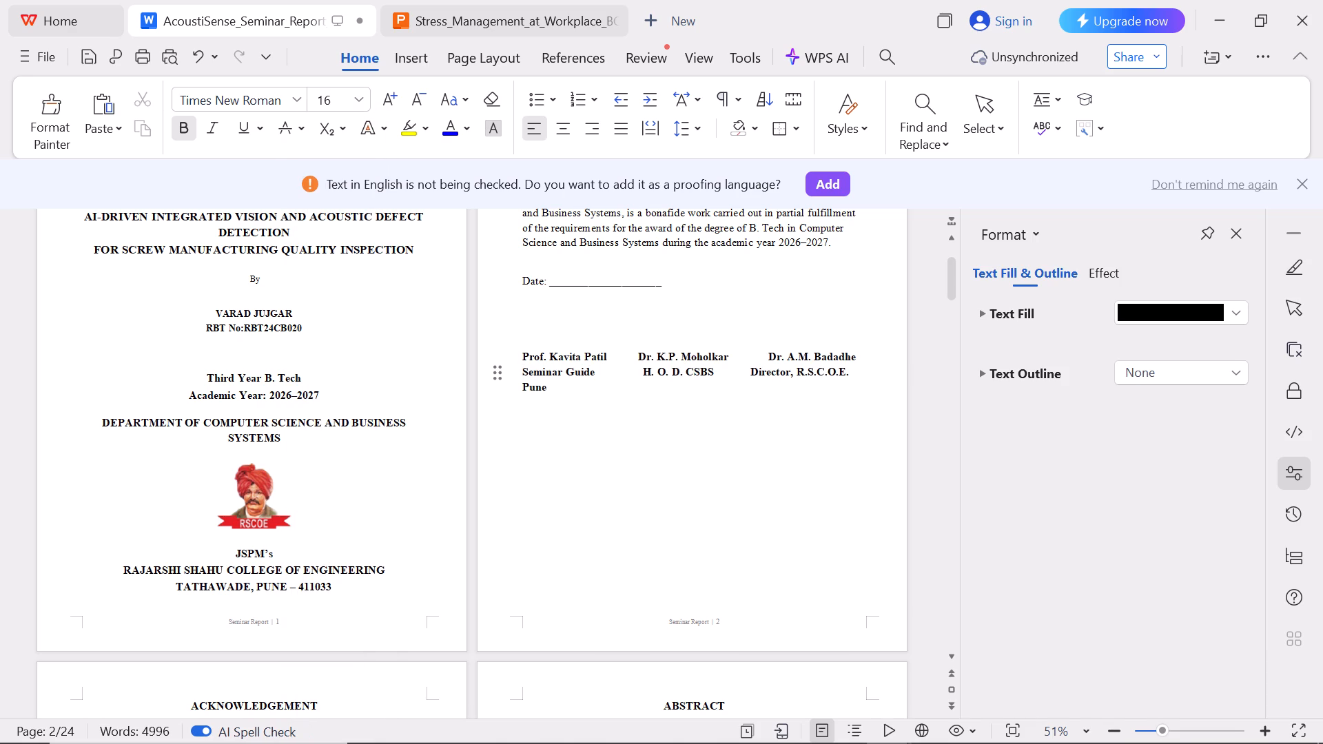
Remove four spaces before the title Director, R.S.C.O.E. Pune in the certificate's signatory block.
{"action": "left_click", "coordinate": [739, 379]}
{"action": "key", "text": "BackSpace"}
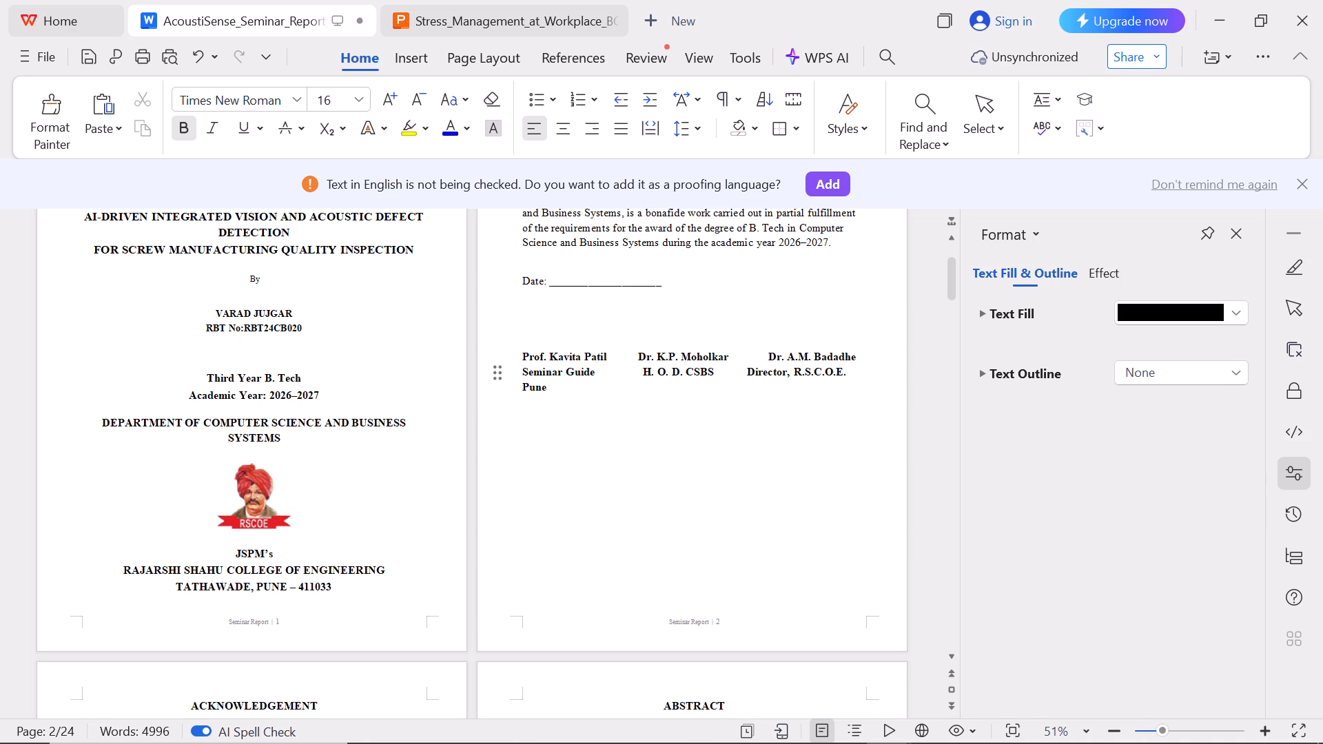
{"action": "key", "text": "BackSpace"}
{"action": "key", "text": "BackSpace"}
{"action": "key", "text": "BackSpace"}
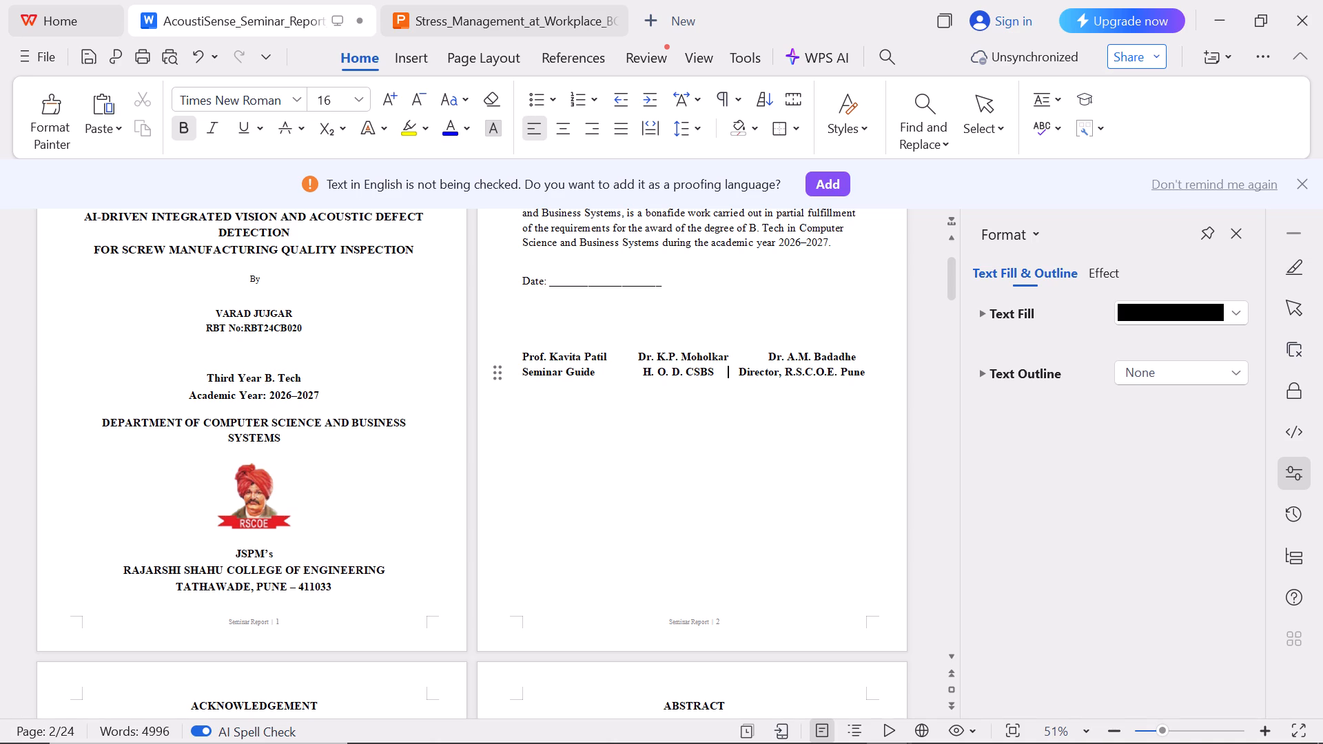
Set the font size of the signatory names and titles to 14.
{"action": "left_click_drag", "start_coordinate": [523, 351], "coordinate": [884, 378]}
{"action": "left_click", "coordinate": [943, 412]}
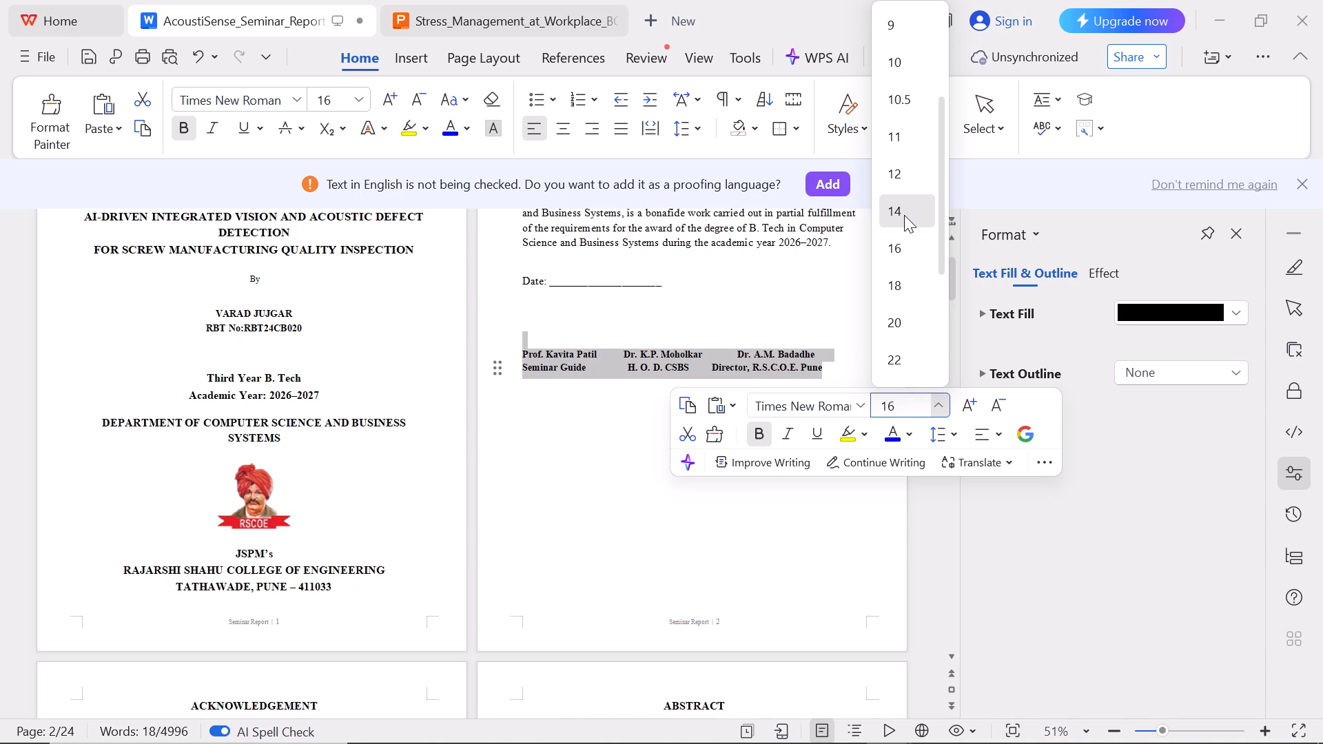
{"action": "left_click", "coordinate": [904, 215]}
{"action": "left_click", "coordinate": [717, 364]}
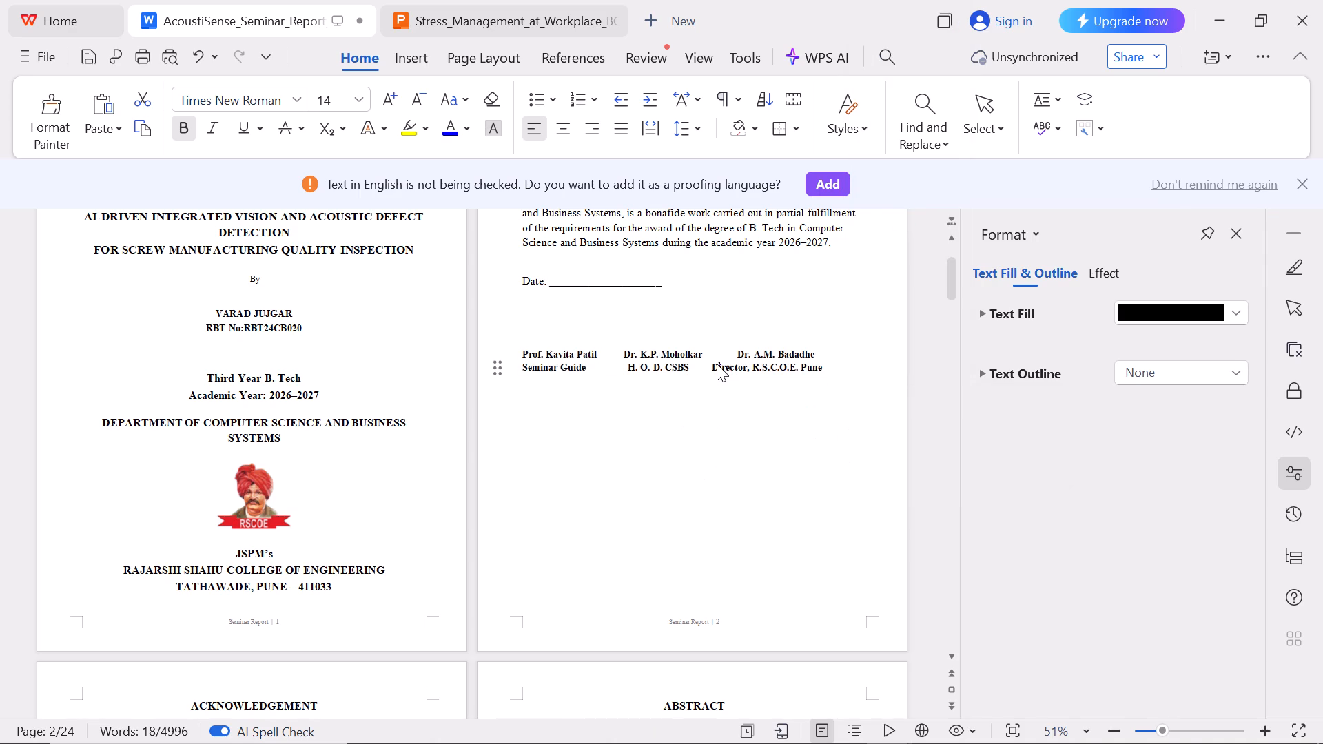
Insert twelve spaces before the third signatory's name on the certificate page.
{"action": "left_click", "coordinate": [740, 351]}
{"action": "key", "text": "space"}
{"action": "key", "text": "space"}
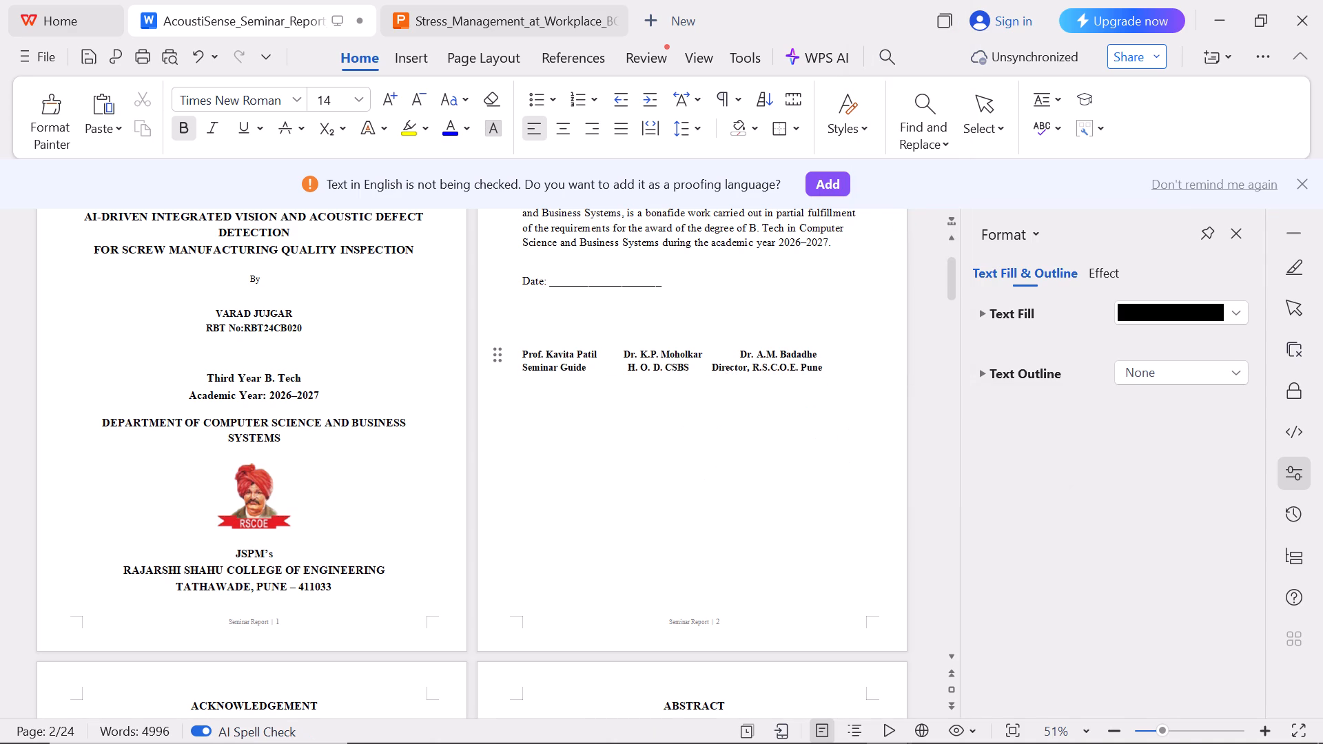
{"action": "key", "text": "space"}
{"action": "key", "text": "space"}
{"action": "key", "text": "space"}
{"action": "key", "text": "space"}
{"action": "key", "text": "space"}
{"action": "key", "text": "space"}
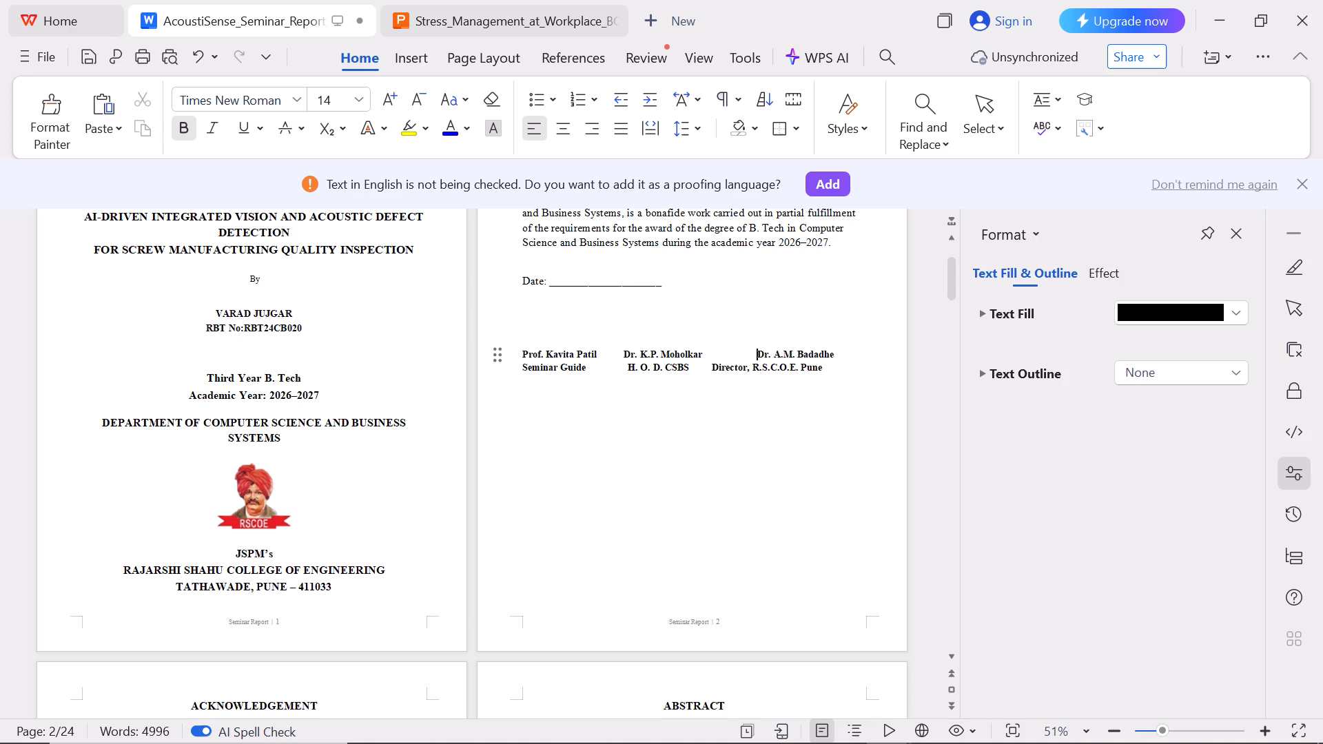
{"action": "key", "text": "space"}
{"action": "key", "text": "space"}
{"action": "key", "text": "space"}
{"action": "key", "text": "space"}
Insert fifteen spaces before the title Director, R.S.C.O.E. Pune to align it under the third signatory's name.
{"action": "left_click", "coordinate": [712, 368]}
{"action": "key", "text": "space"}
{"action": "key", "text": "space"}
{"action": "key", "text": "space"}
{"action": "key", "text": "space"}
{"action": "key", "text": "space"}
{"action": "key", "text": "space"}
{"action": "key", "text": "space"}
{"action": "key", "text": "space"}
{"action": "key", "text": "space"}
{"action": "key", "text": "space"}
{"action": "key", "text": "space"}
{"action": "key", "text": "space"}
{"action": "key", "text": "space"}
{"action": "key", "text": "space"}
{"action": "key", "text": "space"}
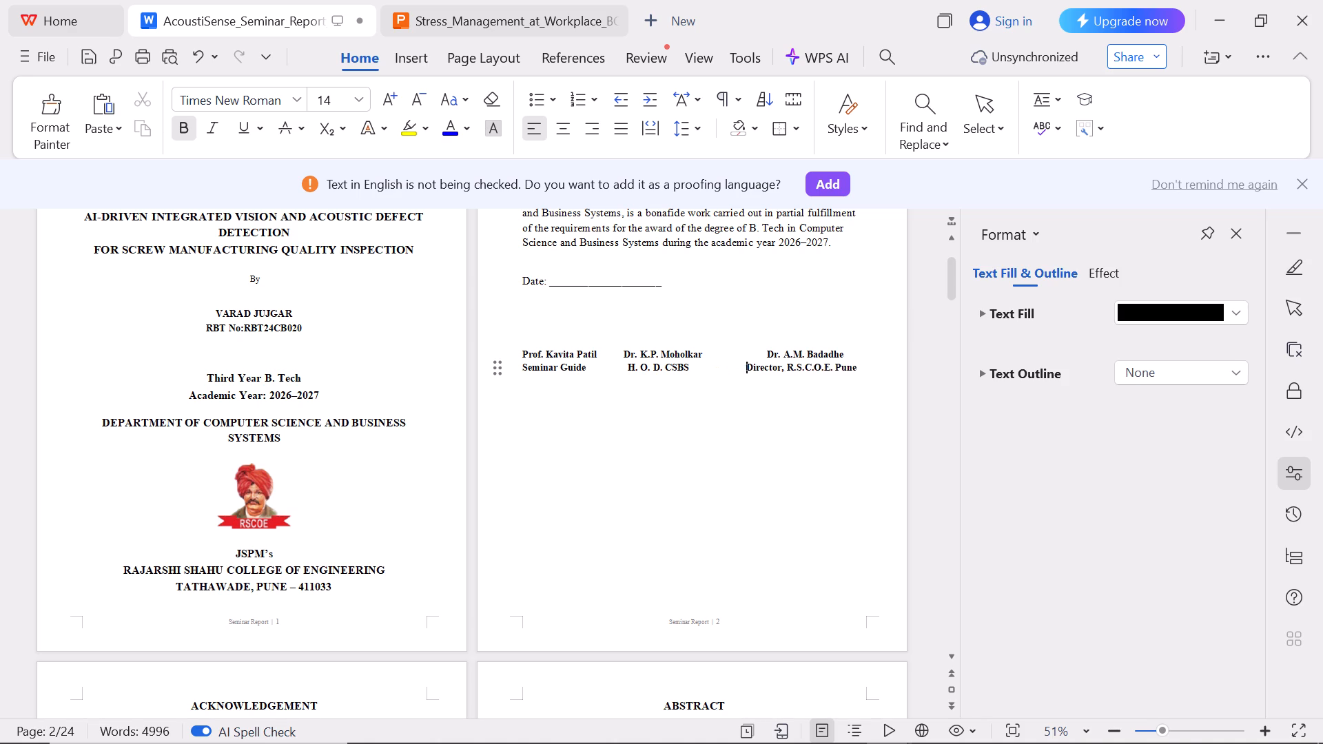
Widen the gap before the second signatory by four spaces on the name line and three before H. O. D. CSBS.
{"action": "left_click", "coordinate": [626, 351]}
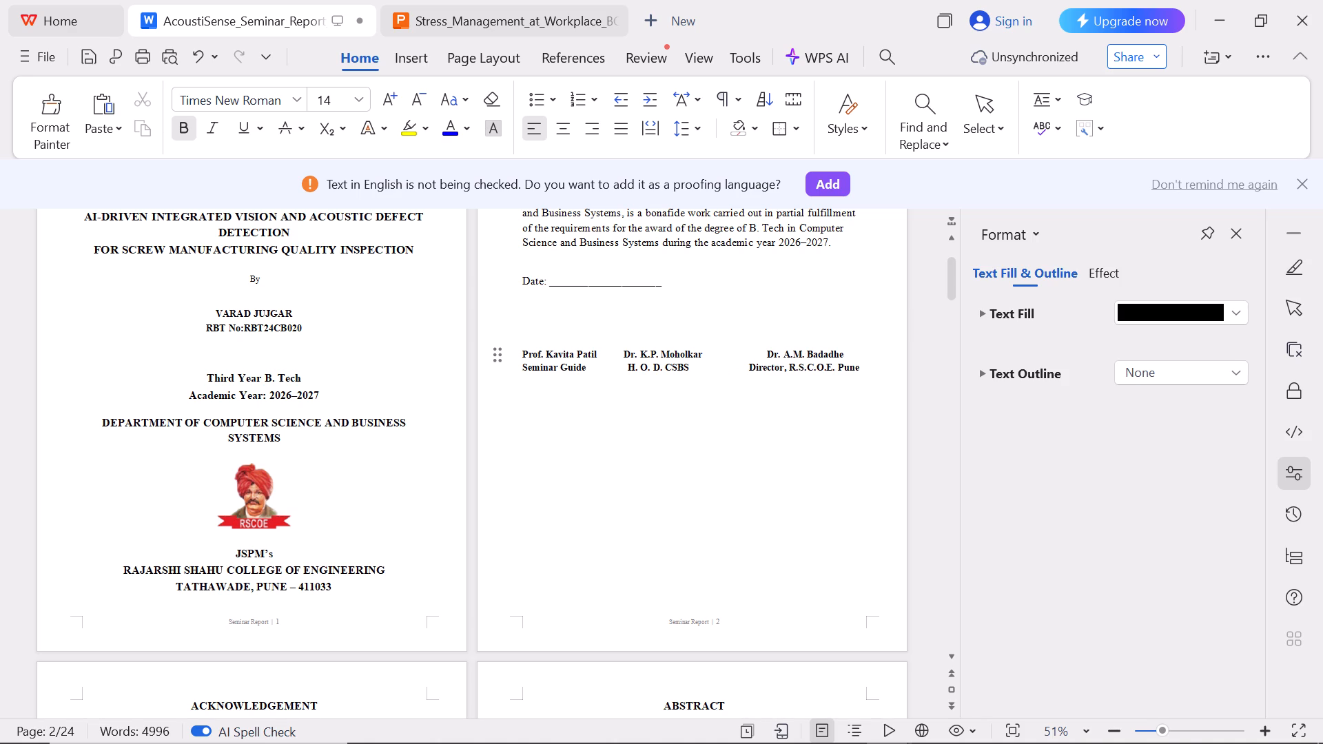
{"action": "key", "text": "space"}
{"action": "key", "text": "space"}
{"action": "key", "text": "space"}
{"action": "key", "text": "space"}
{"action": "left_click", "coordinate": [626, 366]}
{"action": "key", "text": "space"}
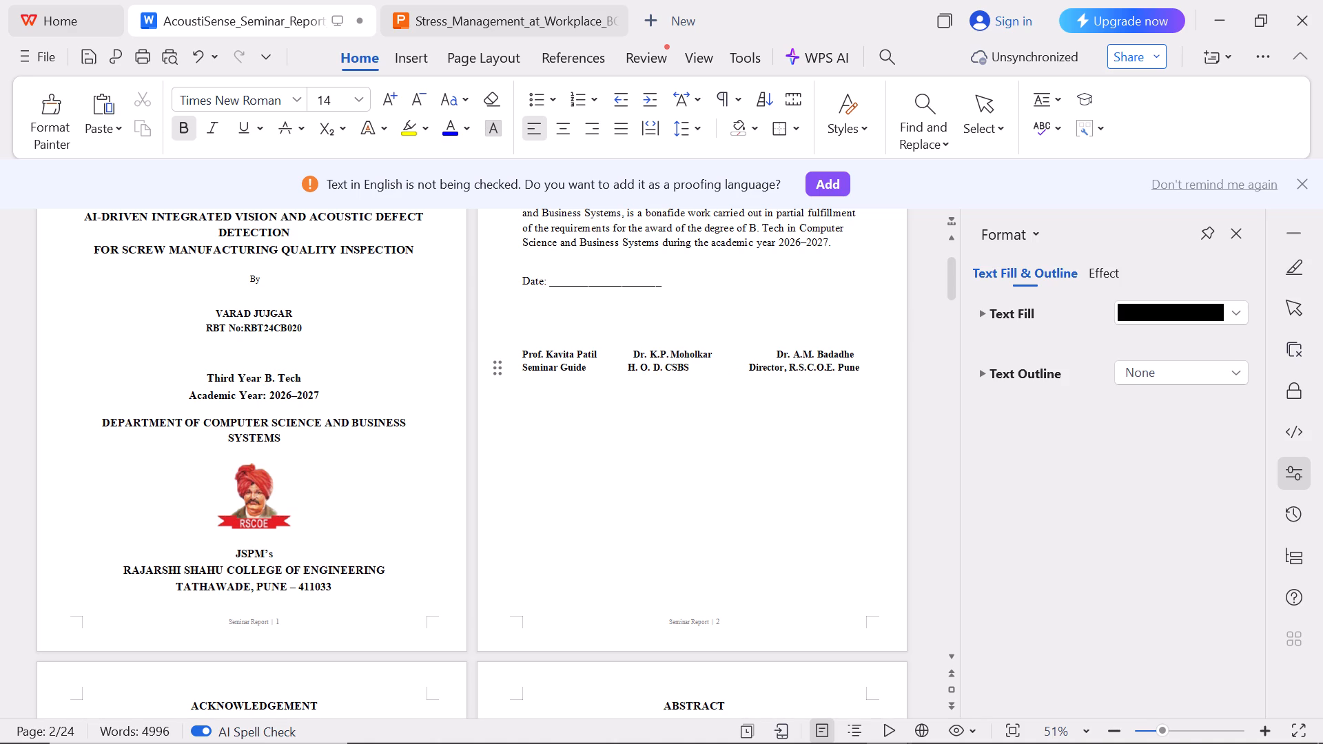
{"action": "key", "text": "space"}
{"action": "key", "text": "space"}
{"action": "key", "text": "space"}
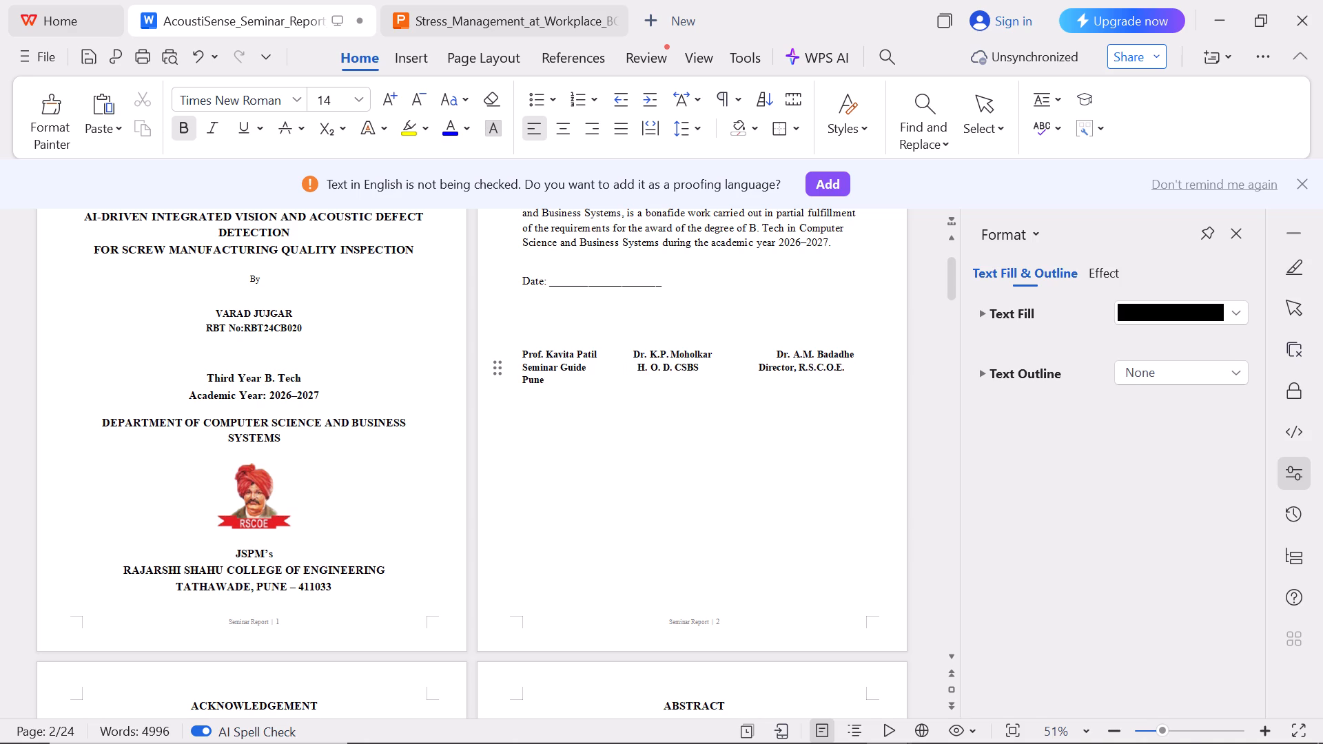
{"action": "key", "text": "BackSpace"}
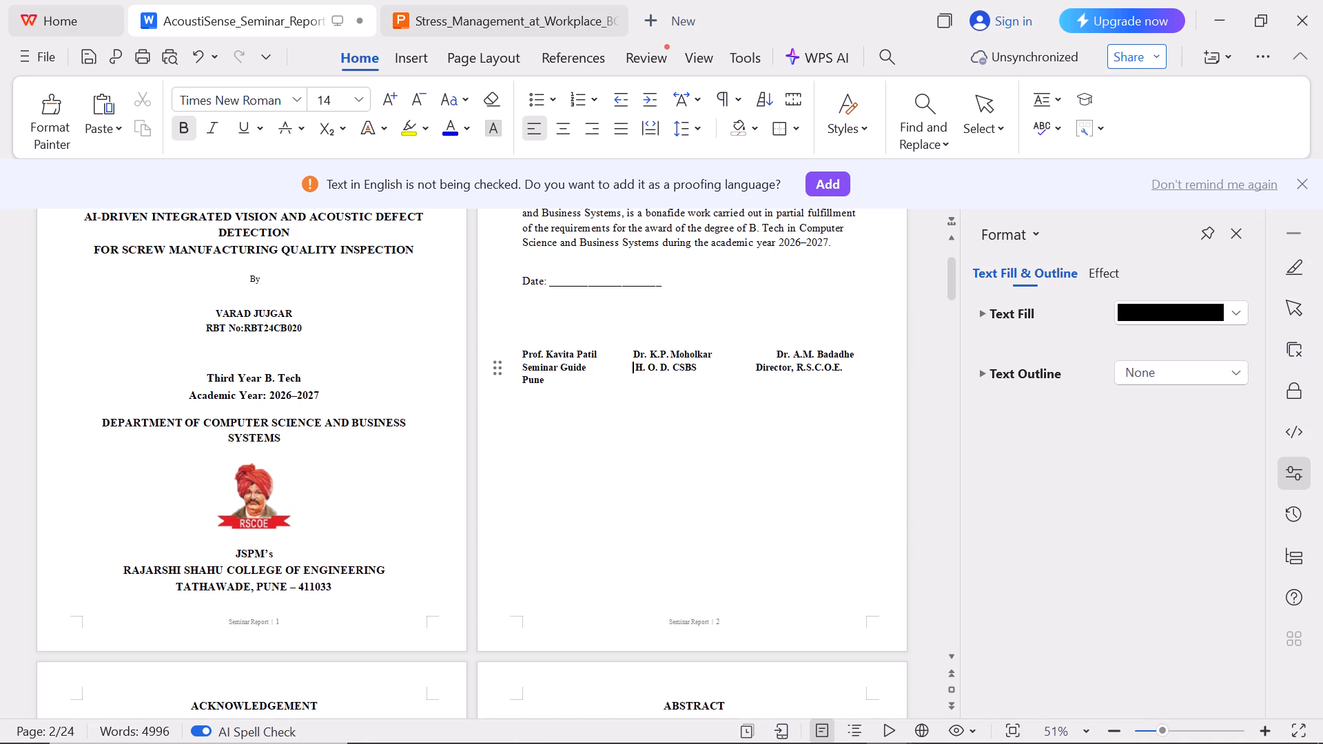
Remove four spaces before the third signatory's name and one before Director, R.S.C.O.E. Pune.
{"action": "left_click", "coordinate": [761, 351]}
{"action": "double_click", "coordinate": [761, 351]}
{"action": "left_click", "coordinate": [761, 351]}
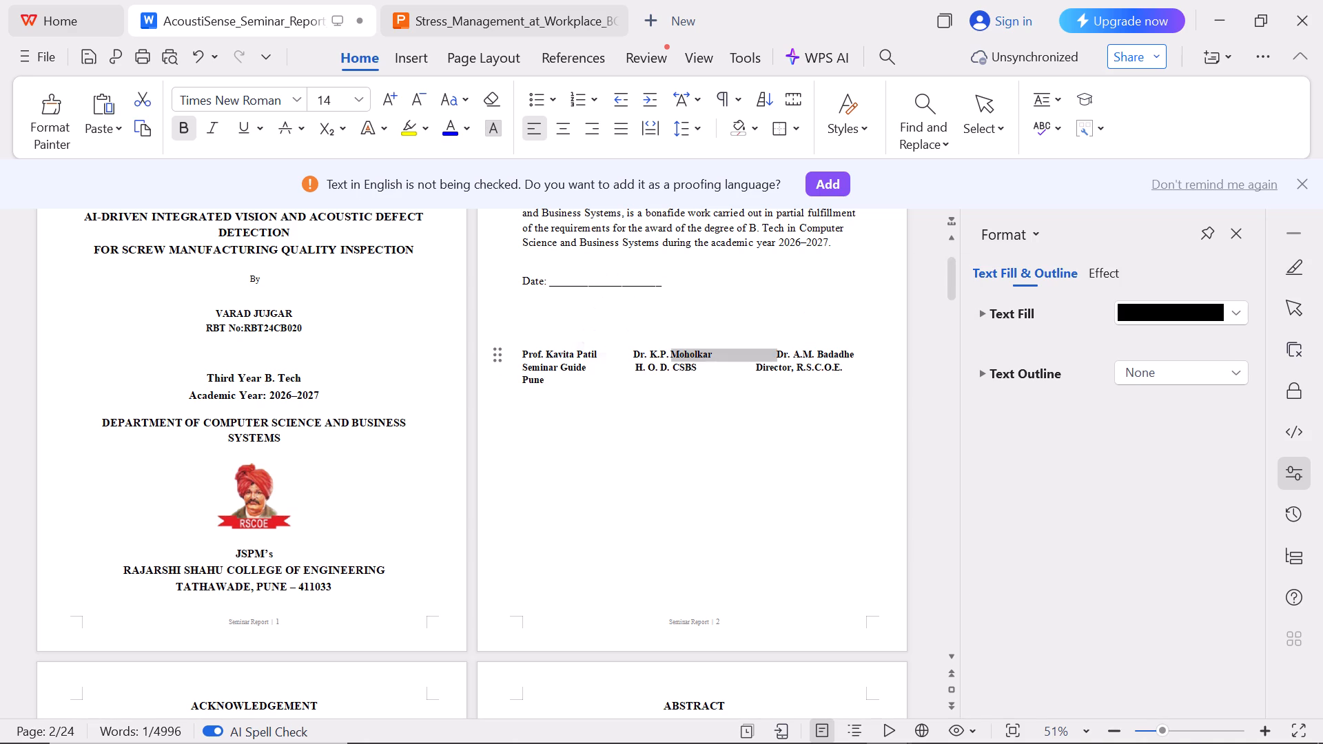
{"action": "left_click", "coordinate": [761, 351]}
{"action": "key", "text": "BackSpace"}
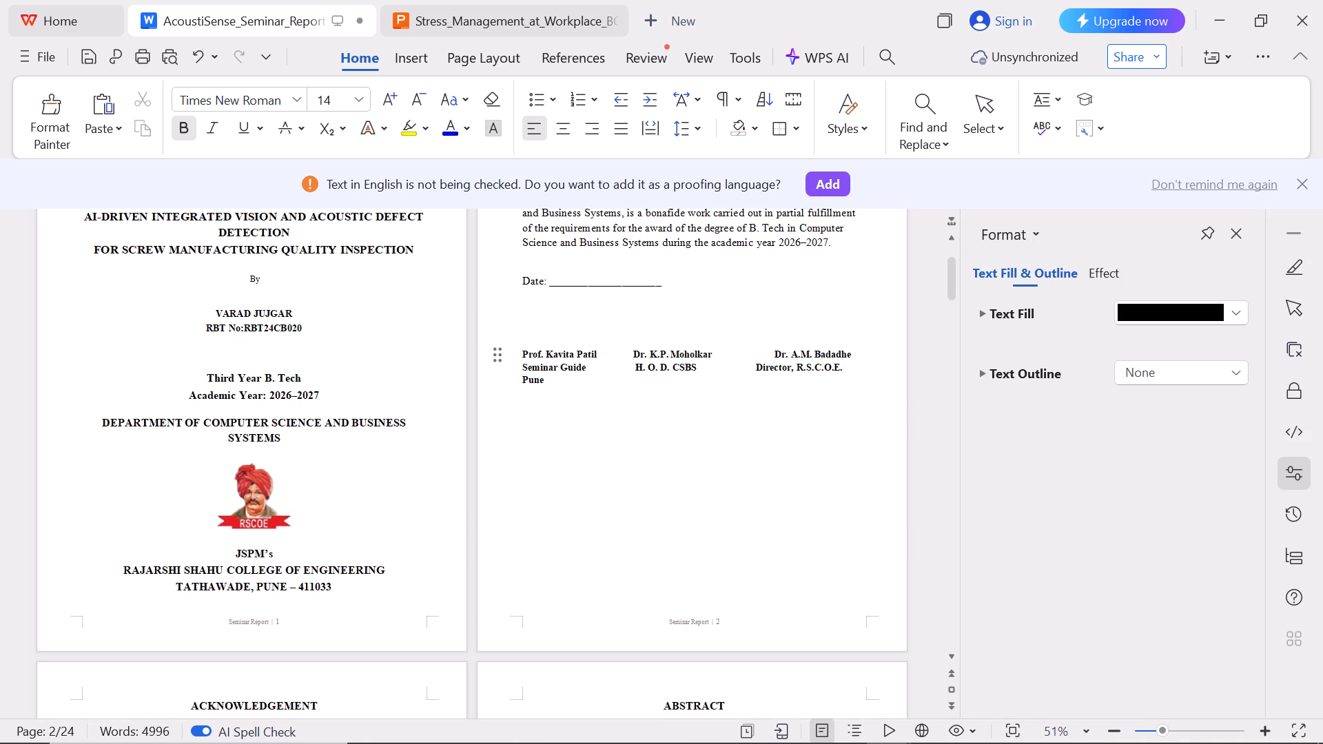
{"action": "key", "text": "BackSpace"}
{"action": "key", "text": "BackSpace"}
{"action": "key", "text": "BackSpace"}
{"action": "left_click", "coordinate": [752, 369]}
{"action": "key", "text": "BackSpace"}
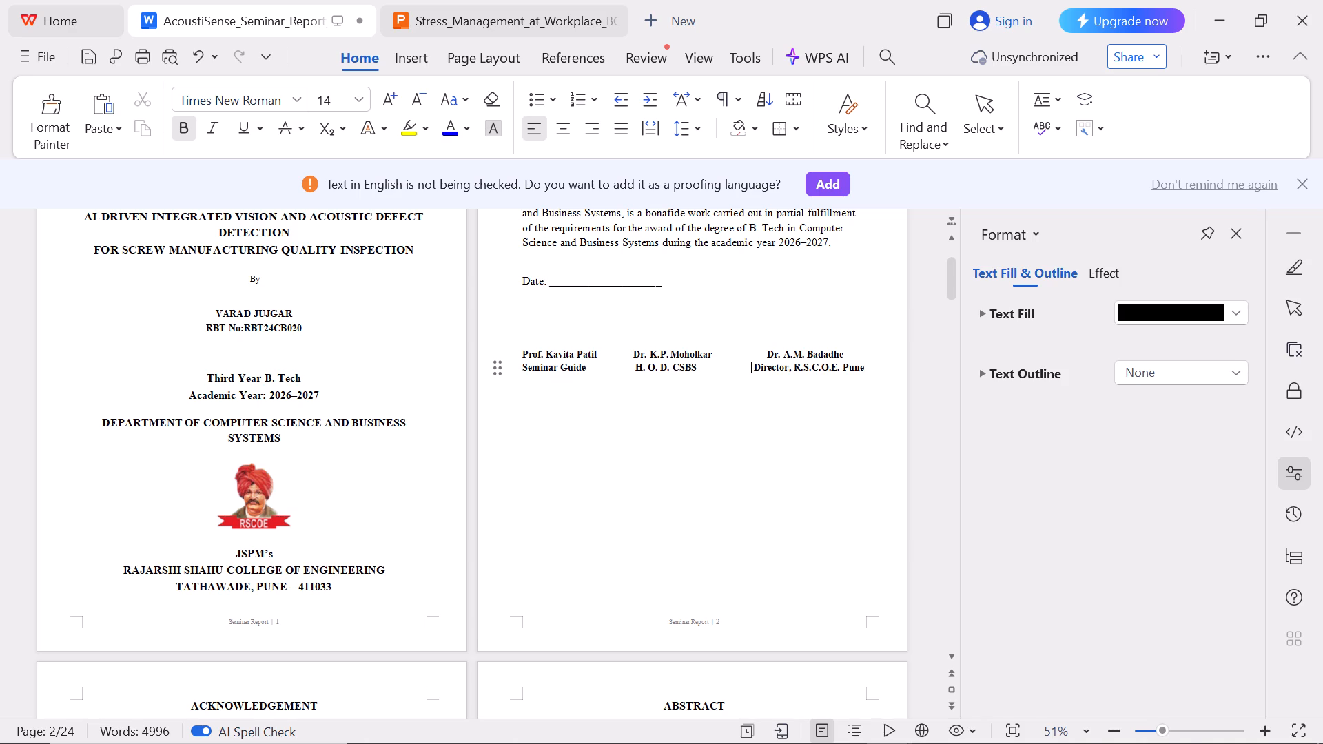
{"action": "left_click", "coordinate": [722, 426]}
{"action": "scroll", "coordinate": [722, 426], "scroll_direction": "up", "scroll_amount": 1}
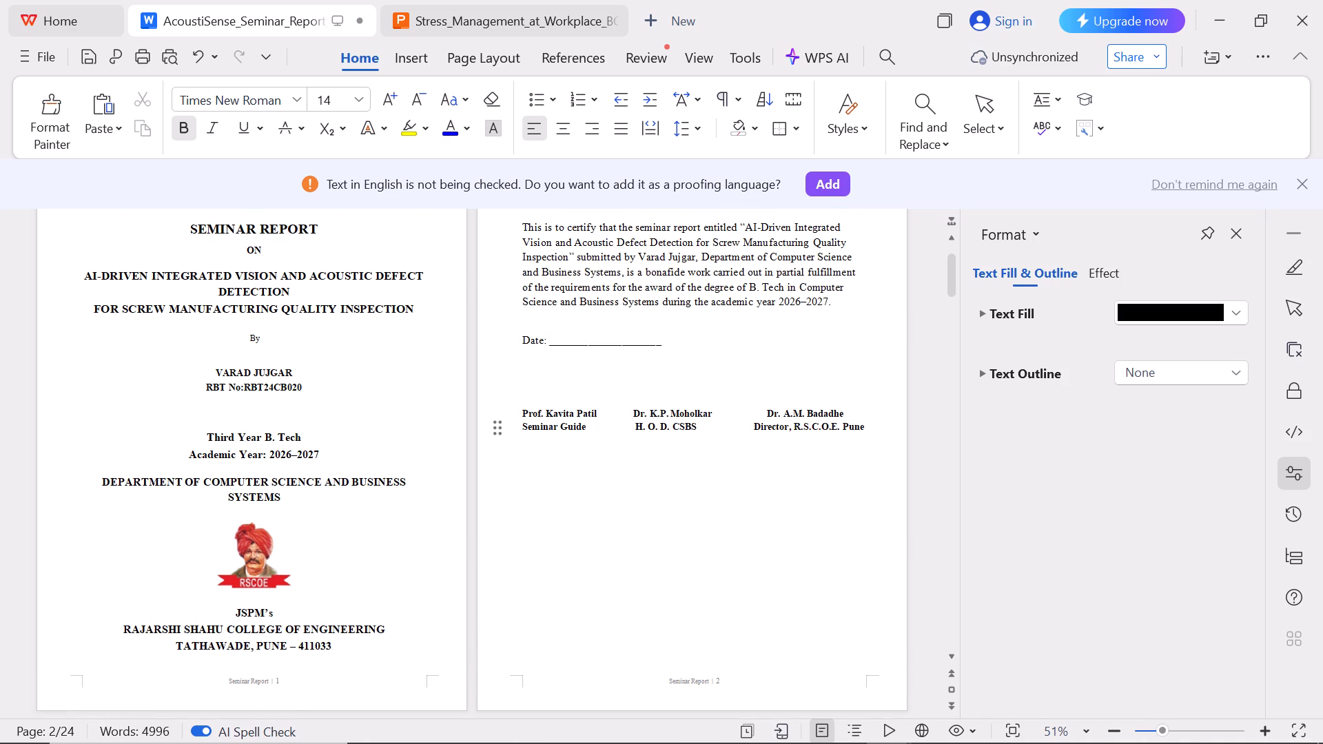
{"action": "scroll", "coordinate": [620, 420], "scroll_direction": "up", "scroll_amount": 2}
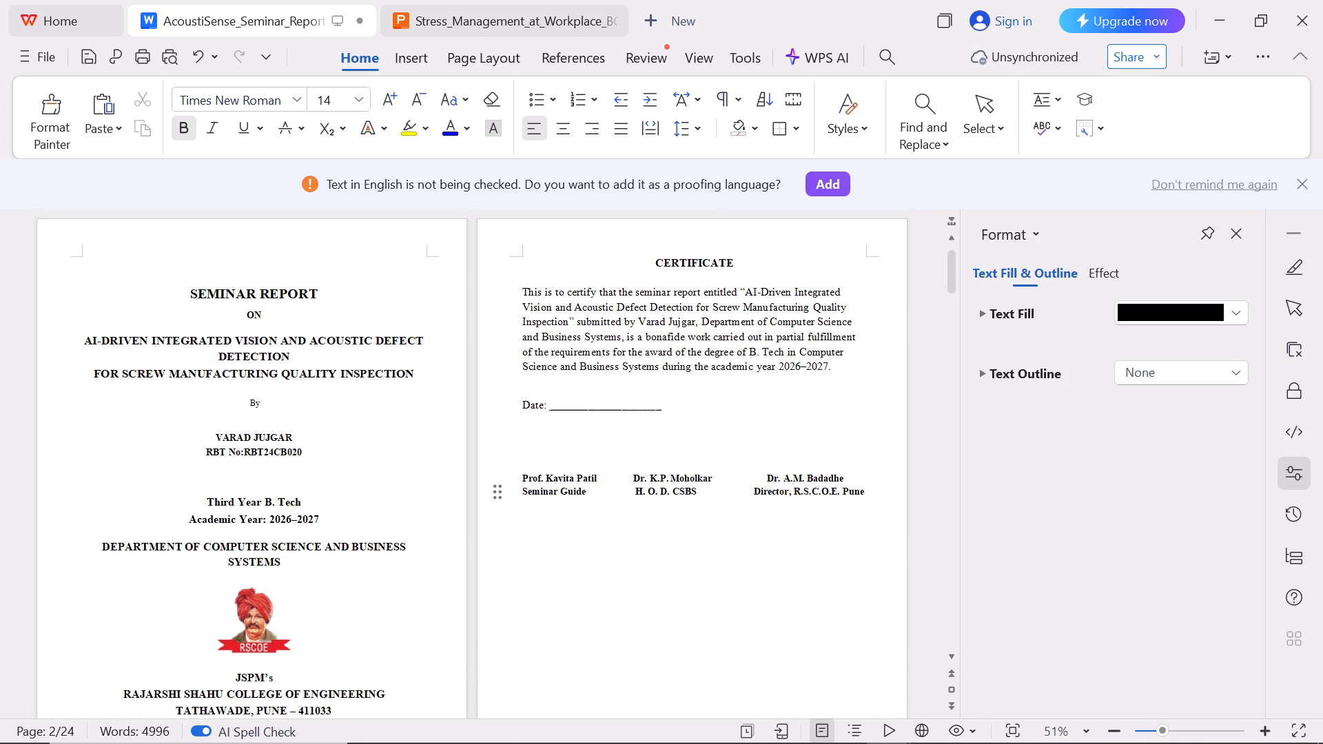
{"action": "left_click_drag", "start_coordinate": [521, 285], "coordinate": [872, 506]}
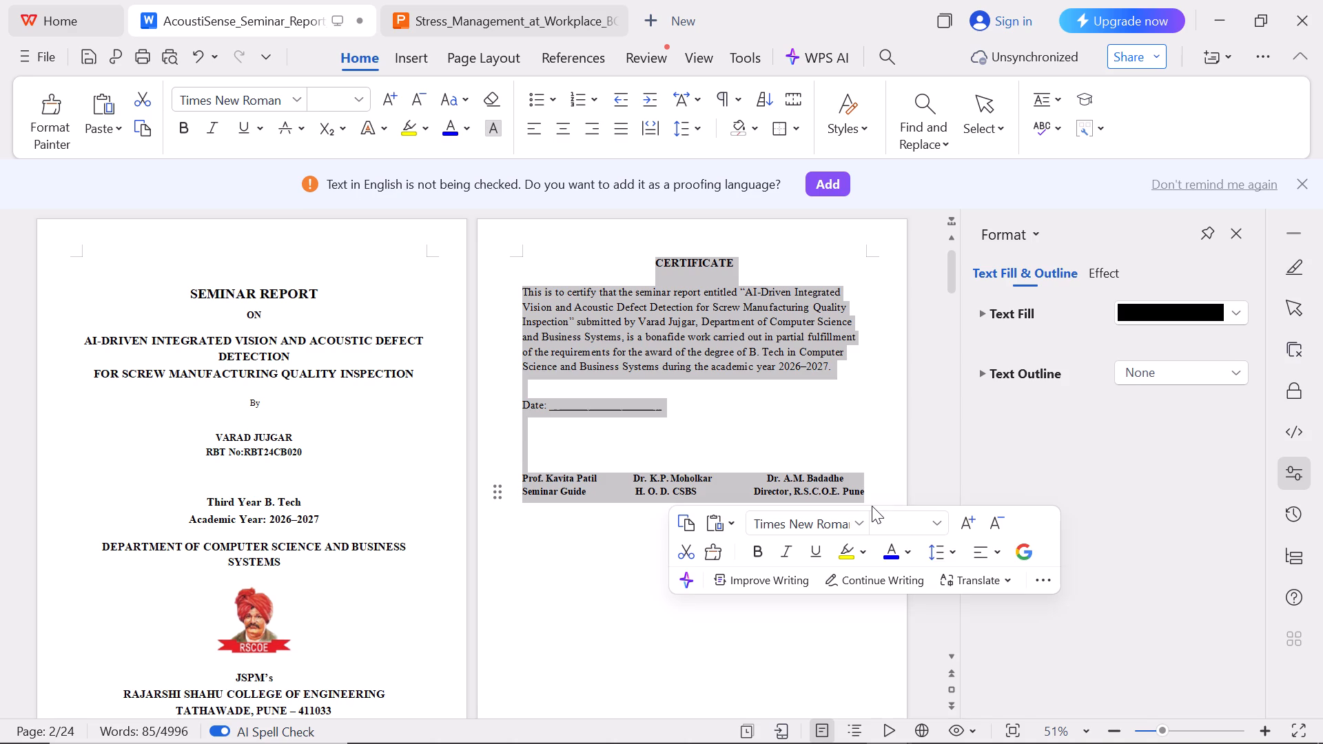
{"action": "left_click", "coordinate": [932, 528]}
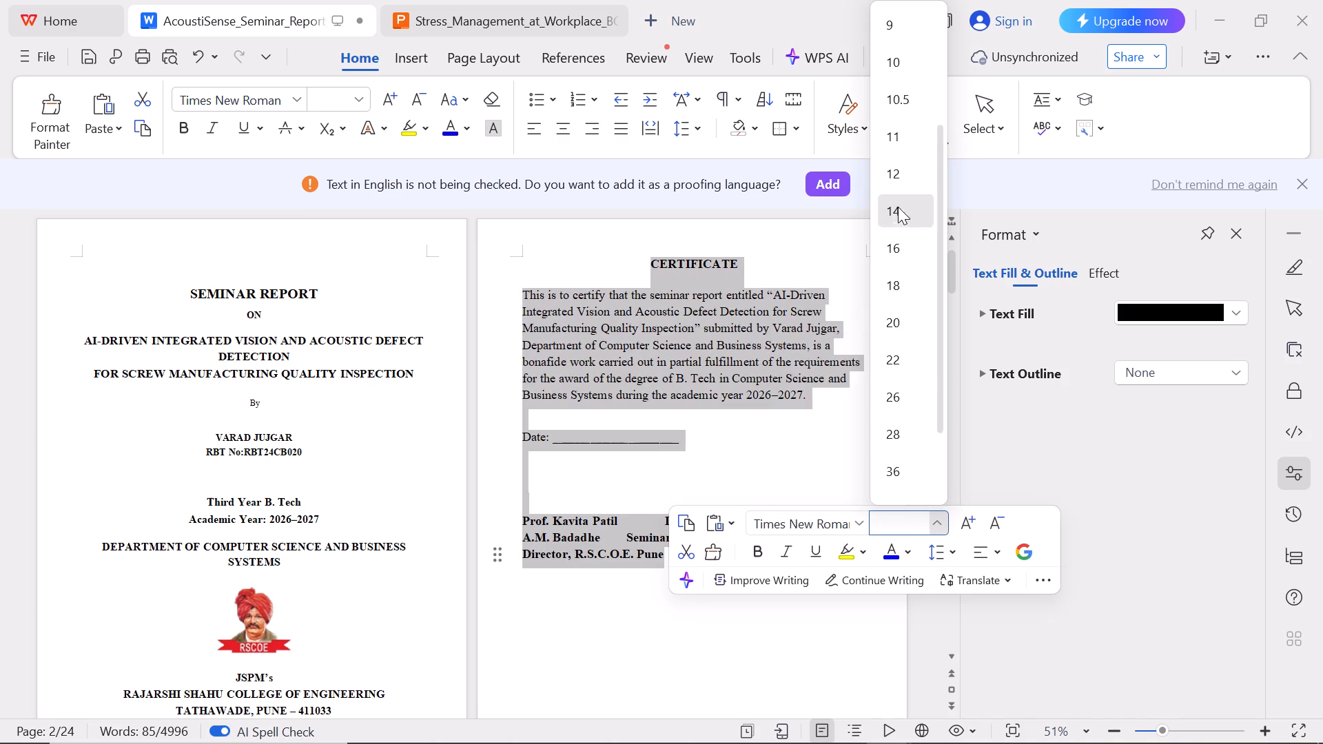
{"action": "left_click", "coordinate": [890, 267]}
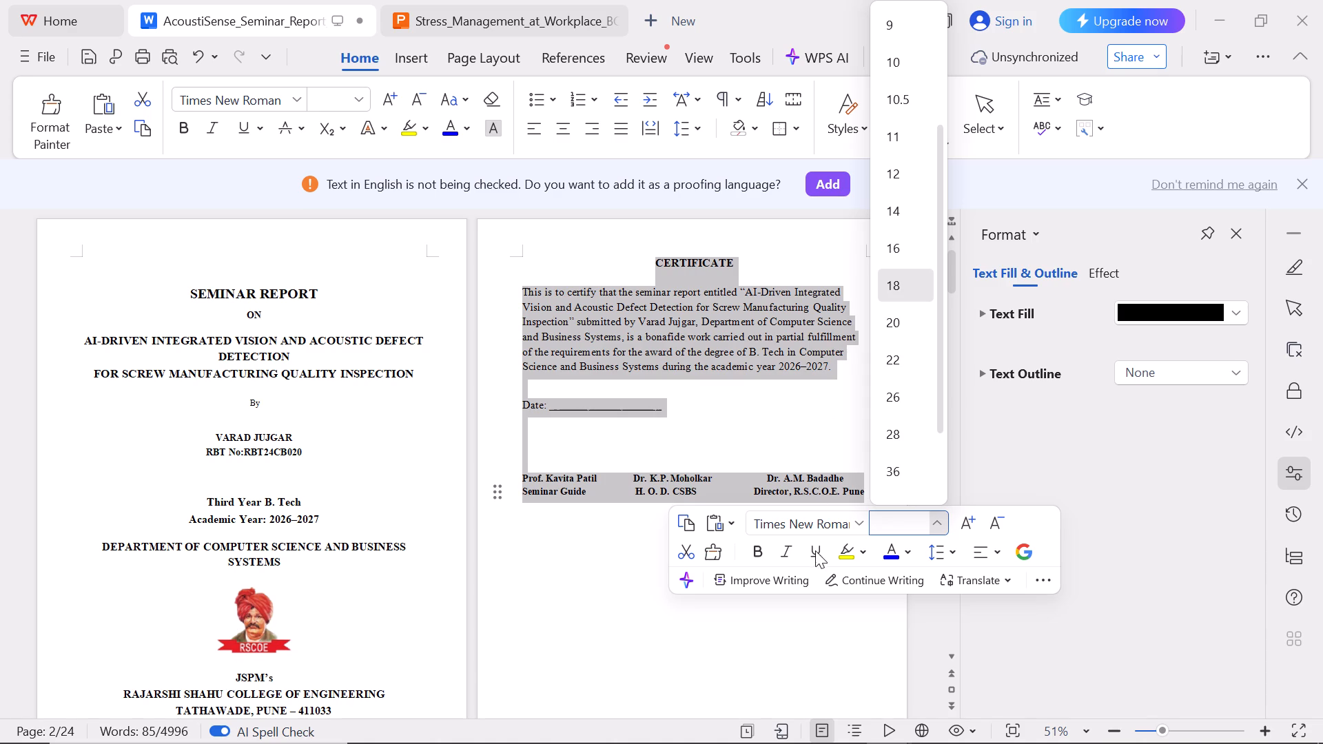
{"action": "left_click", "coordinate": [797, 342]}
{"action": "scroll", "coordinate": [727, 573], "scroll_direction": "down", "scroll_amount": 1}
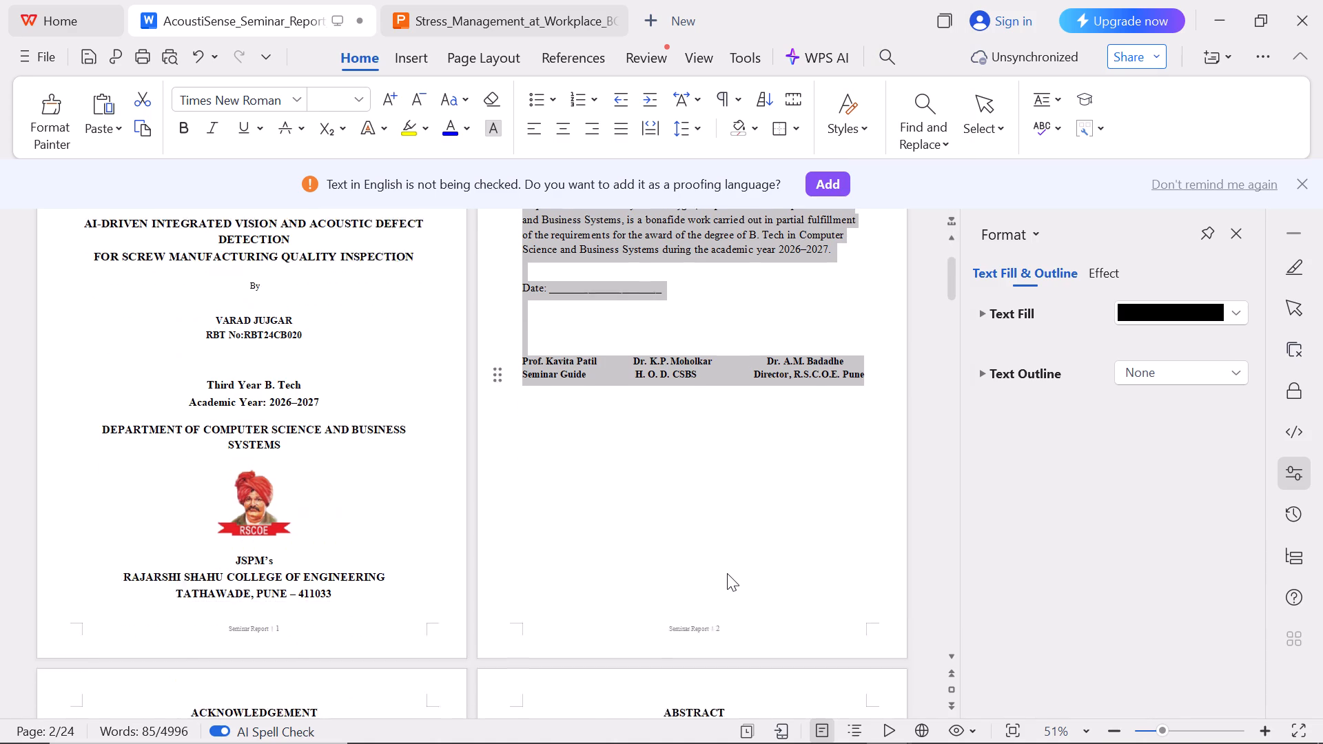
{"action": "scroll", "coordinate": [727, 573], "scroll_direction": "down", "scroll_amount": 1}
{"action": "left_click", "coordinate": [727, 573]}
Insert three blank lines between the certificate's Date line and the signatory block.
{"action": "left_click", "coordinate": [615, 409]}
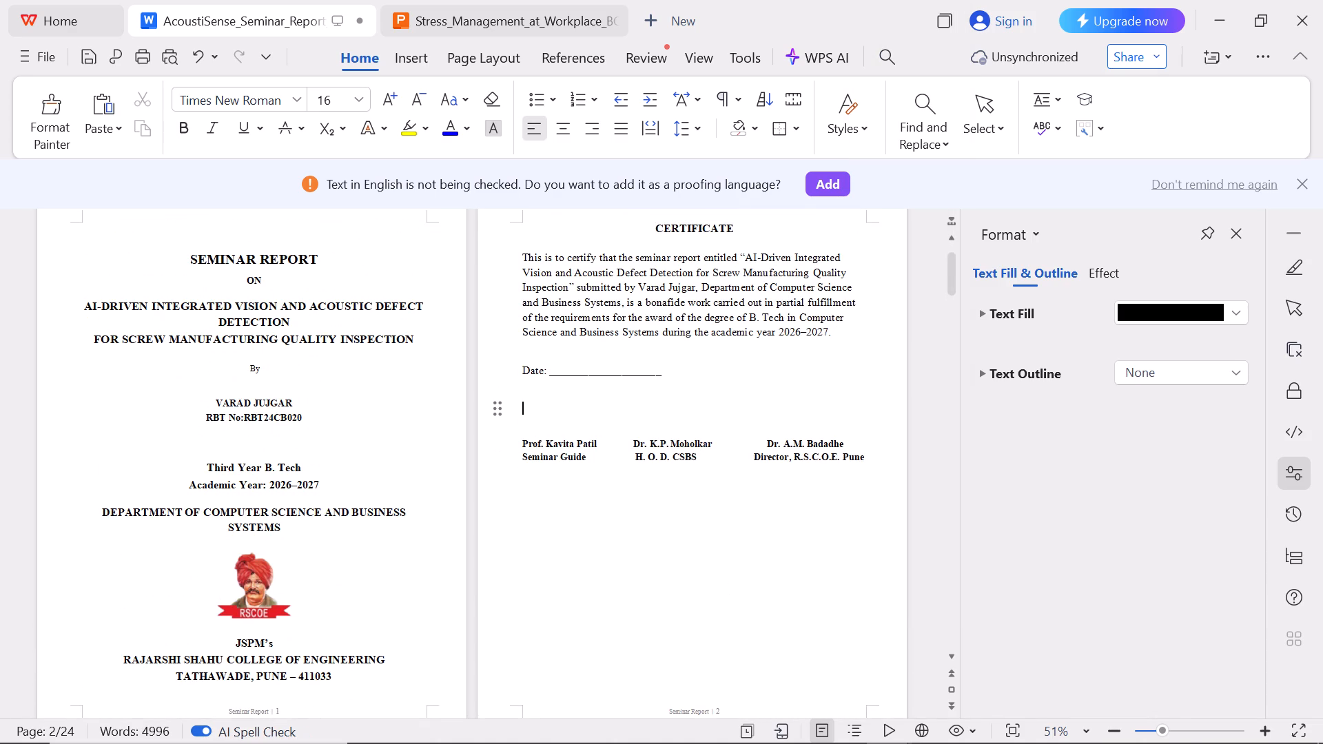
{"action": "key", "text": "Return"}
{"action": "key", "text": "Return"}
{"action": "key", "text": "Return"}
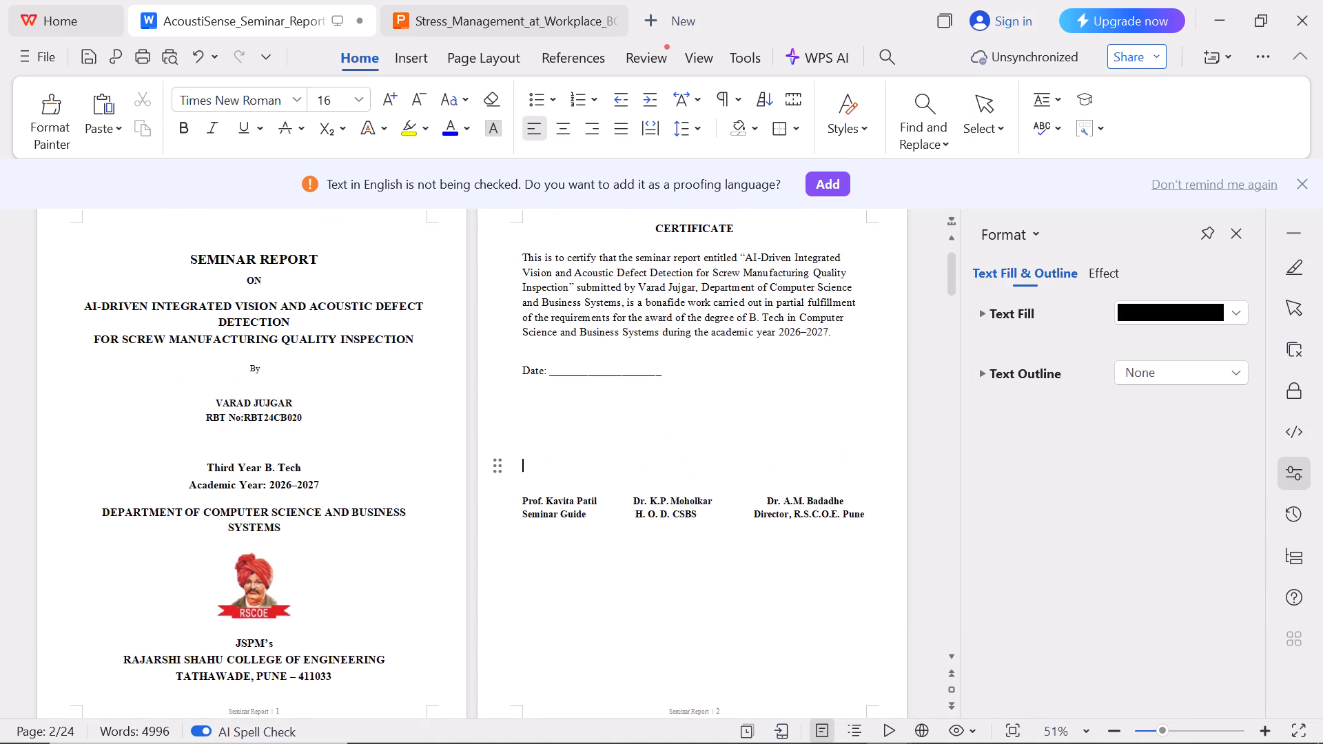
Copy the certificate date 26TH October 2026 from the Seminar report PDF in Edge and paste it over the report's blank date underline.
{"action": "key", "text": "alt+Tab"}
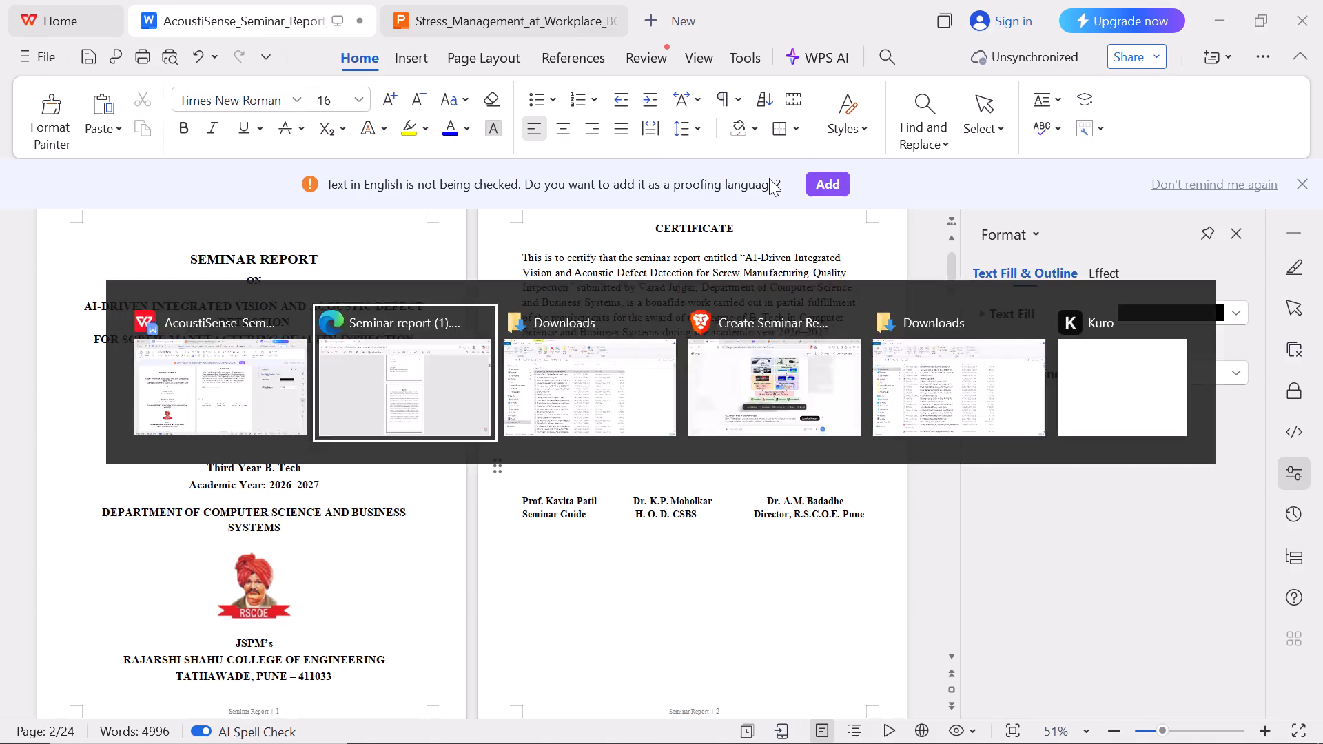
{"action": "scroll", "coordinate": [769, 178], "scroll_direction": "up", "scroll_amount": 3}
{"action": "scroll", "coordinate": [769, 234], "scroll_direction": "up", "scroll_amount": 2}
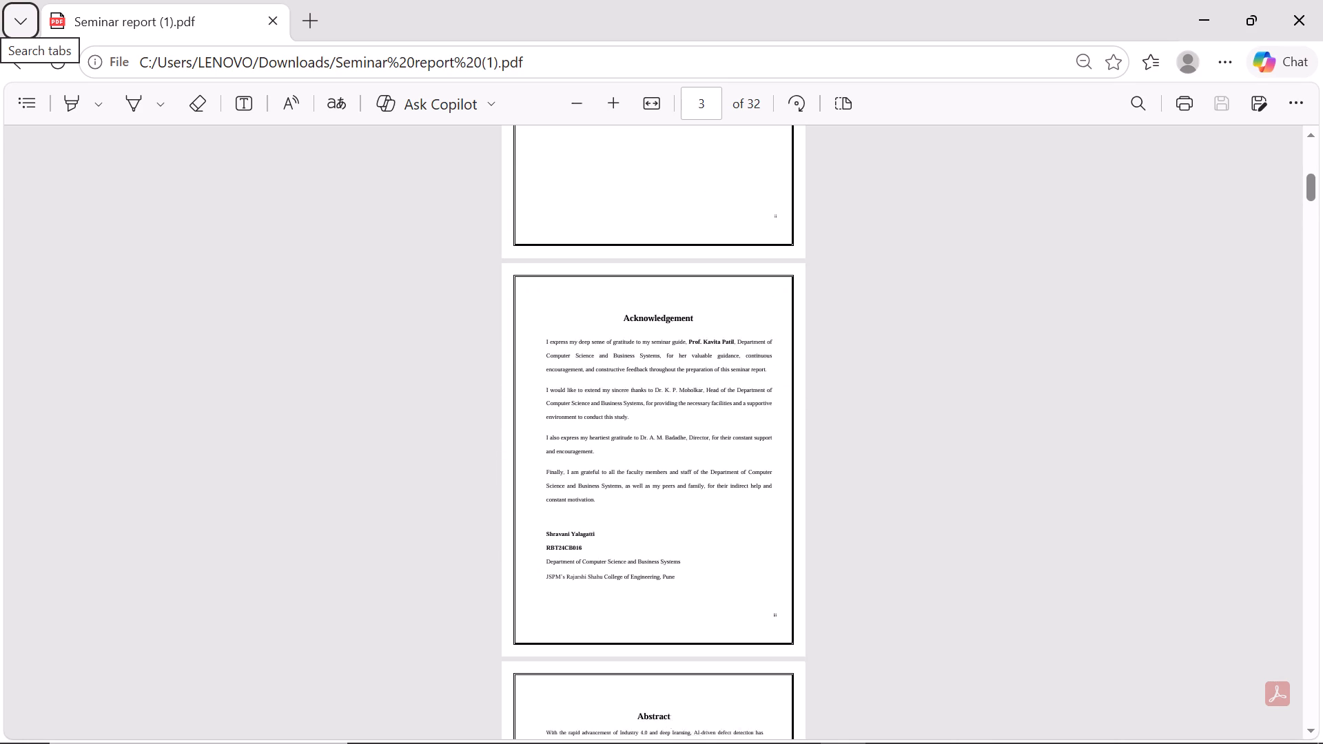
{"action": "scroll", "coordinate": [772, 269], "scroll_direction": "up", "scroll_amount": 4}
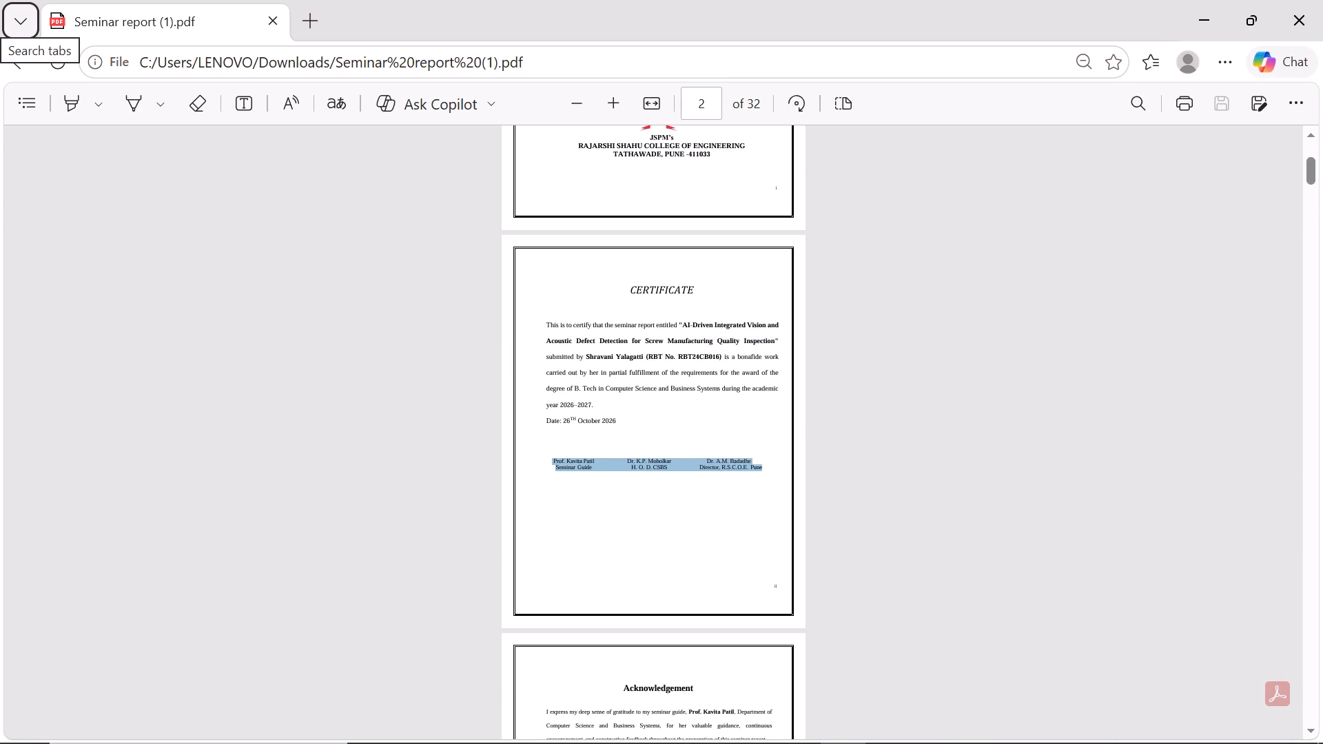
{"action": "left_click_drag", "start_coordinate": [563, 424], "coordinate": [619, 424]}
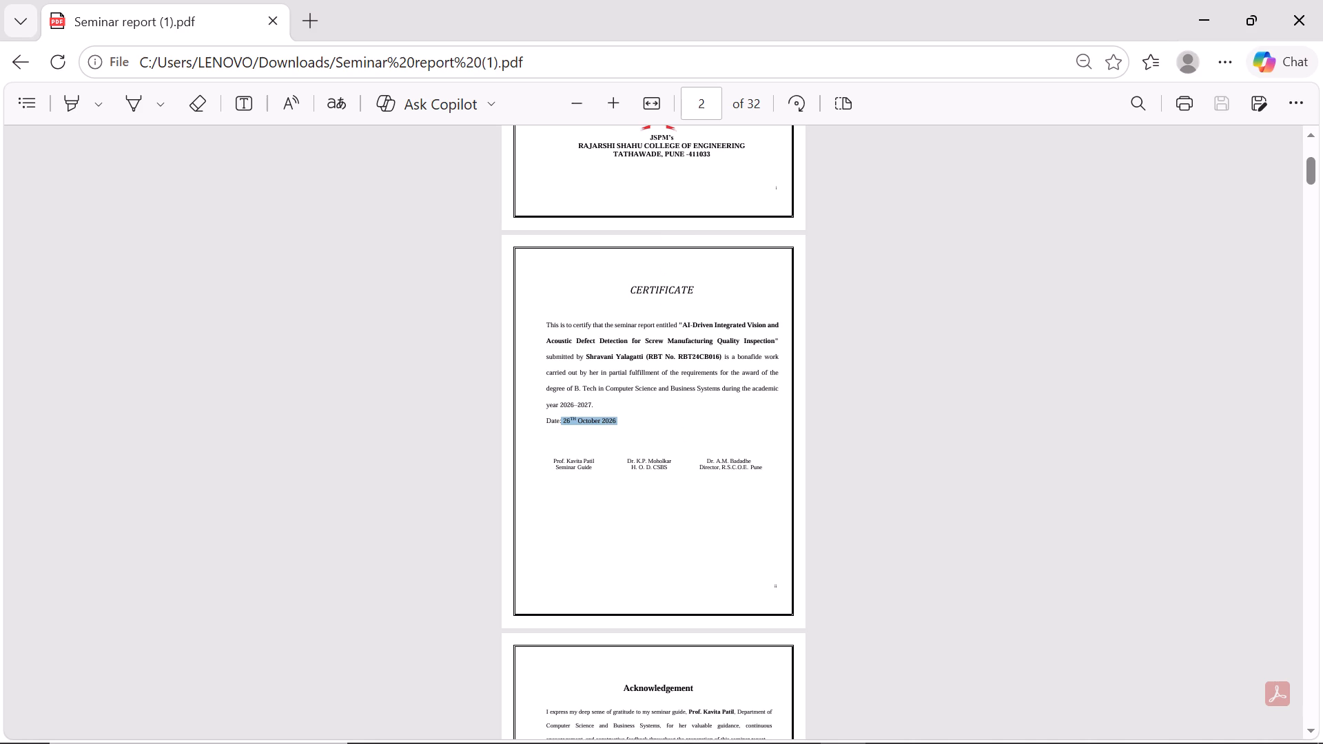
{"action": "key", "text": "ctrl+c"}
{"action": "key", "text": "alt+Tab"}
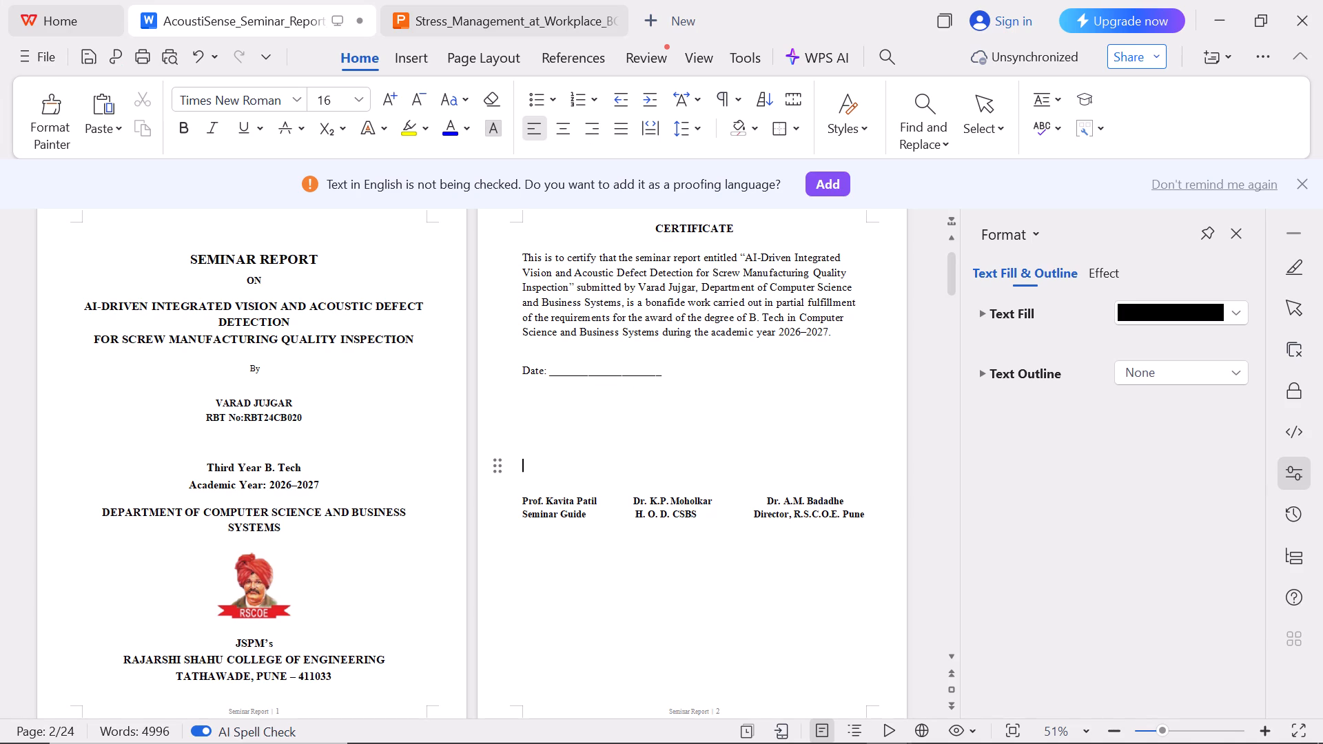
{"action": "left_click_drag", "start_coordinate": [547, 368], "coordinate": [664, 375]}
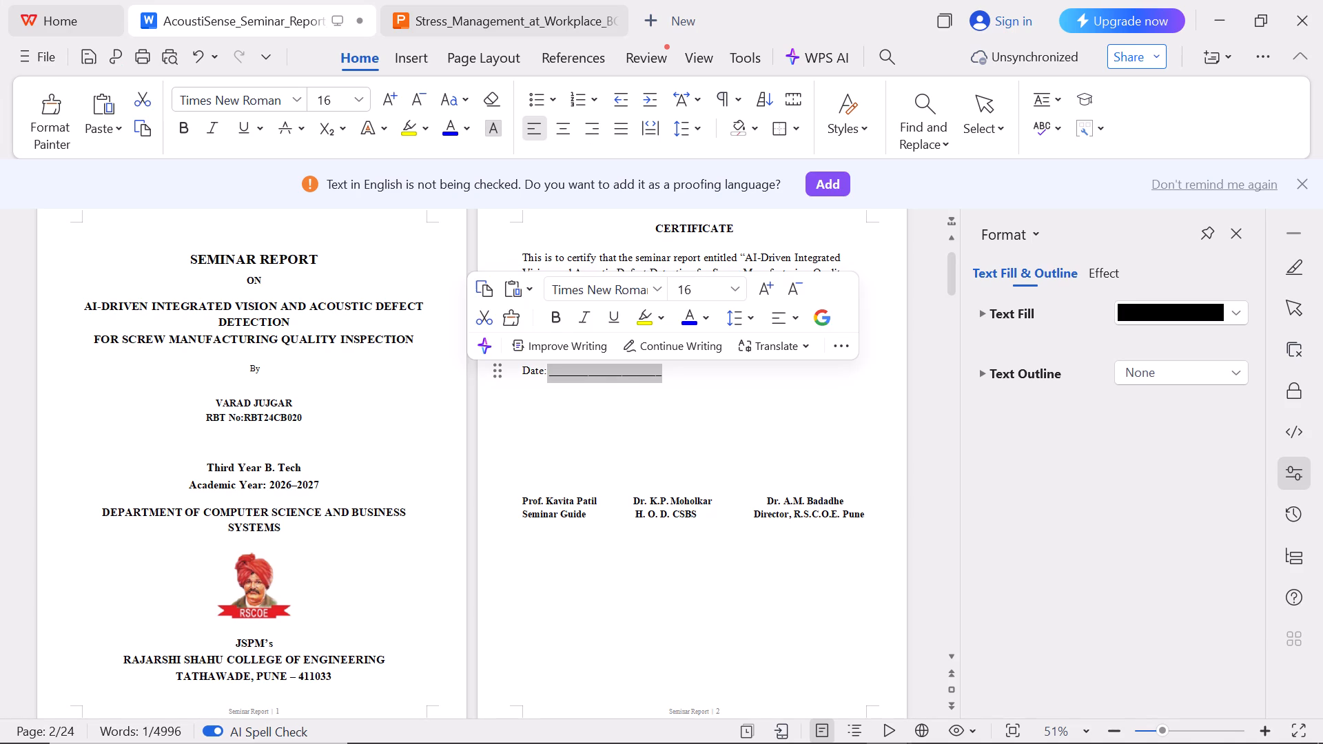
{"action": "key", "text": "ctrl+v"}
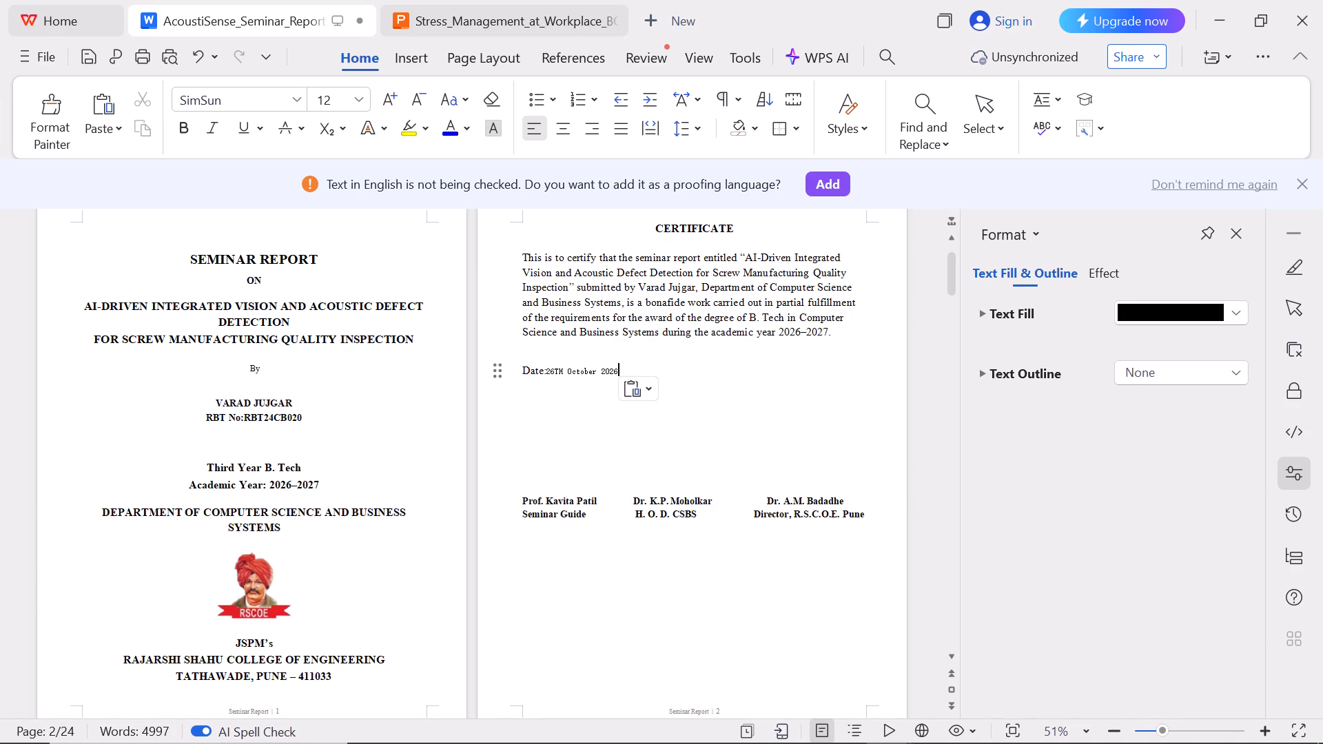
Set the font of the pasted certificate date to Times New Roman.
{"action": "left_click_drag", "start_coordinate": [542, 371], "coordinate": [624, 373]}
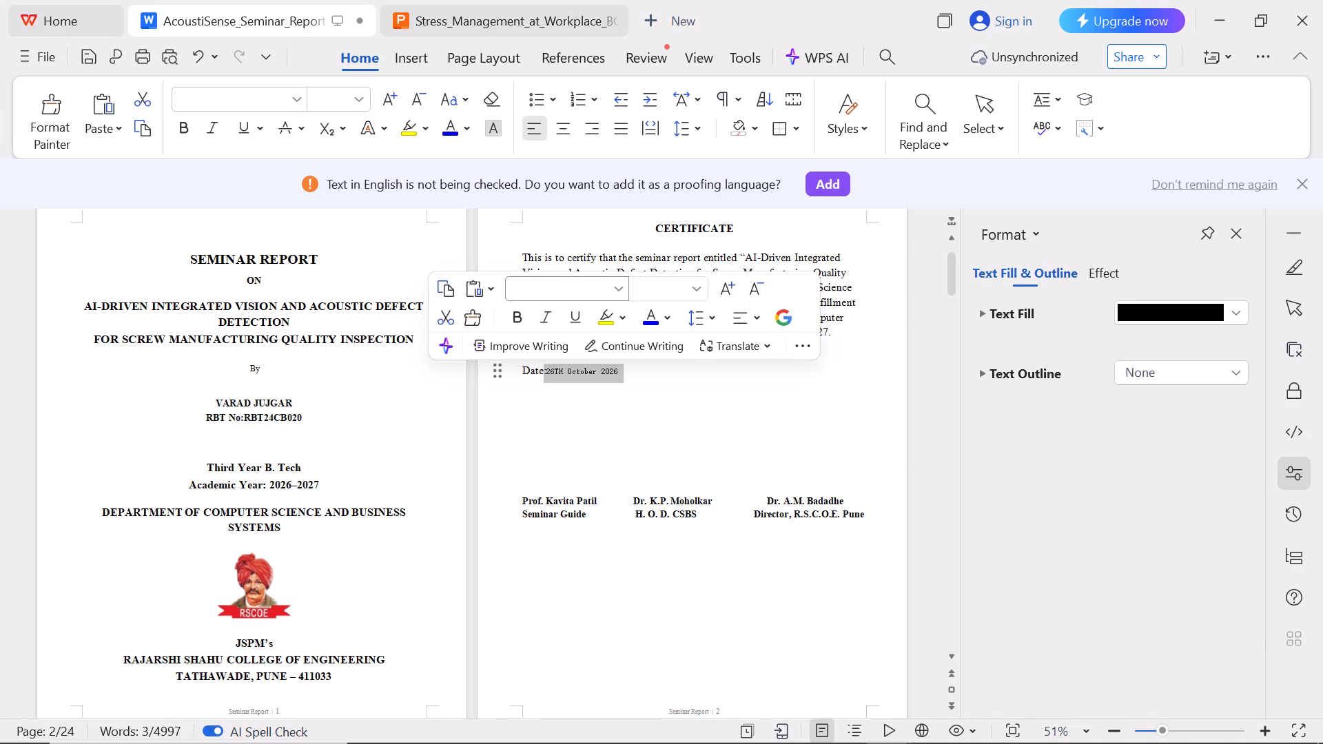
{"action": "left_click", "coordinate": [618, 287]}
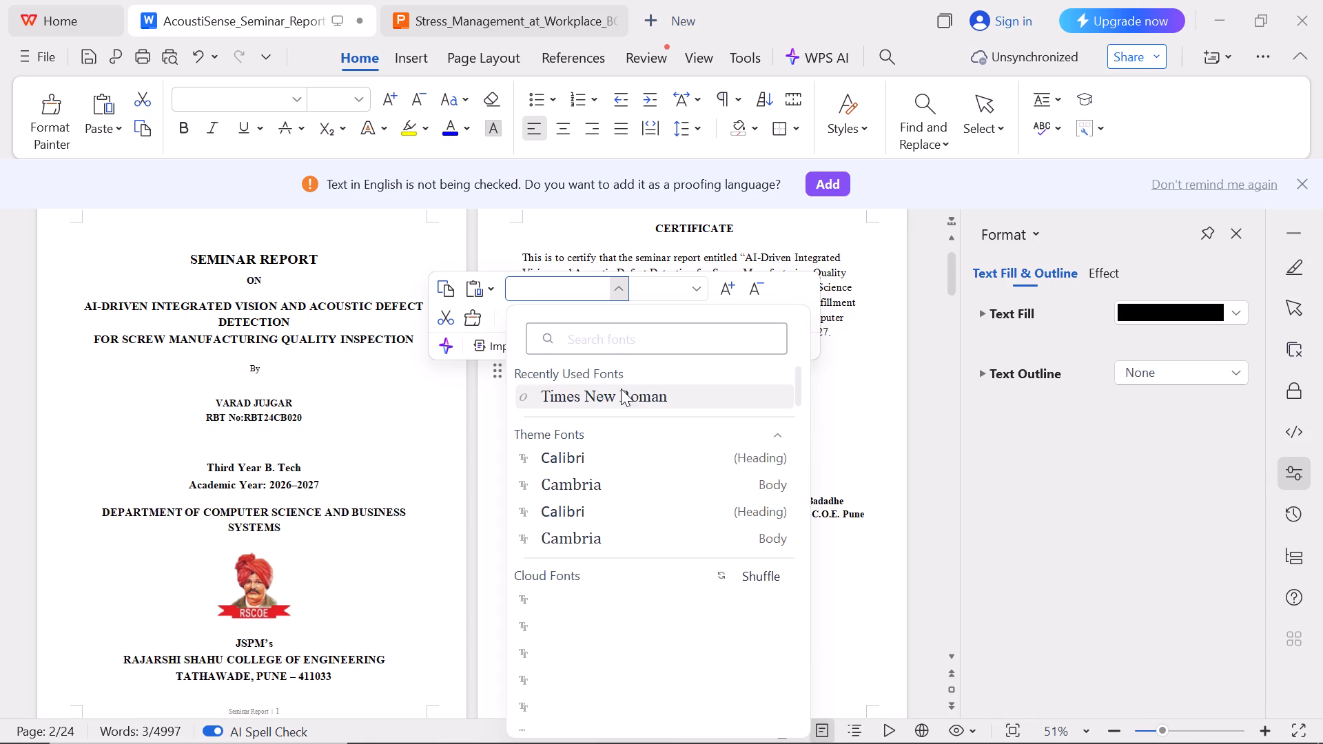
{"action": "left_click", "coordinate": [621, 389]}
Set the font size of the certificate date 26TH October 2026 to 14.
{"action": "left_click", "coordinate": [354, 90]}
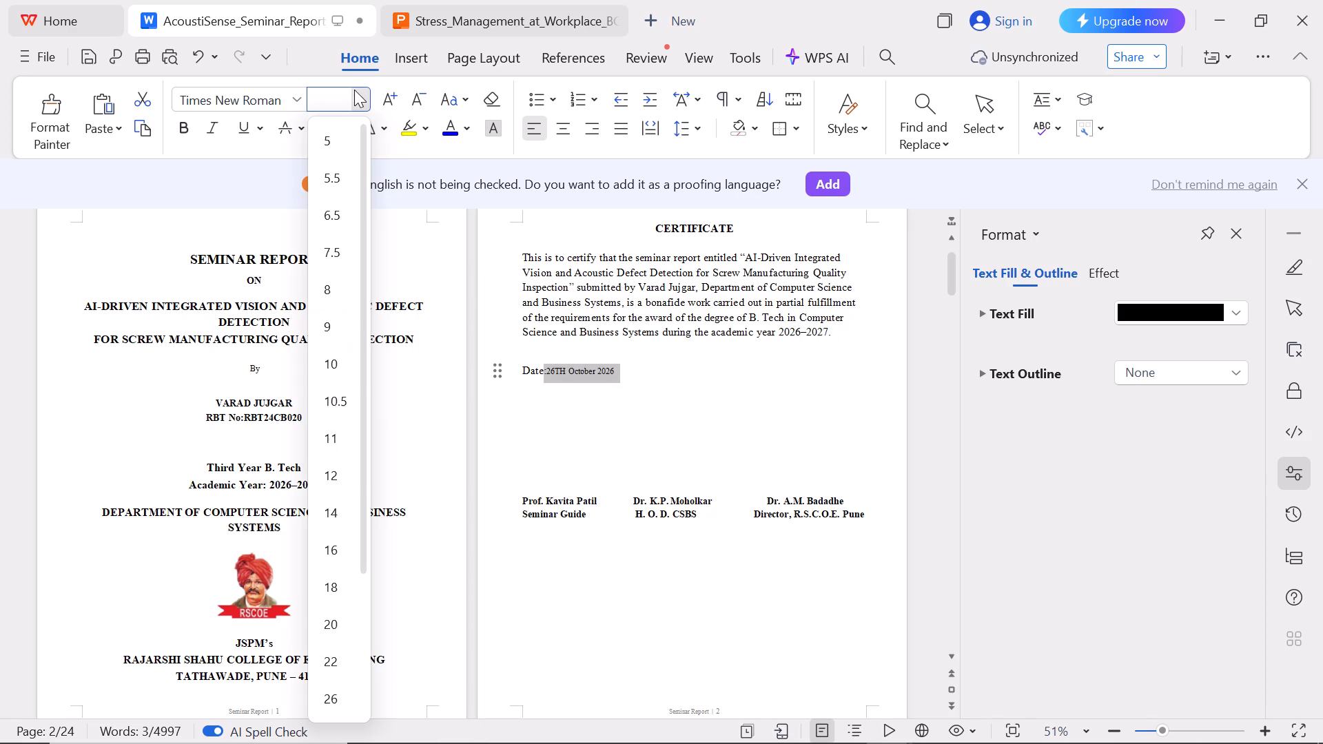
{"action": "left_click", "coordinate": [320, 499]}
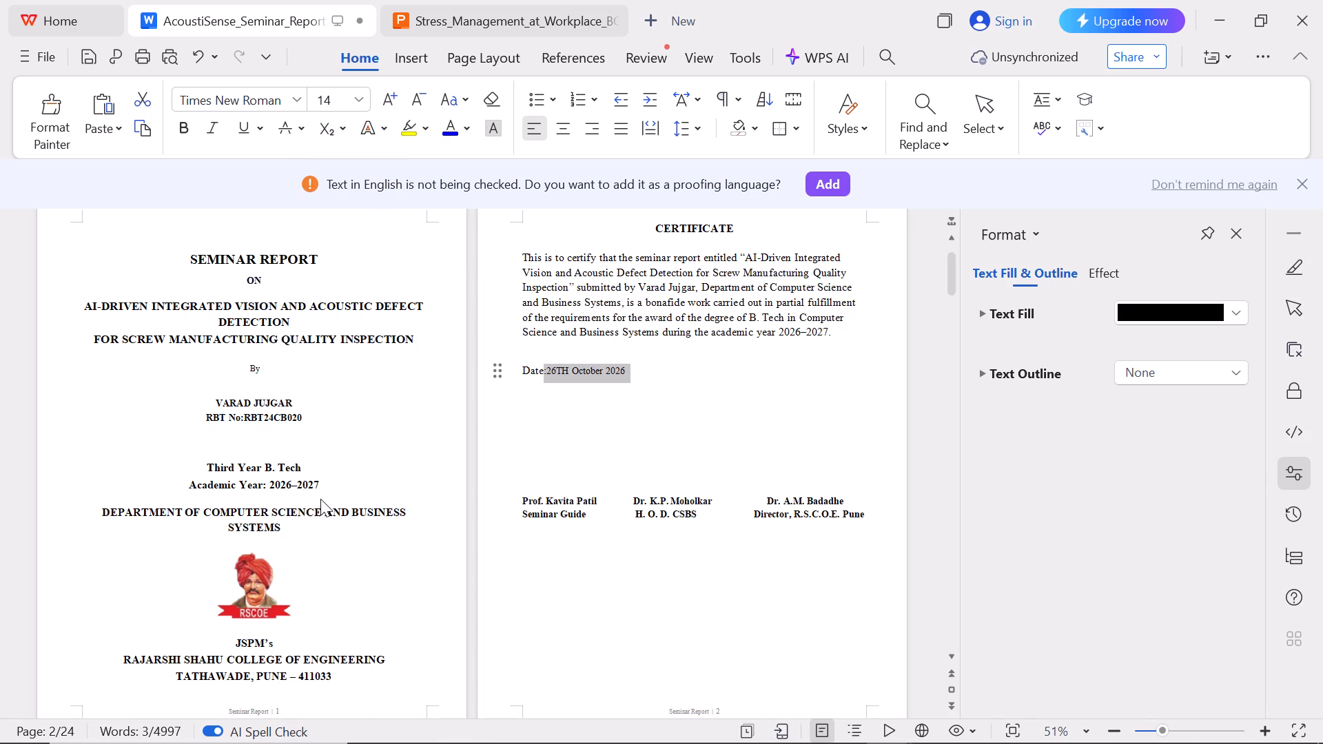
Replace the uppercase TH in the certificate date with lowercase th so it reads 26th October 2026.
{"action": "left_click", "coordinate": [571, 369]}
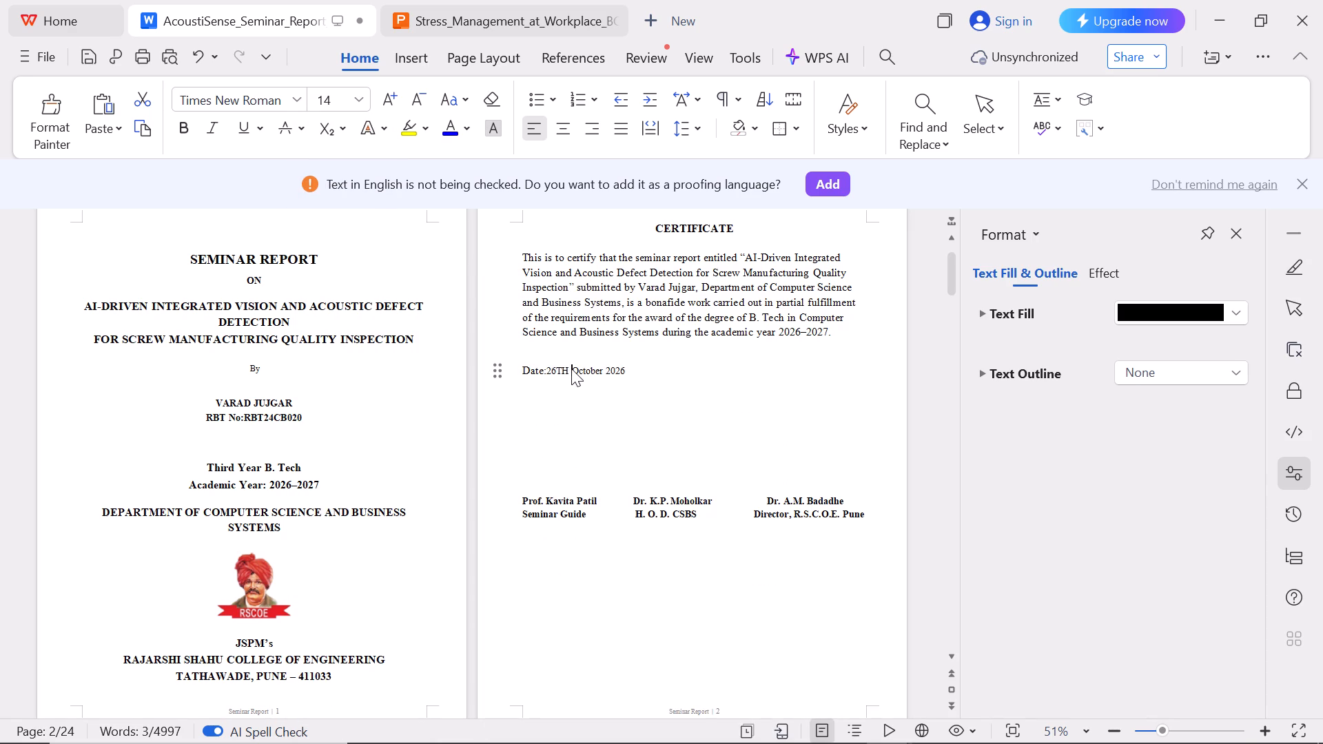
{"action": "key", "text": "BackSpace"}
{"action": "key", "text": "BackSpace"}
{"action": "key", "text": "BackSpace"}
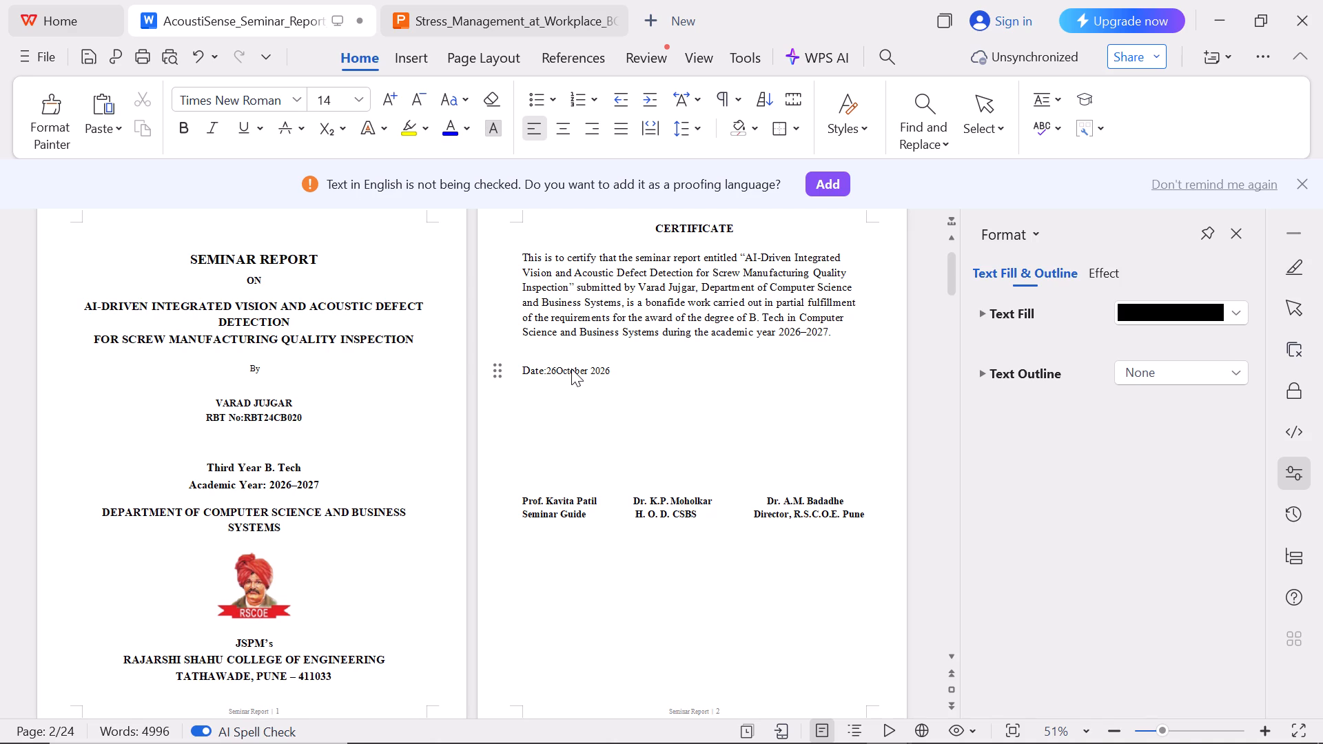
{"action": "type", "text": "th"}
{"action": "key", "text": "space"}
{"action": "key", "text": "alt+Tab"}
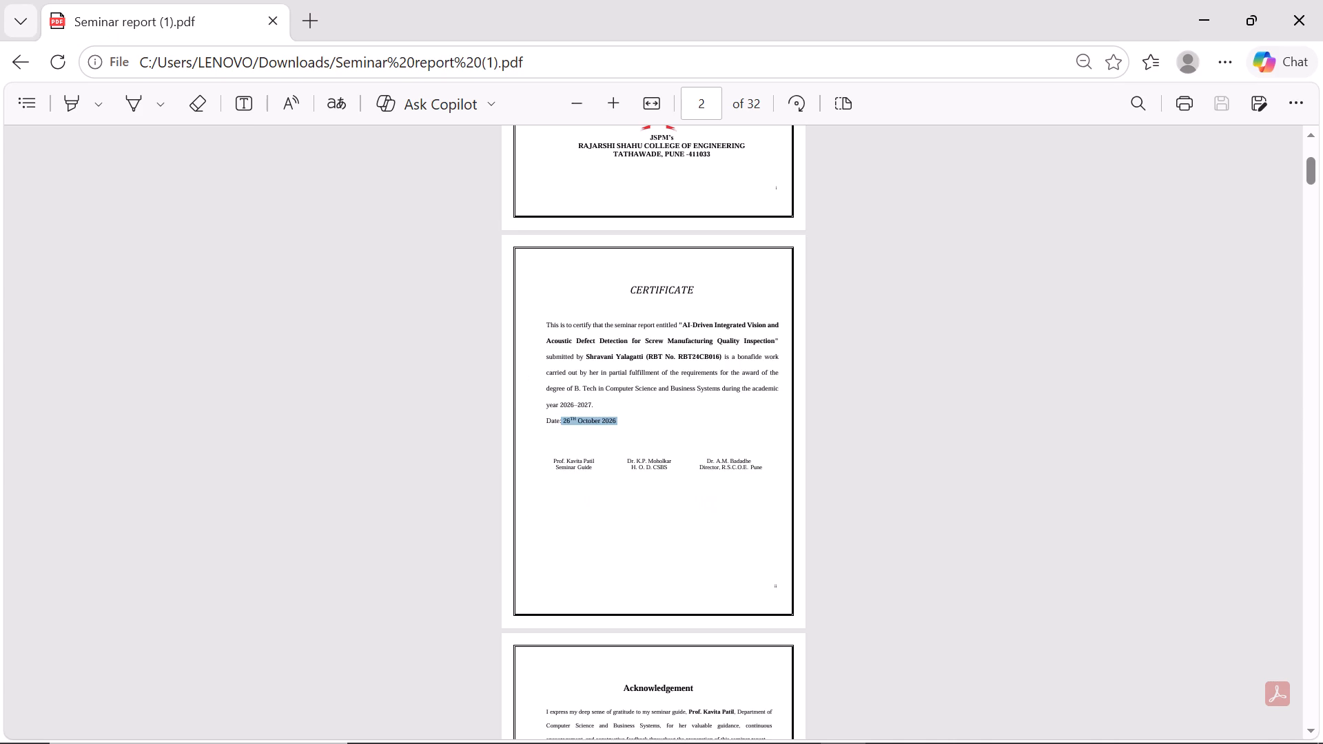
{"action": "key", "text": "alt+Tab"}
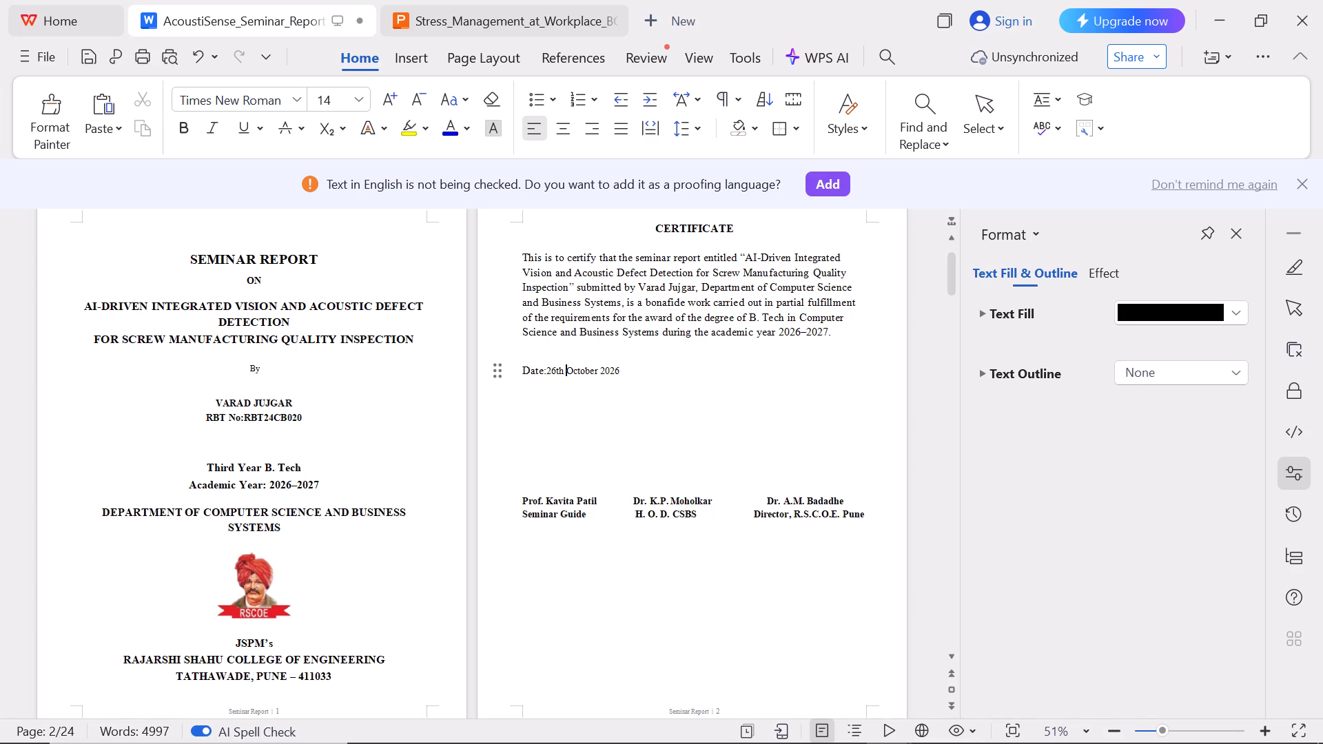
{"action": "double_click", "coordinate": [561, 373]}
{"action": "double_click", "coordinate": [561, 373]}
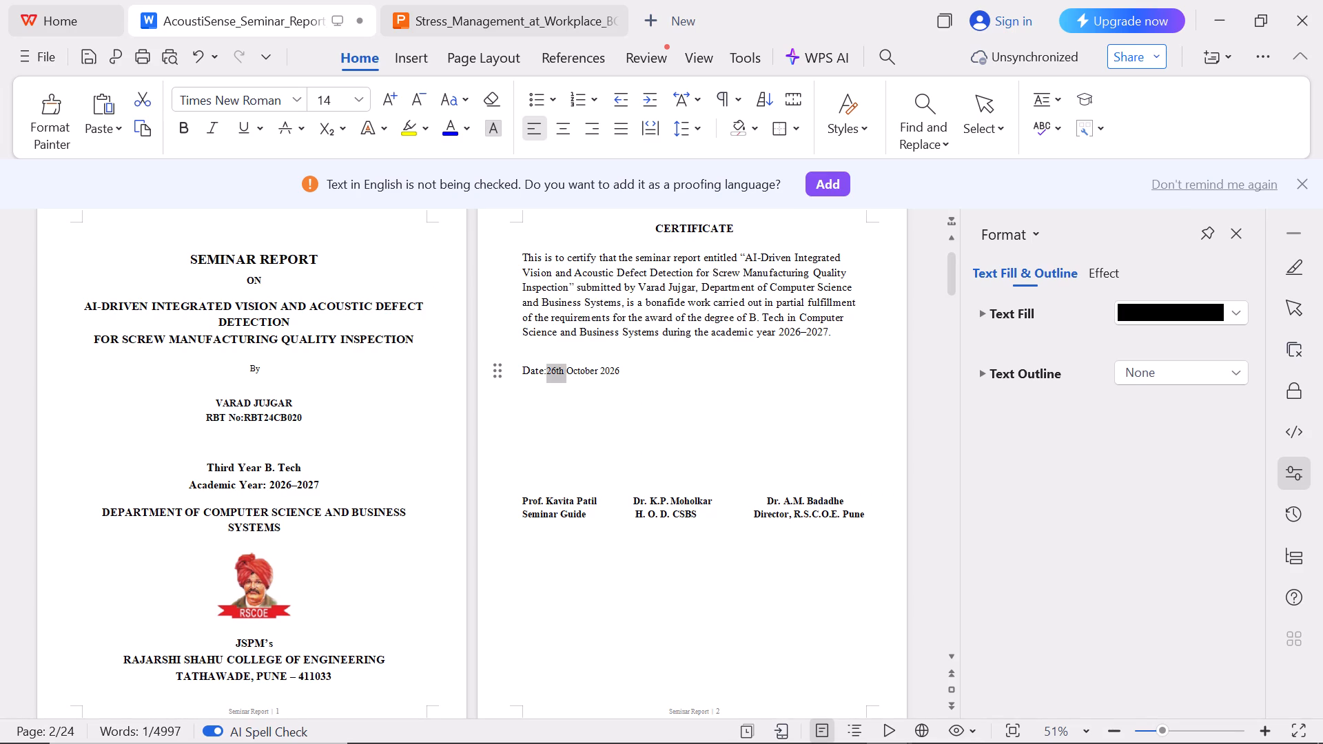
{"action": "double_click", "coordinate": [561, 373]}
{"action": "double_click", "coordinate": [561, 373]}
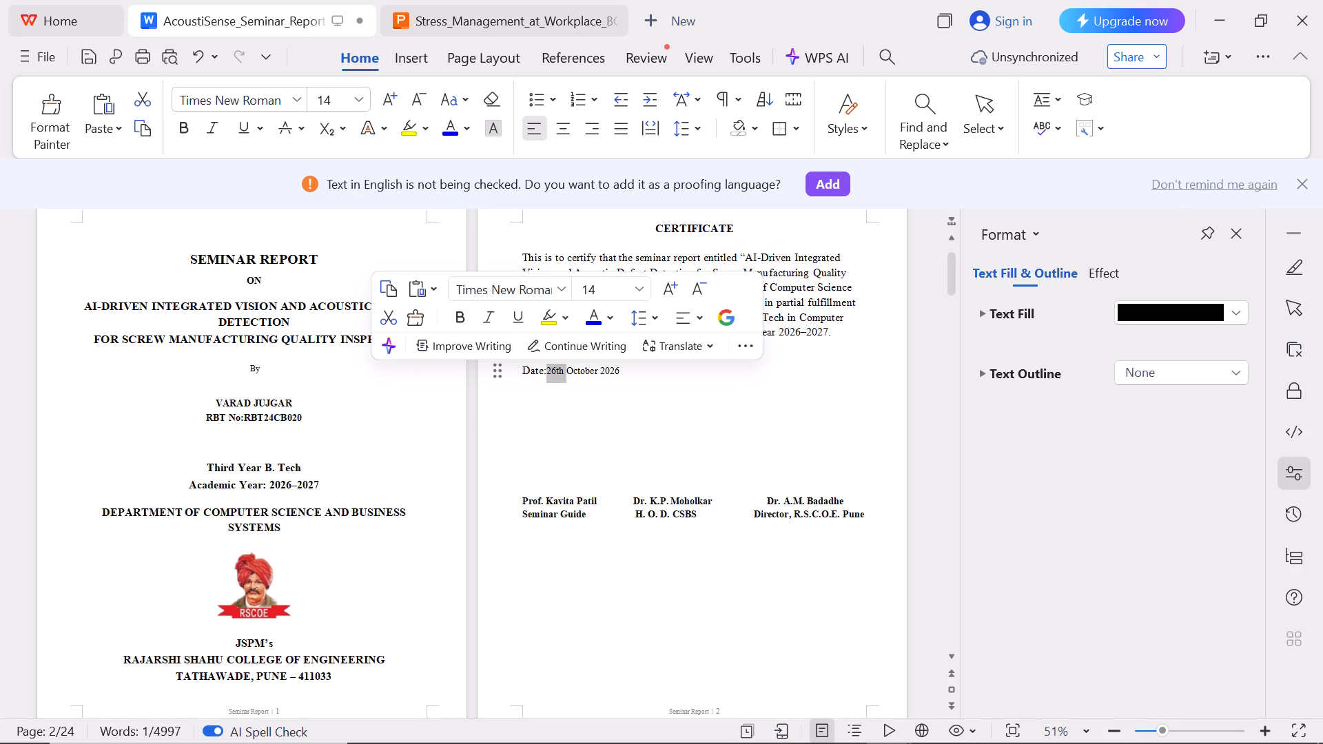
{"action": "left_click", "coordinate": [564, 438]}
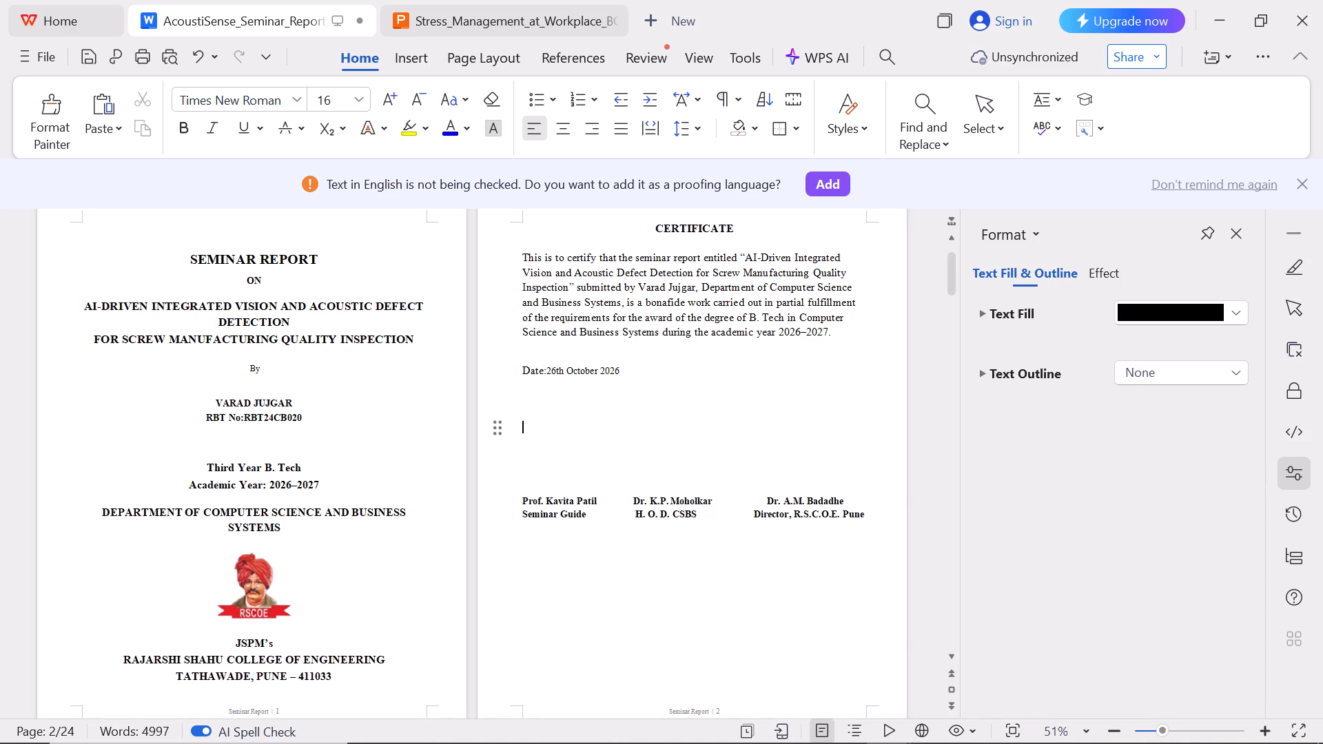
Justify the certificate text from the opening paragraph through the Date line and the blank lines below it.
{"action": "left_click_drag", "start_coordinate": [520, 260], "coordinate": [732, 444]}
{"action": "key", "text": "ctrl+j"}
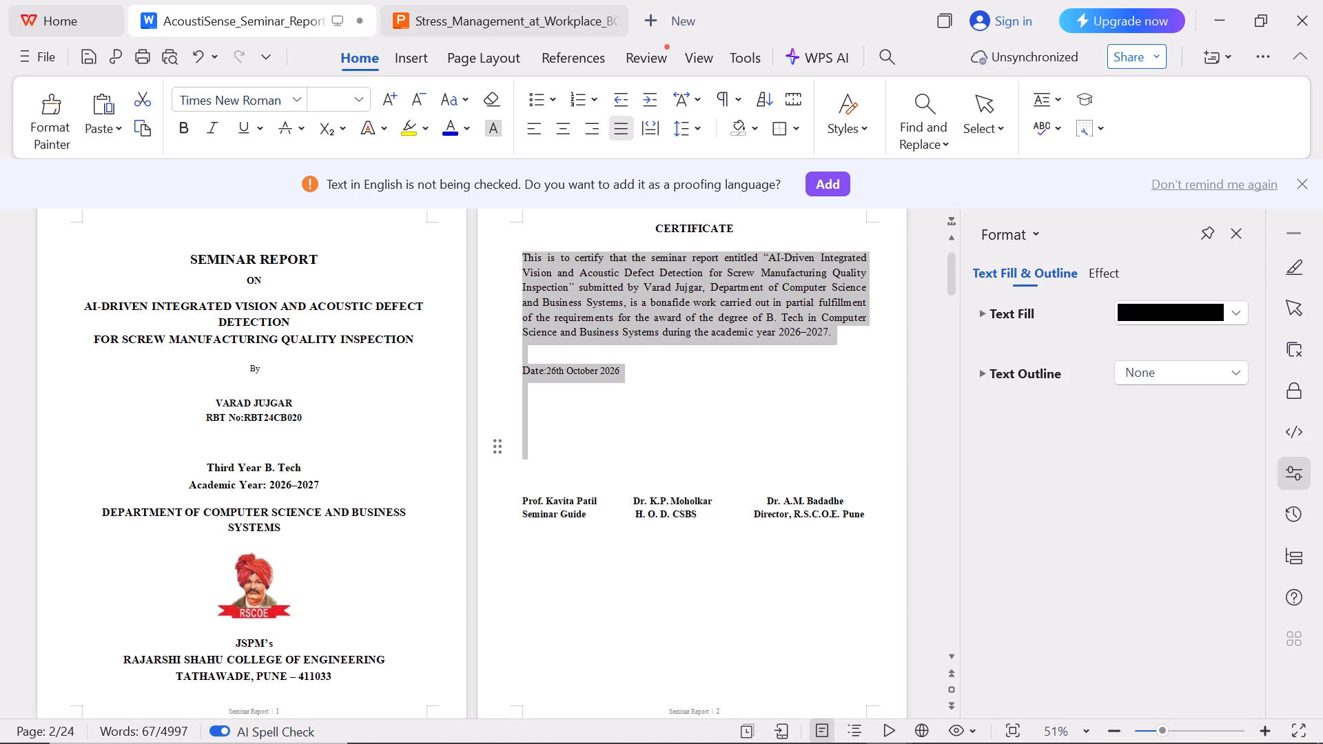
{"action": "left_click", "coordinate": [679, 520]}
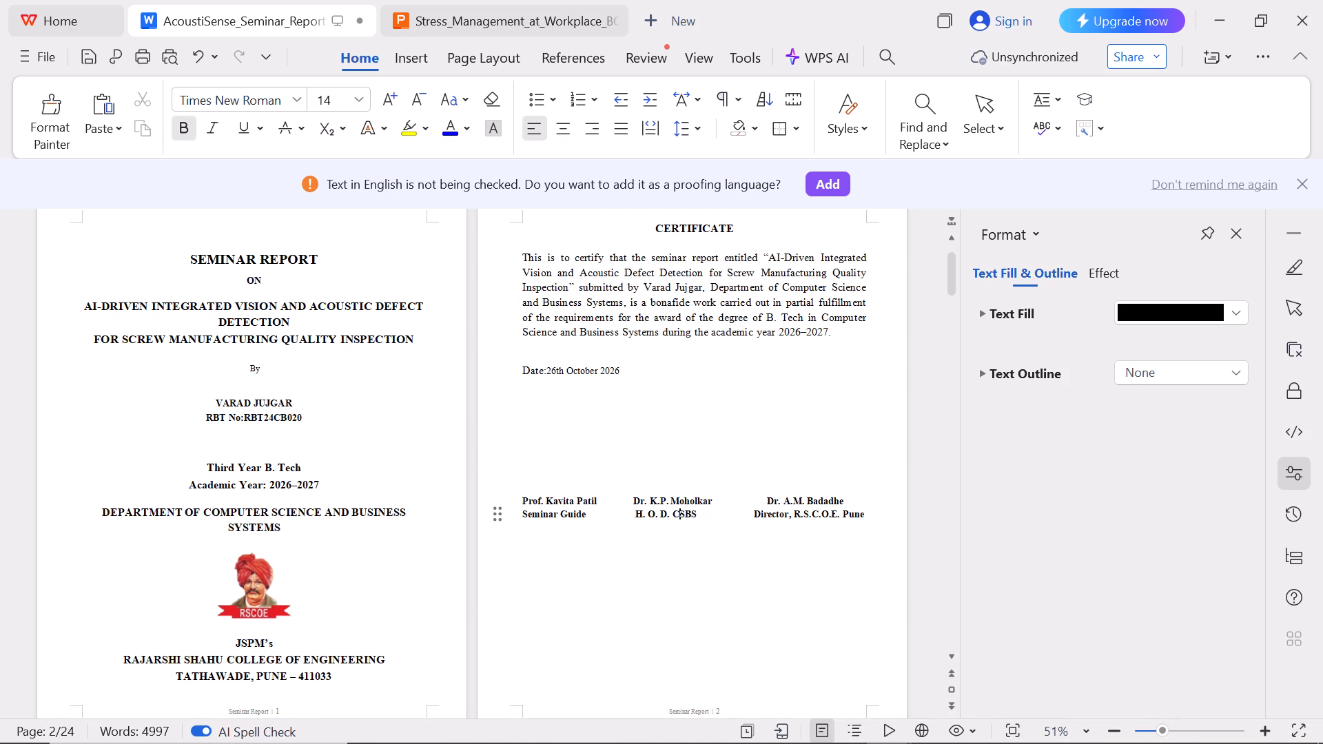
Insert two more blank lines between the Acknowledgement's last paragraph and the author's signature block.
{"action": "scroll", "coordinate": [613, 493], "scroll_direction": "down", "scroll_amount": 4}
{"action": "scroll", "coordinate": [602, 394], "scroll_direction": "down", "scroll_amount": 2}
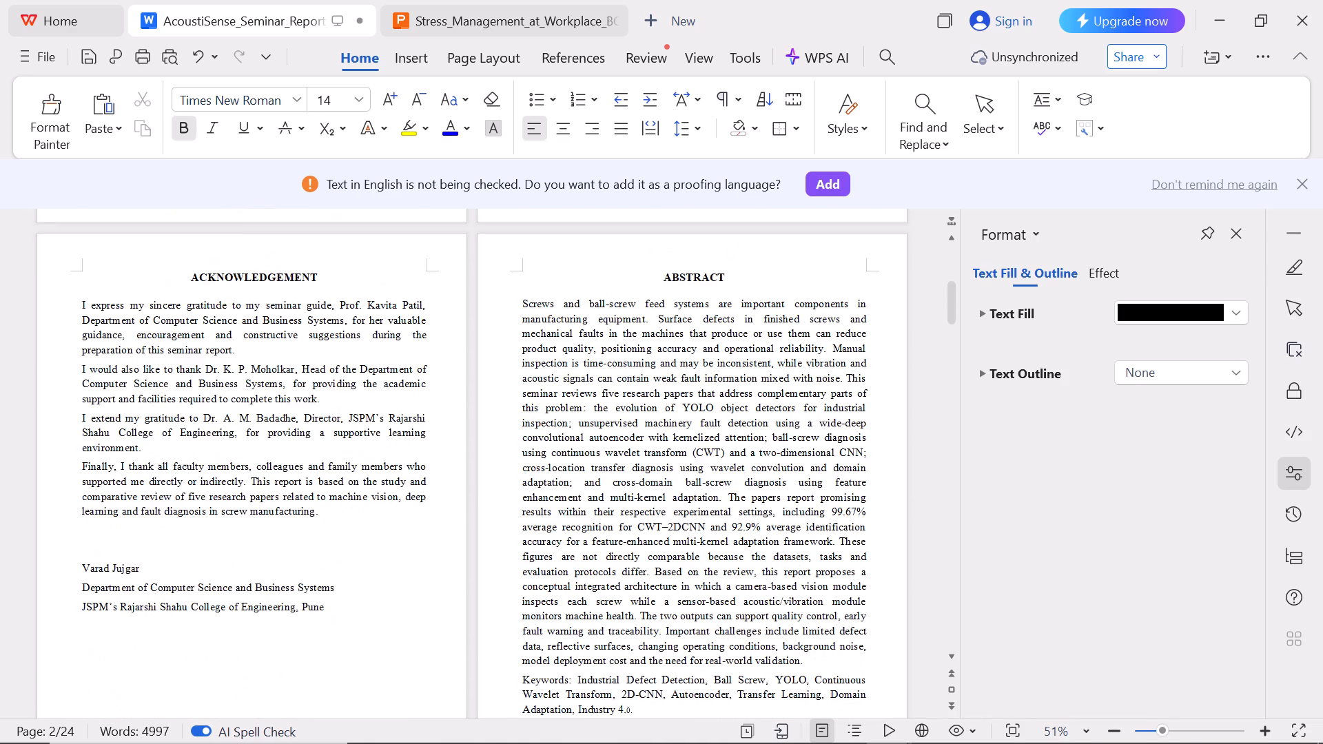
{"action": "scroll", "coordinate": [602, 394], "scroll_direction": "down", "scroll_amount": 3}
{"action": "scroll", "coordinate": [602, 394], "scroll_direction": "up", "scroll_amount": 1}
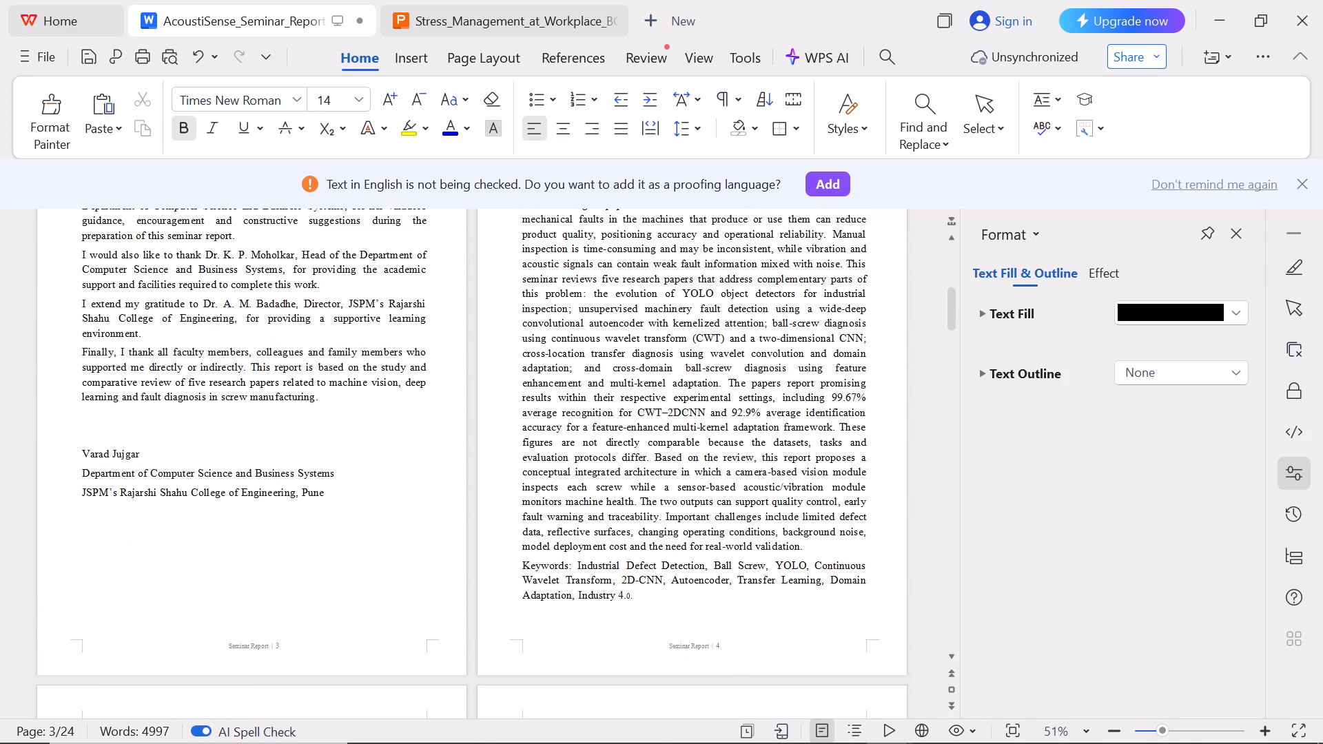
{"action": "left_click", "coordinate": [227, 426]}
{"action": "key", "text": "Return"}
{"action": "key", "text": "Return"}
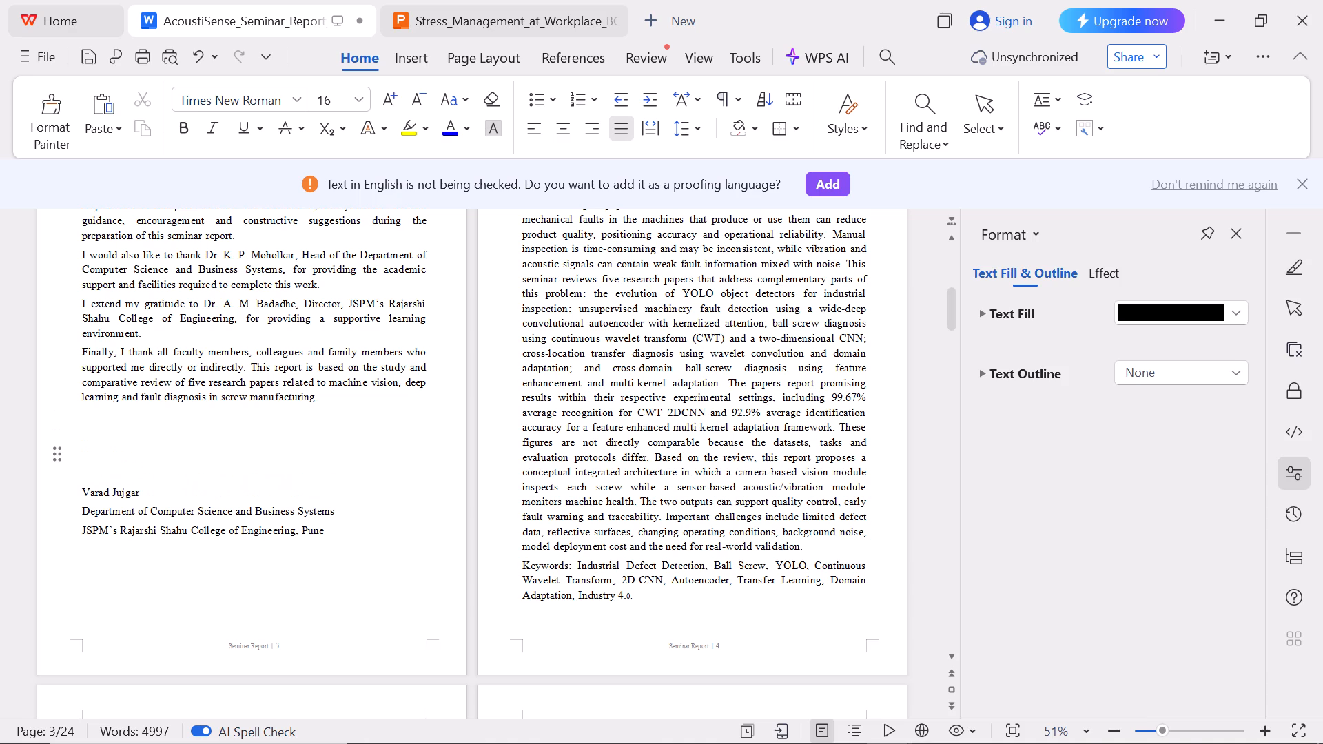
Review the report's pages from the Acknowledgement through the index and lists to the Chapter 3 architecture figure.
{"action": "scroll", "coordinate": [227, 426], "scroll_direction": "up", "scroll_amount": 2}
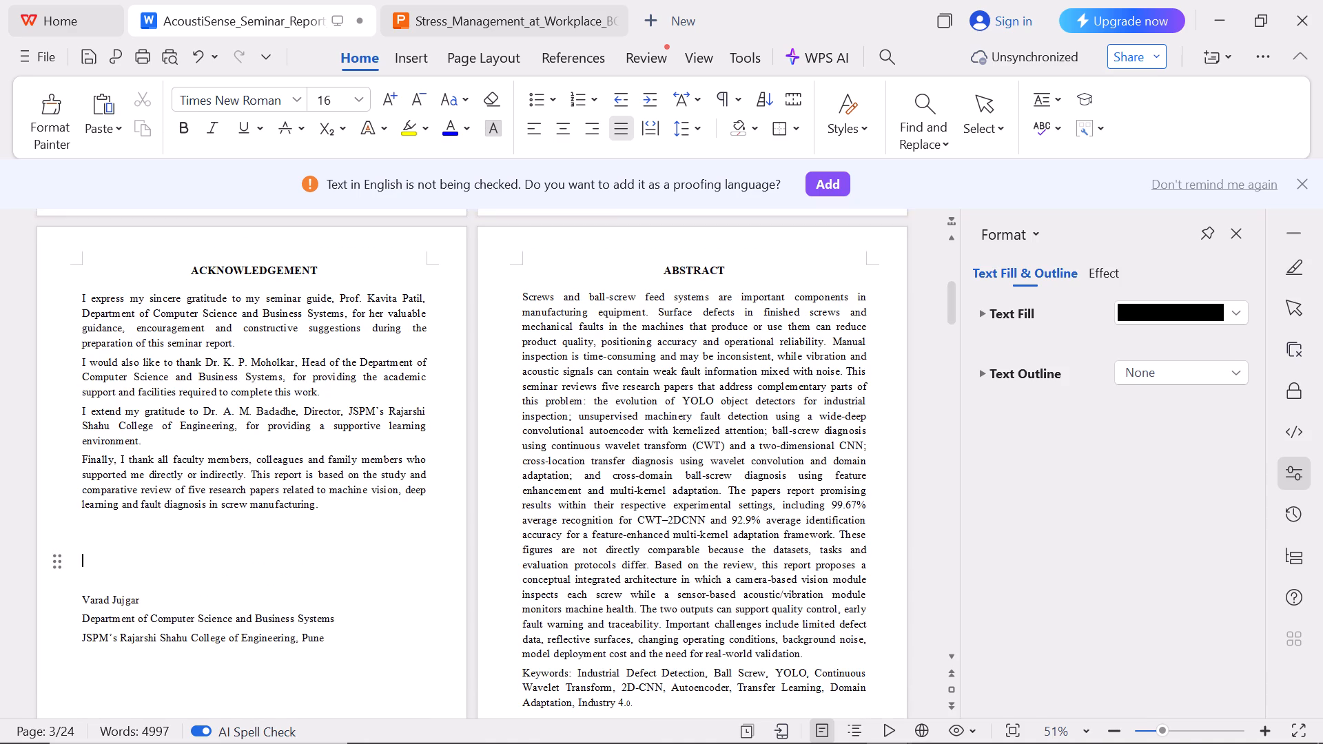
{"action": "scroll", "coordinate": [227, 426], "scroll_direction": "down", "scroll_amount": 5}
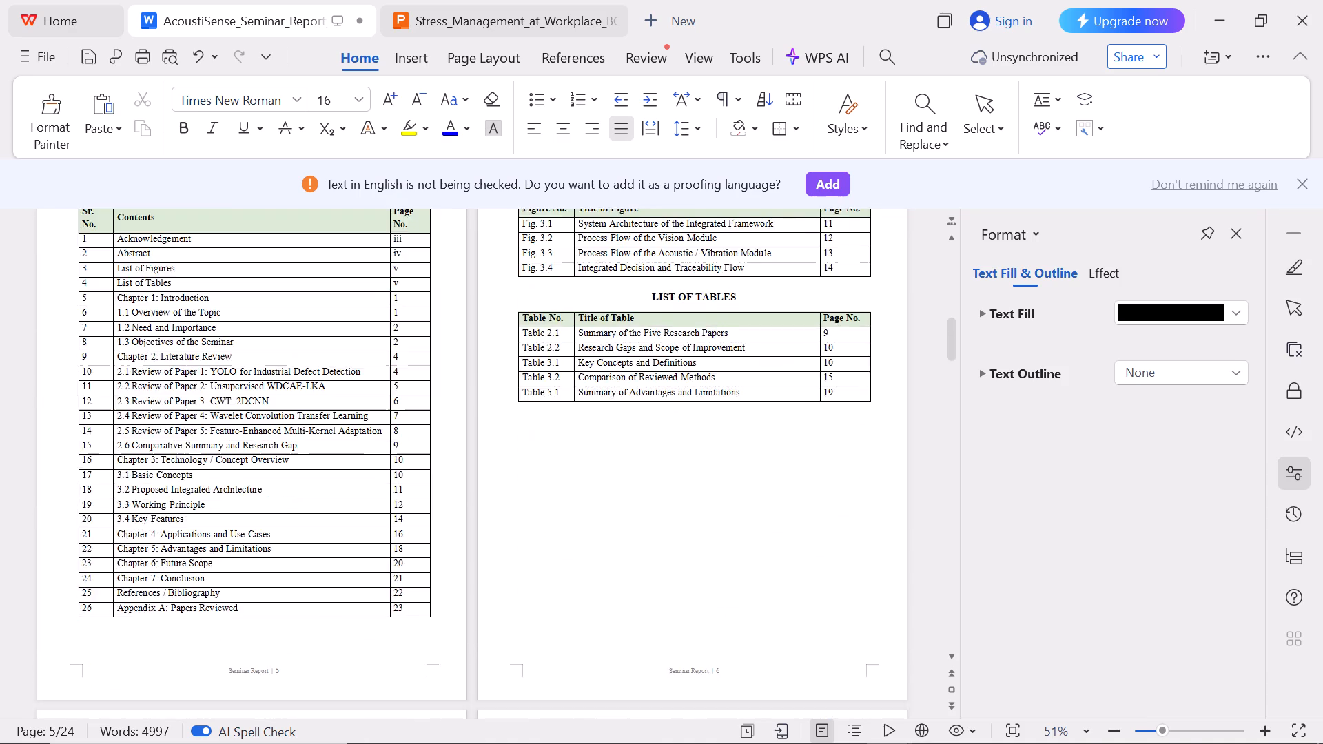
{"action": "scroll", "coordinate": [223, 426], "scroll_direction": "down", "scroll_amount": 7}
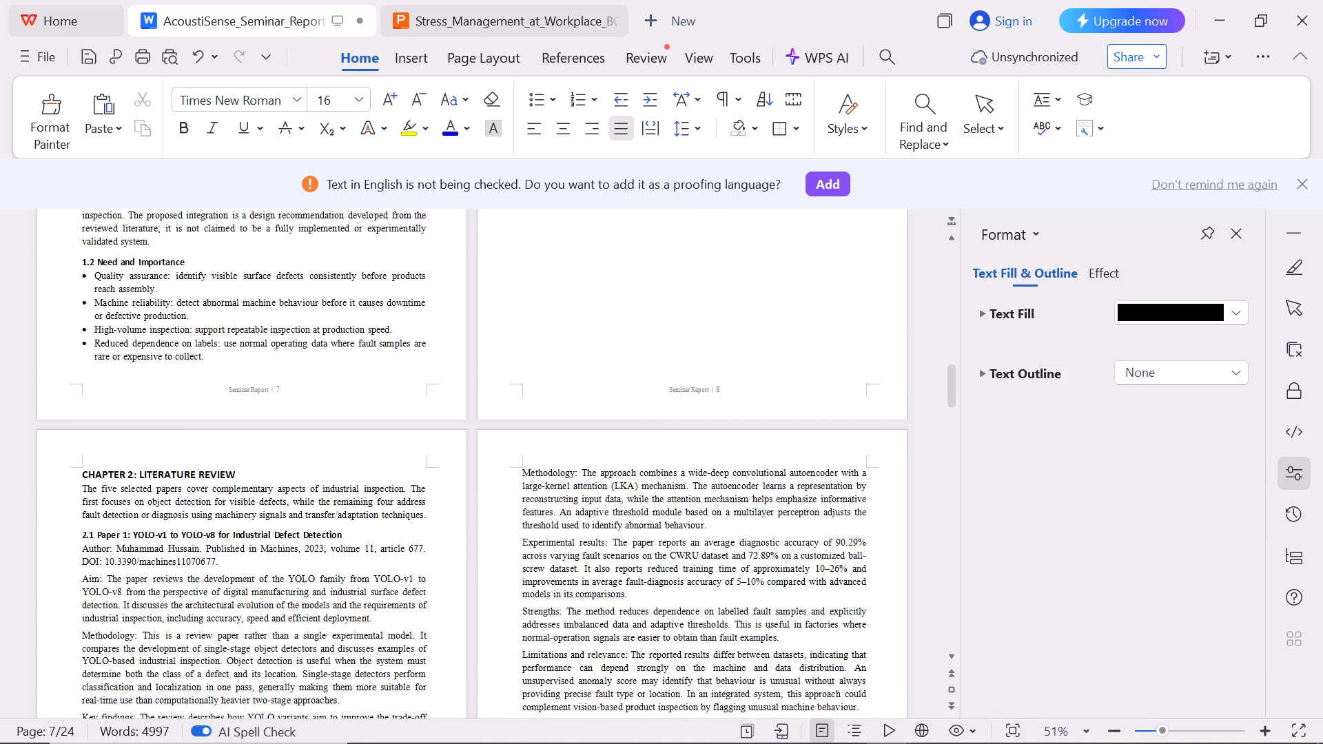
{"action": "scroll", "coordinate": [223, 426], "scroll_direction": "down", "scroll_amount": 6}
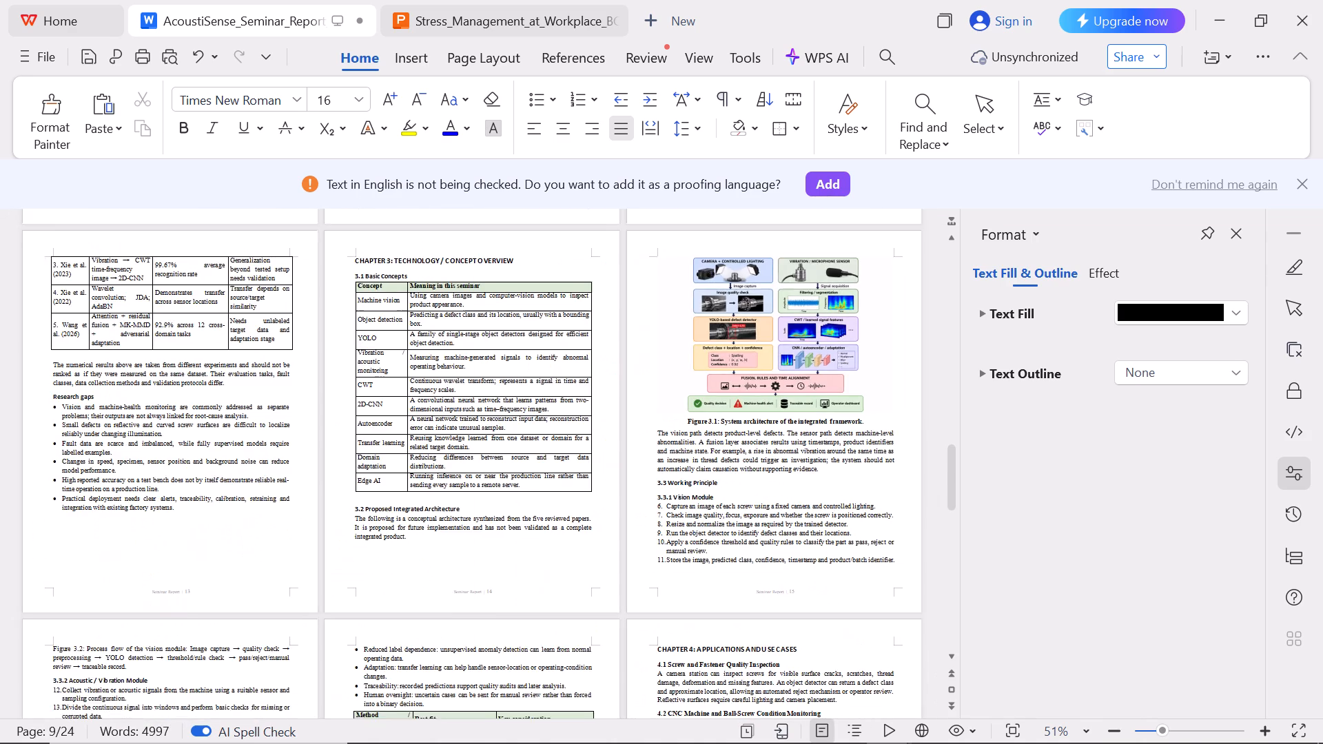
{"action": "scroll", "coordinate": [531, 504], "scroll_direction": "down", "scroll_amount": 1}
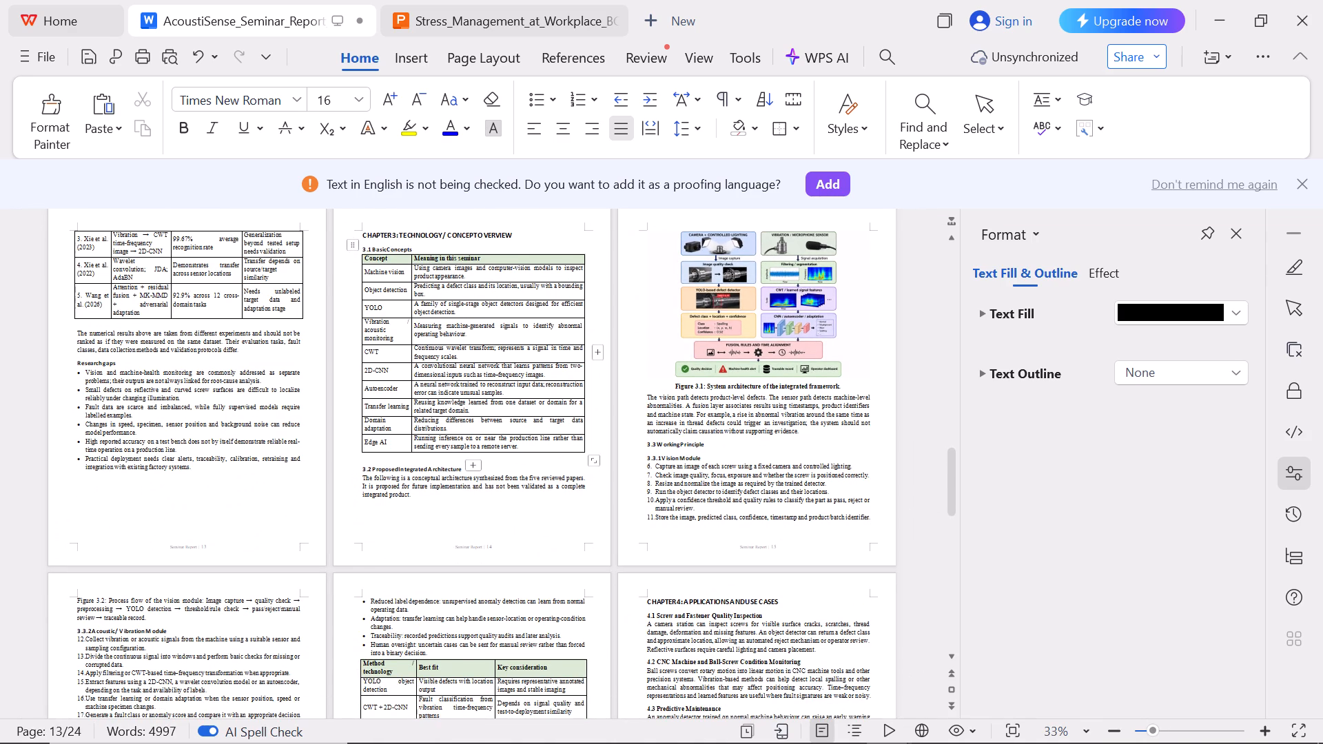
Switch to the Seminar report PDF in Edge and examine its layout, headings, tables and figures through Chapter 5.
{"action": "left_click", "coordinate": [672, 714]}
{"action": "scroll", "coordinate": [637, 517], "scroll_direction": "down", "scroll_amount": 2}
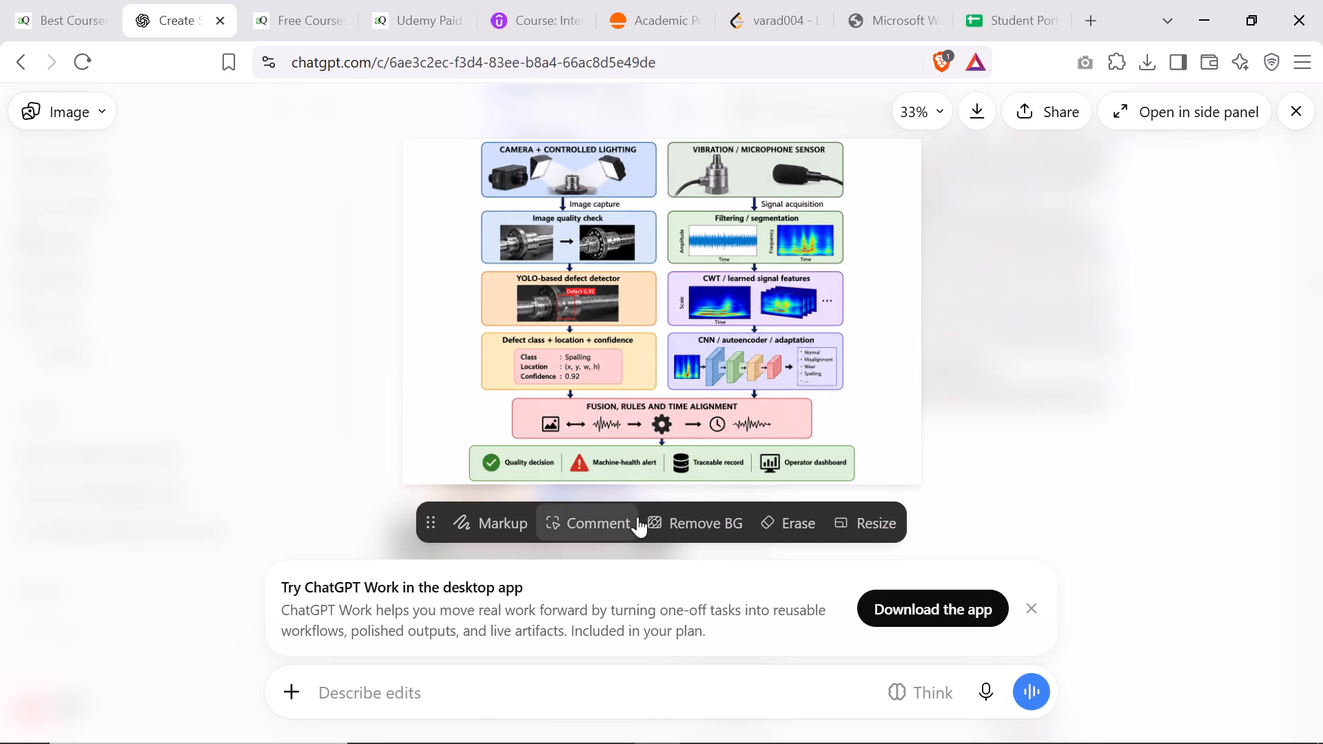
{"action": "left_click", "coordinate": [839, 721]}
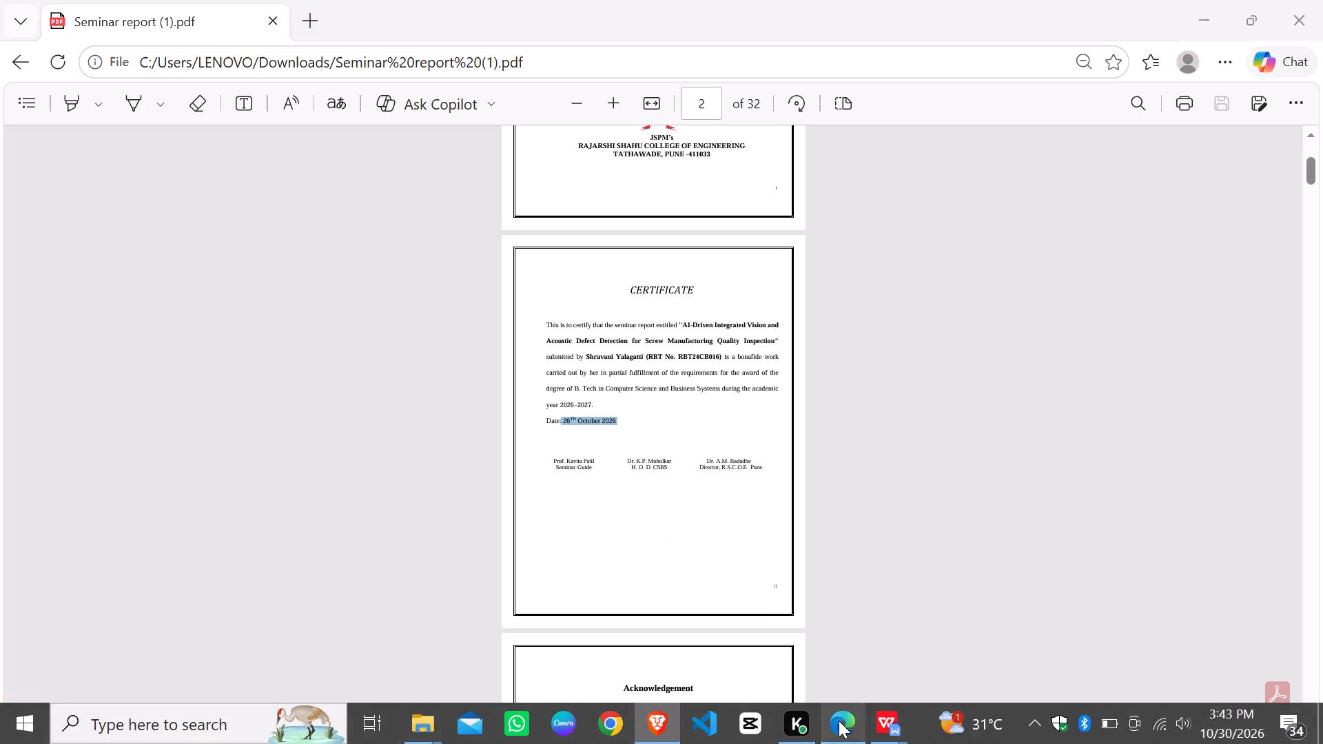
{"action": "scroll", "coordinate": [721, 511], "scroll_direction": "down", "scroll_amount": 7}
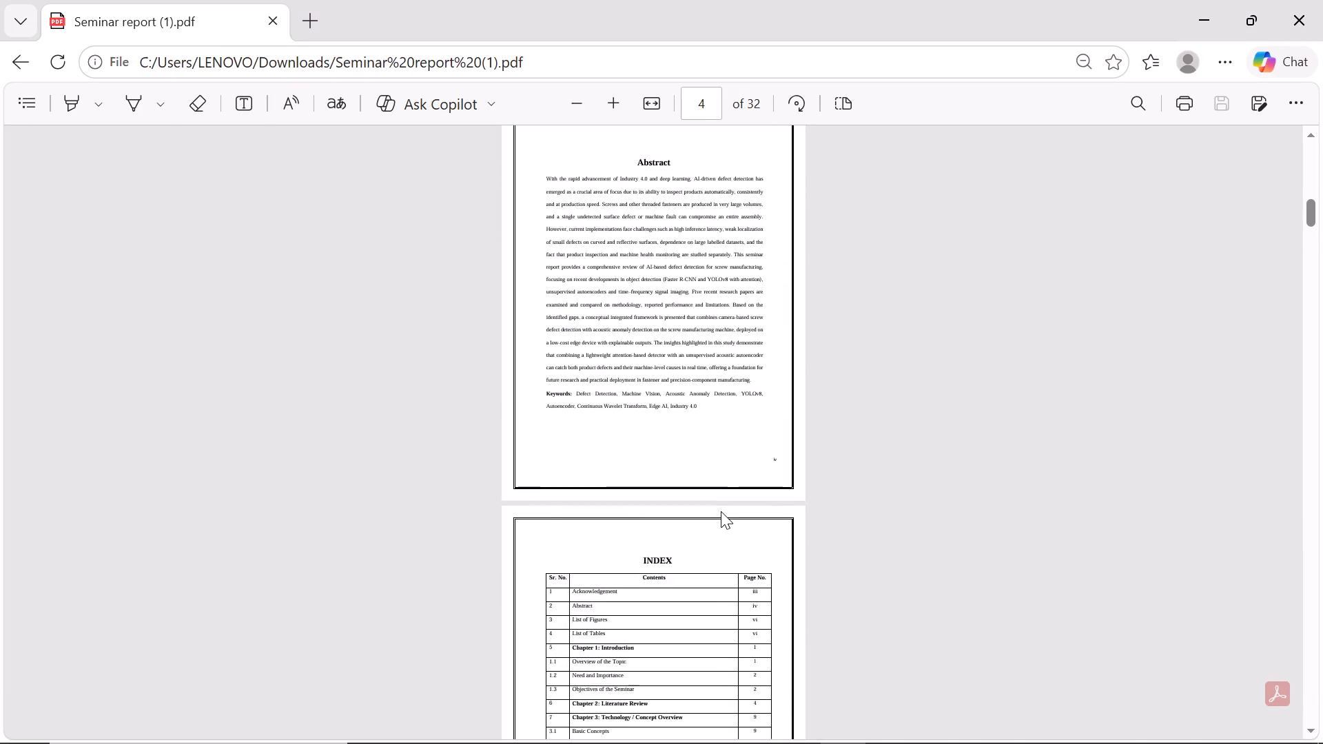
{"action": "scroll", "coordinate": [721, 511], "scroll_direction": "down", "scroll_amount": 7}
{"action": "scroll", "coordinate": [721, 511], "scroll_direction": "up", "scroll_amount": 1}
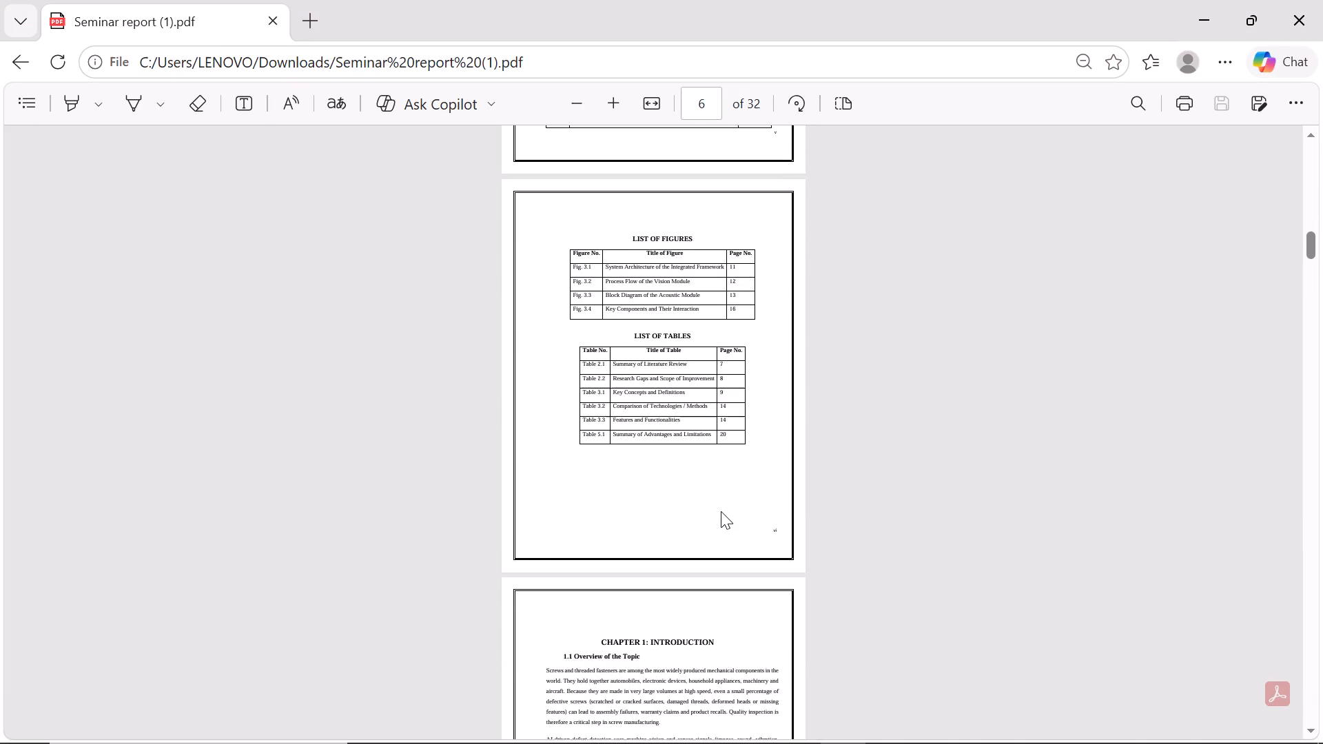
{"action": "scroll", "coordinate": [721, 511], "scroll_direction": "up", "scroll_amount": 1}
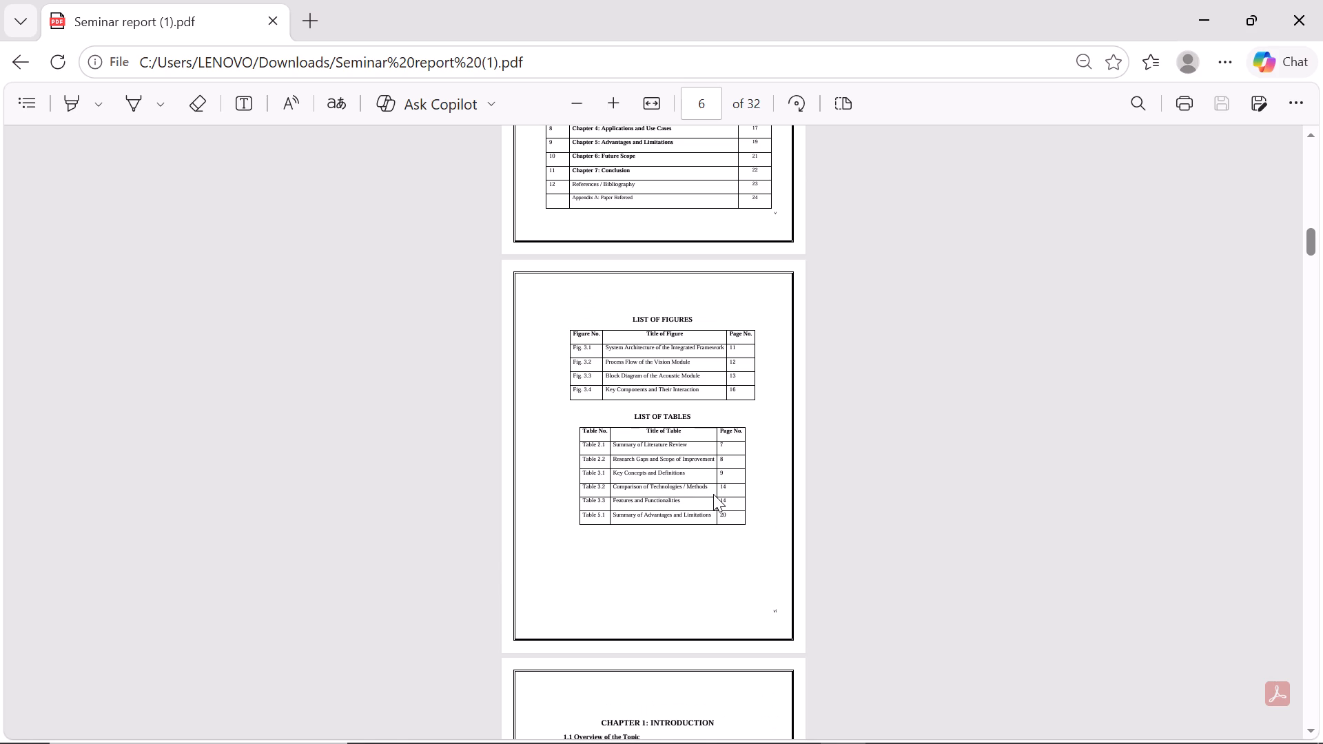
{"action": "scroll", "coordinate": [713, 494], "scroll_direction": "down", "scroll_amount": 4}
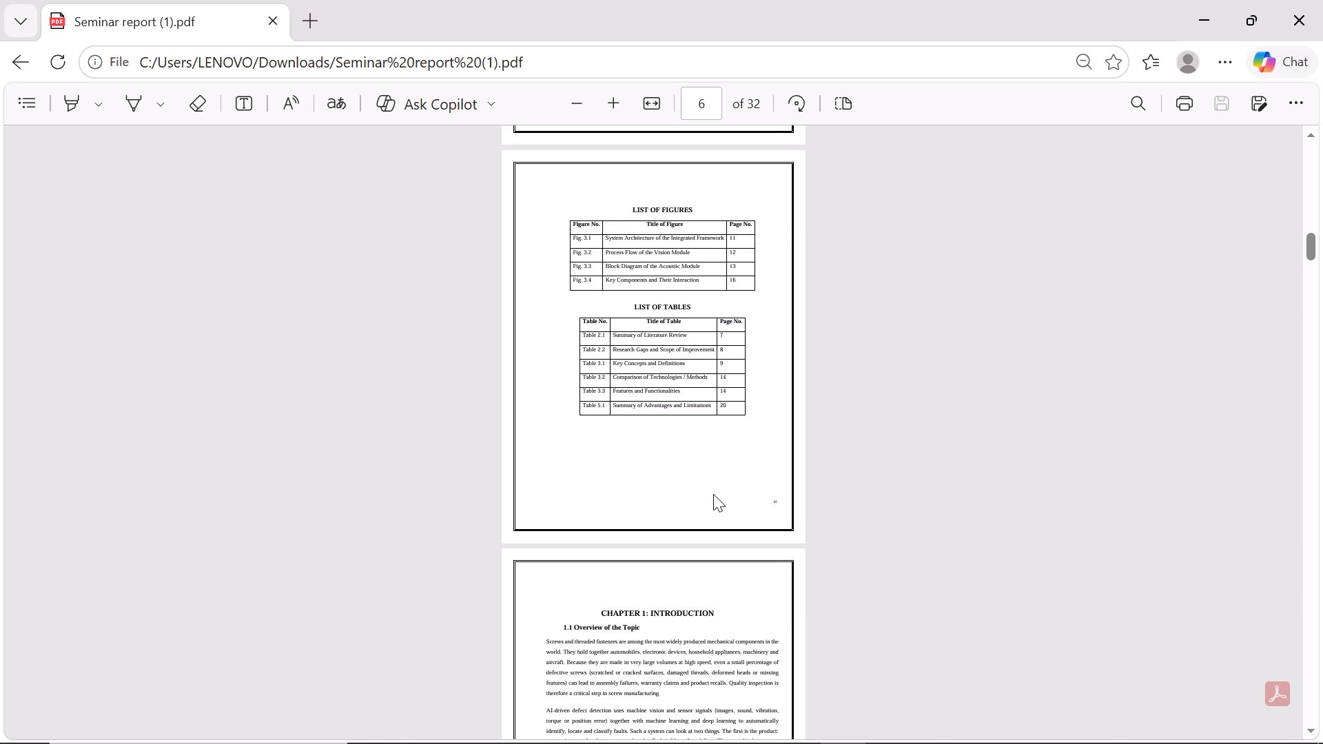
{"action": "scroll", "coordinate": [713, 494], "scroll_direction": "down", "scroll_amount": 10}
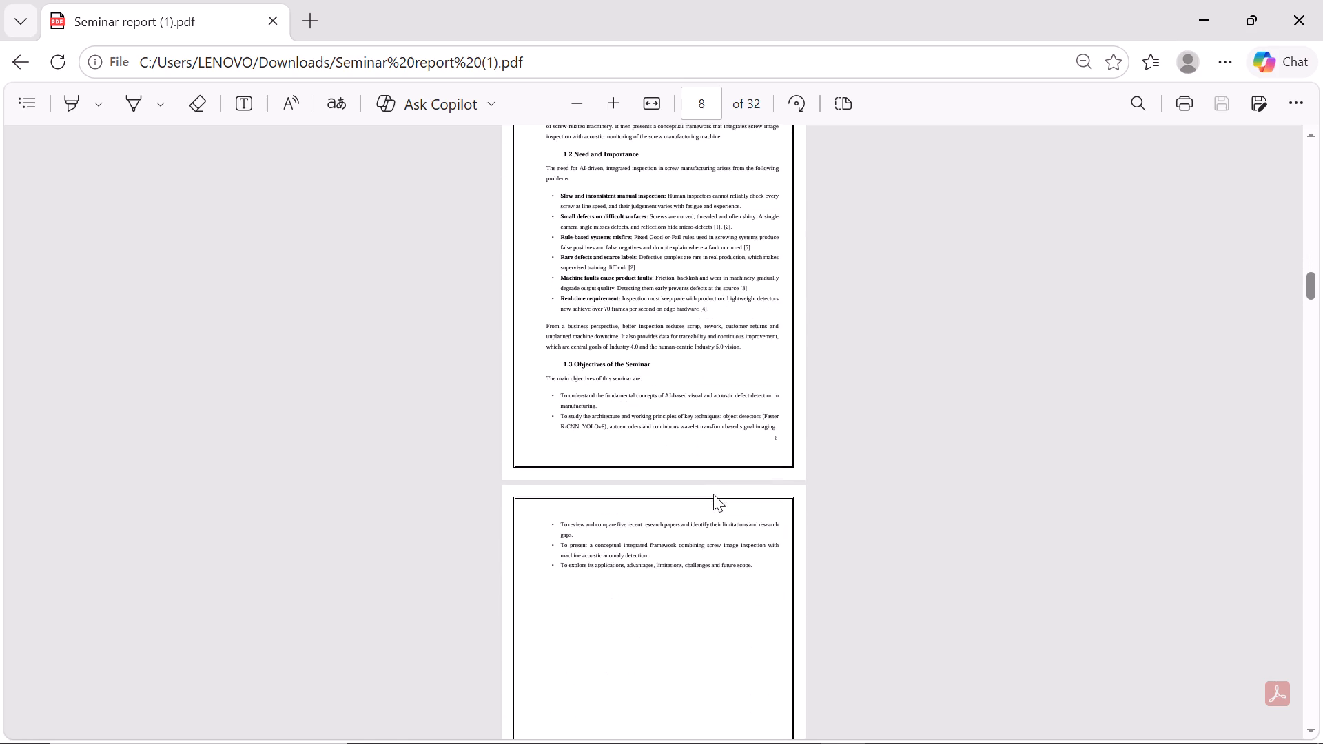
{"action": "scroll", "coordinate": [713, 494], "scroll_direction": "down", "scroll_amount": 10}
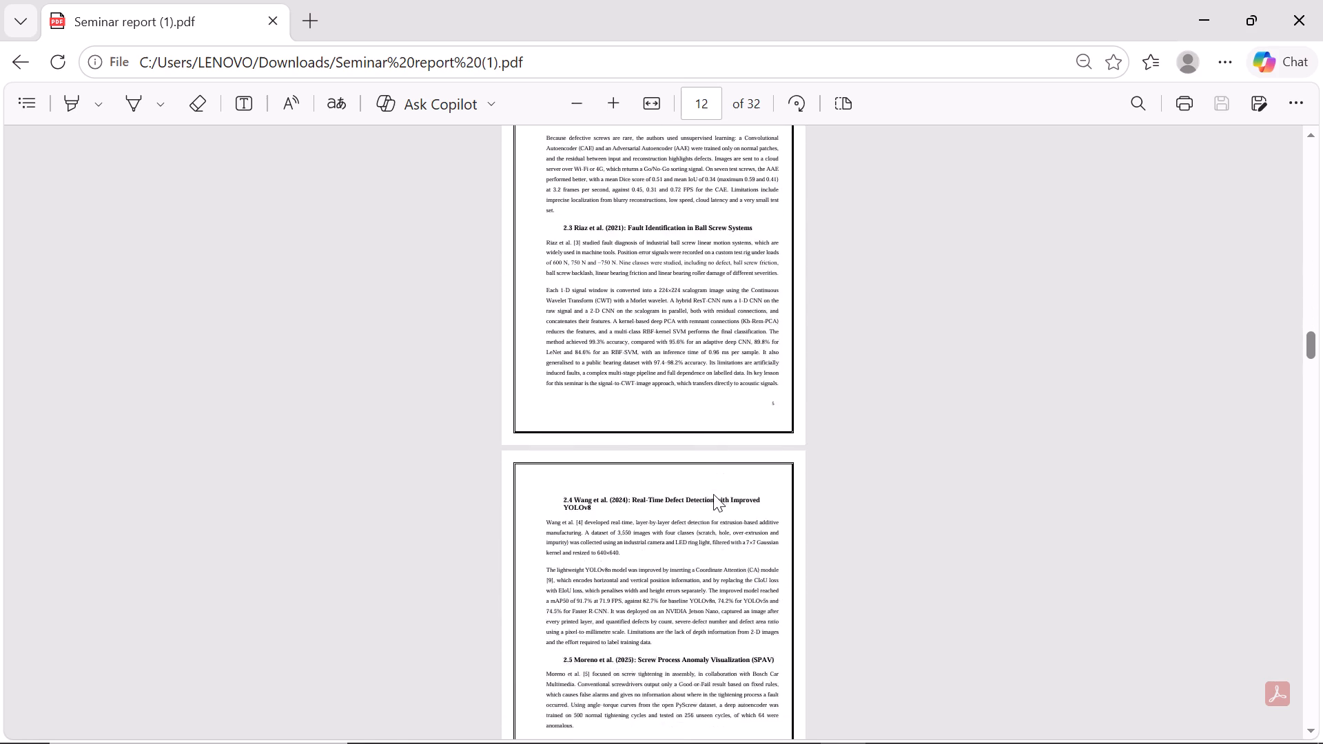
{"action": "scroll", "coordinate": [713, 494], "scroll_direction": "down", "scroll_amount": 10}
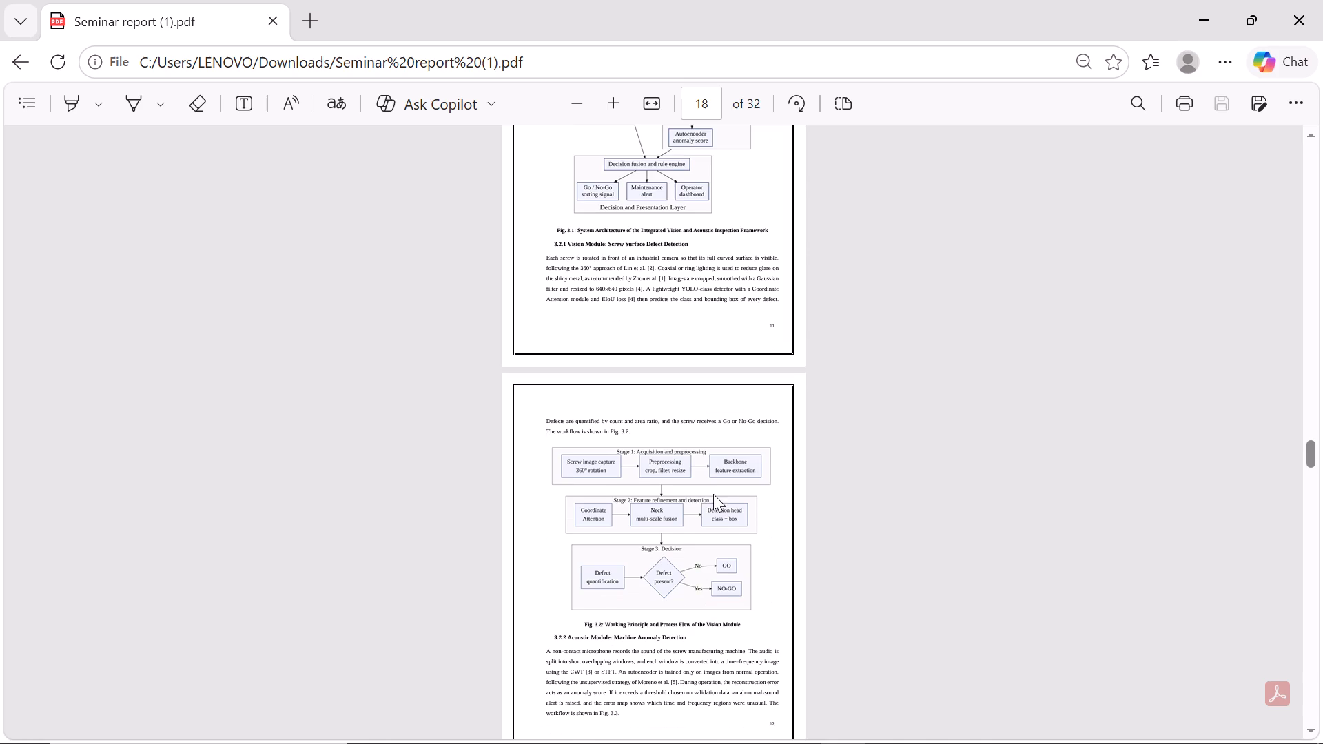
{"action": "scroll", "coordinate": [713, 494], "scroll_direction": "down", "scroll_amount": 12}
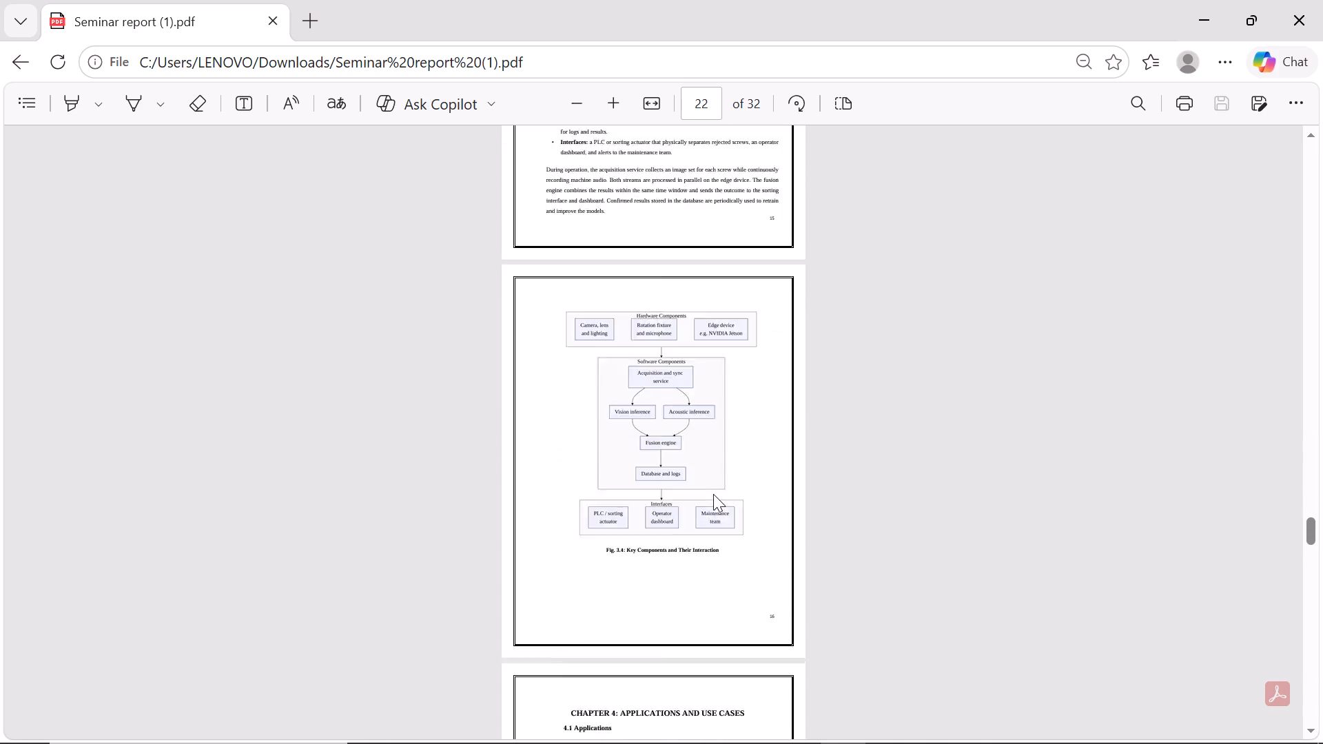
{"action": "scroll", "coordinate": [713, 494], "scroll_direction": "down", "scroll_amount": 13}
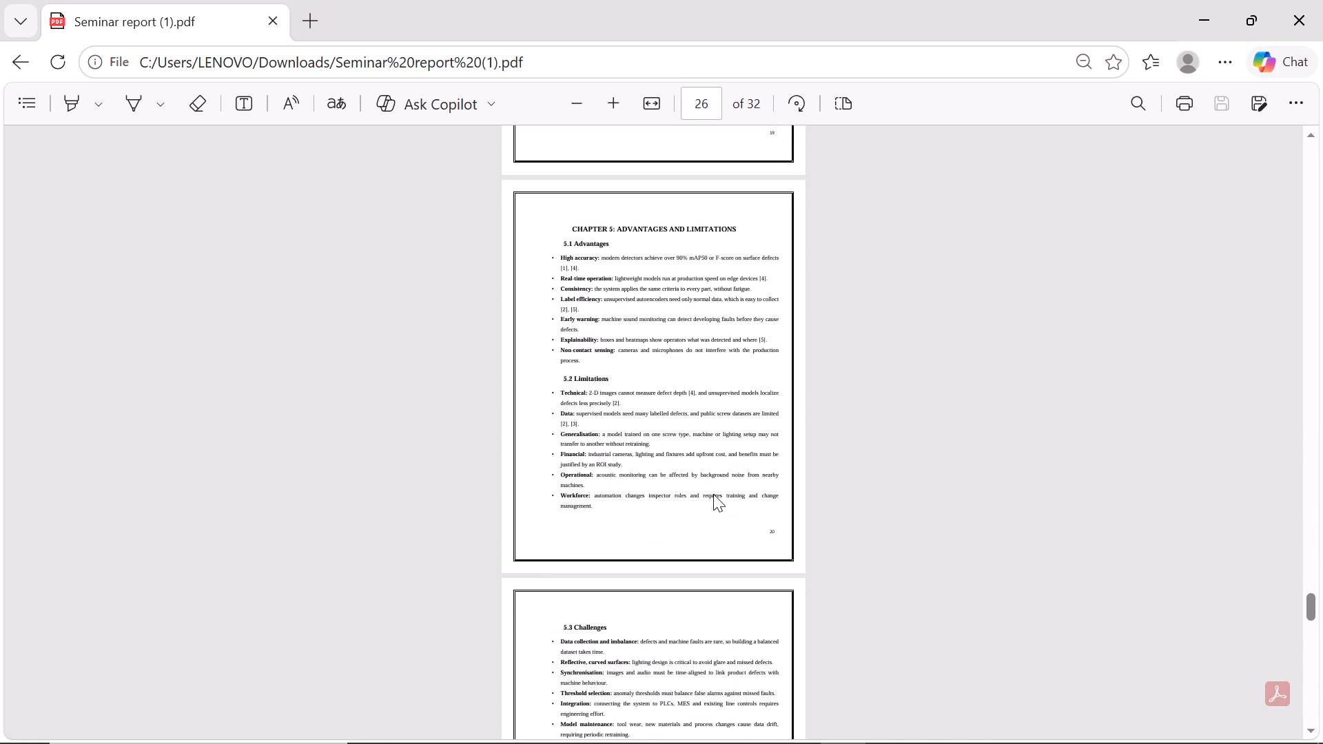
{"action": "scroll", "coordinate": [713, 494], "scroll_direction": "down", "scroll_amount": 1}
Go back through the PDF's Chapter 4 and Chapter 3 pages and examine the Fig. 3.1 system architecture diagram.
{"action": "scroll", "coordinate": [711, 494], "scroll_direction": "up", "scroll_amount": 7}
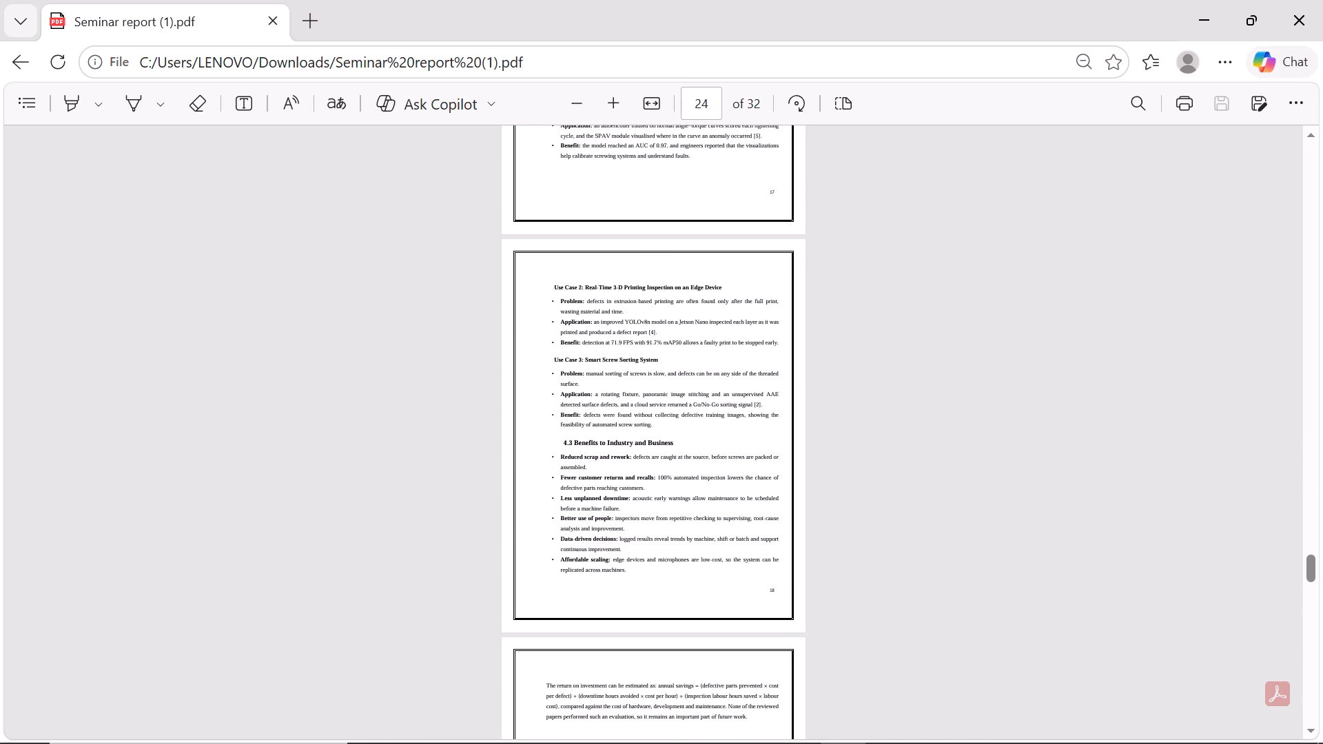
{"action": "scroll", "coordinate": [711, 494], "scroll_direction": "up", "scroll_amount": 9}
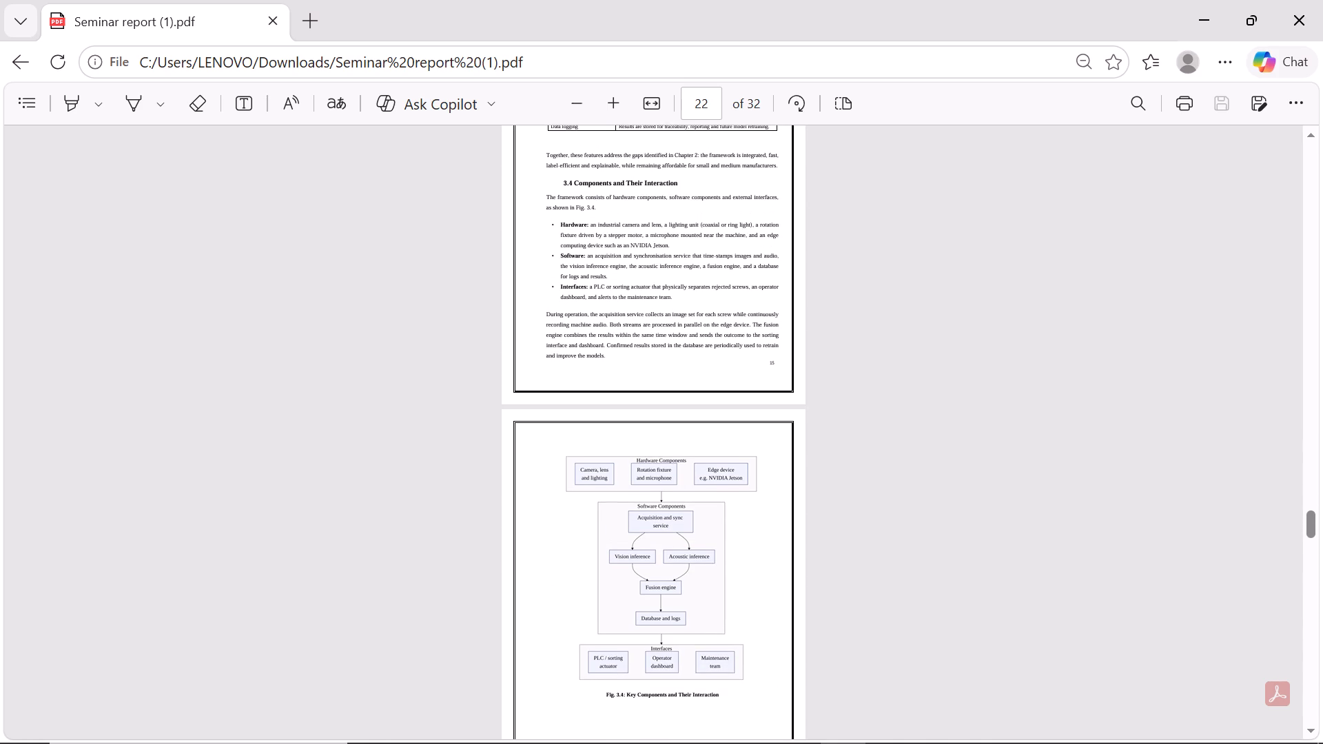
{"action": "scroll", "coordinate": [711, 494], "scroll_direction": "up", "scroll_amount": 2}
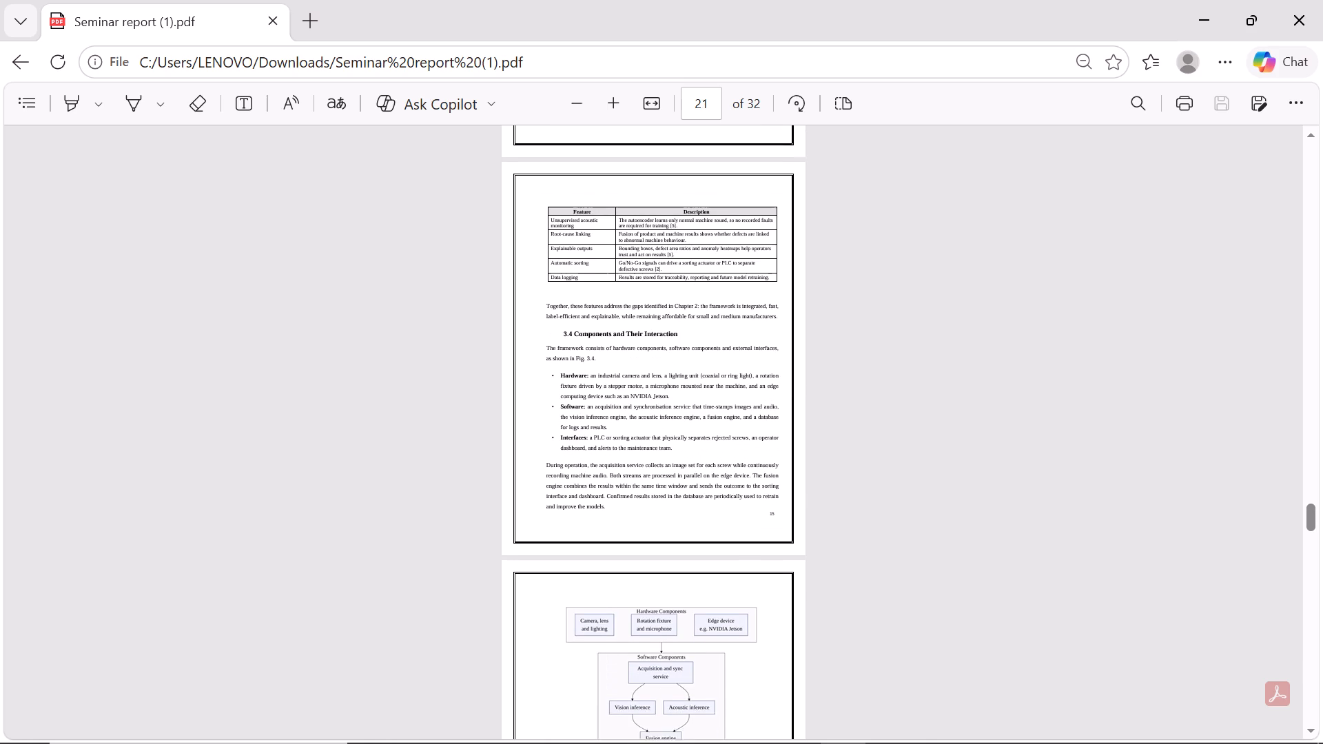
{"action": "scroll", "coordinate": [711, 494], "scroll_direction": "down", "scroll_amount": 1}
{"action": "scroll", "coordinate": [711, 494], "scroll_direction": "up", "scroll_amount": 5}
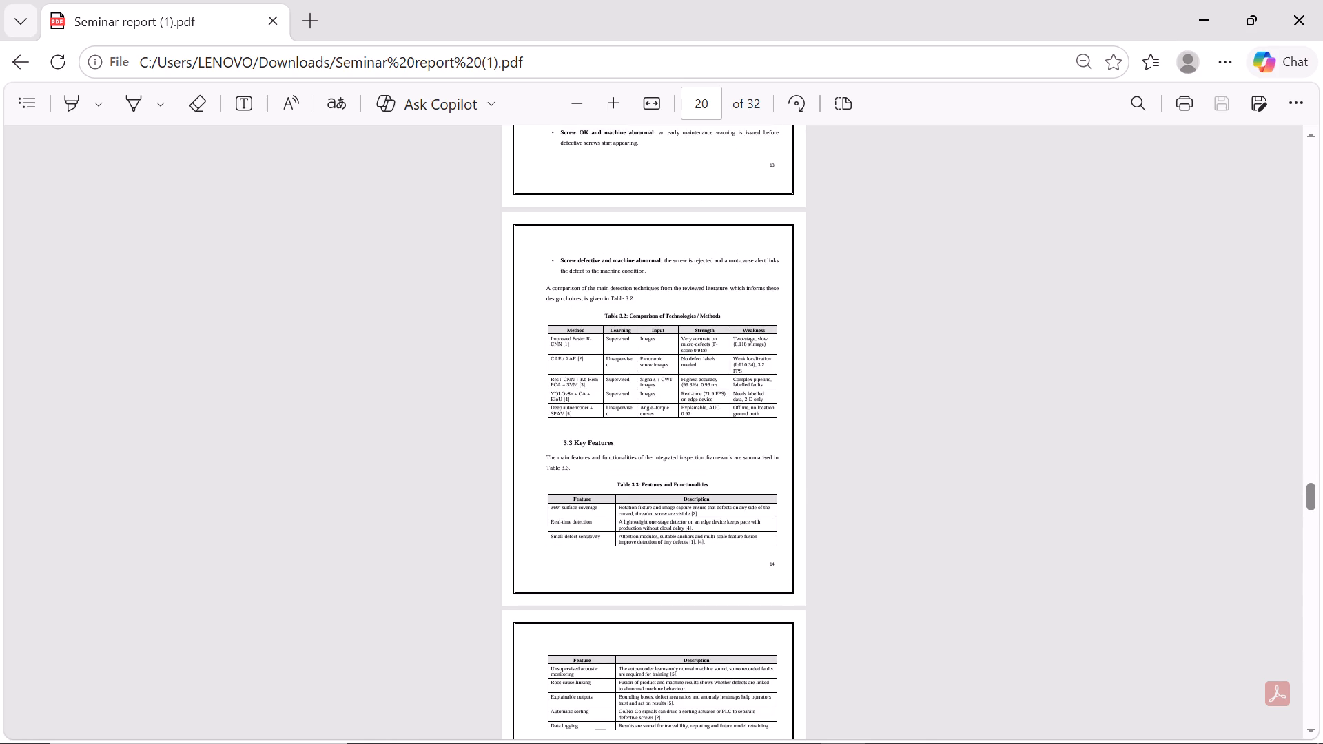
{"action": "scroll", "coordinate": [708, 494], "scroll_direction": "up", "scroll_amount": 6}
{"action": "scroll", "coordinate": [708, 494], "scroll_direction": "down", "scroll_amount": 1}
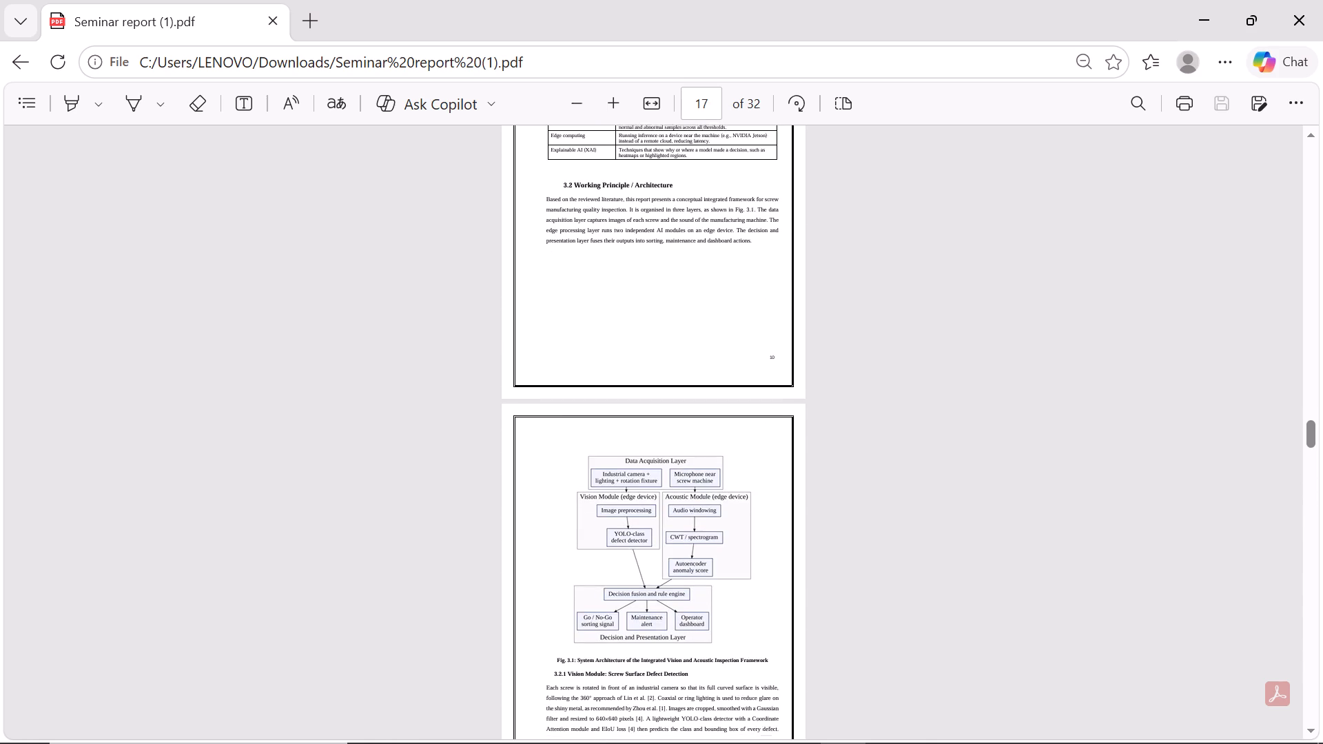
{"action": "scroll", "coordinate": [668, 484], "scroll_direction": "down", "scroll_amount": 1}
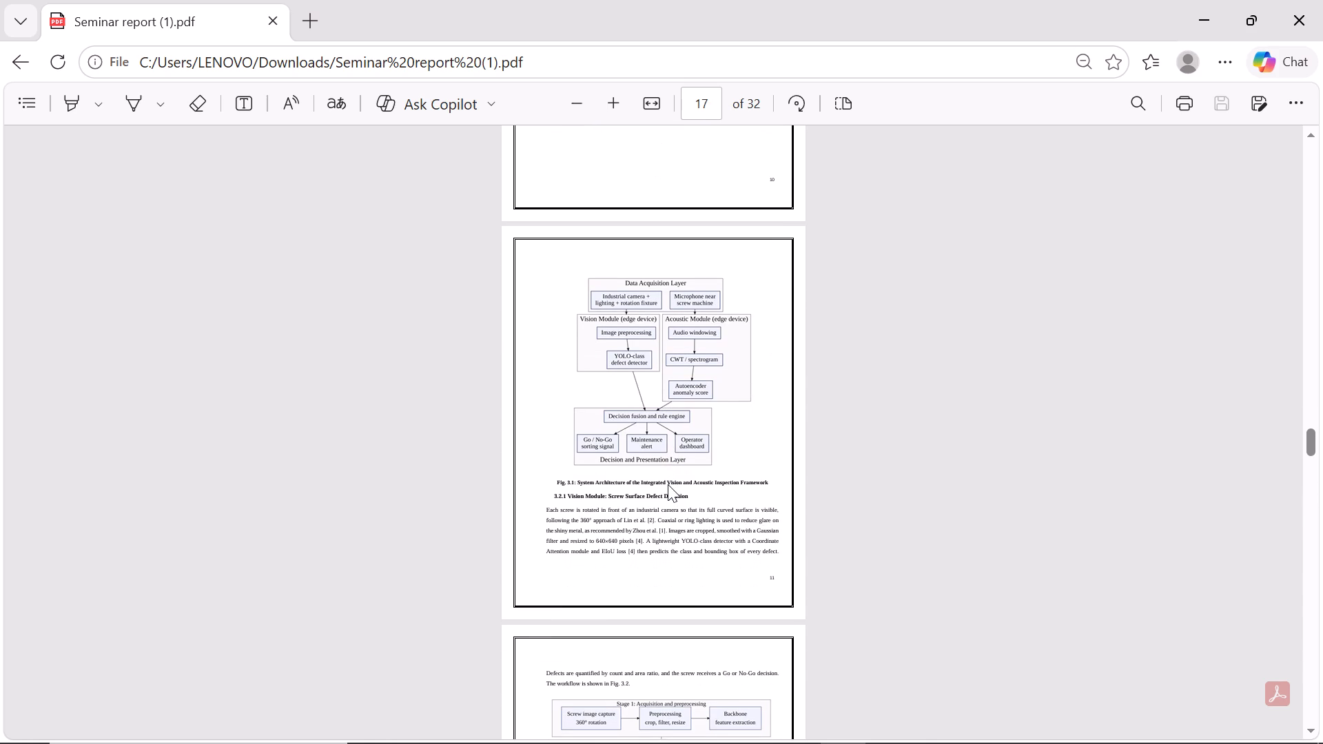
{"action": "scroll", "coordinate": [668, 484], "scroll_direction": "down", "scroll_amount": 1}
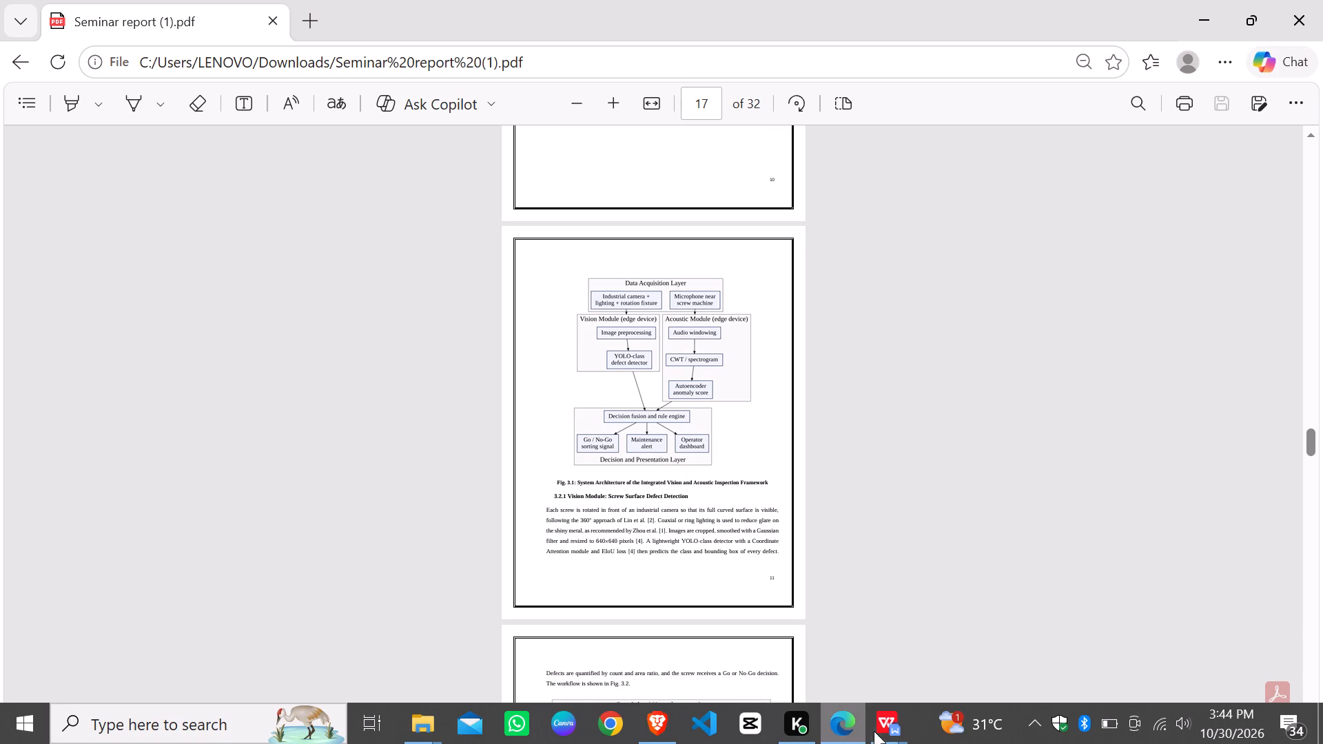
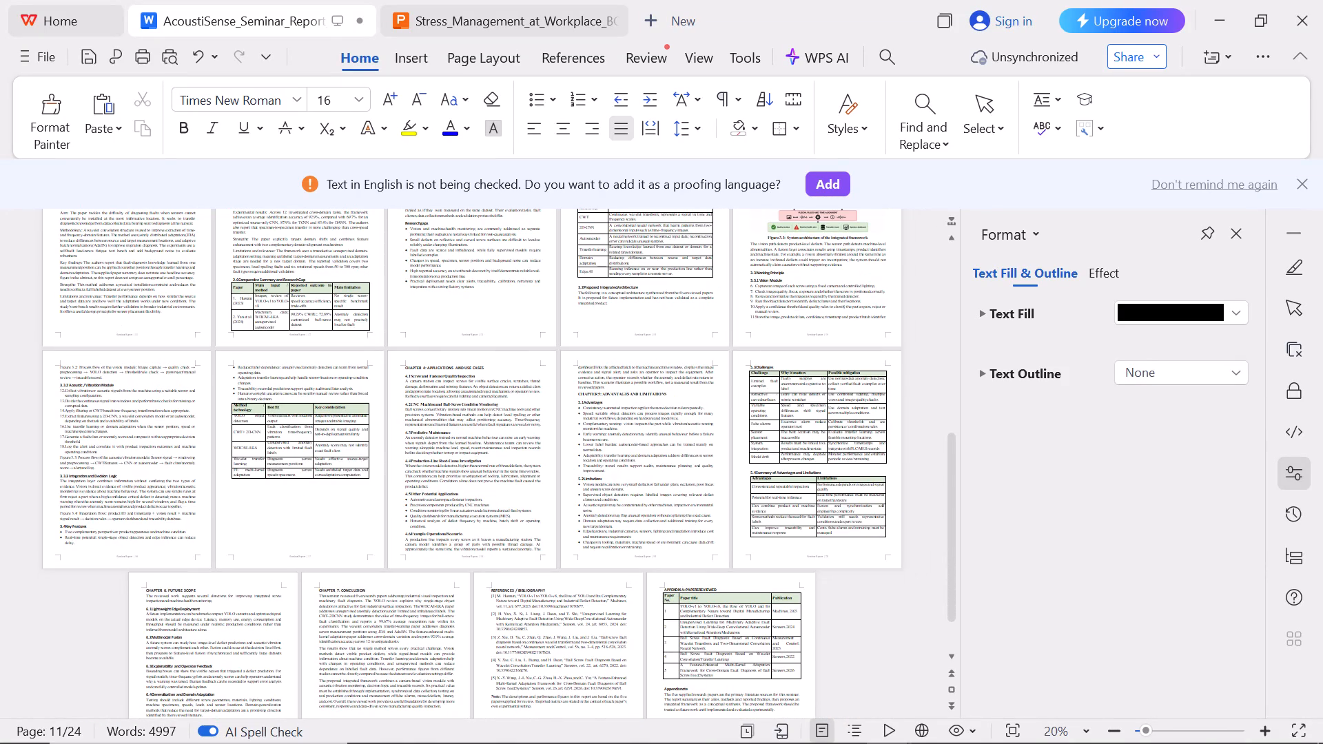
Insert three blank lines above the LIST OF TABLES heading to separate it from the figures table.
{"action": "right_click", "coordinate": [627, 489]}
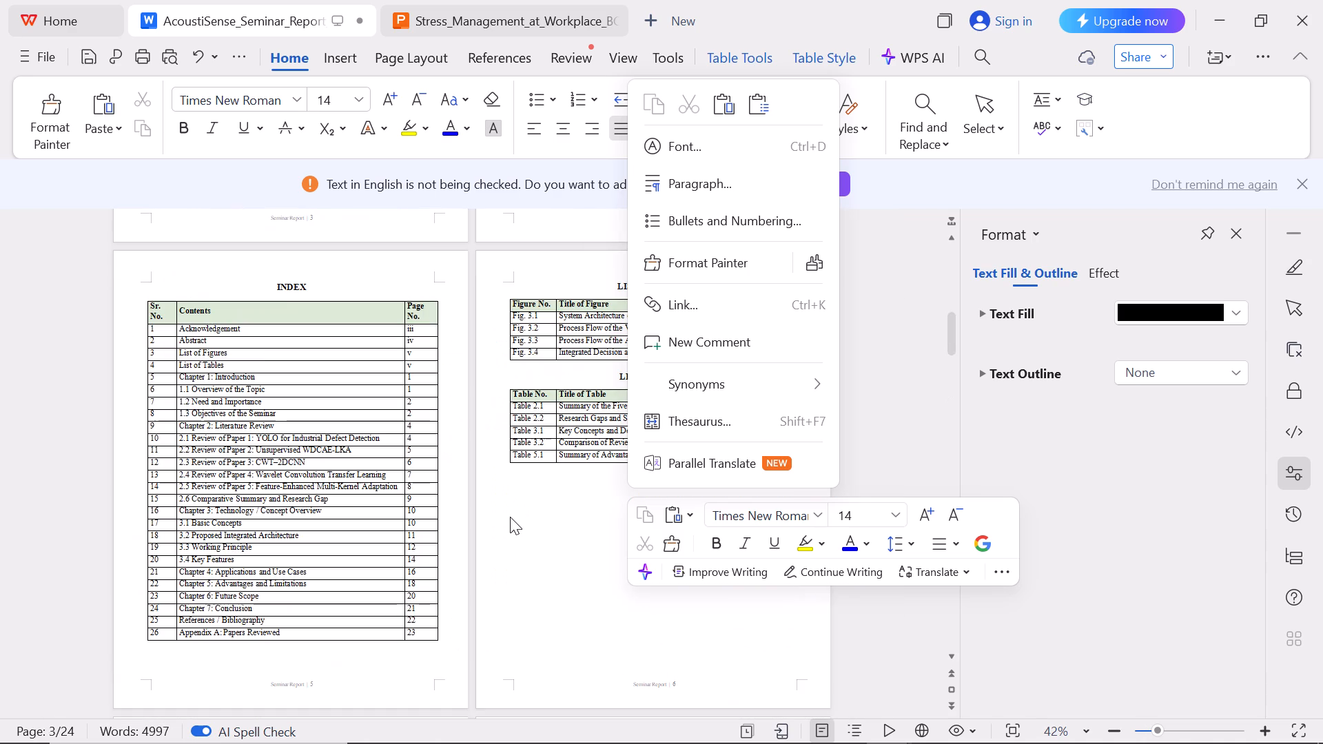
{"action": "left_click", "coordinate": [531, 516]}
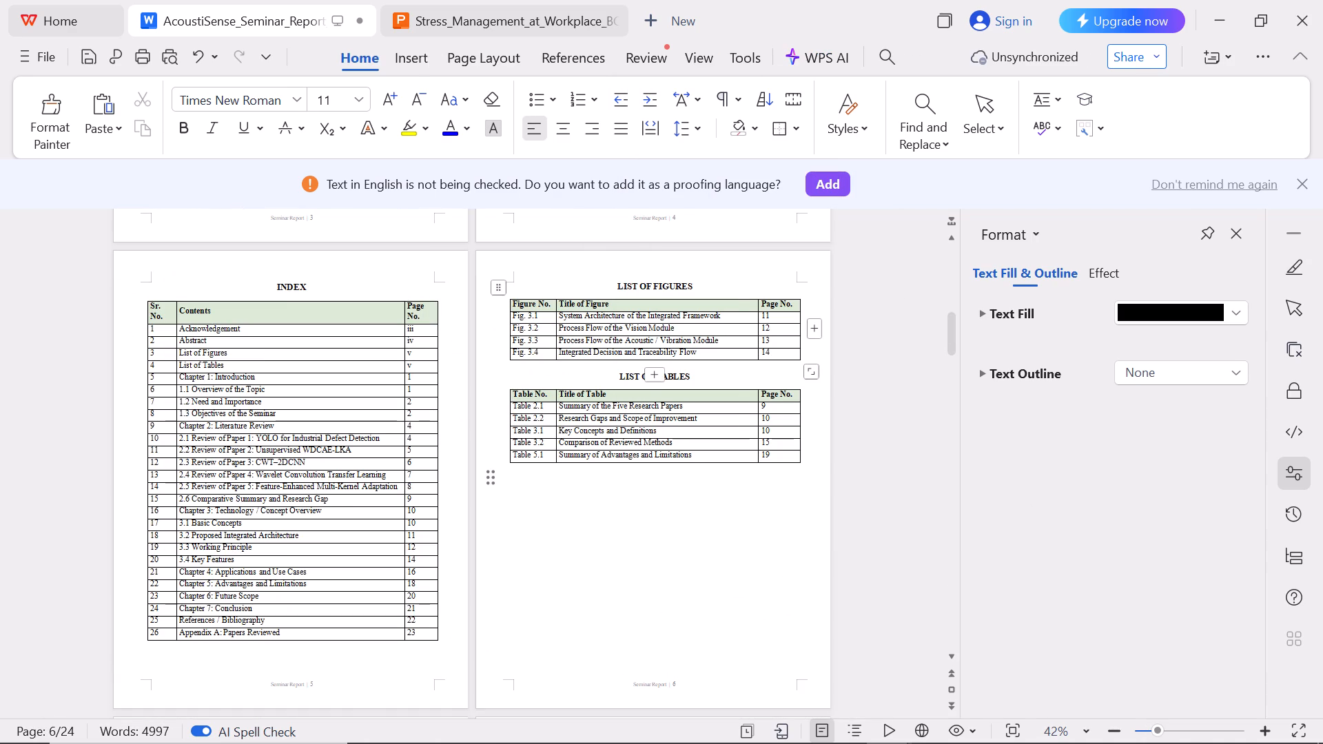
{"action": "left_click", "coordinate": [619, 383]}
{"action": "key", "text": "Return"}
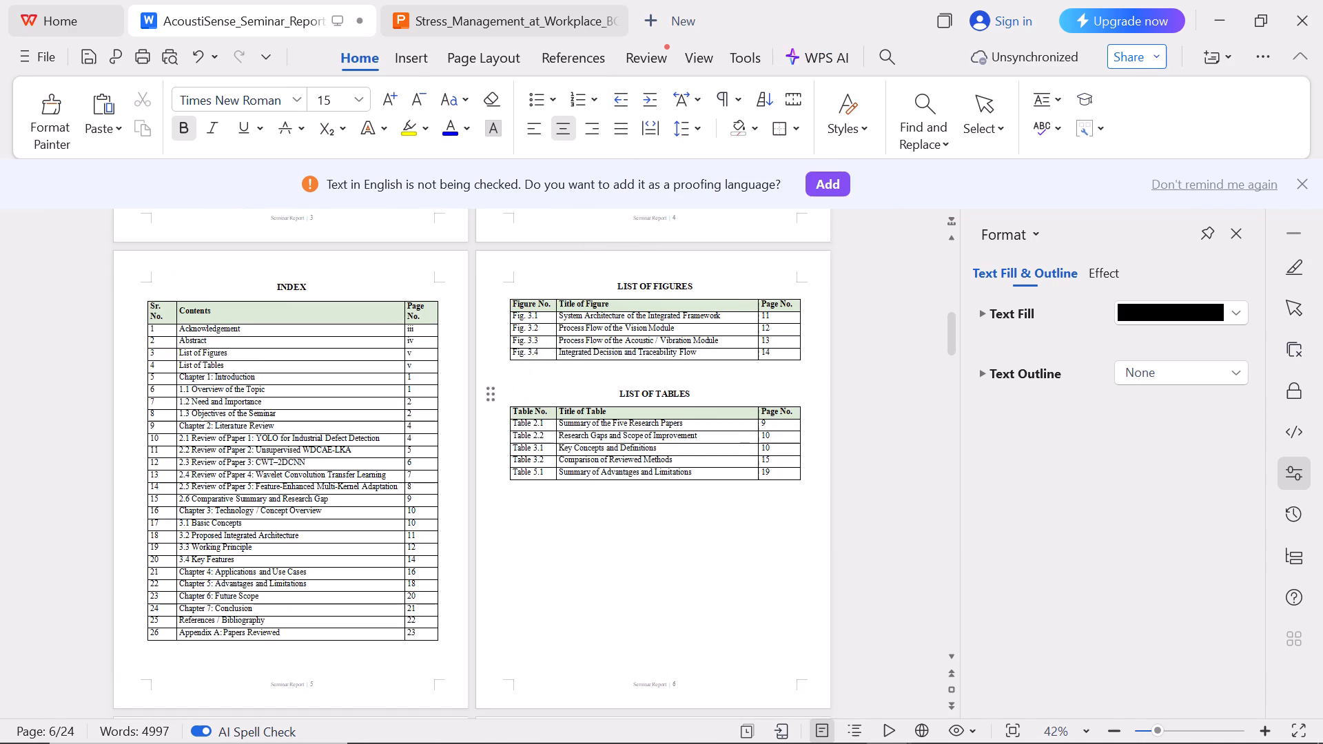
{"action": "key", "text": "Return"}
{"action": "key", "text": "Return"}
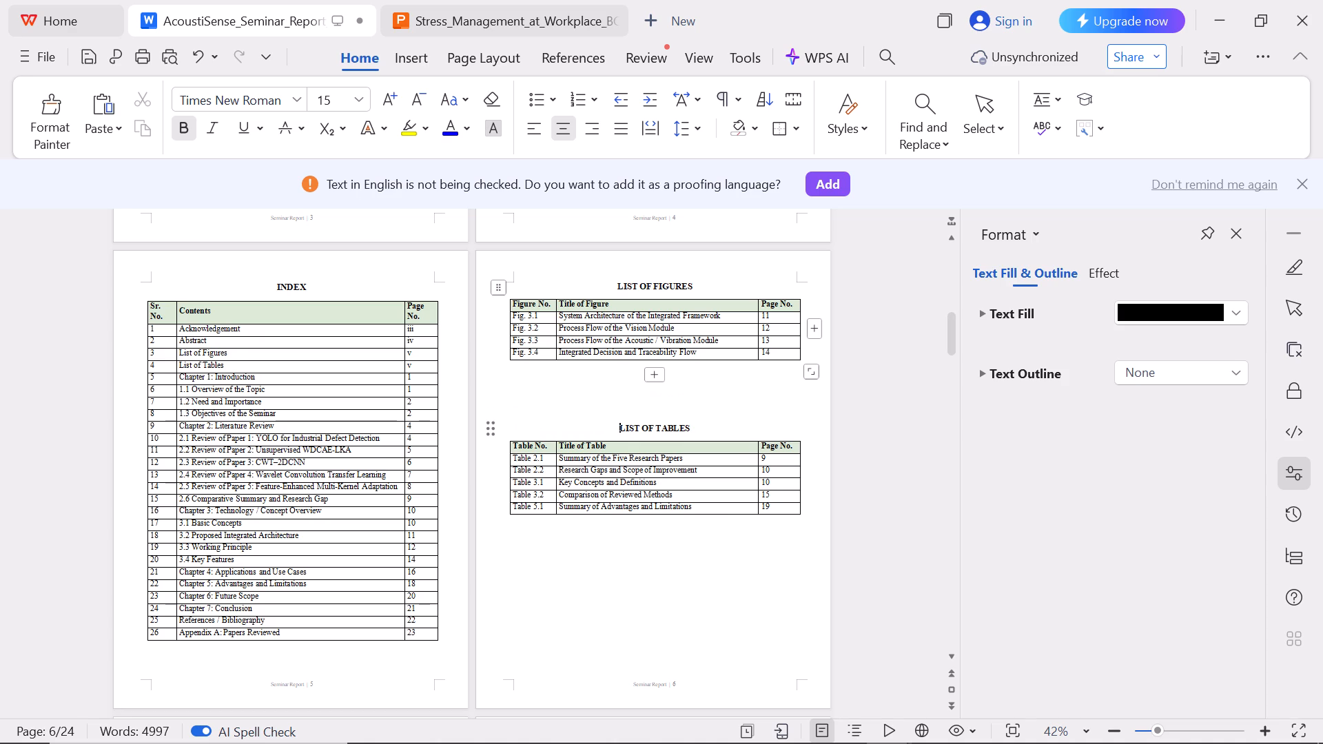
Insert three blank lines above the LIST OF FIGURES heading at the start of its page.
{"action": "left_click", "coordinate": [618, 289]}
{"action": "key", "text": "Return"}
{"action": "key", "text": "Return"}
{"action": "key", "text": "Return"}
Set the CHAPTER 1: INTRODUCTION heading to size 18 and centre it.
{"action": "scroll", "coordinate": [618, 289], "scroll_direction": "down", "scroll_amount": 2}
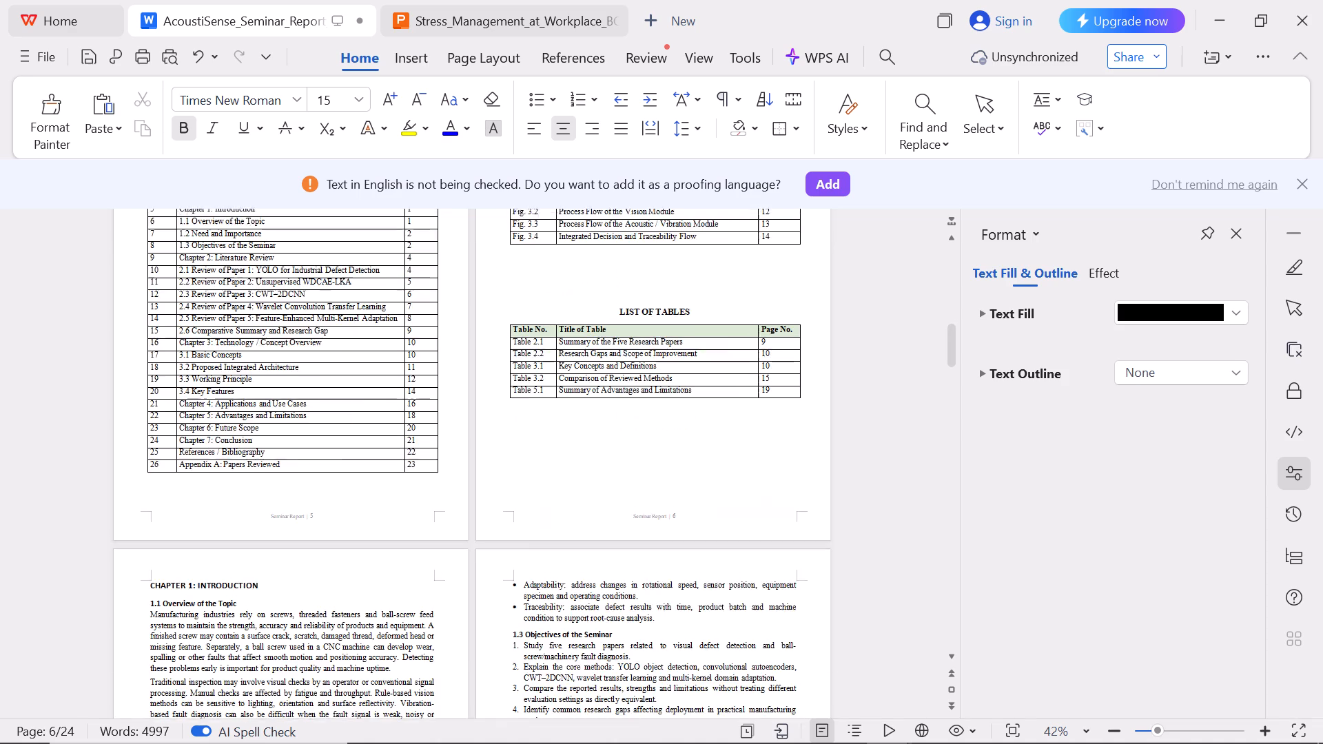
{"action": "scroll", "coordinate": [384, 468], "scroll_direction": "down", "scroll_amount": 1}
{"action": "left_click_drag", "start_coordinate": [267, 437], "coordinate": [144, 428]}
{"action": "left_click", "coordinate": [297, 353]}
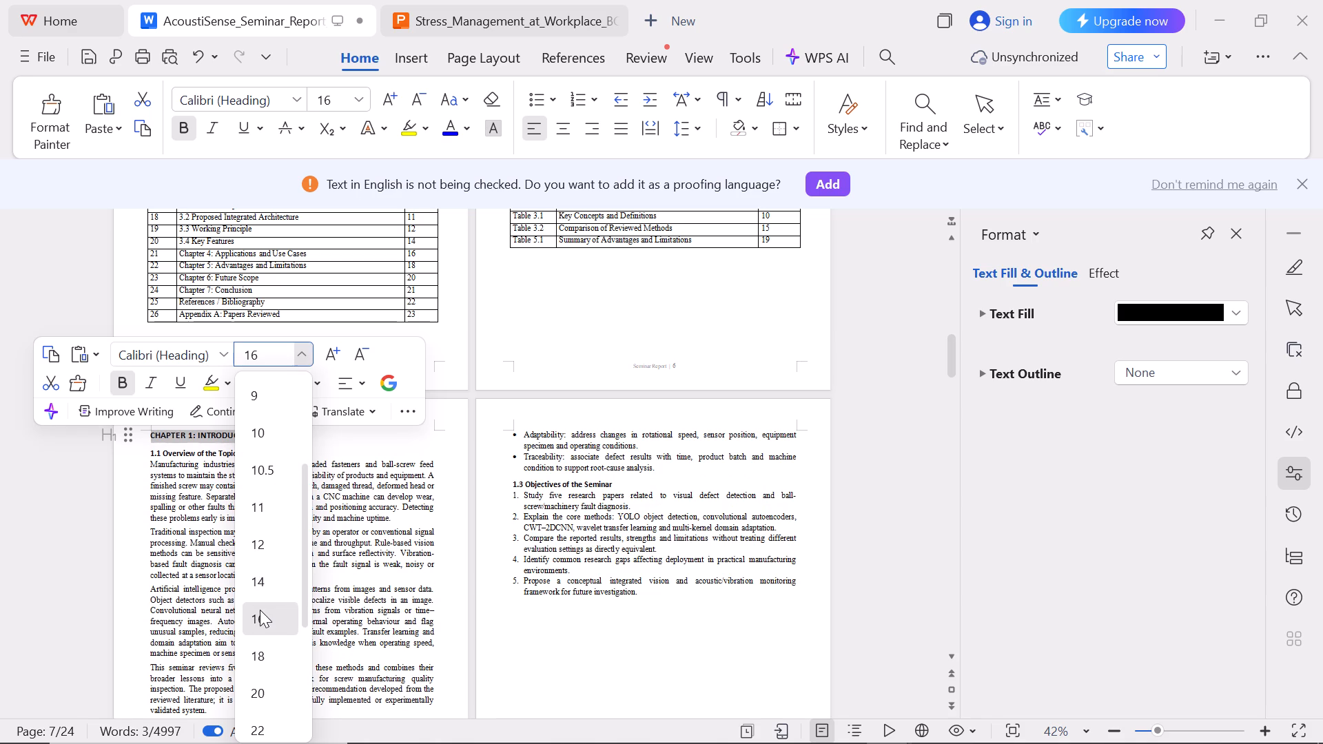
{"action": "left_click", "coordinate": [253, 659]}
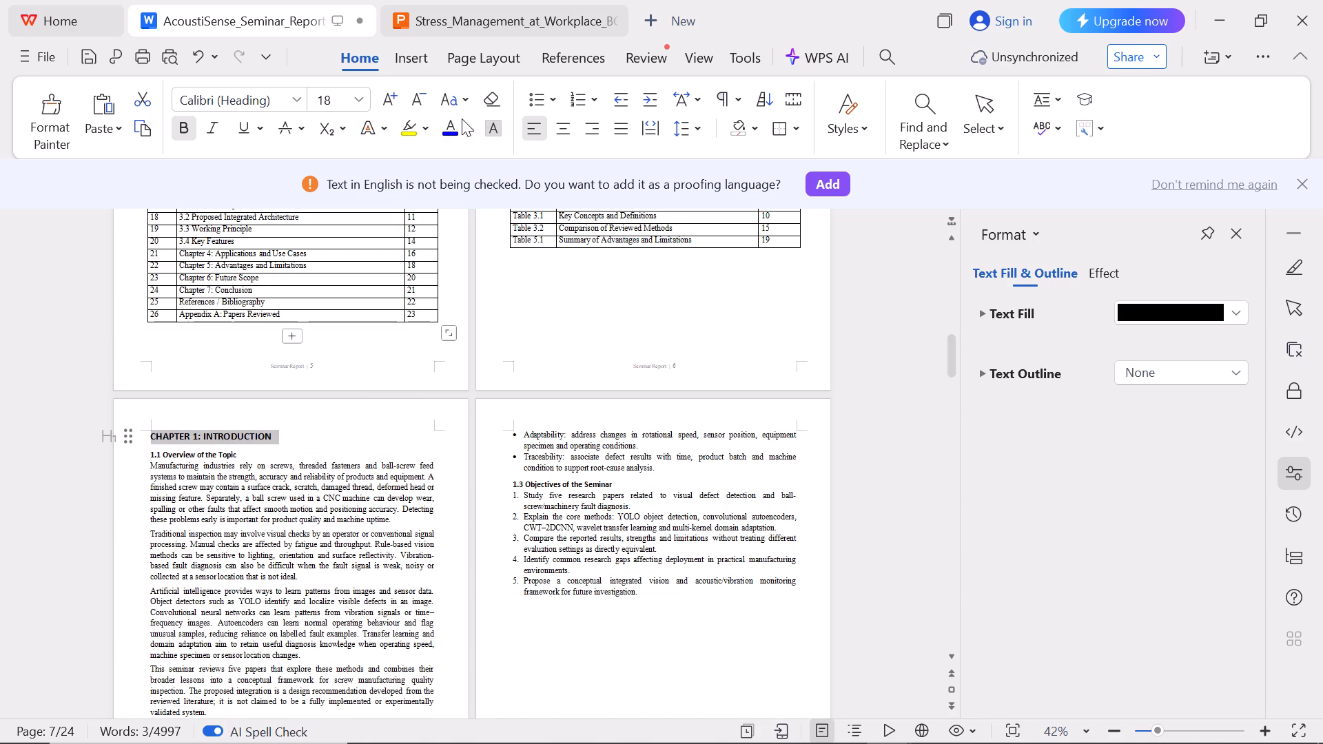
{"action": "left_click", "coordinate": [560, 130]}
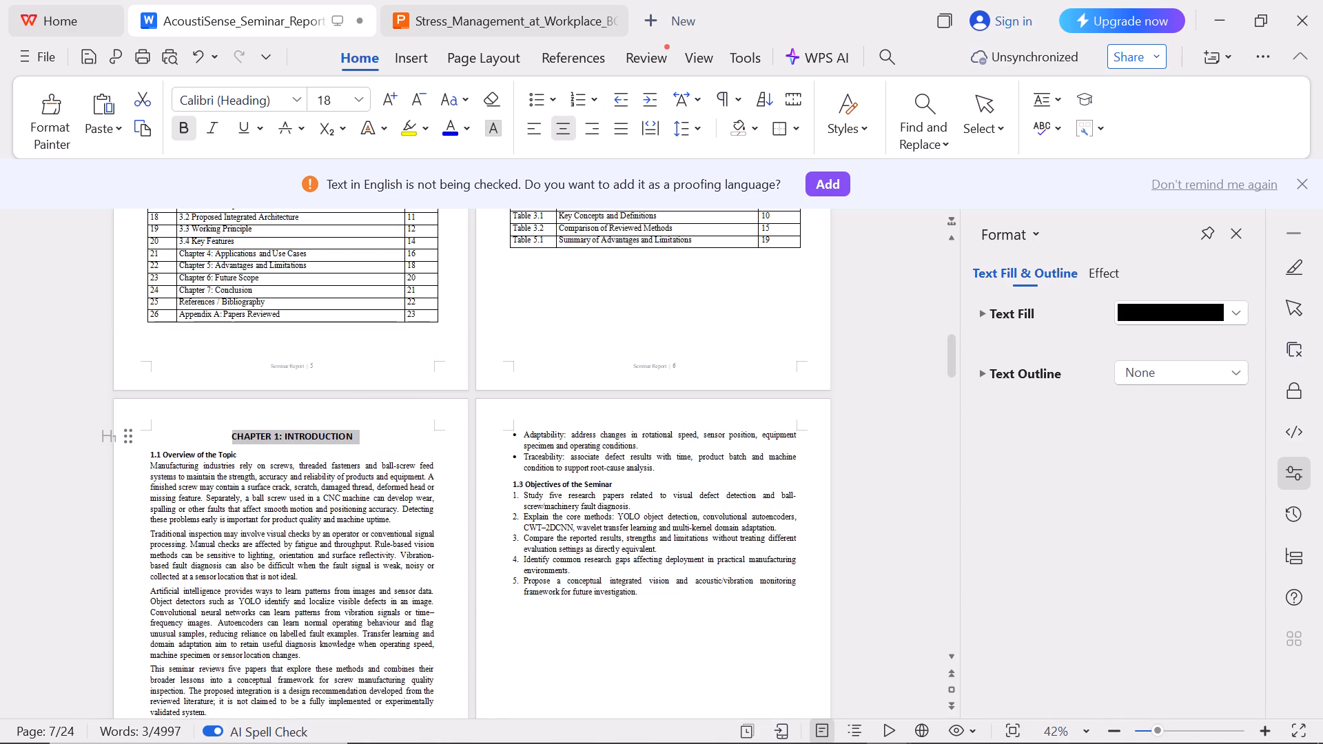
Change the CHAPTER 2: LITERATURE REVIEW heading's font to Times New Roman and centre it.
{"action": "scroll", "coordinate": [599, 488], "scroll_direction": "down", "scroll_amount": 4}
{"action": "scroll", "coordinate": [377, 503], "scroll_direction": "down", "scroll_amount": 6}
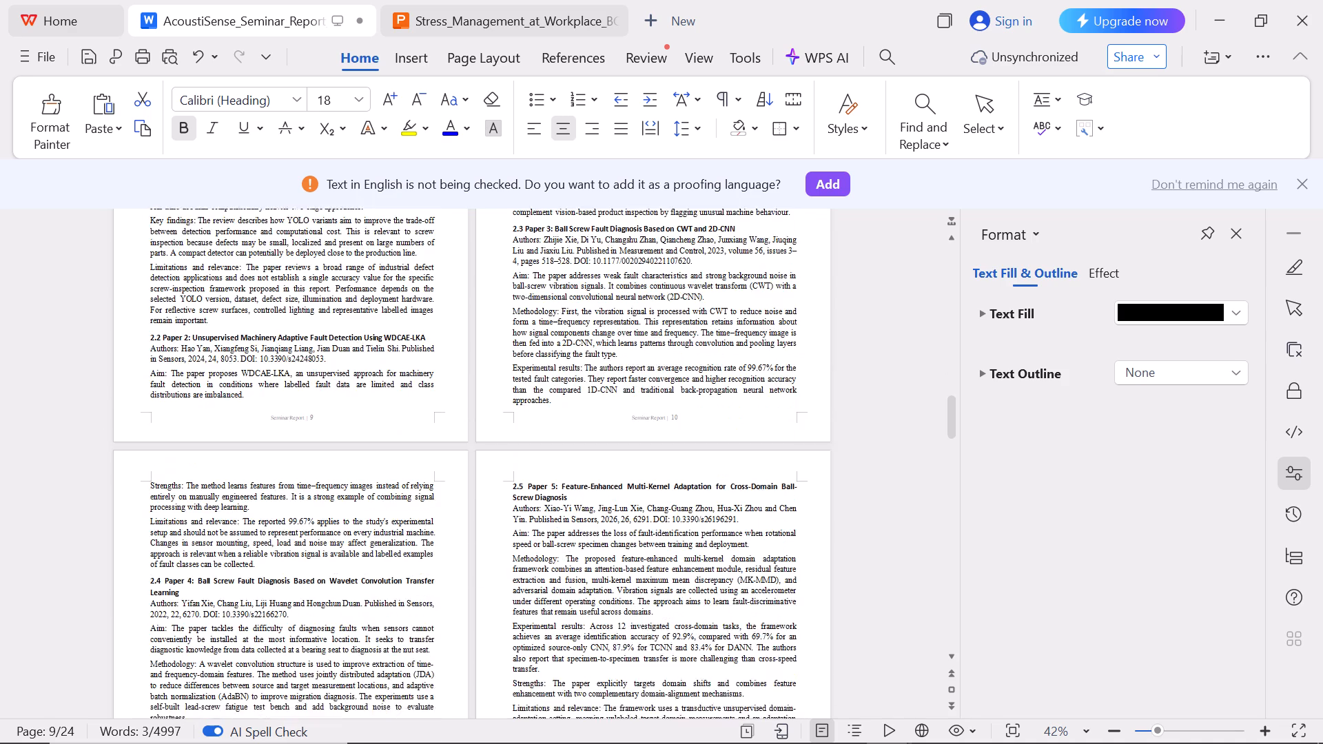
{"action": "scroll", "coordinate": [377, 503], "scroll_direction": "down", "scroll_amount": 9}
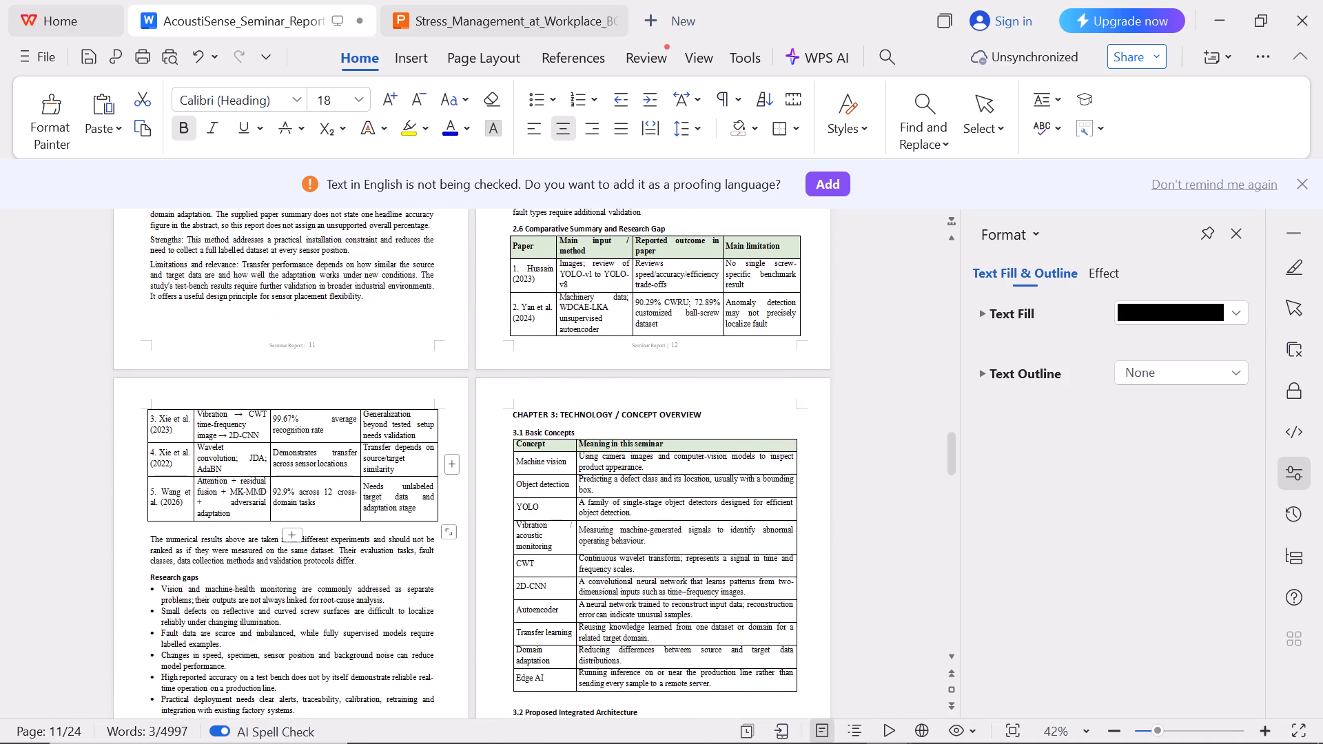
{"action": "scroll", "coordinate": [364, 415], "scroll_direction": "up", "scroll_amount": 6}
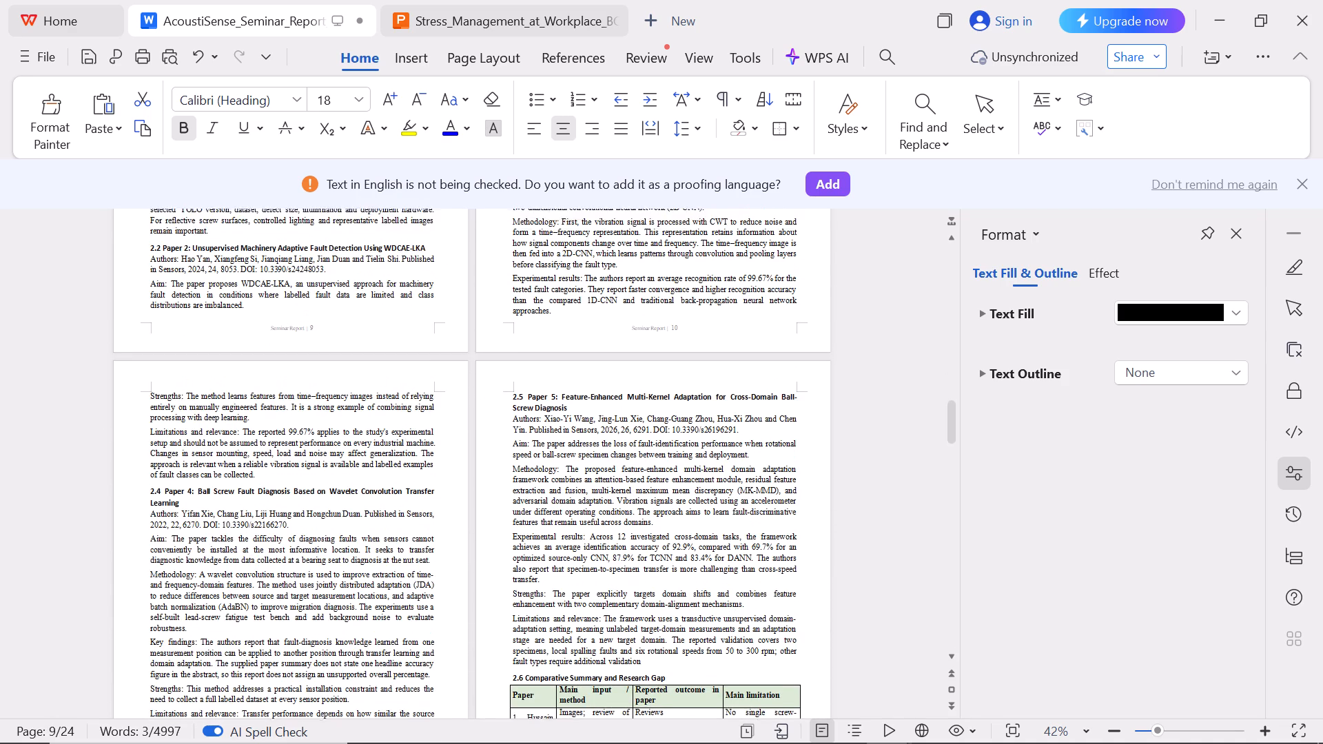
{"action": "scroll", "coordinate": [364, 415], "scroll_direction": "up", "scroll_amount": 6}
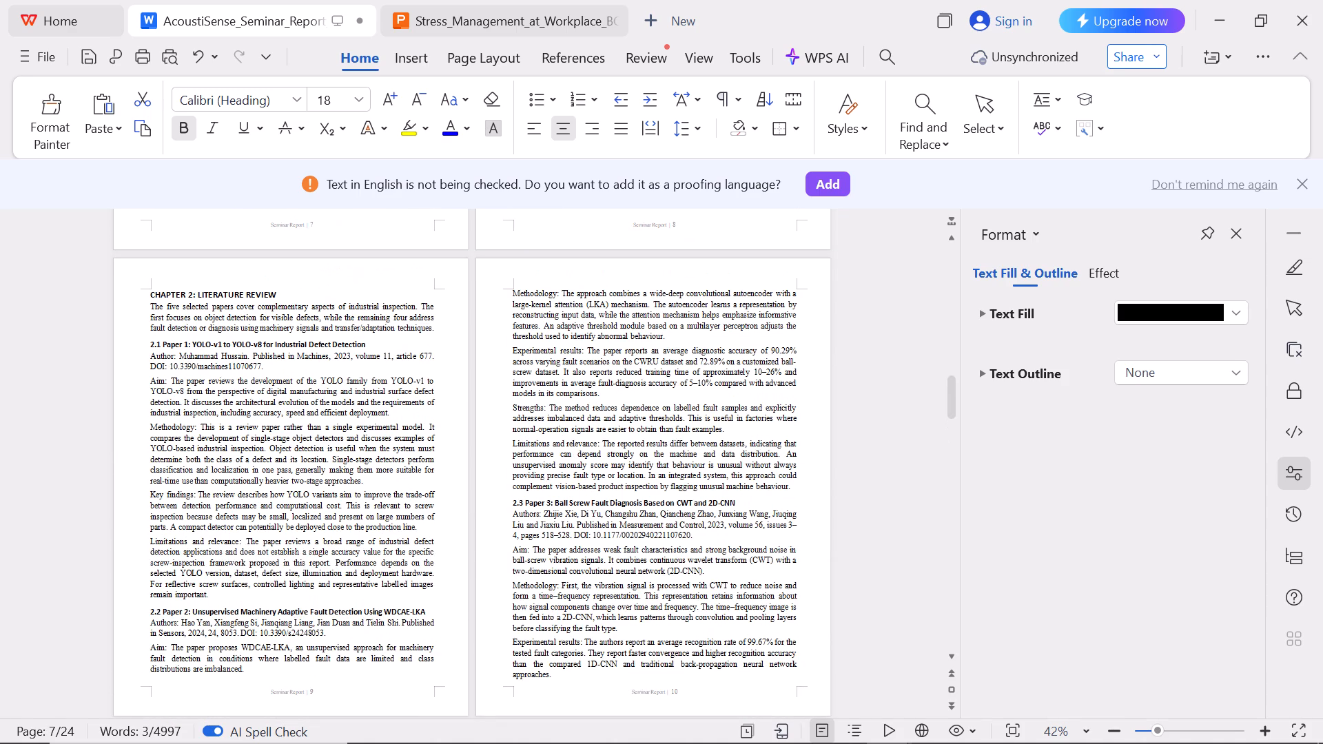
{"action": "double_click", "coordinate": [152, 292]}
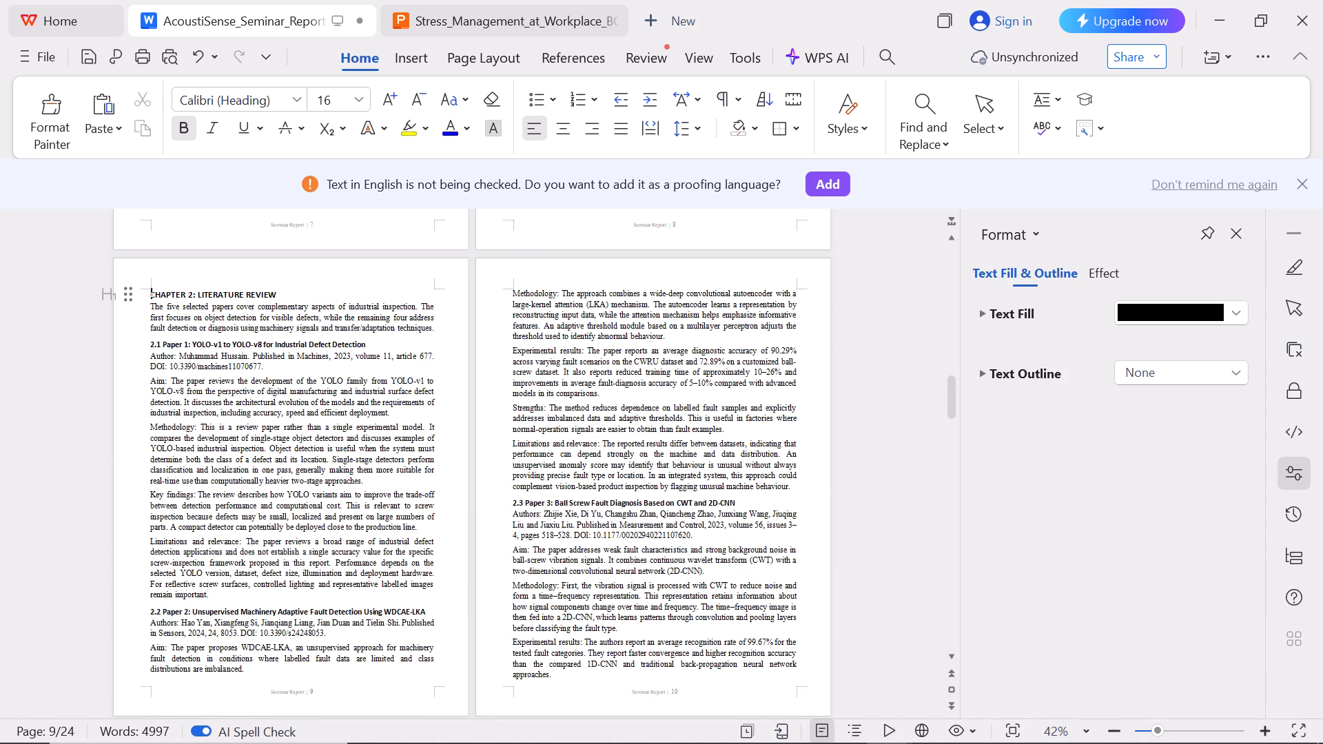
{"action": "left_click", "coordinate": [292, 293], "text": "shift"}
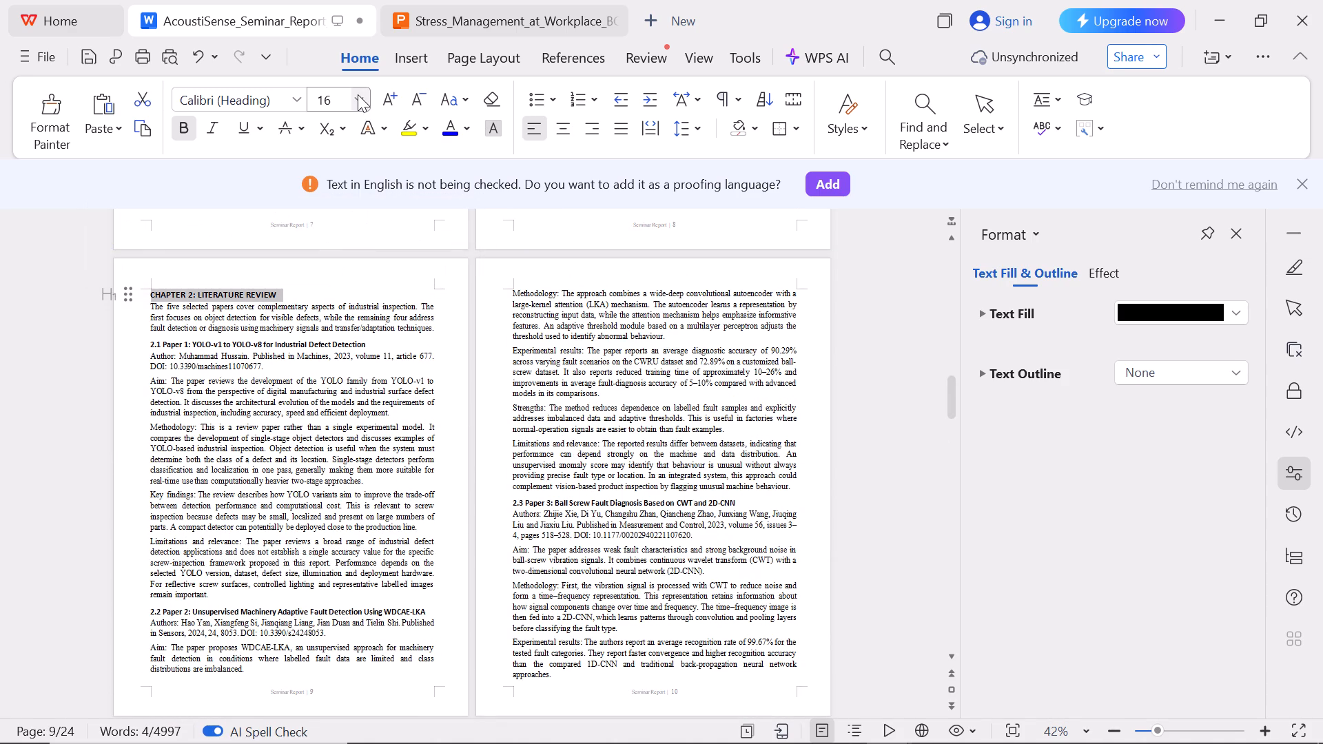
{"action": "left_click", "coordinate": [296, 99]}
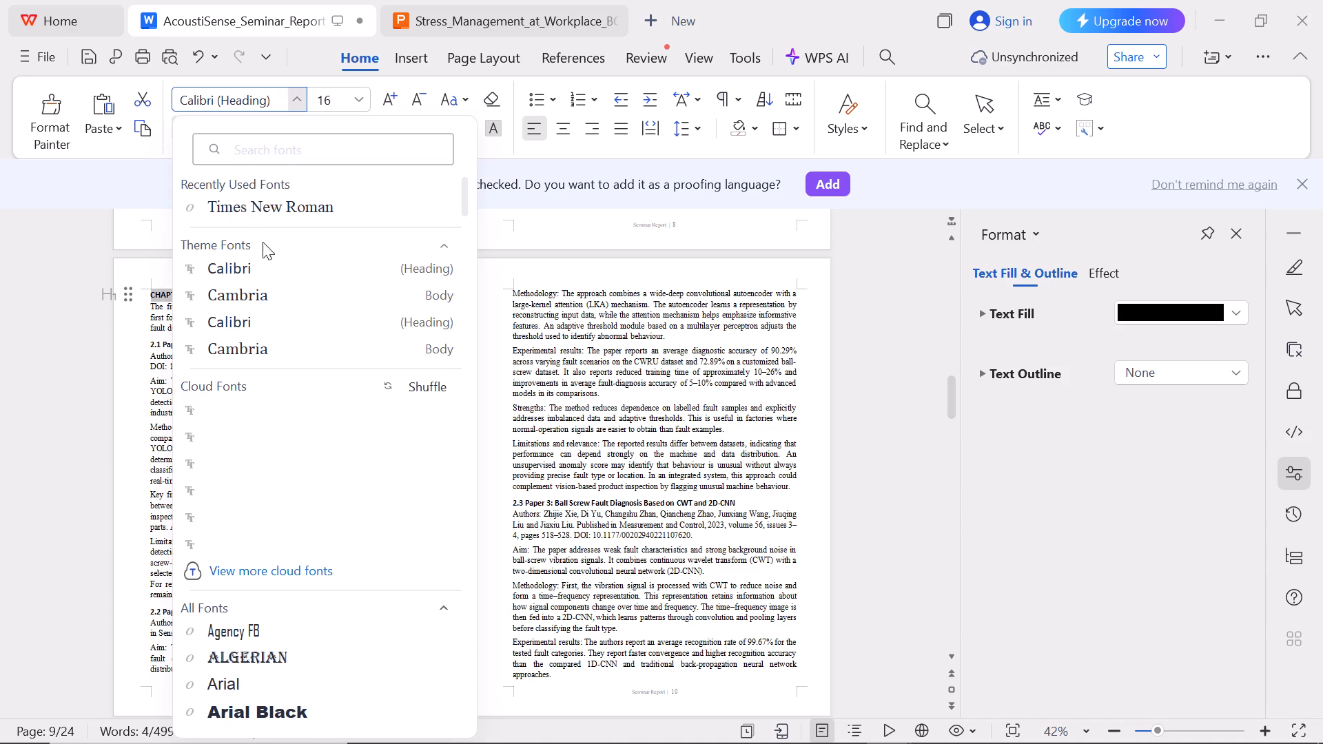
{"action": "left_click", "coordinate": [299, 215]}
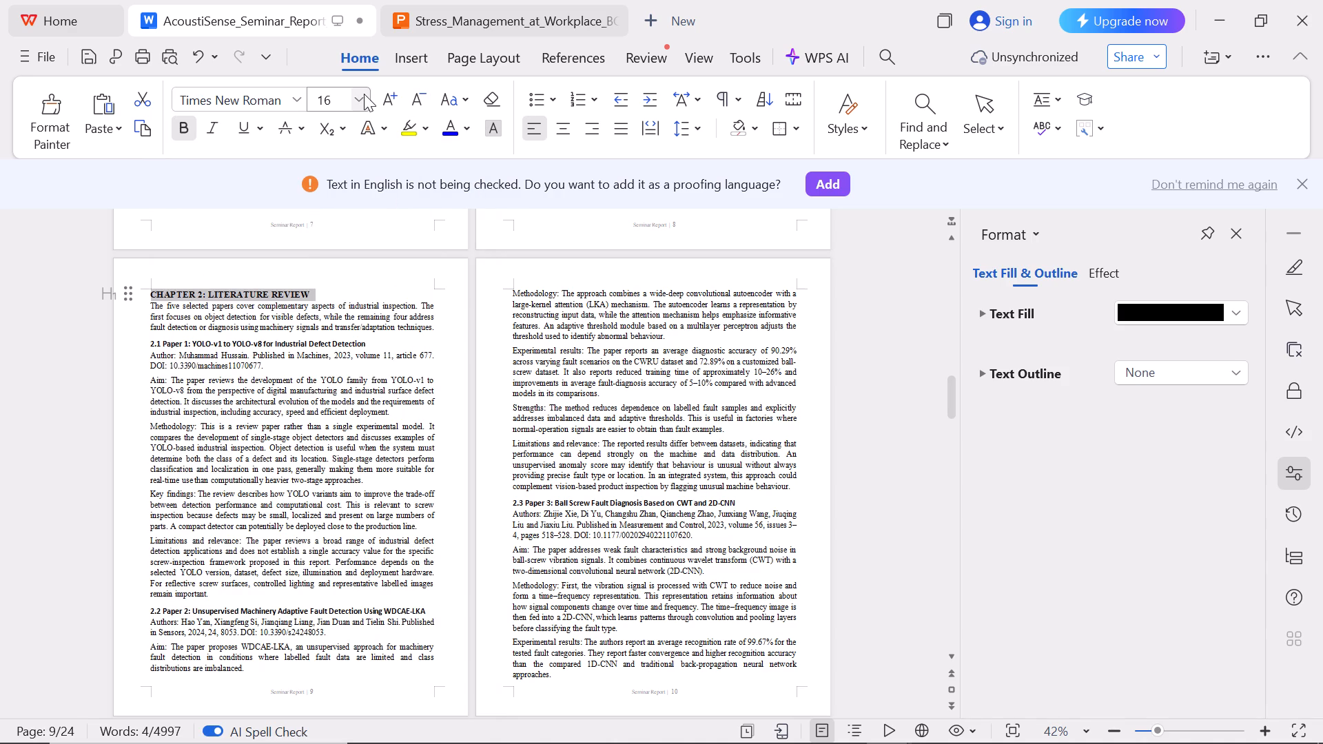
{"action": "left_click_drag", "start_coordinate": [545, 116], "coordinate": [560, 122]}
{"action": "left_click", "coordinate": [560, 122]}
Change the CHAPTER 3: TECHNOLOGY / CONCEPT OVERVIEW heading's font to Times New Roman and centre it.
{"action": "scroll", "coordinate": [376, 392], "scroll_direction": "up", "scroll_amount": 4}
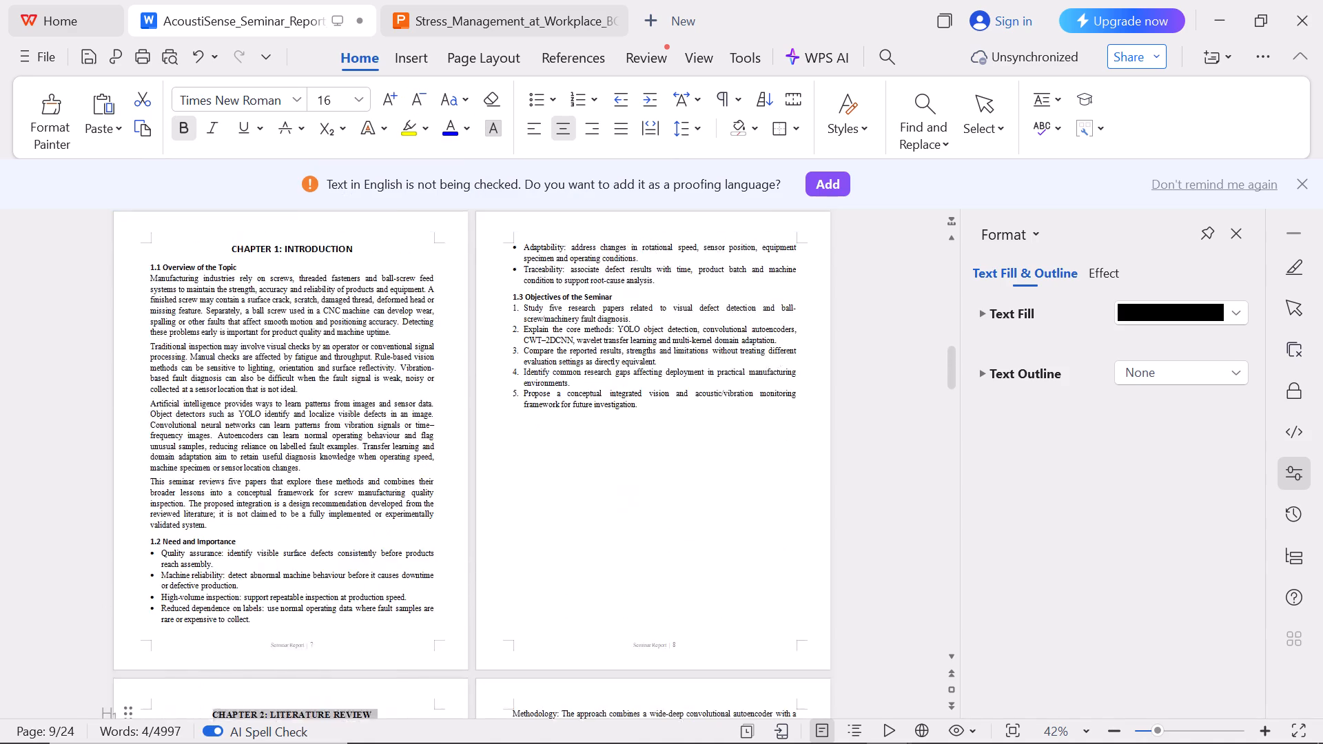
{"action": "scroll", "coordinate": [376, 392], "scroll_direction": "up", "scroll_amount": 3}
{"action": "scroll", "coordinate": [376, 392], "scroll_direction": "down", "scroll_amount": 7}
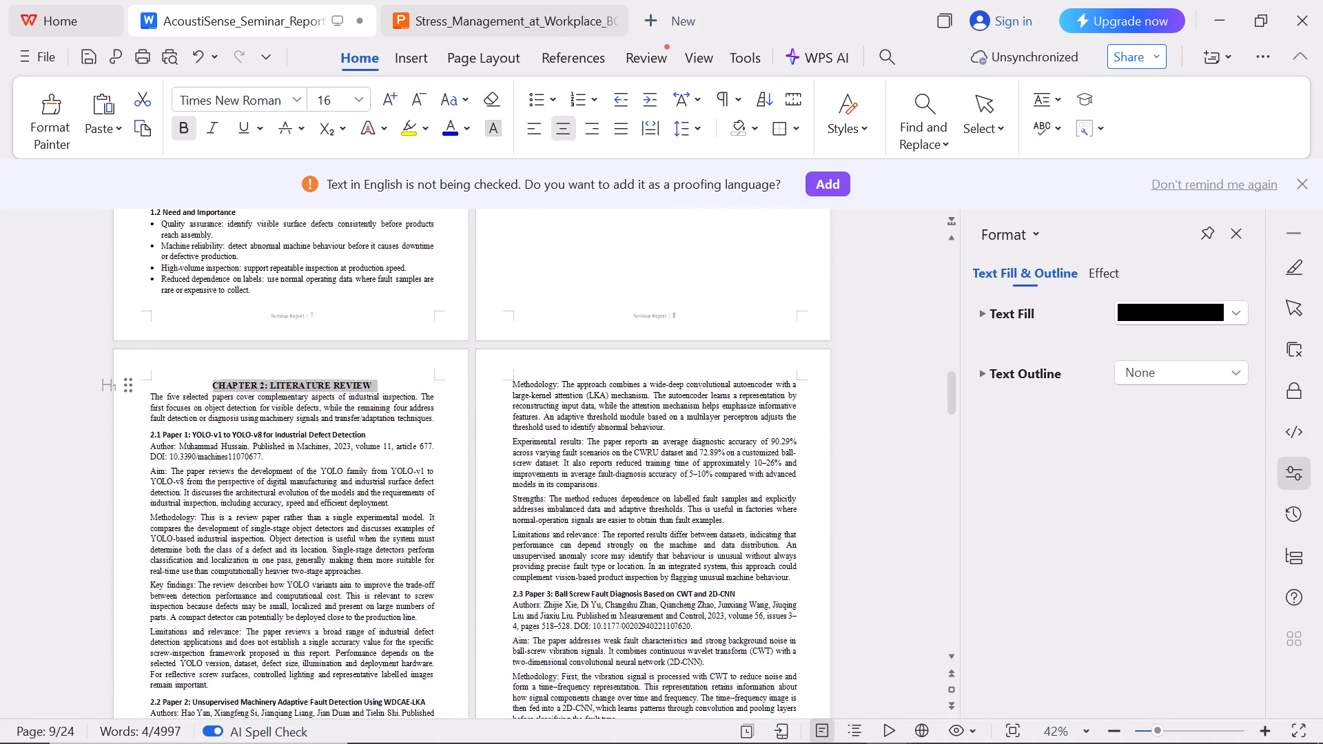
{"action": "scroll", "coordinate": [376, 392], "scroll_direction": "down", "scroll_amount": 7}
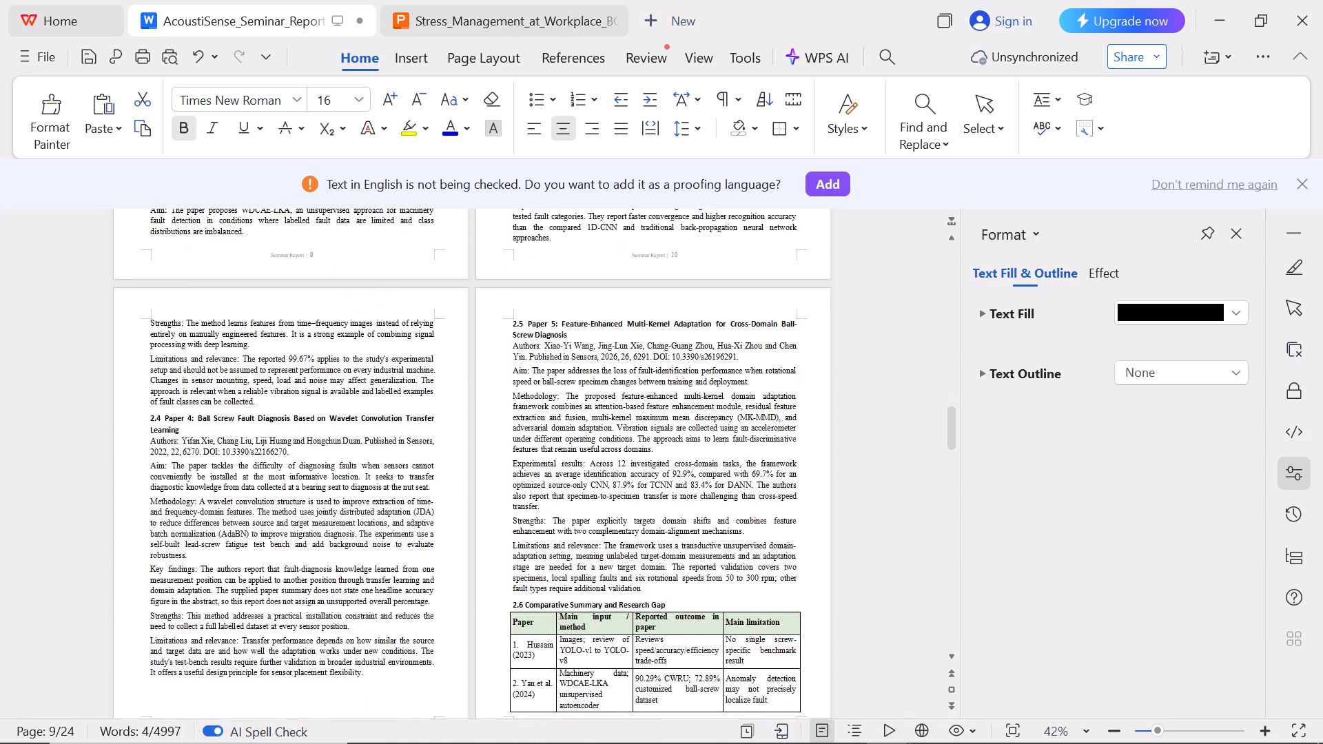
{"action": "scroll", "coordinate": [376, 392], "scroll_direction": "down", "scroll_amount": 2}
{"action": "scroll", "coordinate": [382, 487], "scroll_direction": "down", "scroll_amount": 3}
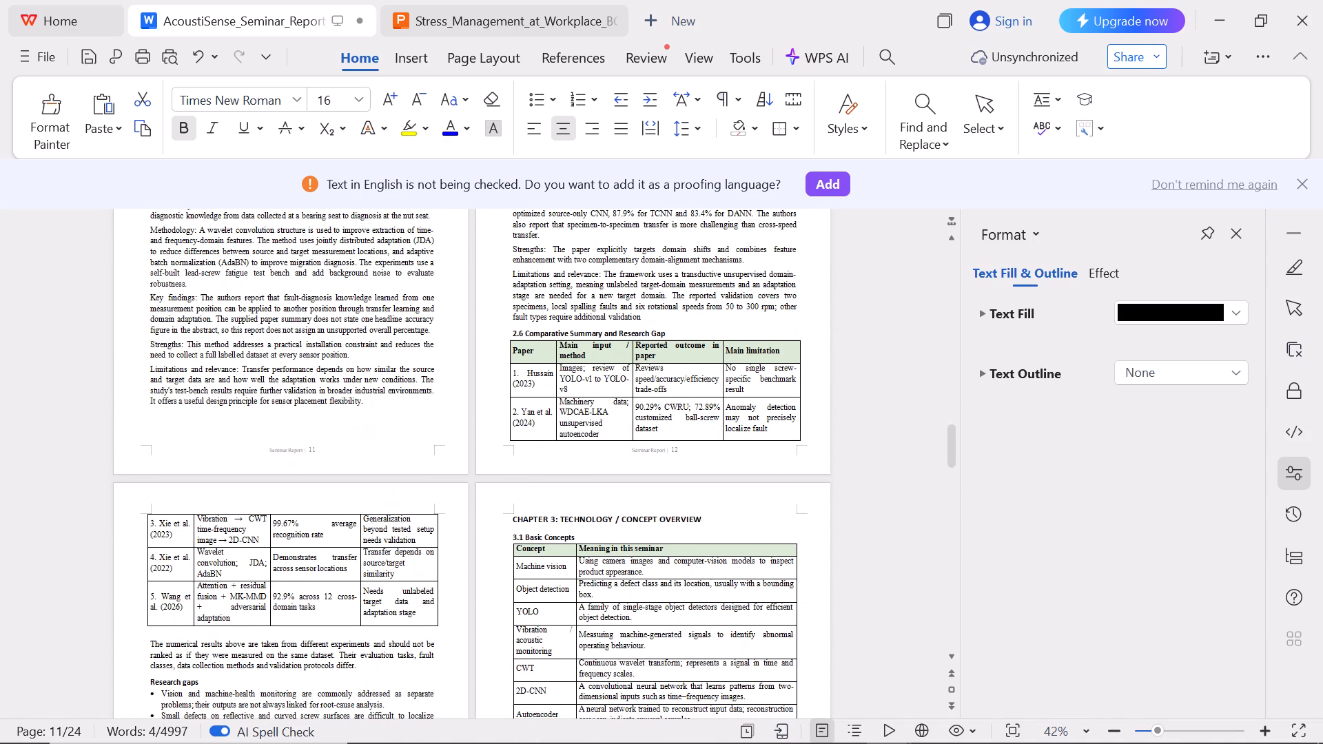
{"action": "left_click_drag", "start_coordinate": [515, 516], "coordinate": [618, 521]}
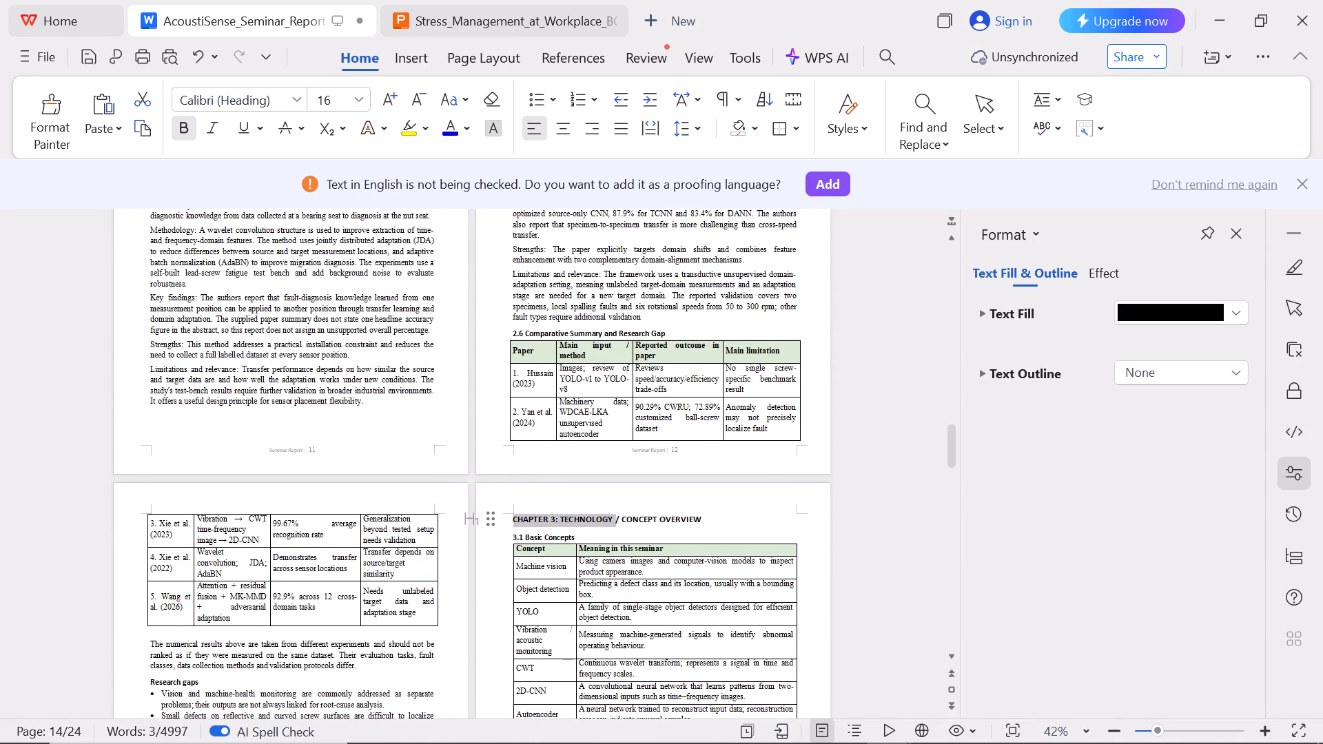
{"action": "left_click_drag", "start_coordinate": [618, 521], "coordinate": [708, 510]}
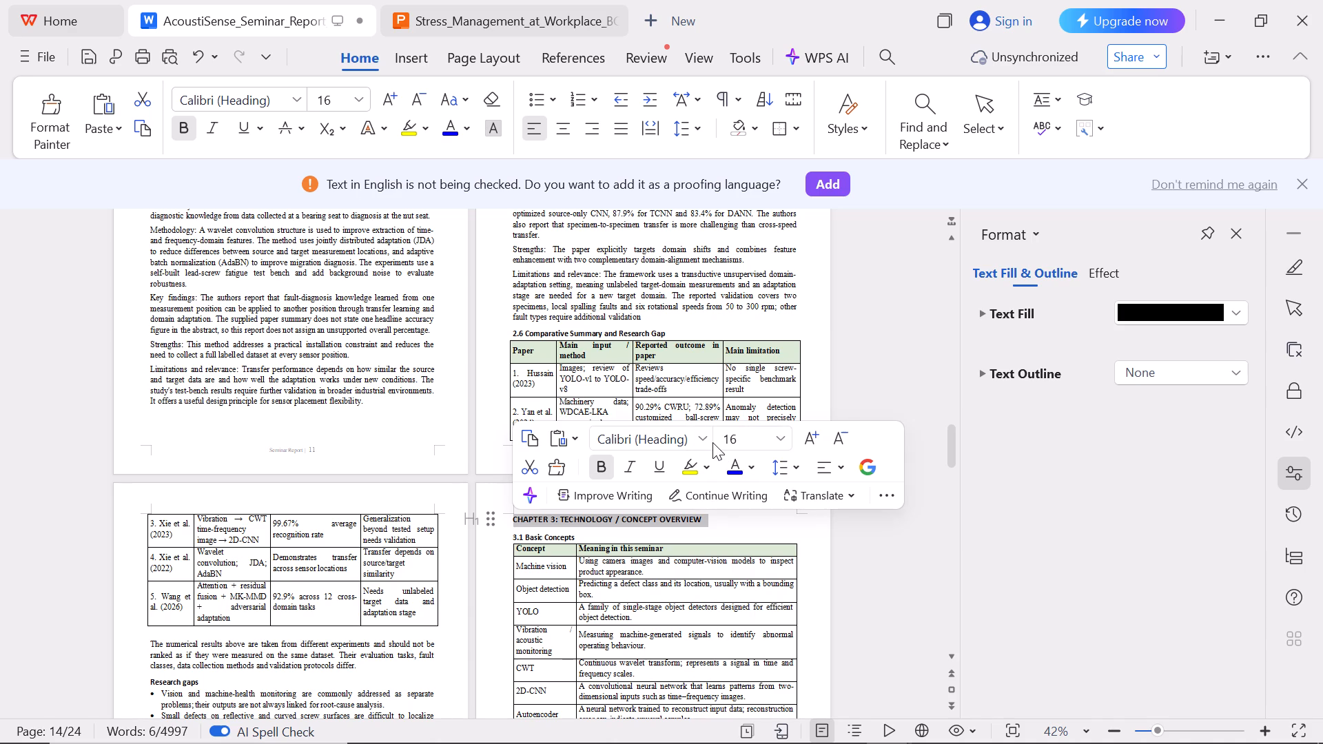
{"action": "left_click", "coordinate": [710, 442]}
{"action": "left_click", "coordinate": [681, 102]}
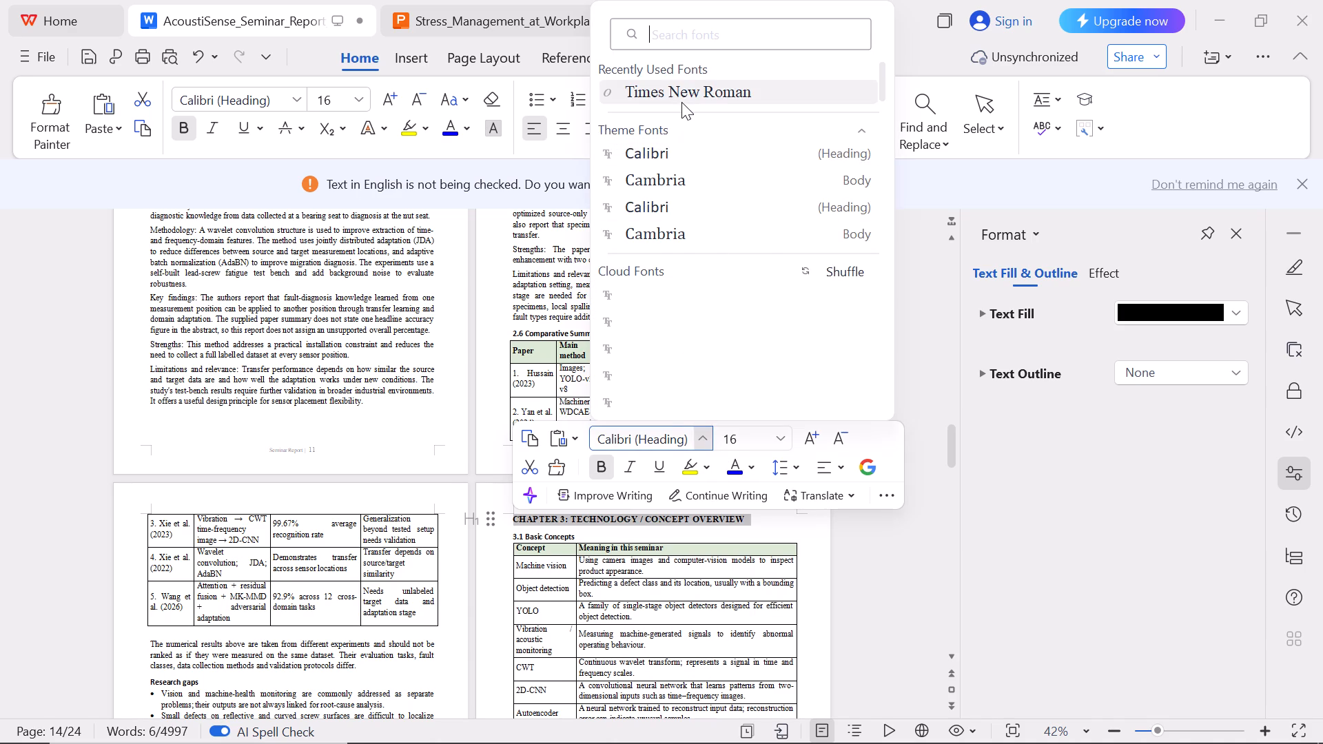
{"action": "left_click", "coordinate": [568, 124]}
Change the CHAPTER 4: APPLICATIONS AND USE CASES heading's font to Times New Roman and centre it.
{"action": "scroll", "coordinate": [524, 234], "scroll_direction": "down", "scroll_amount": 6}
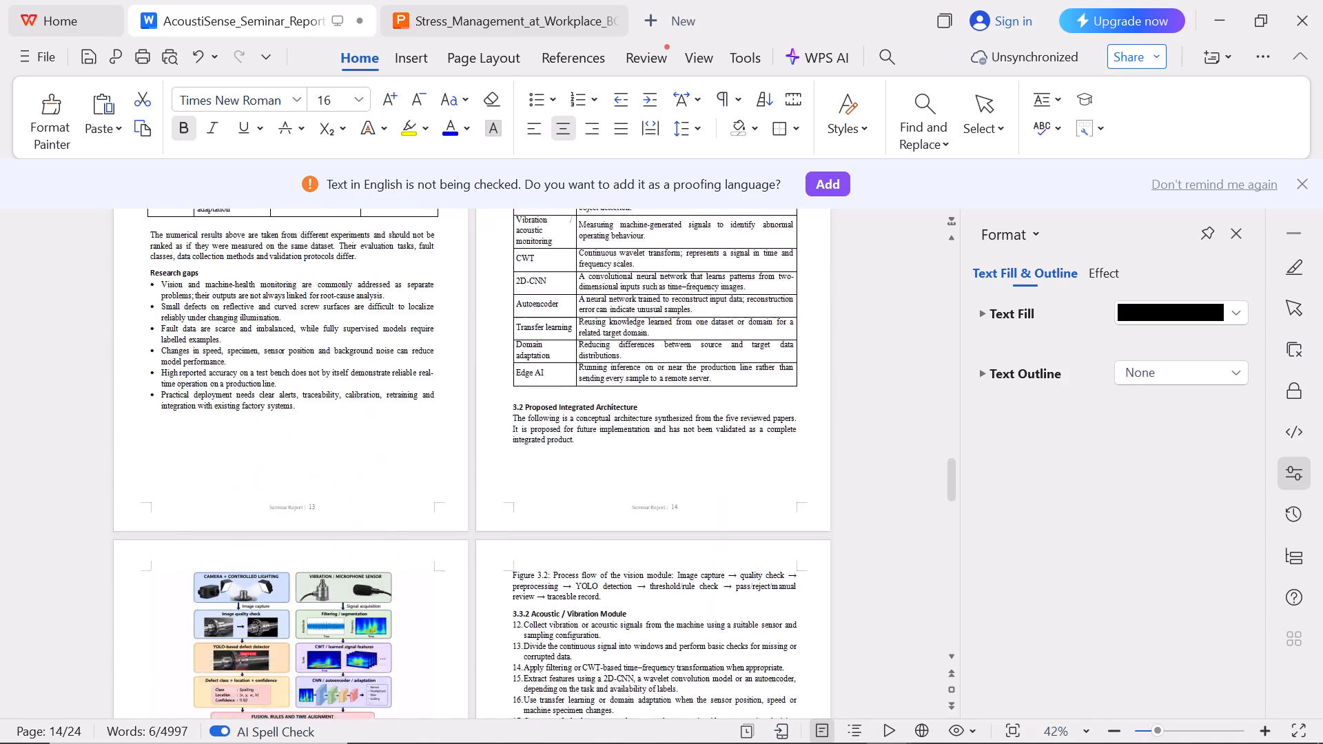
{"action": "scroll", "coordinate": [524, 234], "scroll_direction": "down", "scroll_amount": 6}
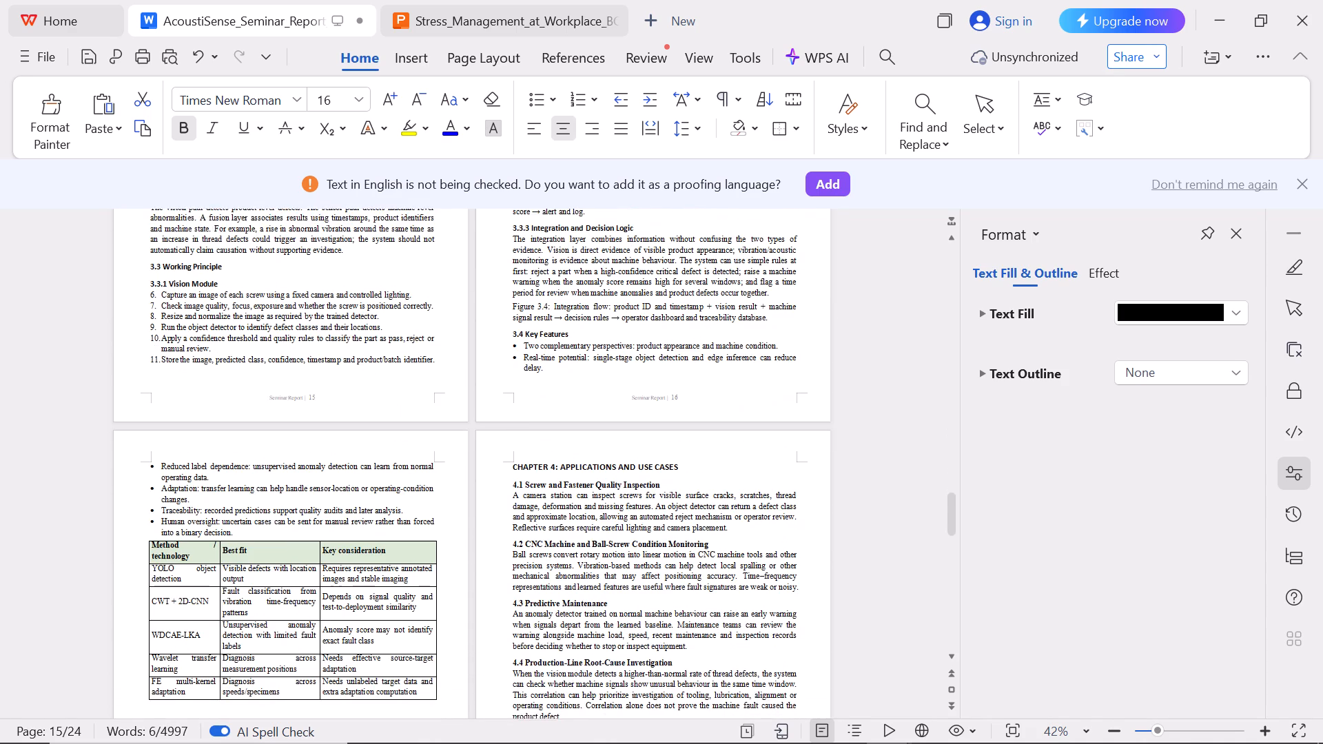
{"action": "scroll", "coordinate": [524, 234], "scroll_direction": "down", "scroll_amount": 1}
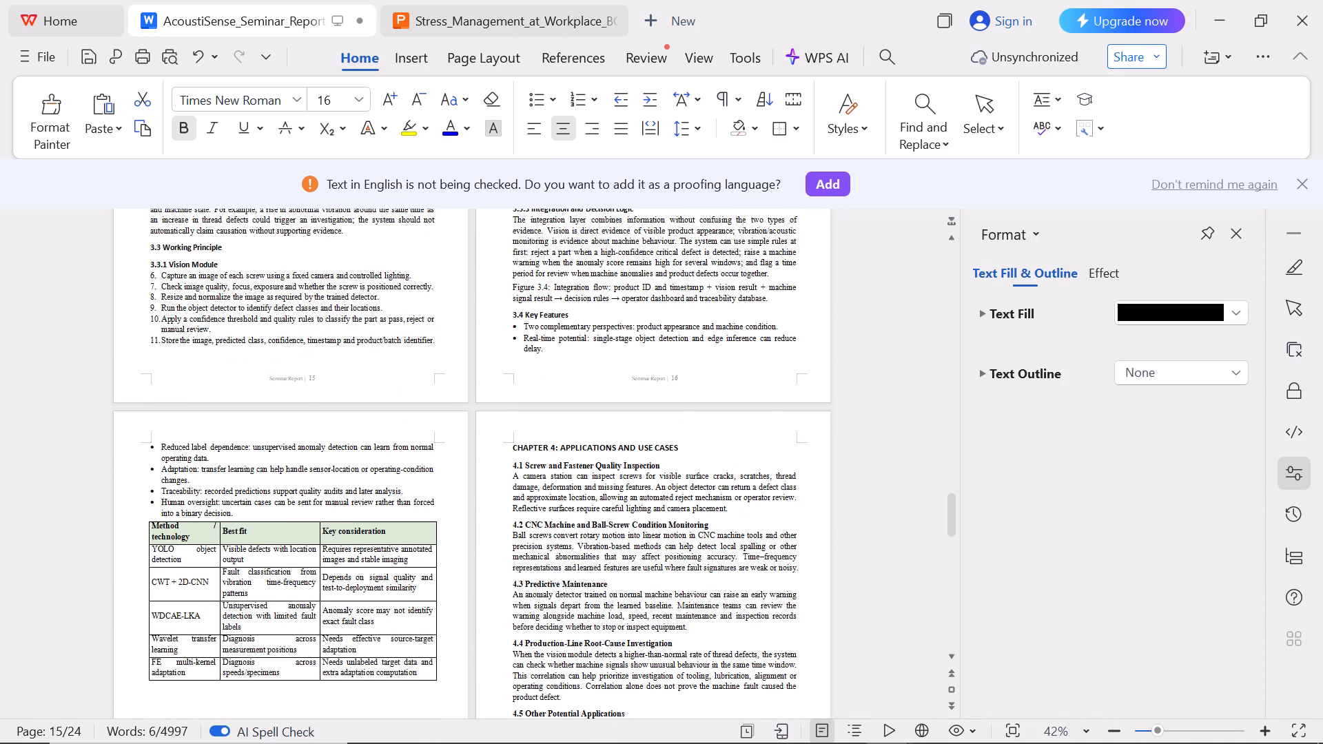
{"action": "left_click_drag", "start_coordinate": [512, 442], "coordinate": [737, 442]}
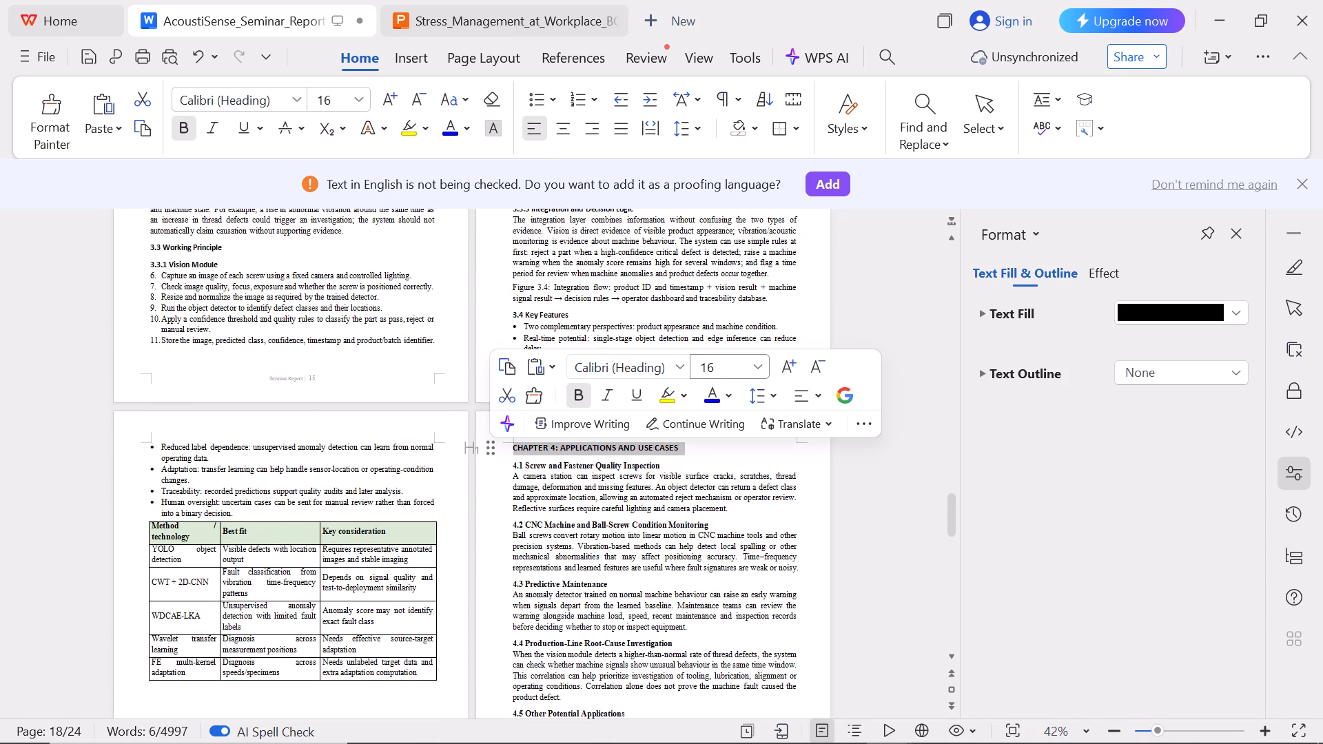
{"action": "left_click", "coordinate": [675, 371]}
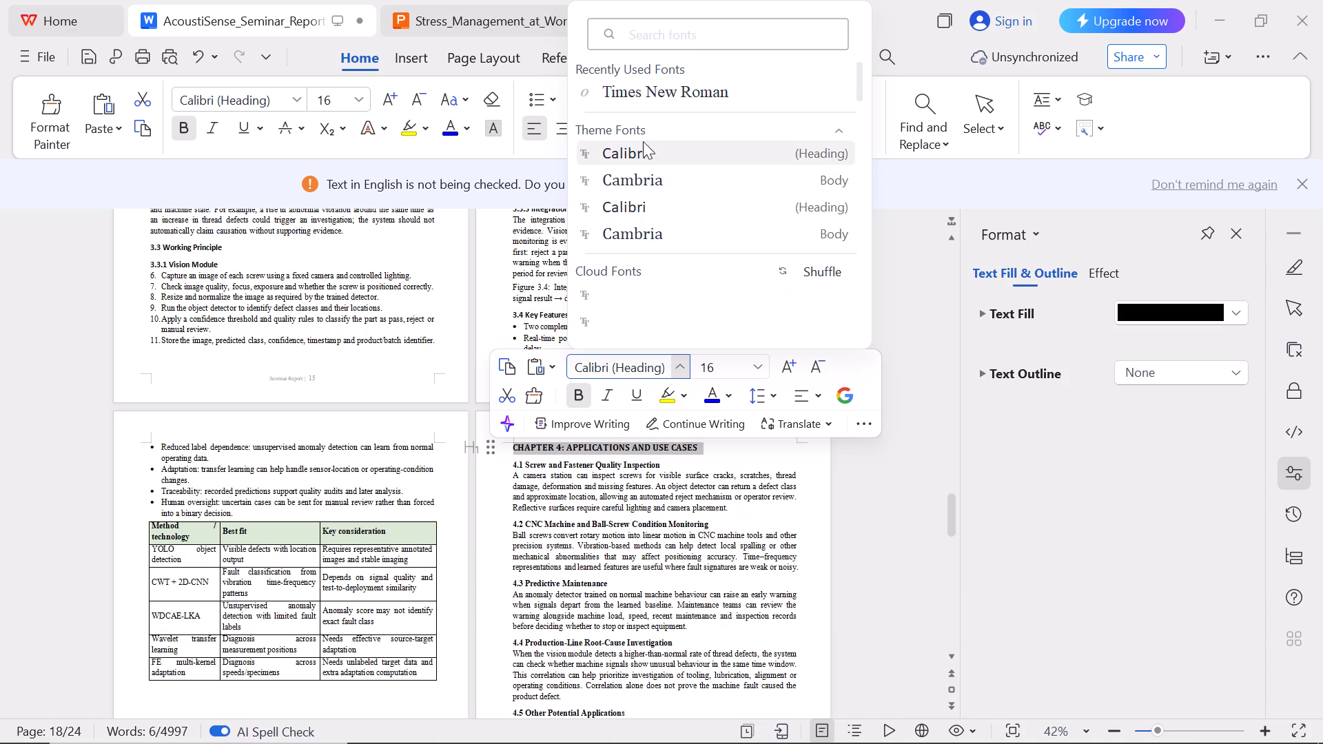
{"action": "left_click", "coordinate": [635, 95]}
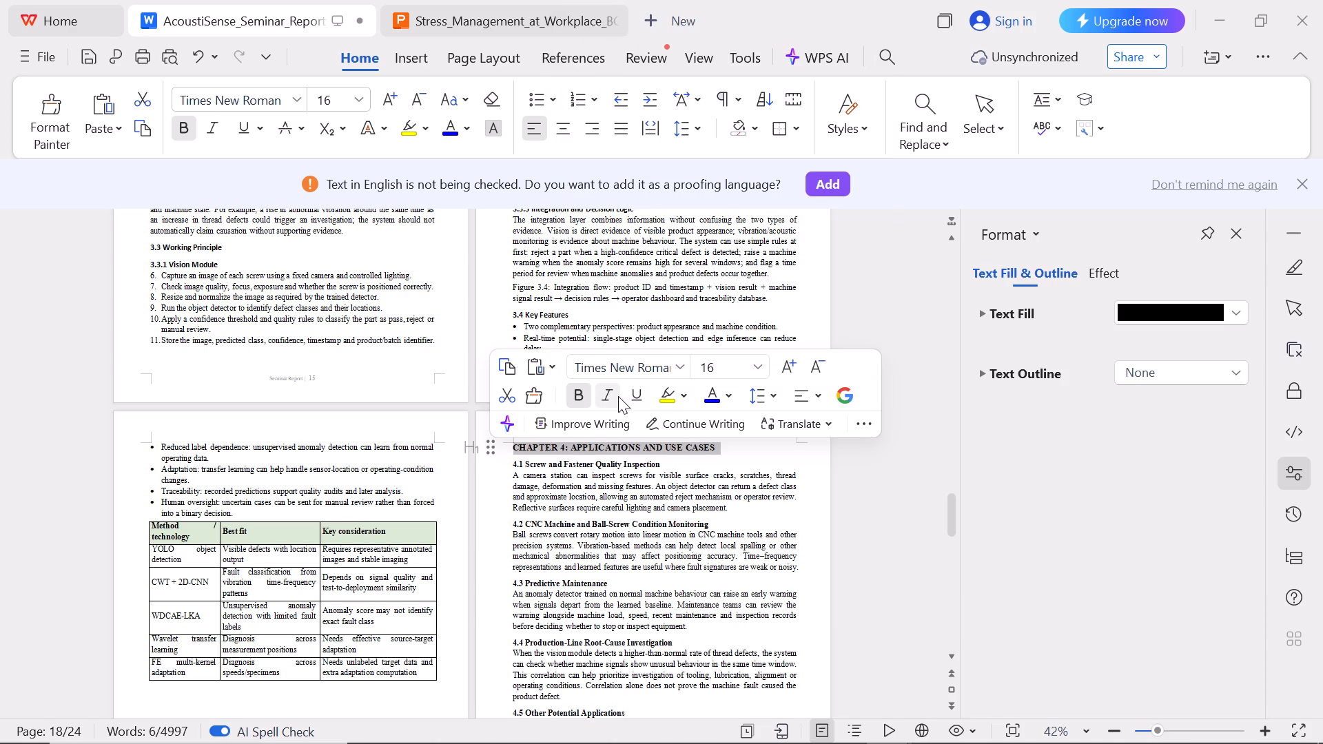
{"action": "left_click", "coordinate": [801, 396]}
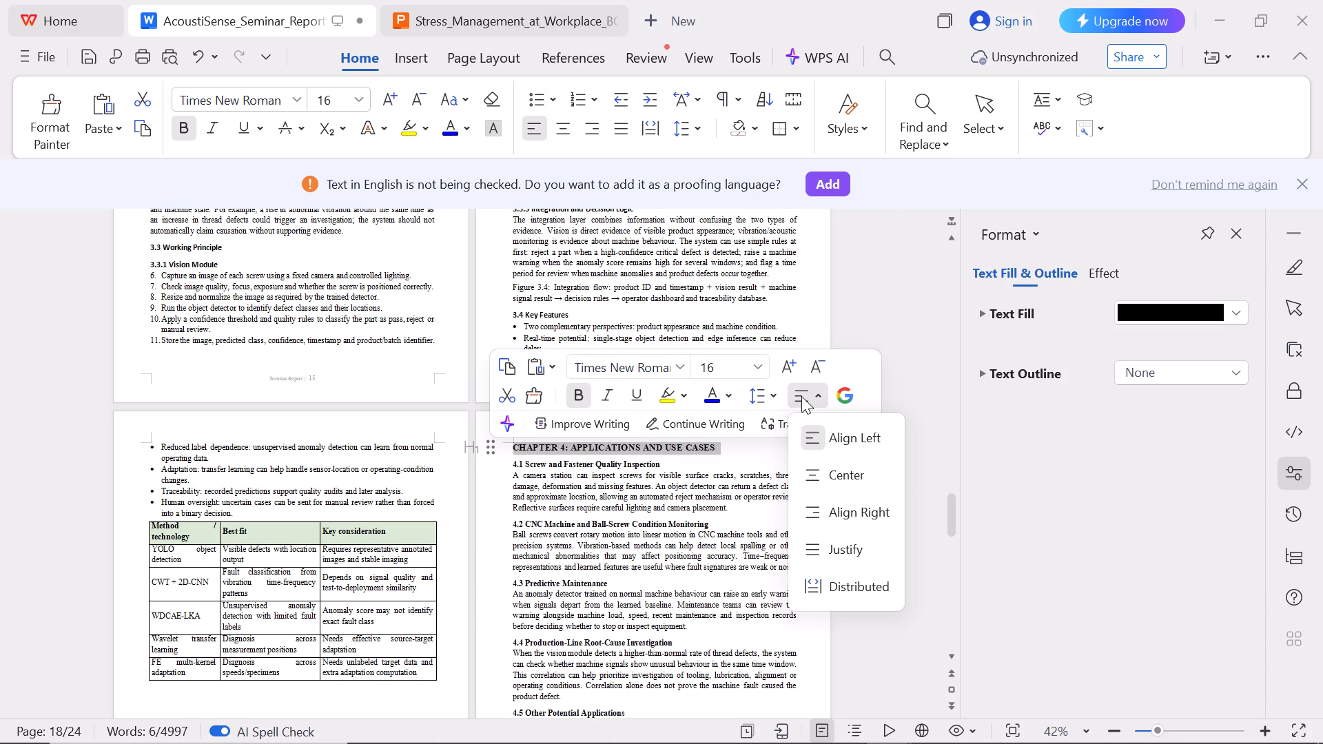
{"action": "left_click", "coordinate": [819, 477]}
Set the CHAPTER 5: ADVANTAGES AND LIMITATIONS heading to size 16 and centre it.
{"action": "scroll", "coordinate": [731, 485], "scroll_direction": "down", "scroll_amount": 2}
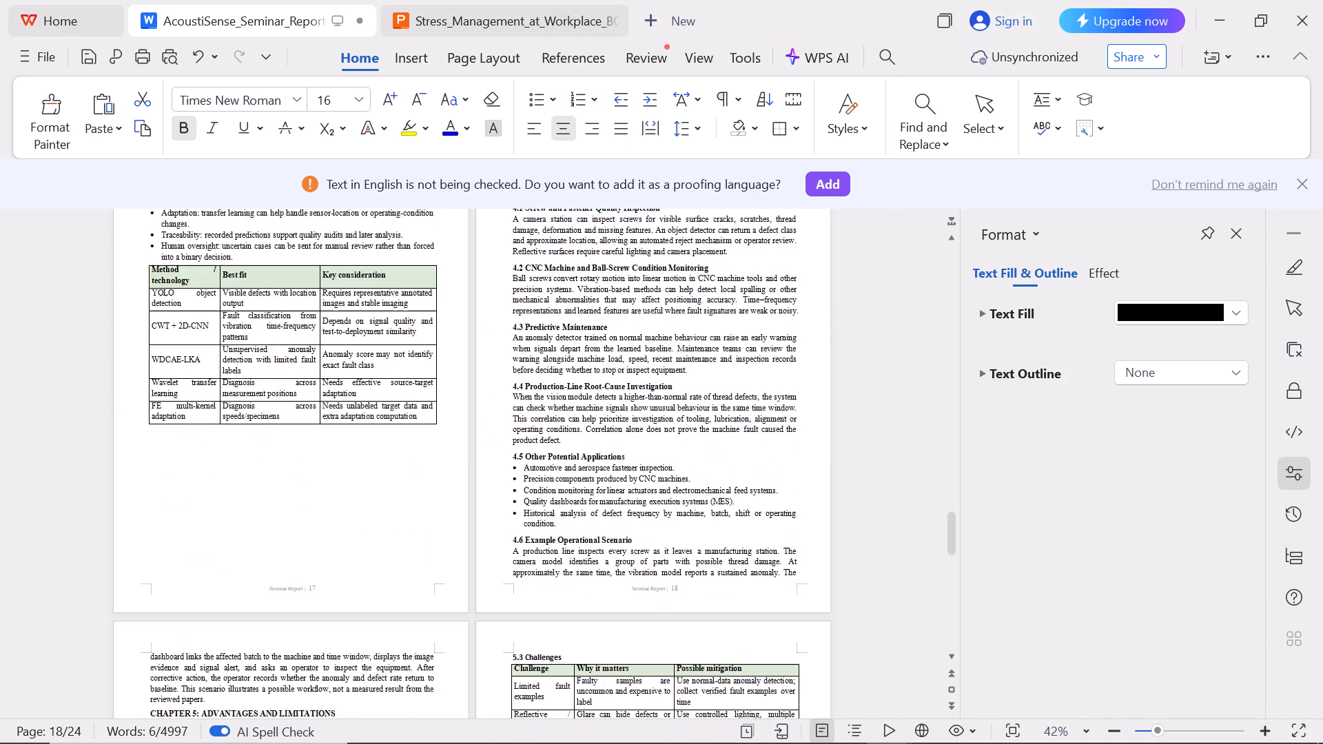
{"action": "scroll", "coordinate": [731, 485], "scroll_direction": "down", "scroll_amount": 7}
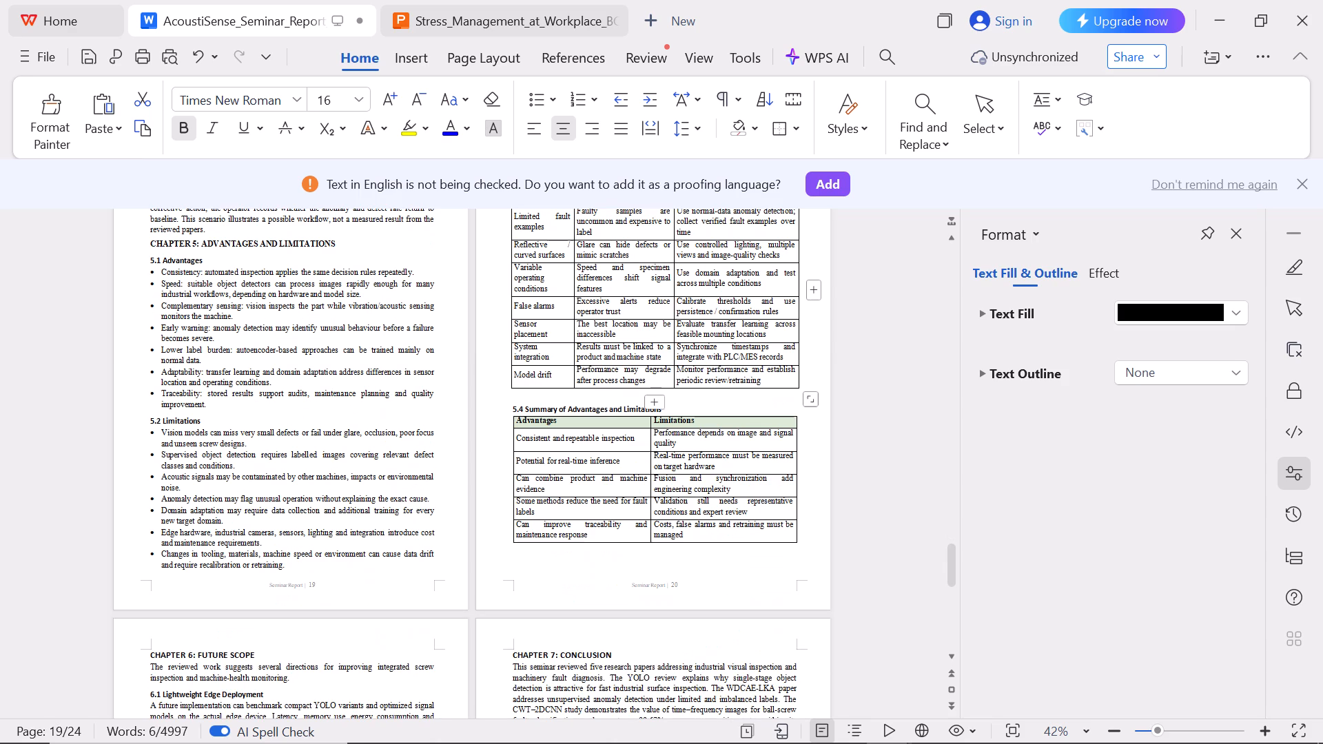
{"action": "left_click_drag", "start_coordinate": [338, 245], "coordinate": [144, 243]}
{"action": "left_click", "coordinate": [302, 167]}
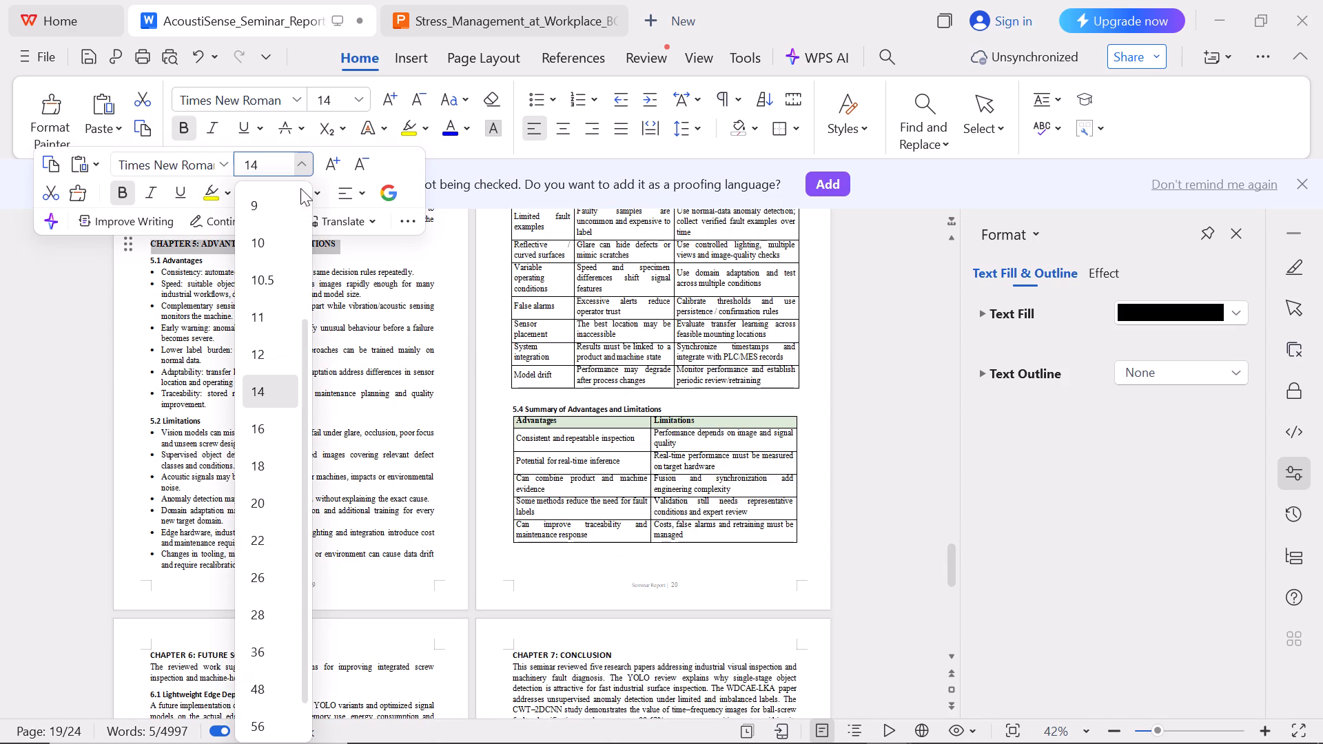
{"action": "left_click", "coordinate": [258, 422]}
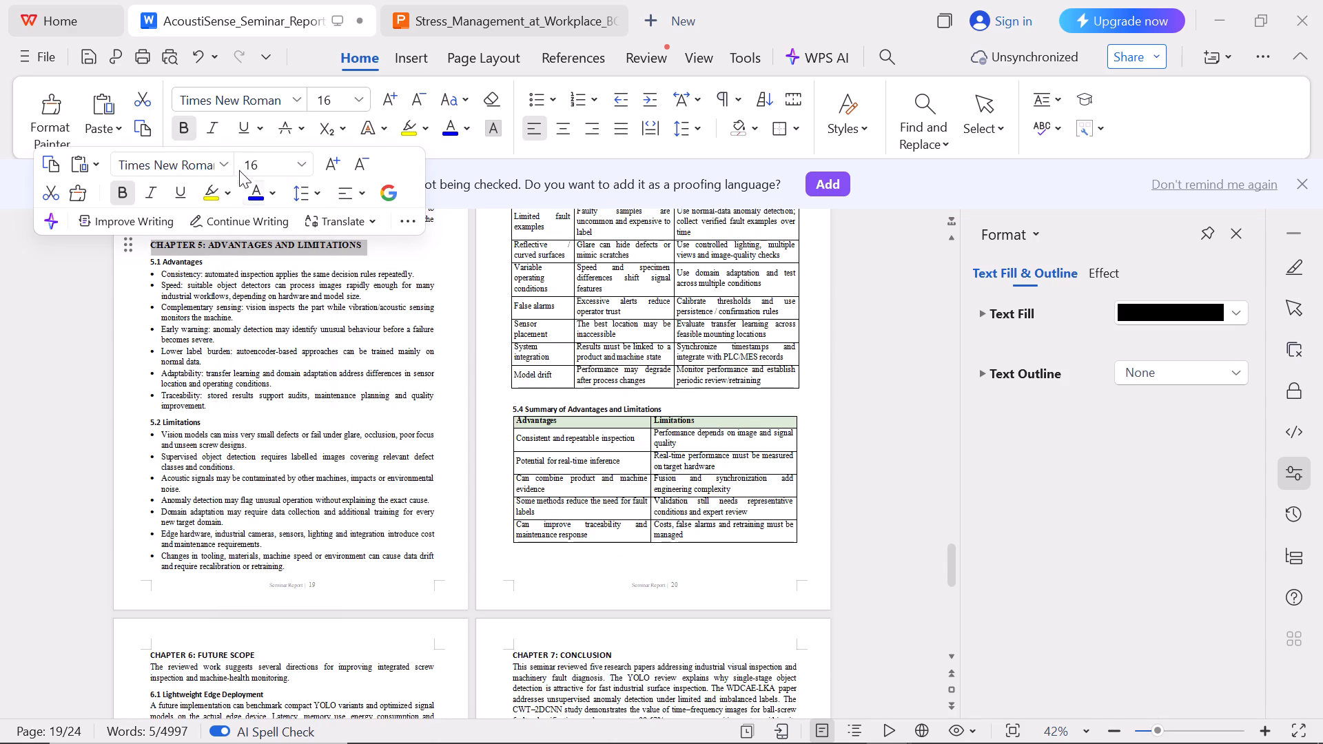
{"action": "left_click", "coordinate": [346, 189]}
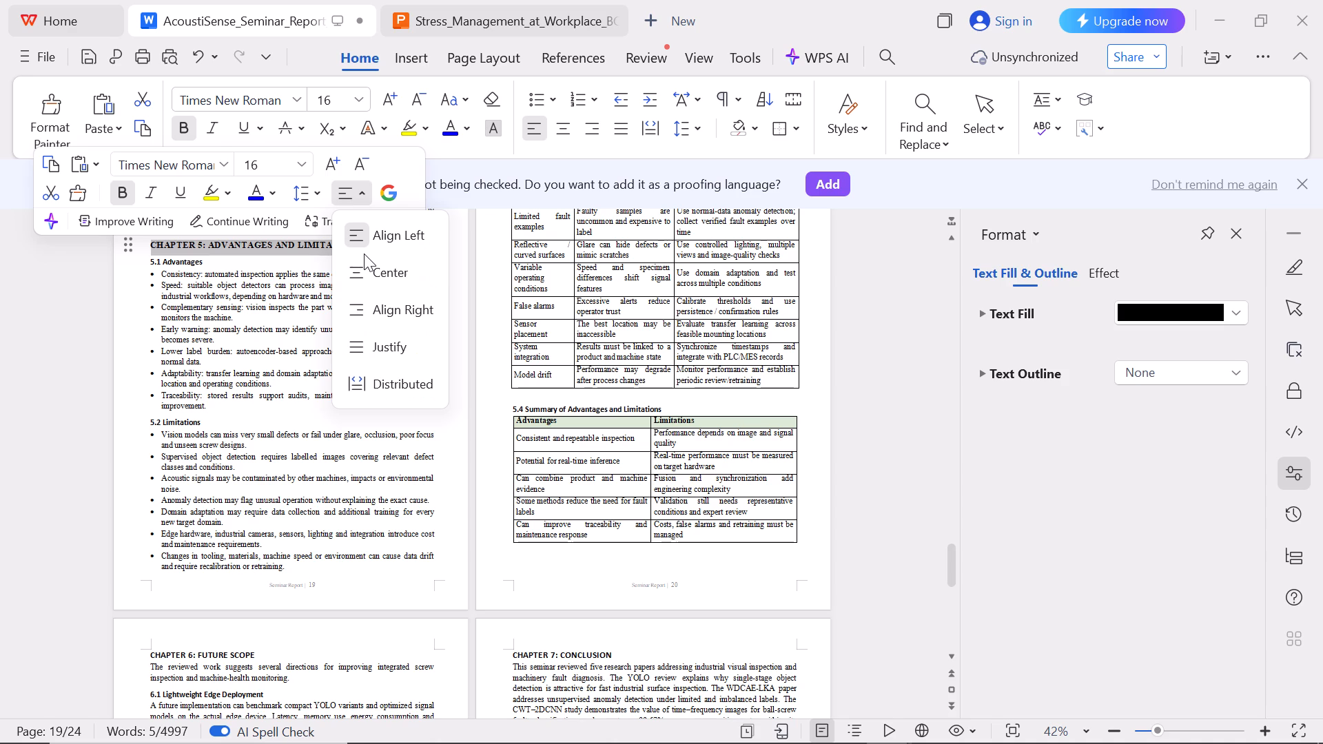
{"action": "left_click", "coordinate": [364, 254]}
{"action": "left_click", "coordinate": [364, 266]}
Centre the CHAPTER 6: FUTURE SCOPE heading and set its size to 18.
{"action": "scroll", "coordinate": [328, 292], "scroll_direction": "down", "scroll_amount": 2}
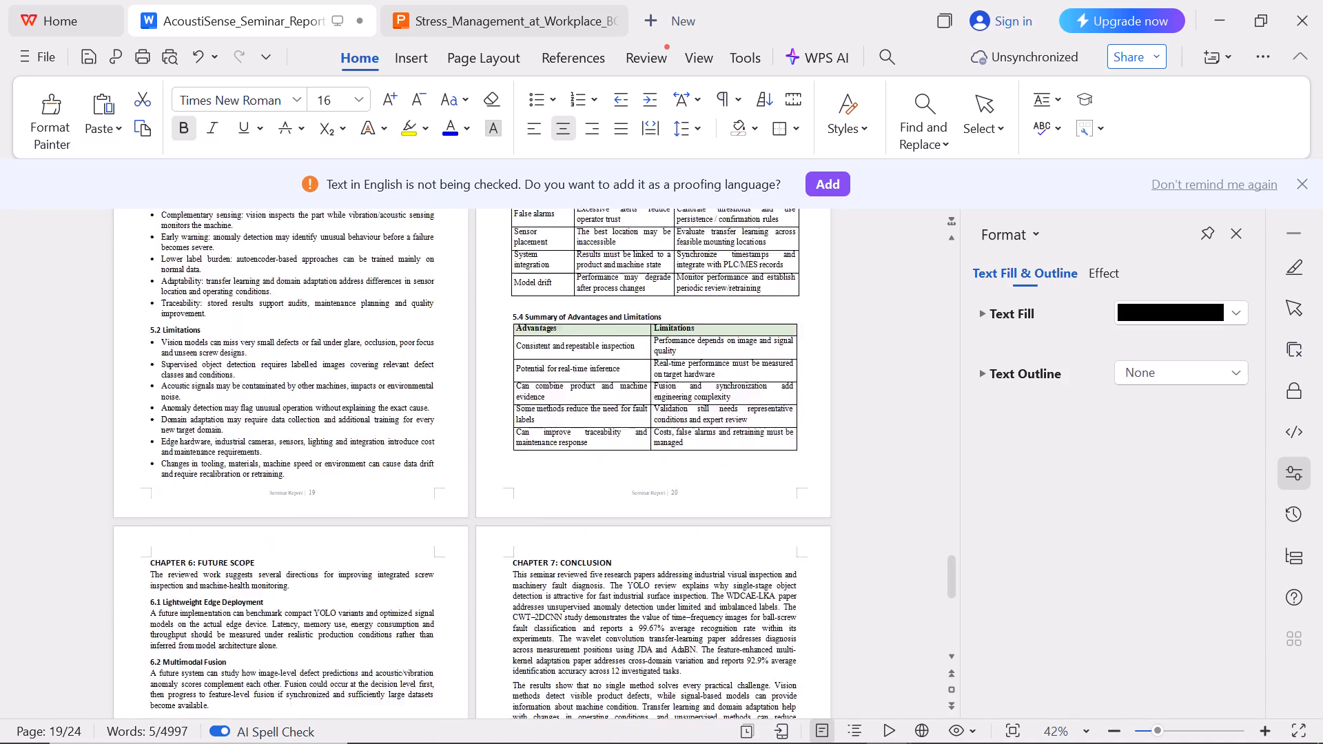
{"action": "scroll", "coordinate": [328, 292], "scroll_direction": "down", "scroll_amount": 4}
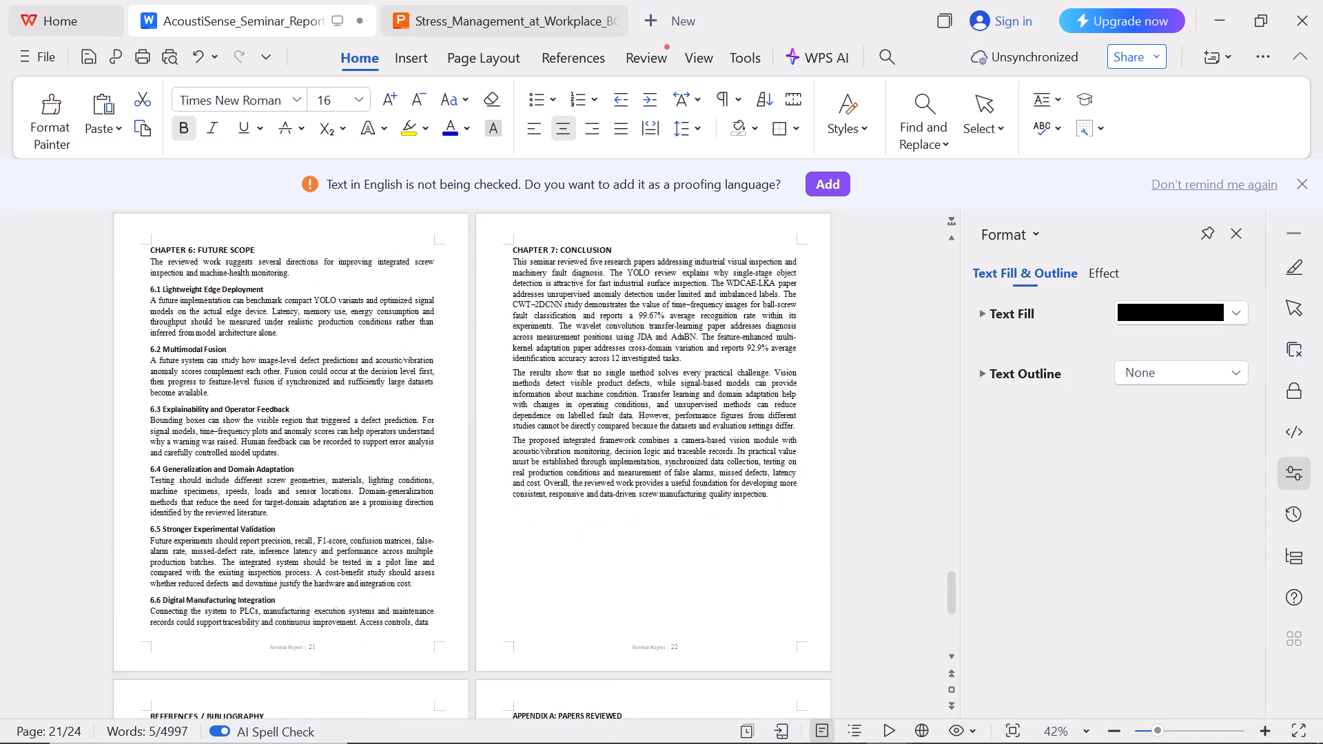
{"action": "left_click_drag", "start_coordinate": [255, 251], "coordinate": [149, 246]}
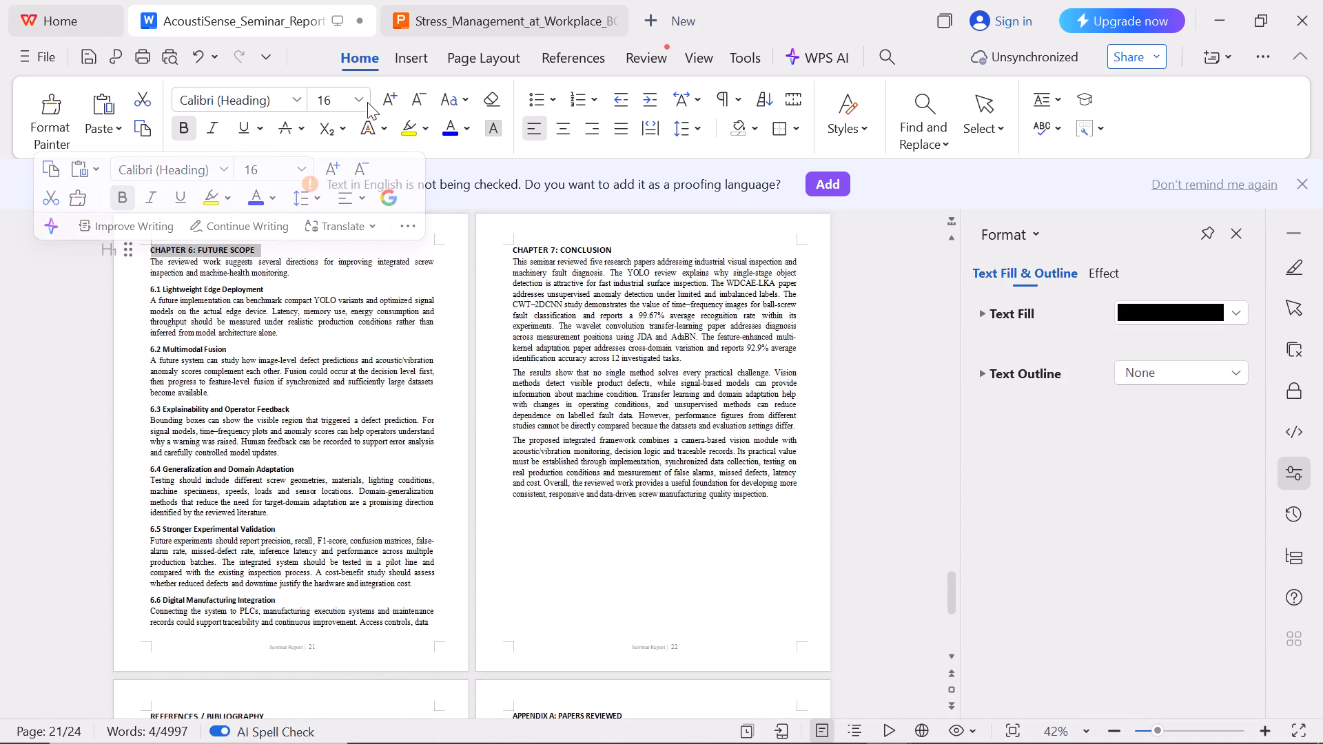
{"action": "left_click", "coordinate": [354, 102]}
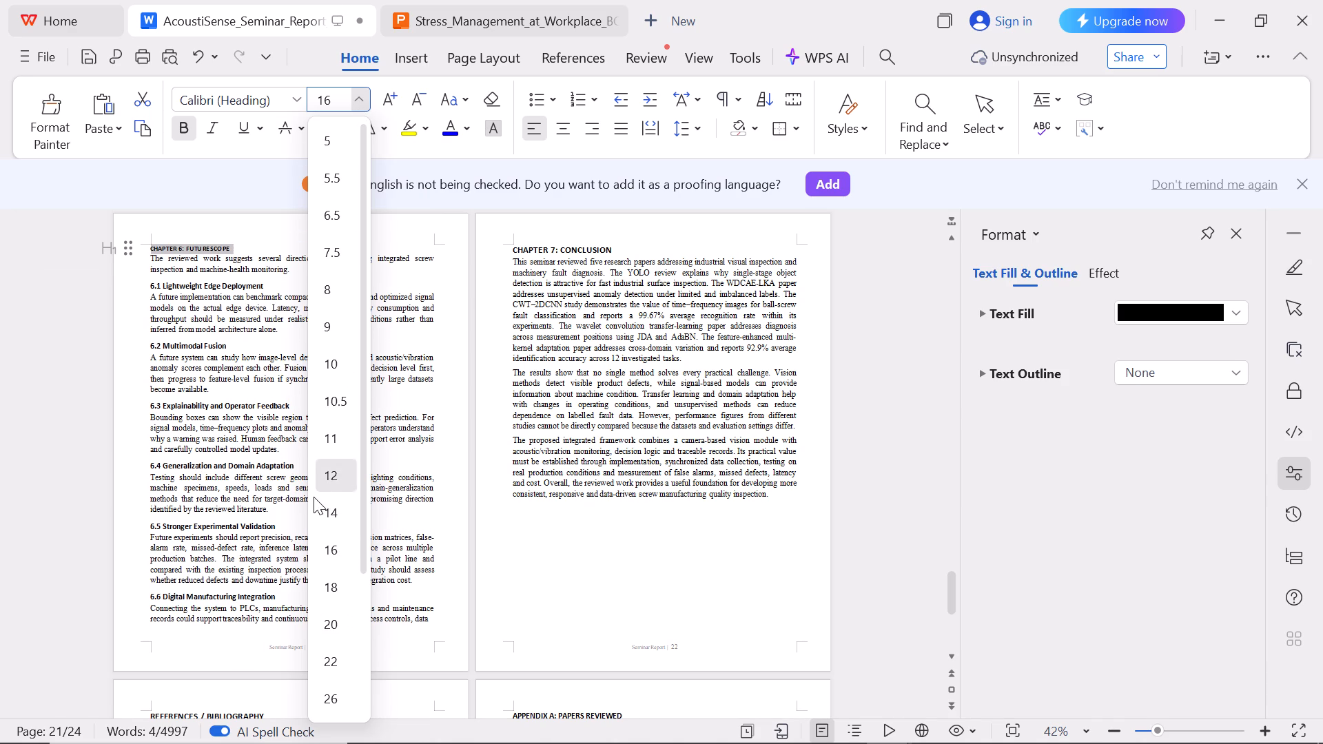
{"action": "left_click_drag", "start_coordinate": [322, 517], "coordinate": [331, 545]}
{"action": "left_click", "coordinate": [331, 545]}
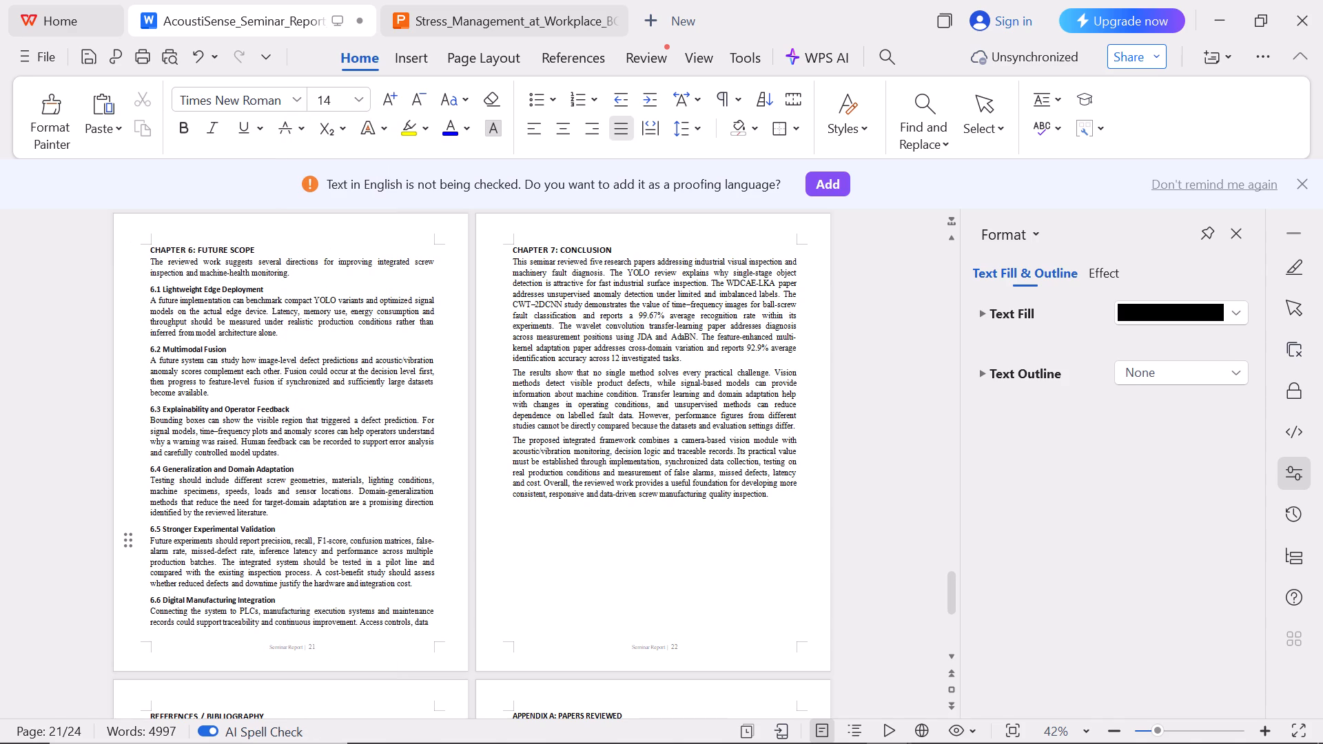
{"action": "left_click_drag", "start_coordinate": [256, 248], "coordinate": [141, 243]}
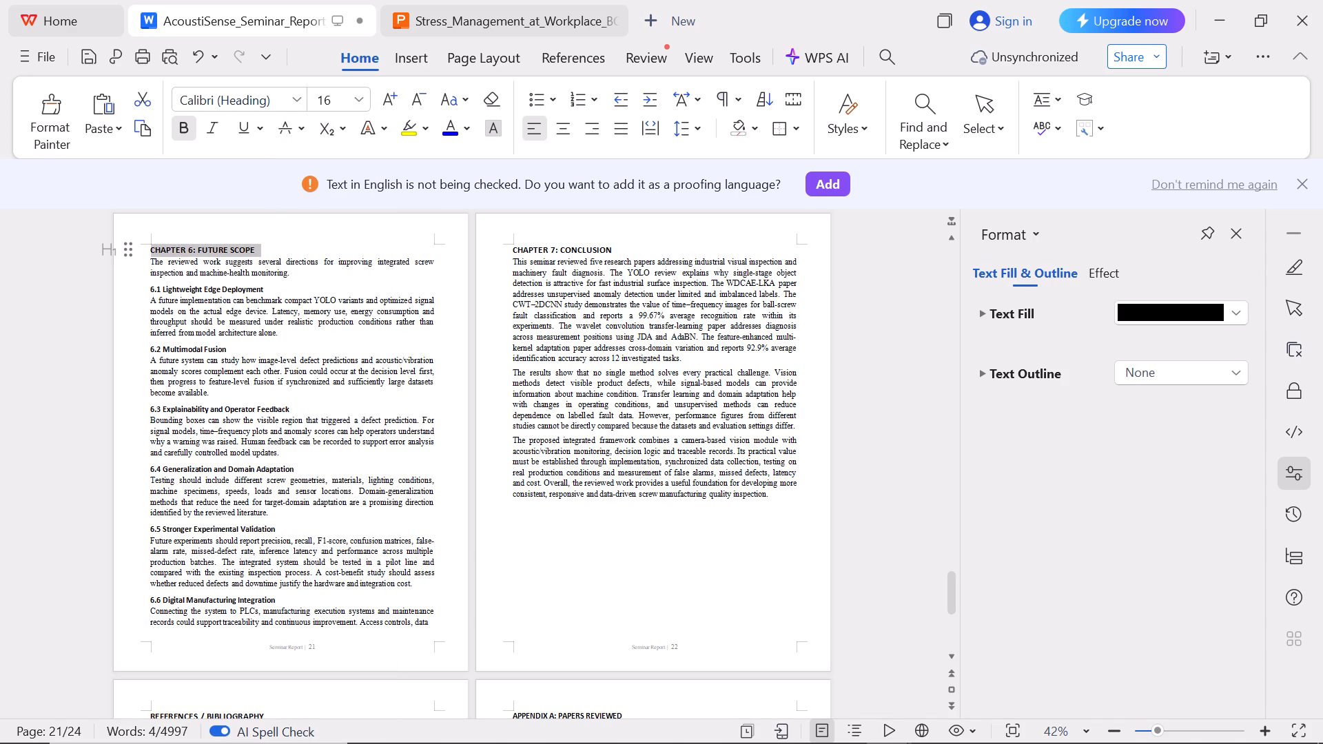
{"action": "left_click", "coordinate": [569, 125]}
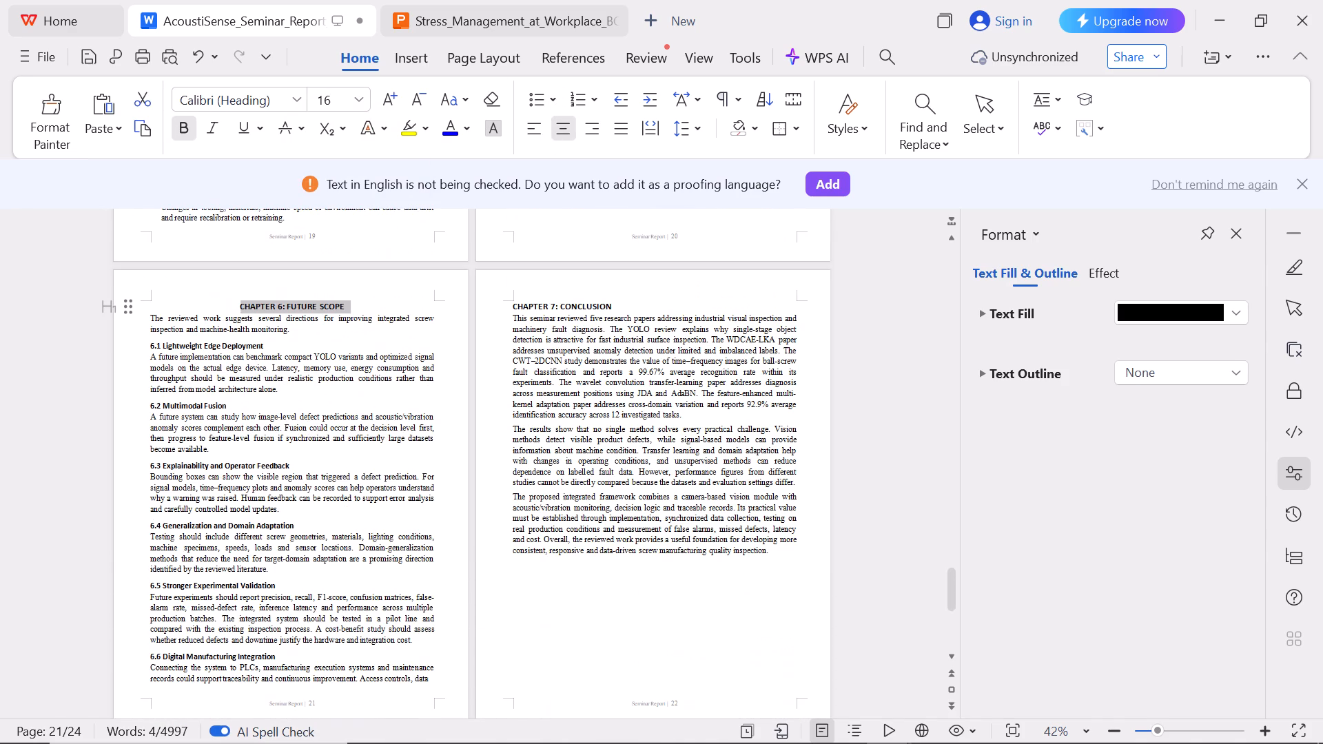
{"action": "left_click", "coordinate": [368, 93]}
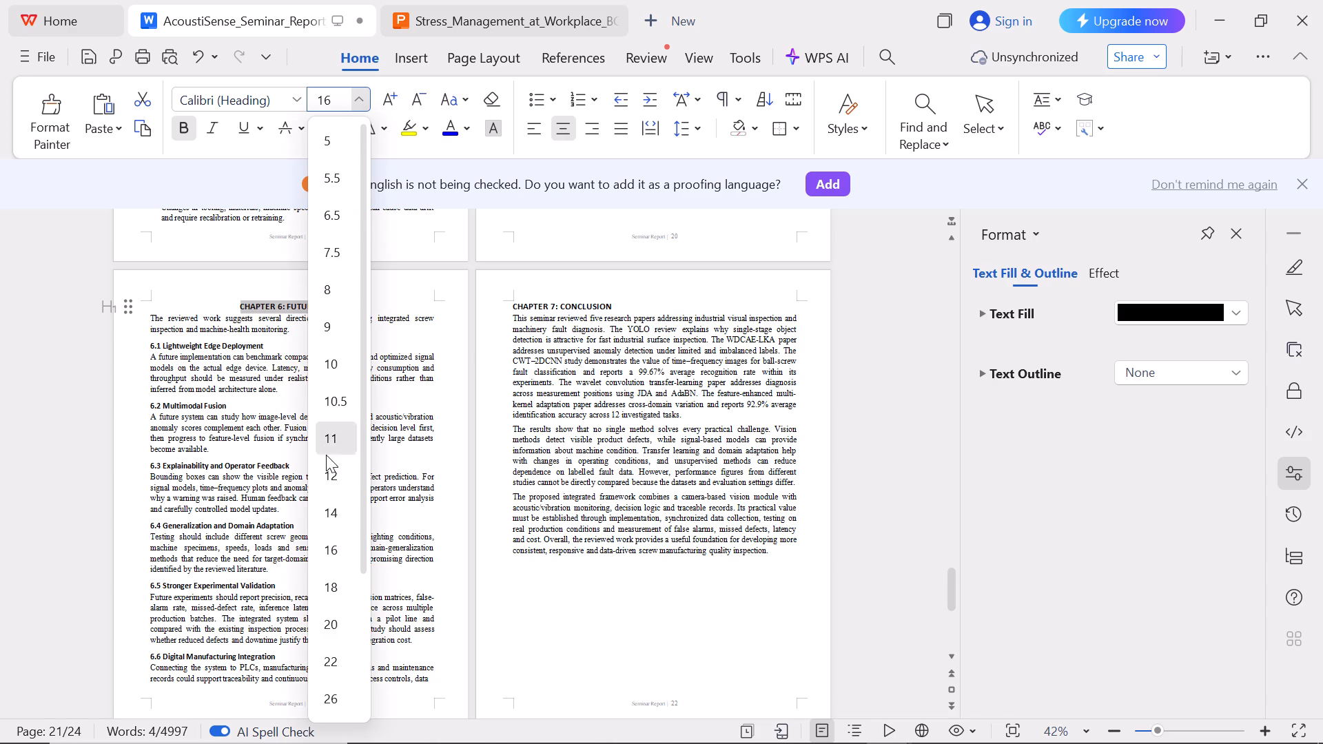
{"action": "left_click", "coordinate": [325, 580]}
Change the REFERENCES / BIBLIOGRAPHY heading's font to Times New Roman and centre it.
{"action": "scroll", "coordinate": [506, 470], "scroll_direction": "down", "scroll_amount": 5}
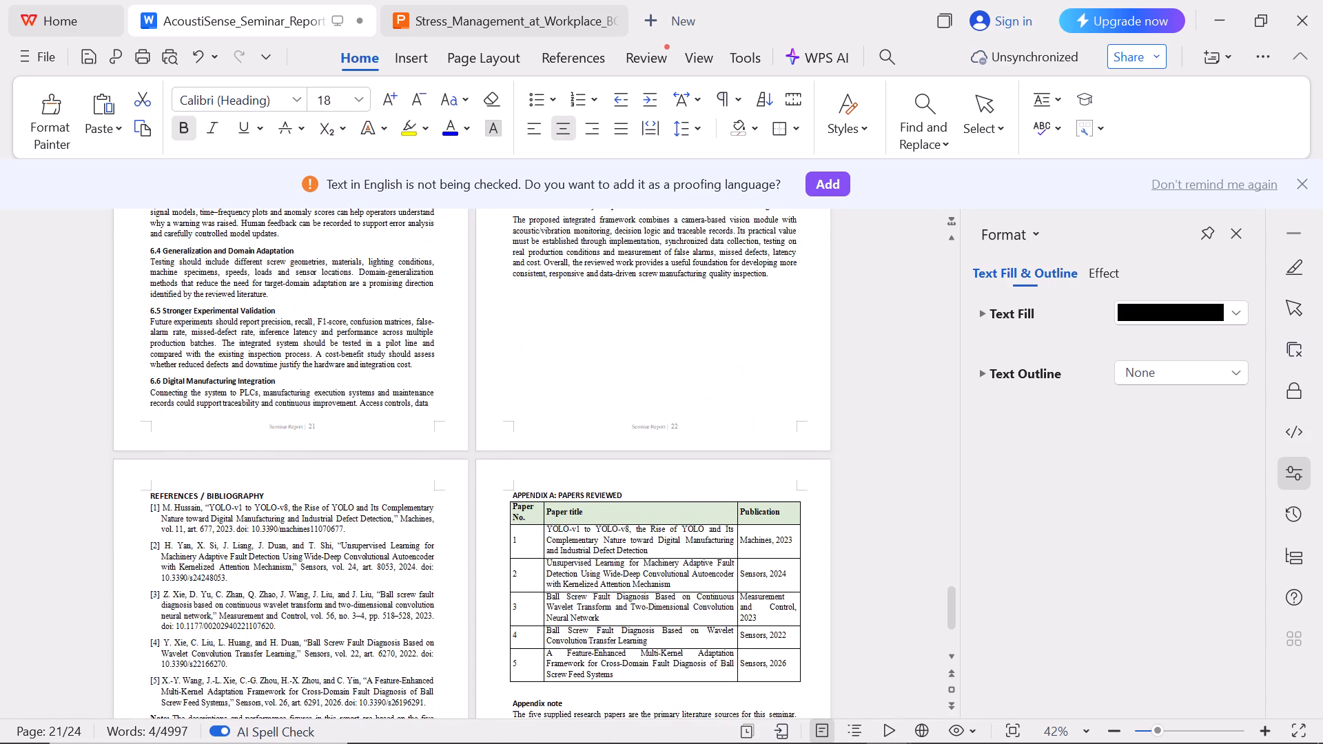
{"action": "scroll", "coordinate": [529, 486], "scroll_direction": "down", "scroll_amount": 1}
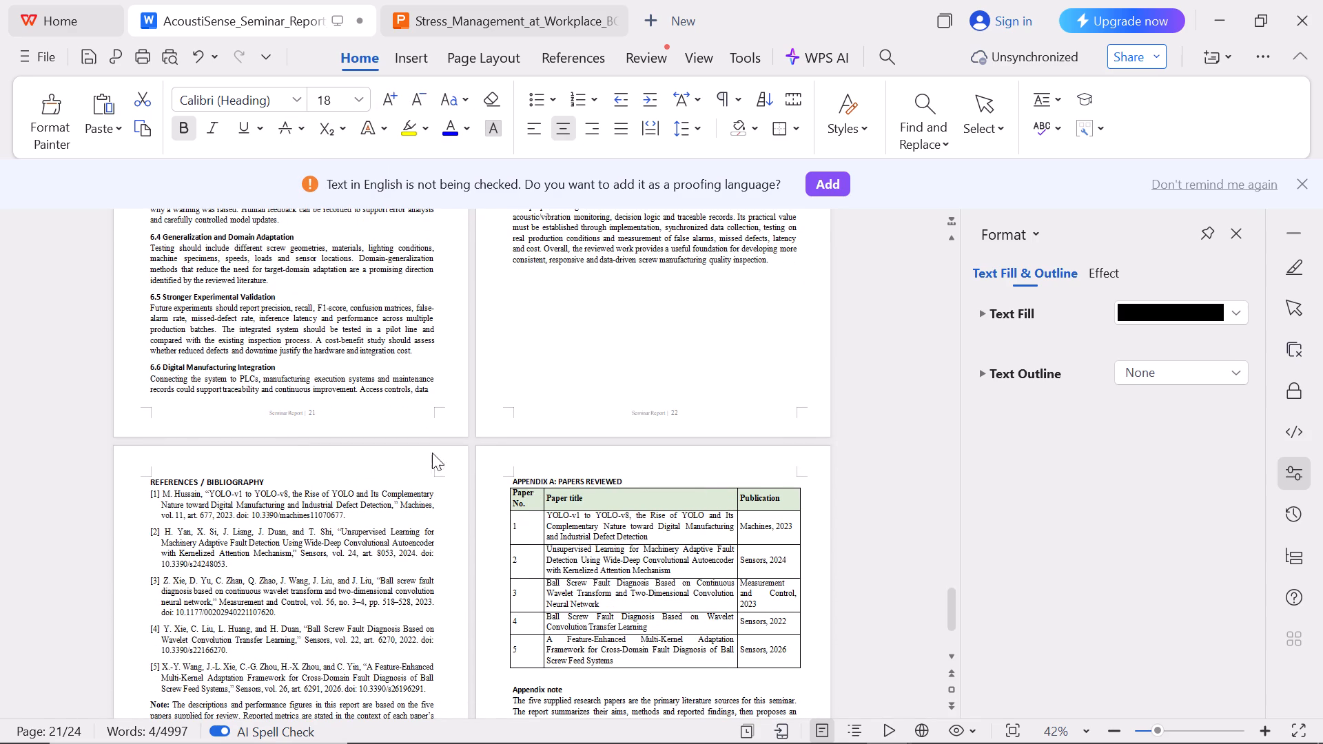
{"action": "scroll", "coordinate": [486, 479], "scroll_direction": "up", "scroll_amount": 1}
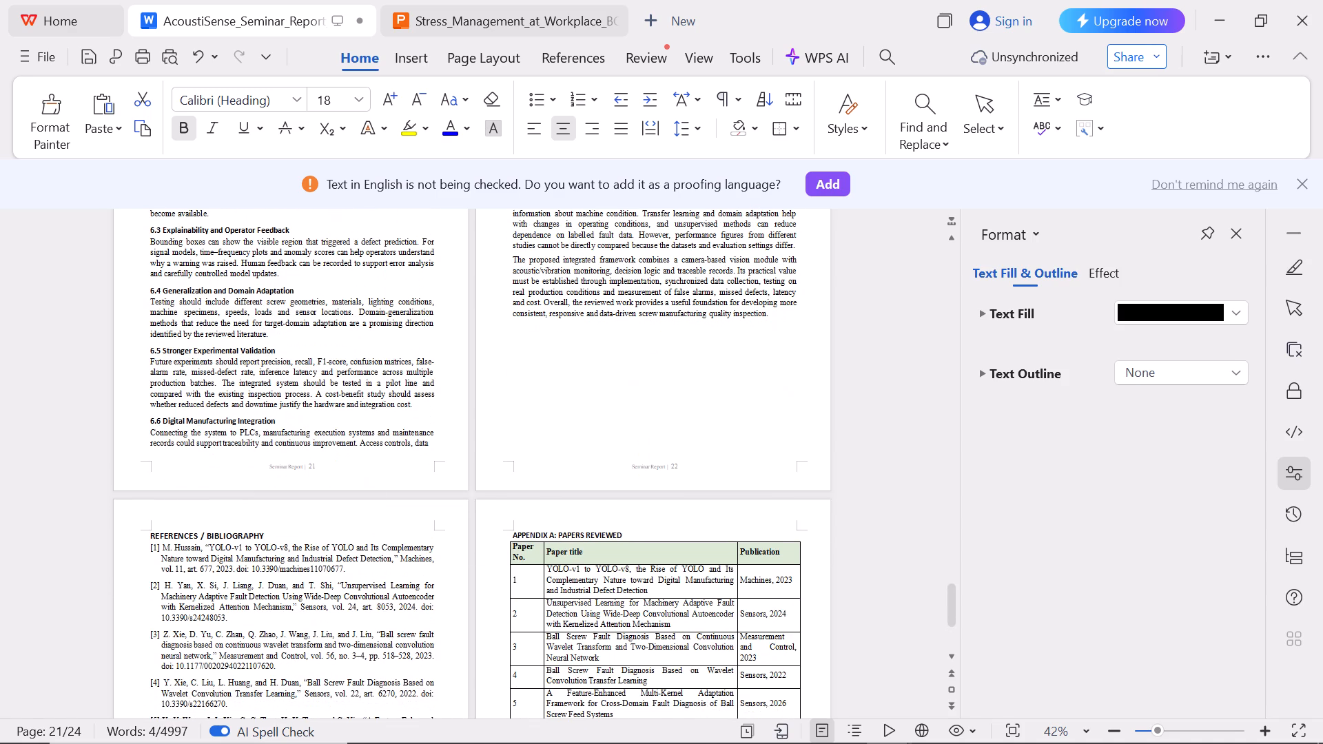
{"action": "left_click_drag", "start_coordinate": [269, 530], "coordinate": [149, 531]}
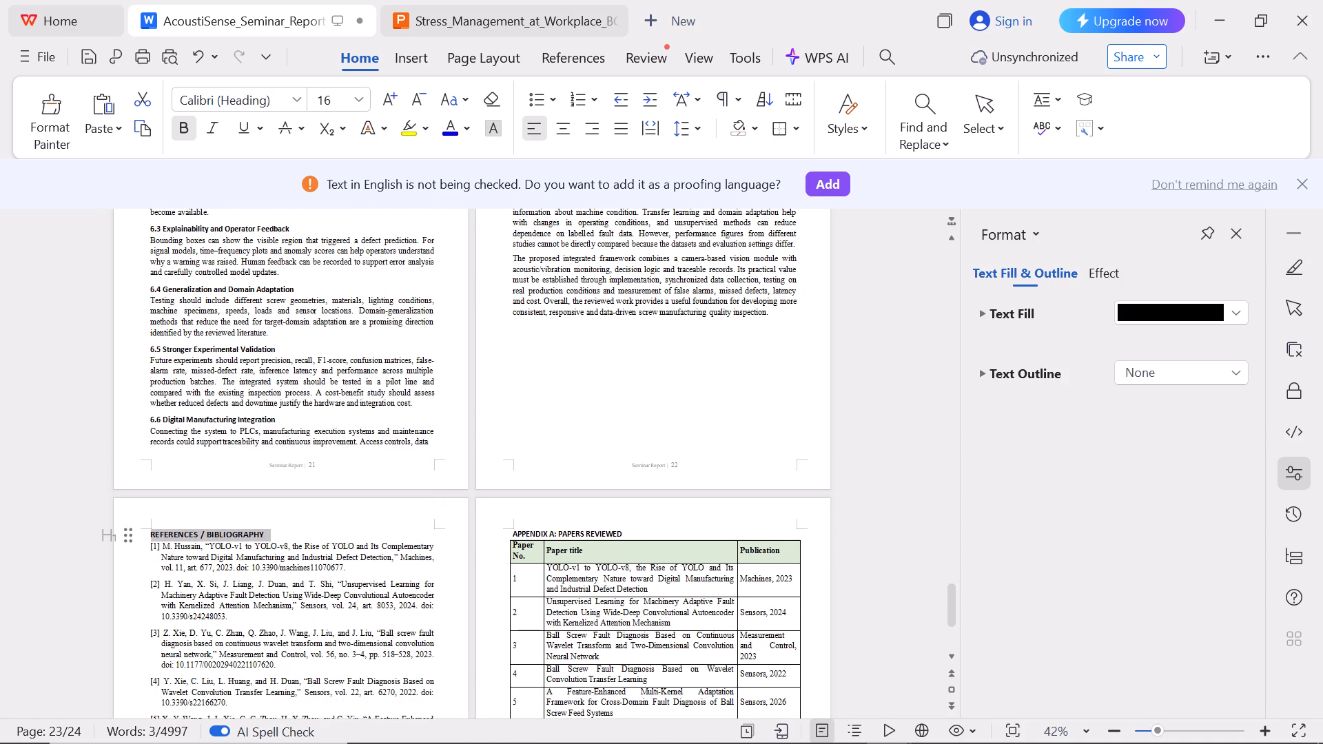
{"action": "left_click", "coordinate": [299, 99]}
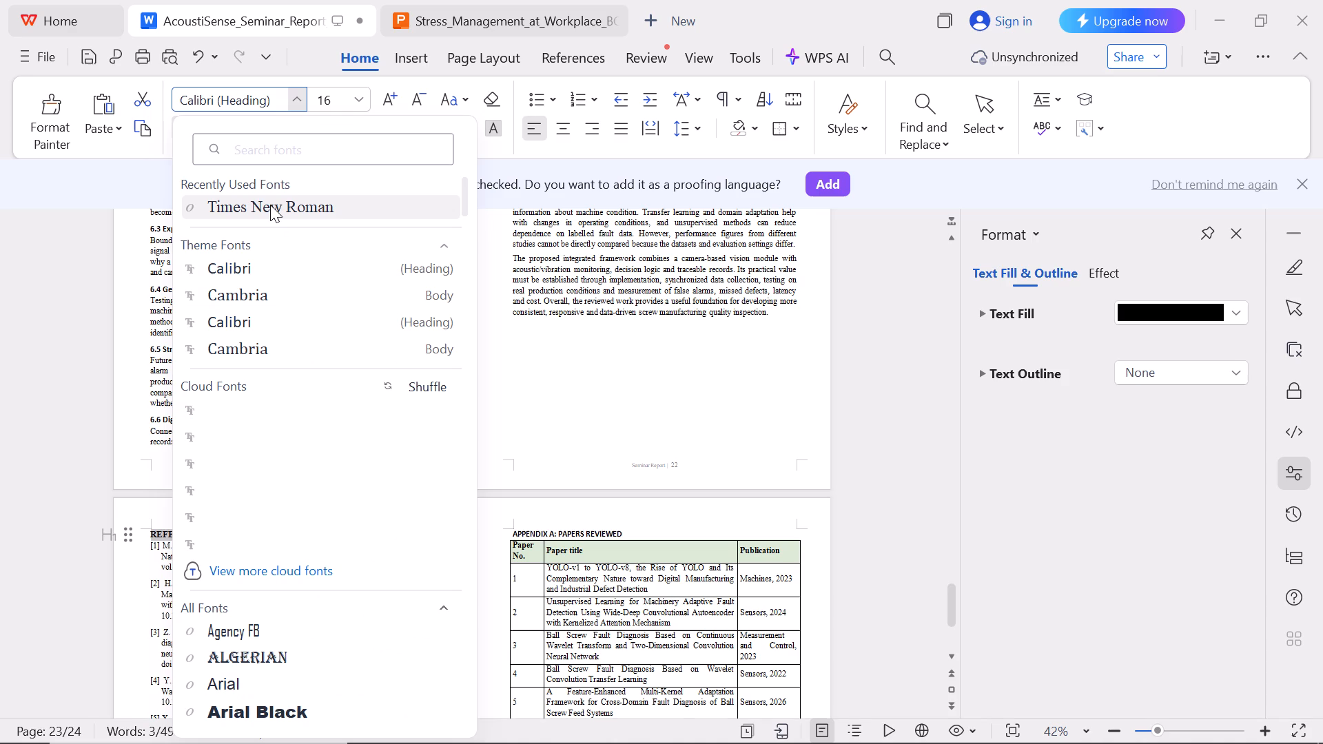
{"action": "left_click", "coordinate": [288, 209]}
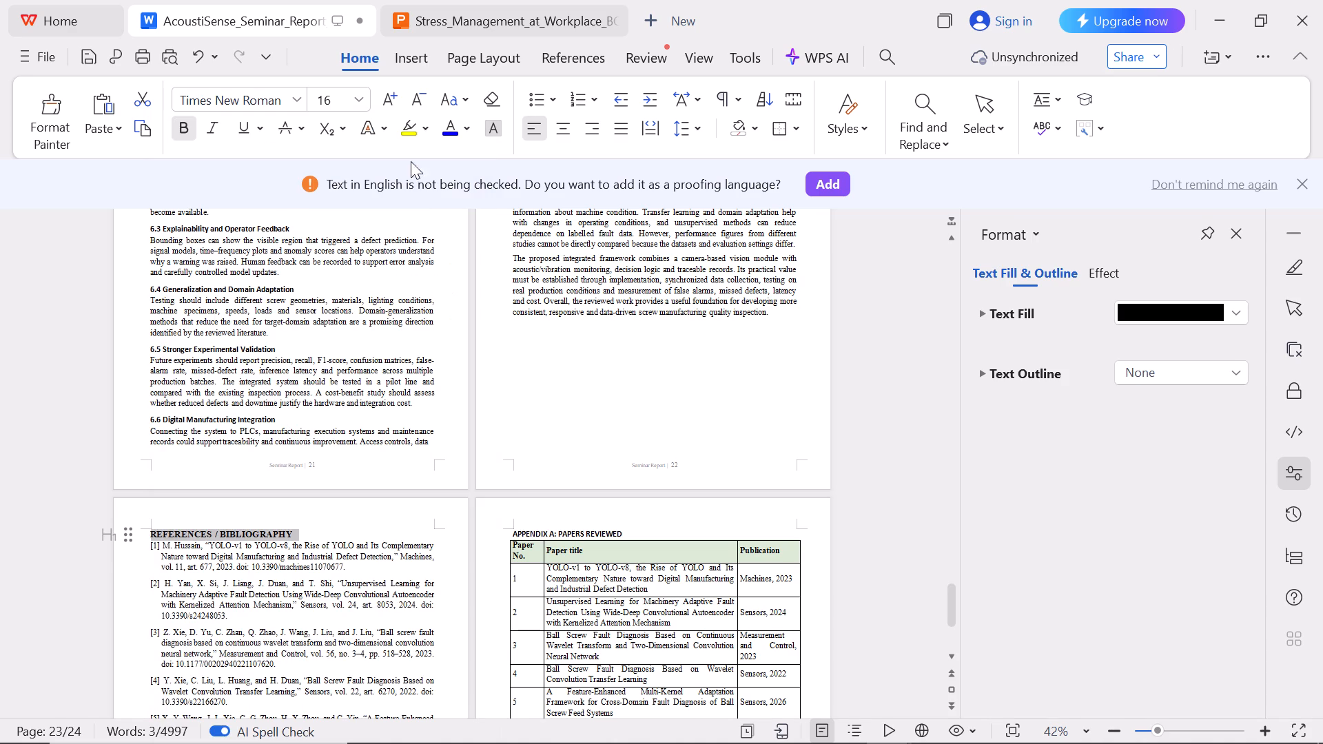
{"action": "left_click", "coordinate": [560, 140]}
Change the APPENDIX A: PAPERS REVIEWED heading's font to Times New Roman and set its size to 16.
{"action": "scroll", "coordinate": [460, 344], "scroll_direction": "down", "scroll_amount": 2}
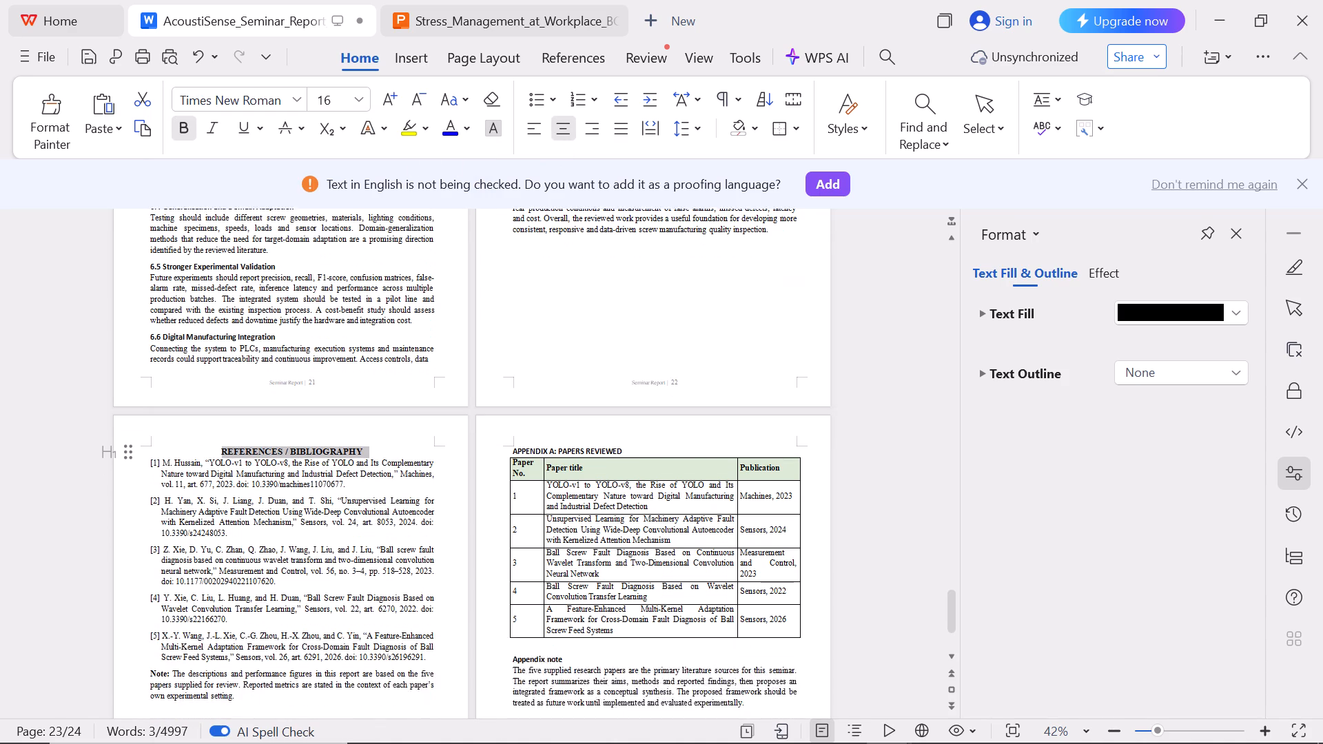
{"action": "left_click_drag", "start_coordinate": [634, 442], "coordinate": [510, 437]}
{"action": "left_click", "coordinate": [507, 351]}
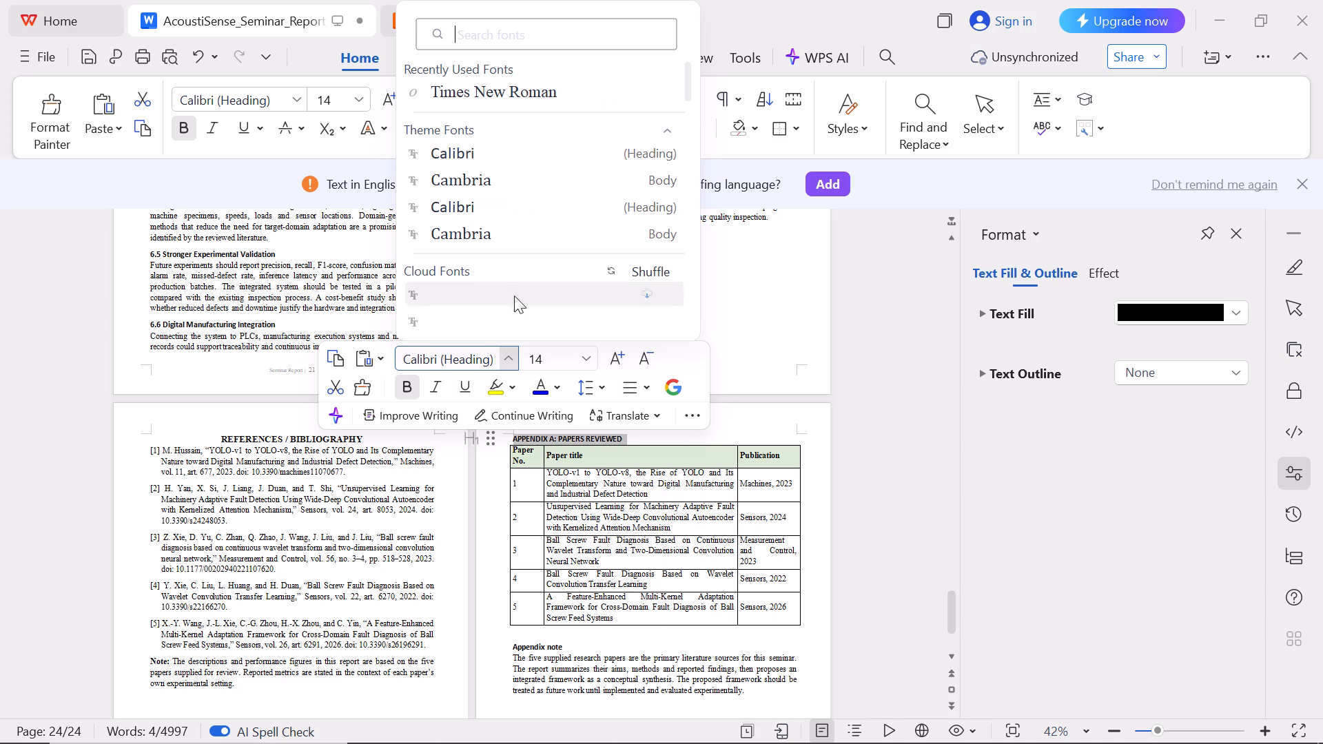
{"action": "left_click", "coordinate": [521, 101]}
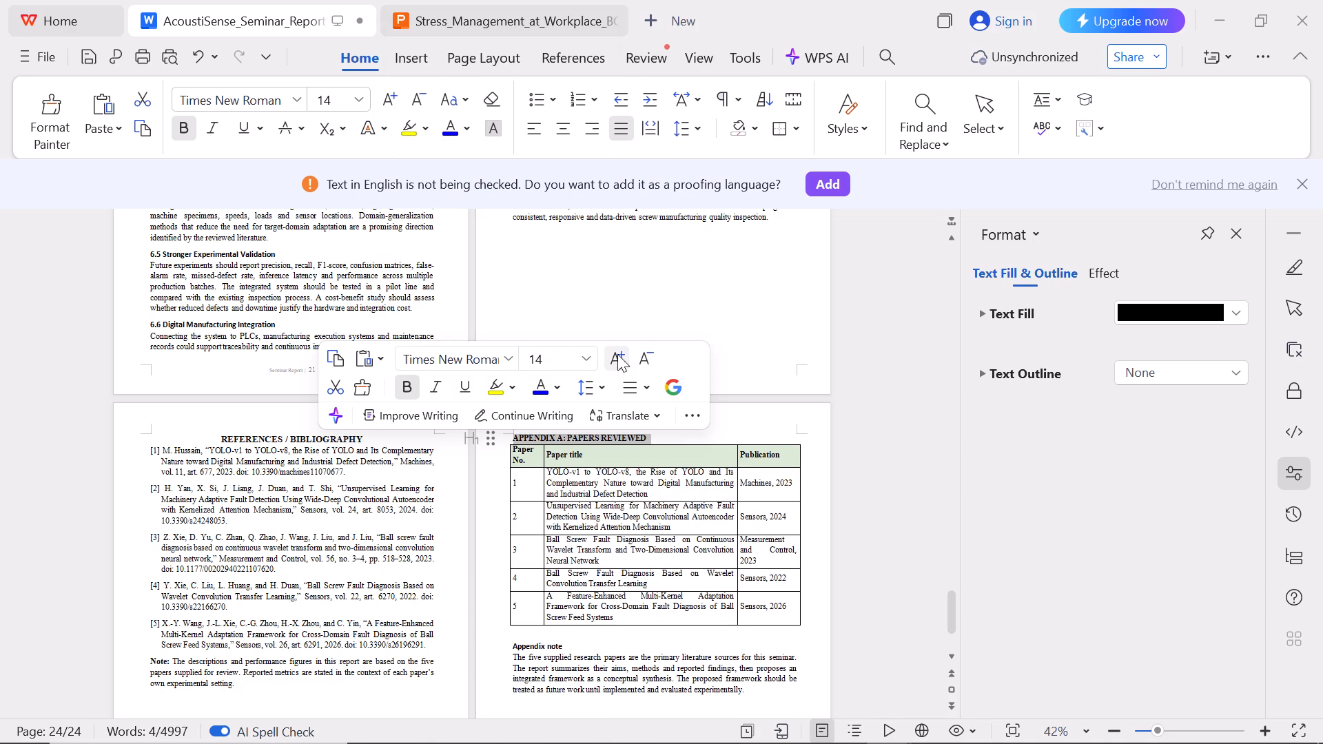
{"action": "left_click", "coordinate": [580, 354]}
{"action": "left_click", "coordinate": [551, 615]}
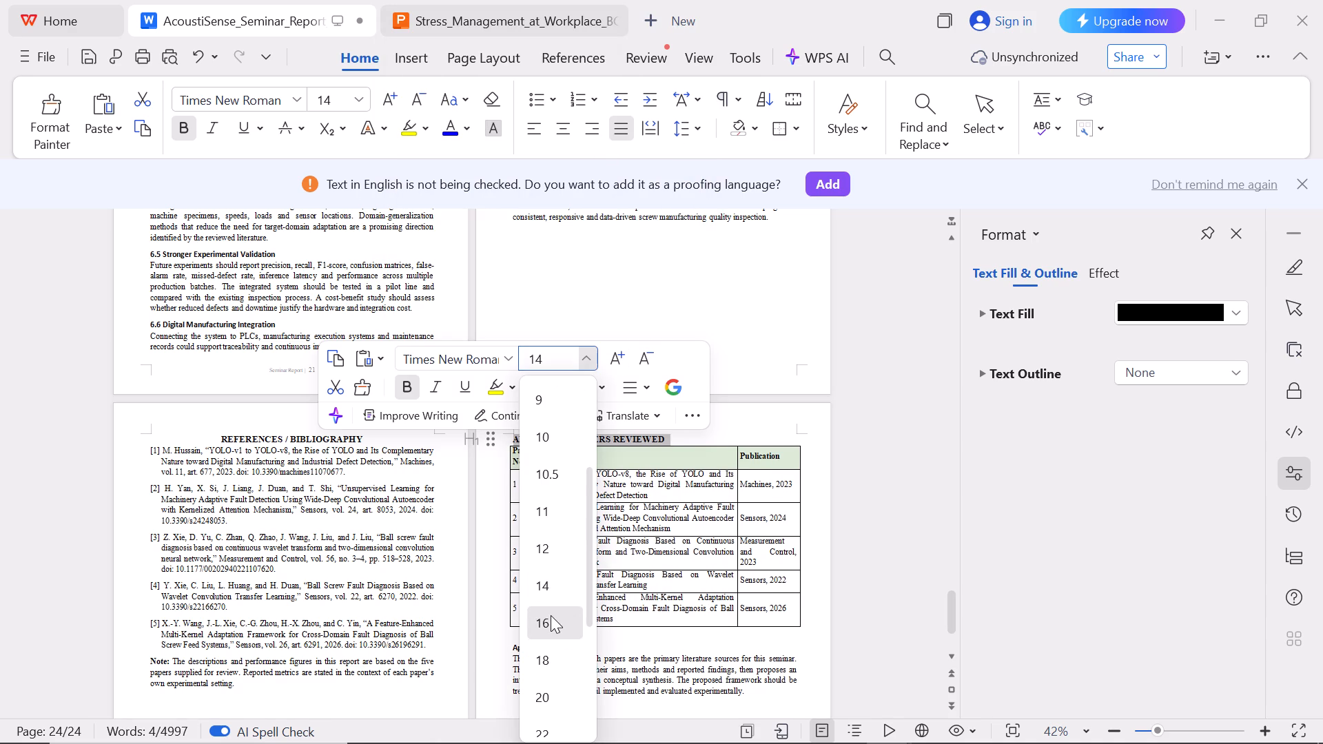
{"action": "scroll", "coordinate": [617, 466], "scroll_direction": "down", "scroll_amount": 3}
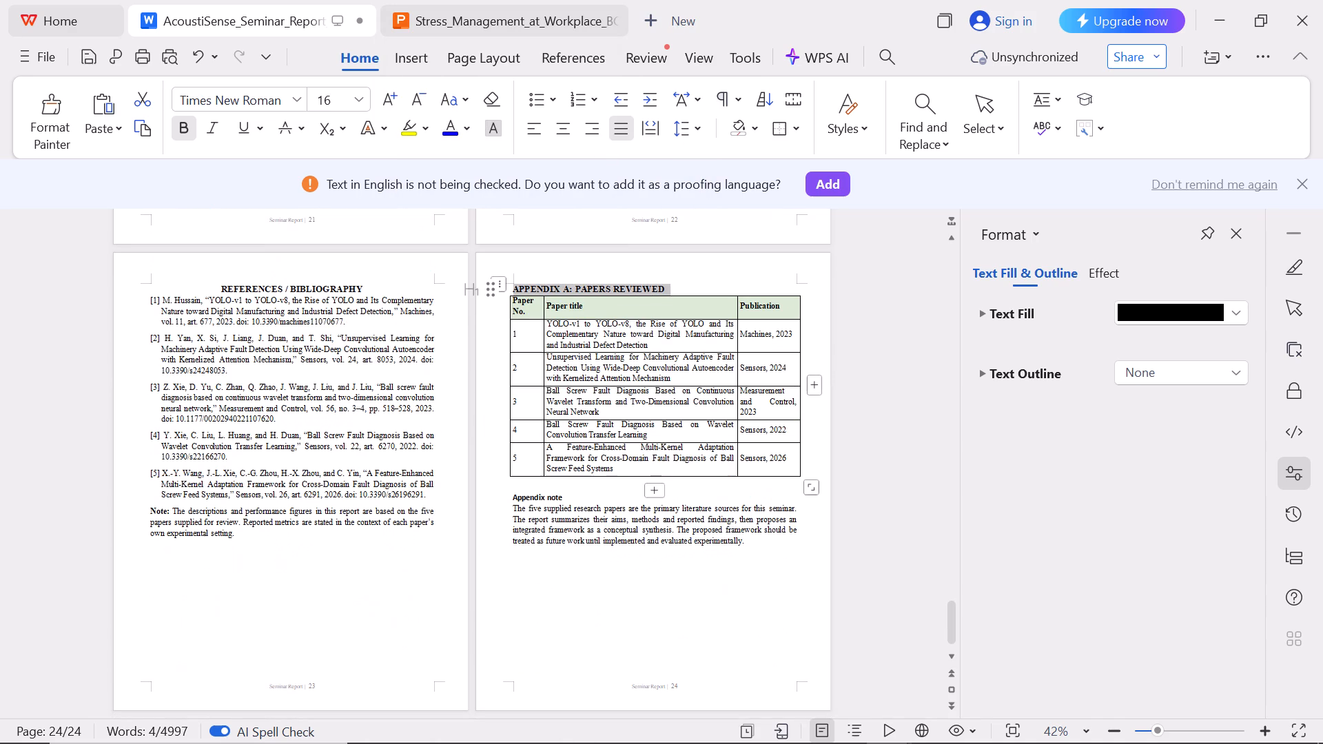
{"action": "left_click", "coordinate": [402, 612]}
Change the CHAPTER 7: CONCLUSION heading's font to Times New Roman and centre it.
{"action": "scroll", "coordinate": [402, 612], "scroll_direction": "up", "scroll_amount": 4}
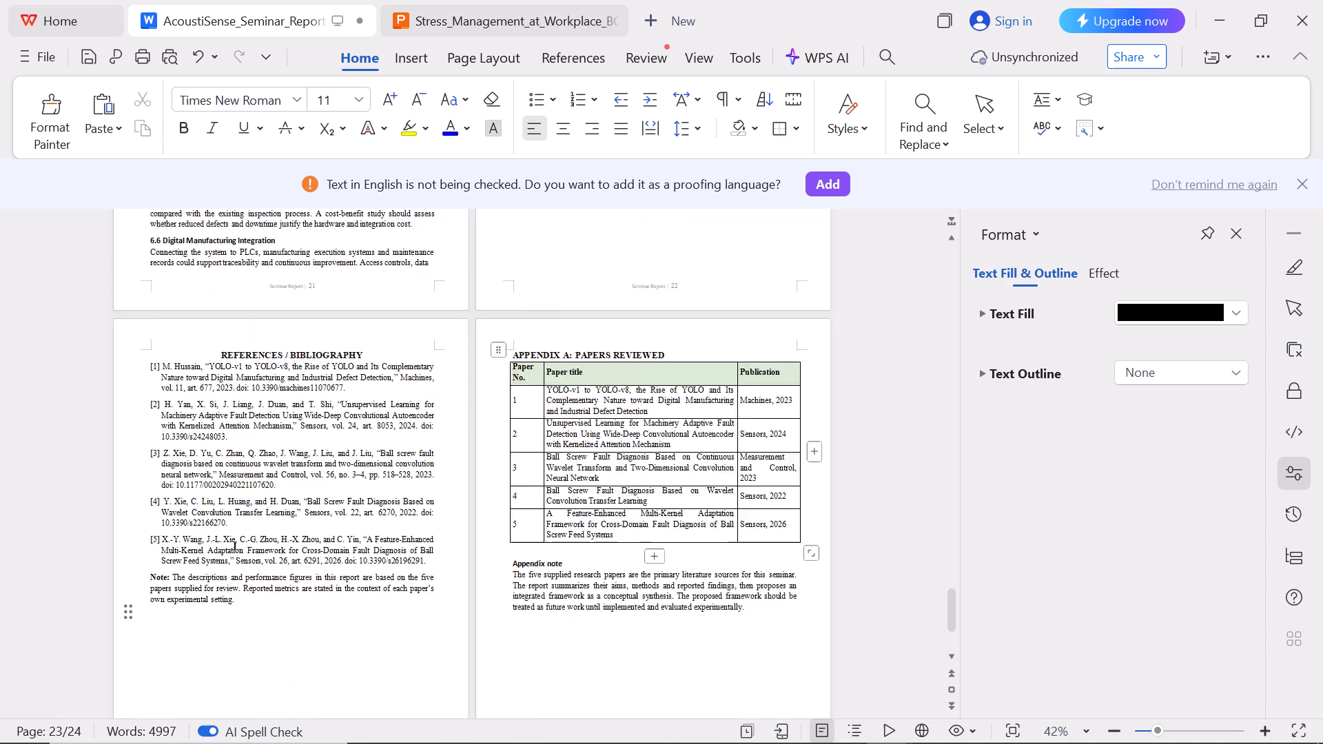
{"action": "scroll", "coordinate": [402, 612], "scroll_direction": "up", "scroll_amount": 2}
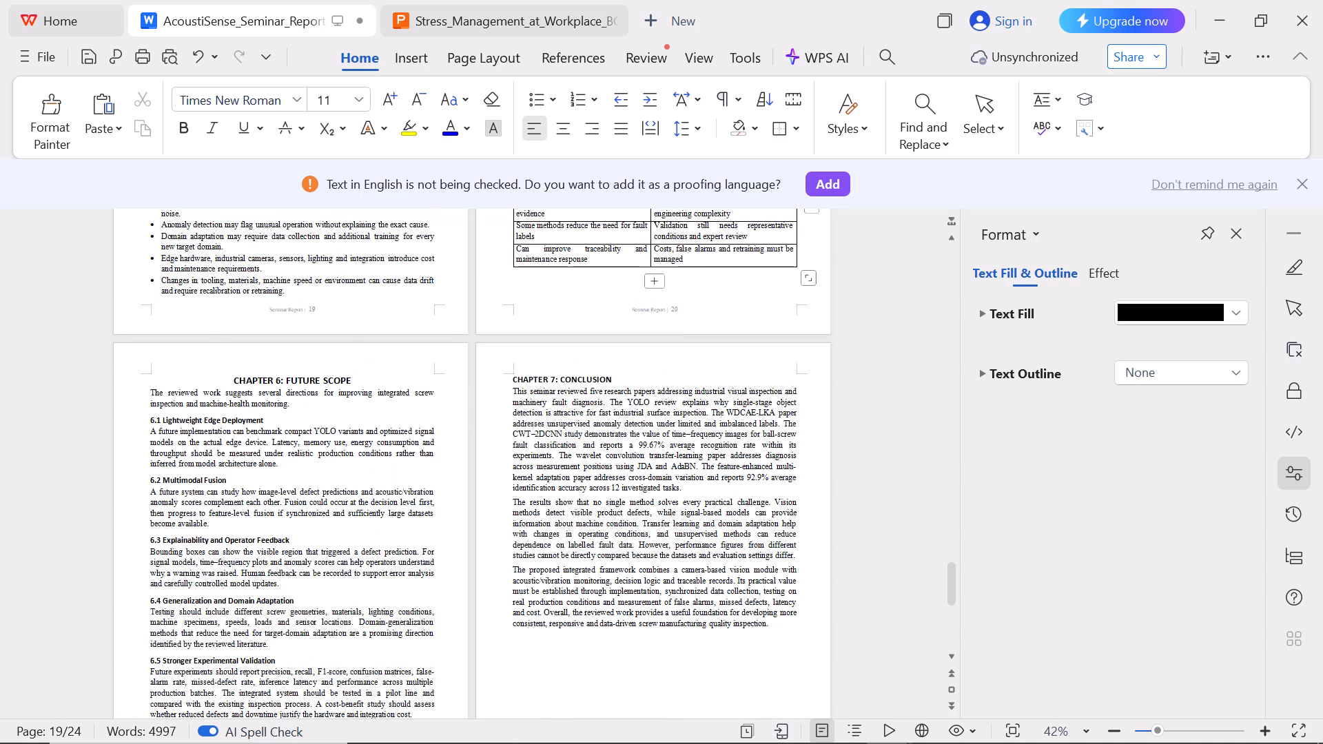
{"action": "left_click_drag", "start_coordinate": [622, 378], "coordinate": [503, 379]}
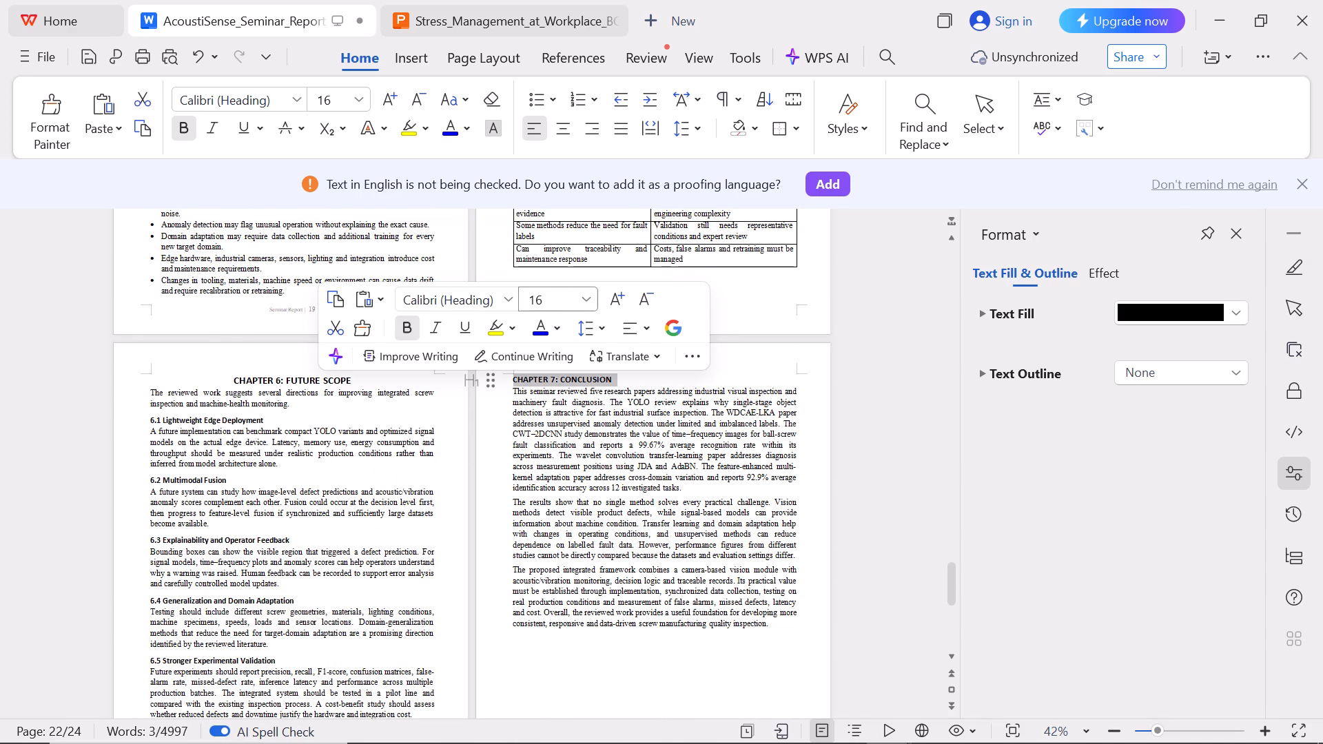
{"action": "left_click", "coordinate": [512, 296]}
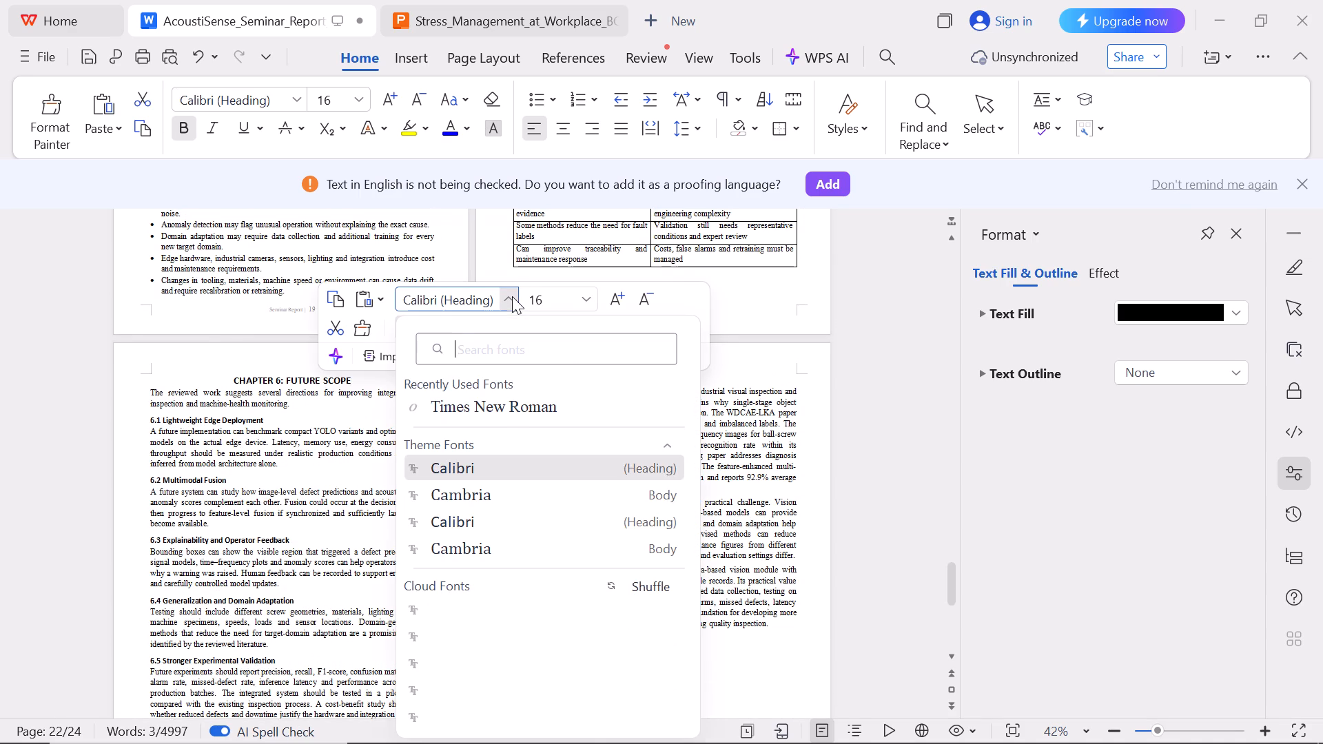
{"action": "double_click", "coordinate": [491, 417]}
{"action": "left_click_drag", "start_coordinate": [511, 379], "coordinate": [612, 365]}
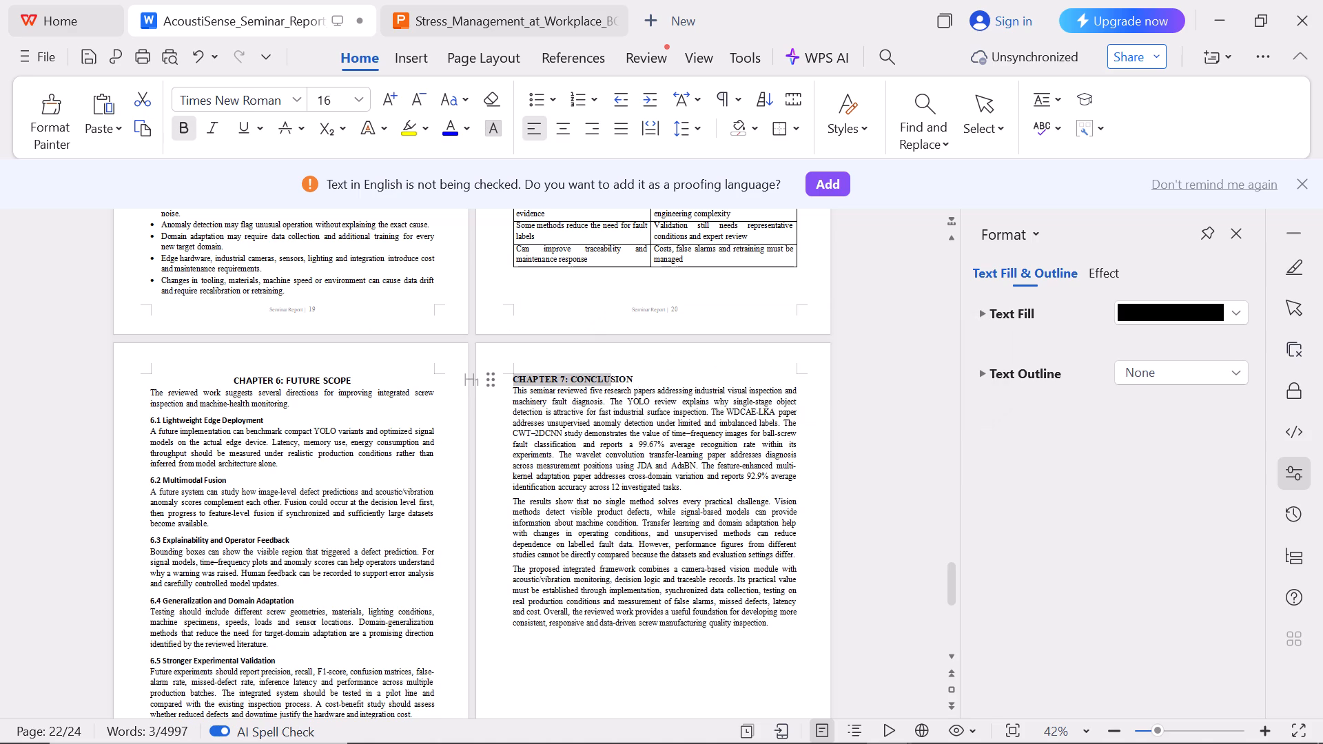
{"action": "left_click_drag", "start_coordinate": [612, 365], "coordinate": [635, 367]}
{"action": "left_click", "coordinate": [569, 130]}
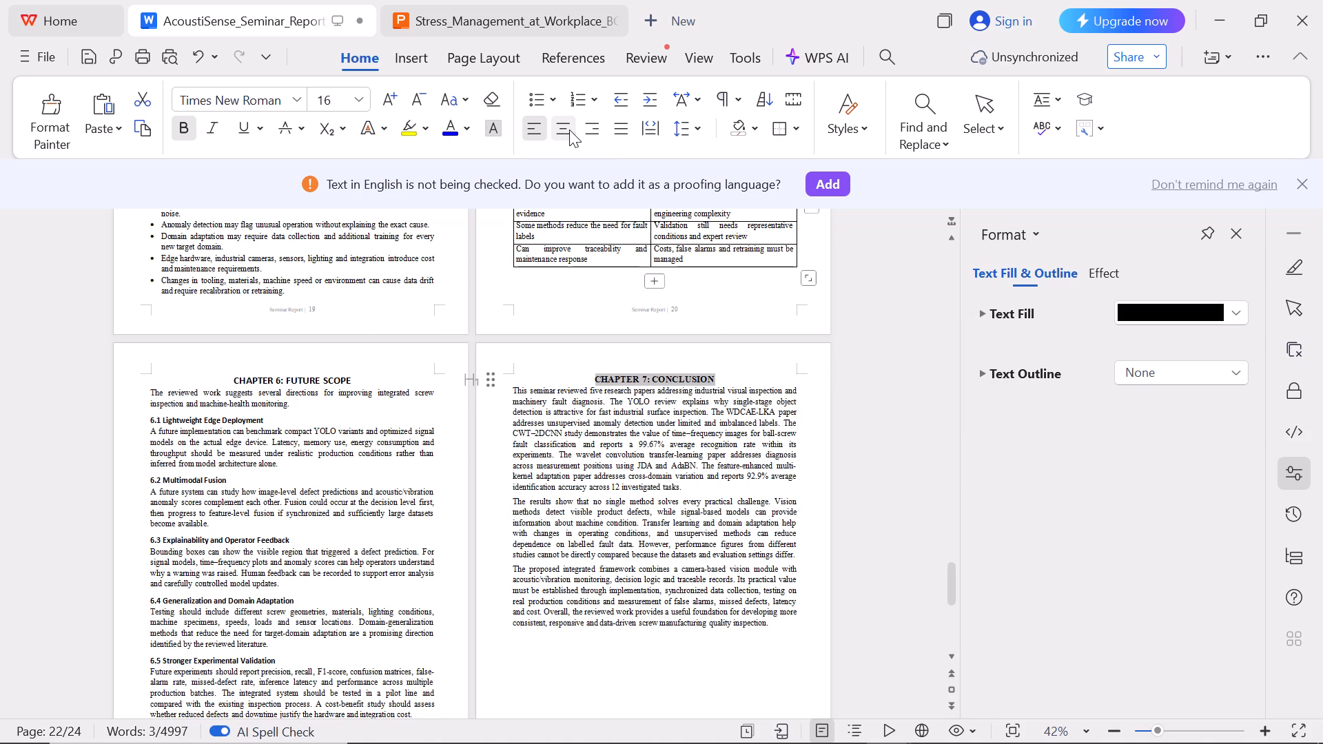
Set the three body paragraphs under CHAPTER 7: CONCLUSION to size 14 and toggle their justified alignment.
{"action": "left_click", "coordinate": [502, 556]}
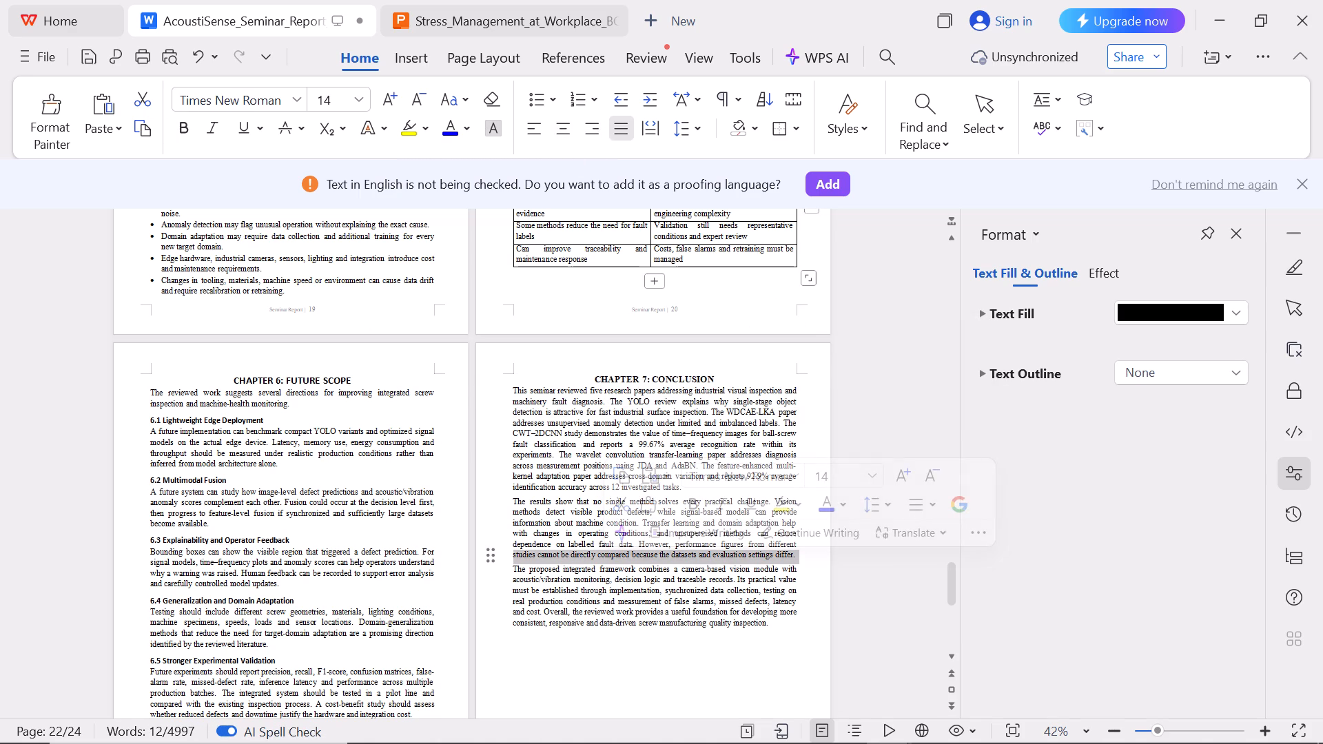
{"action": "left_click_drag", "start_coordinate": [510, 393], "coordinate": [783, 628]}
{"action": "left_click", "coordinate": [847, 631]}
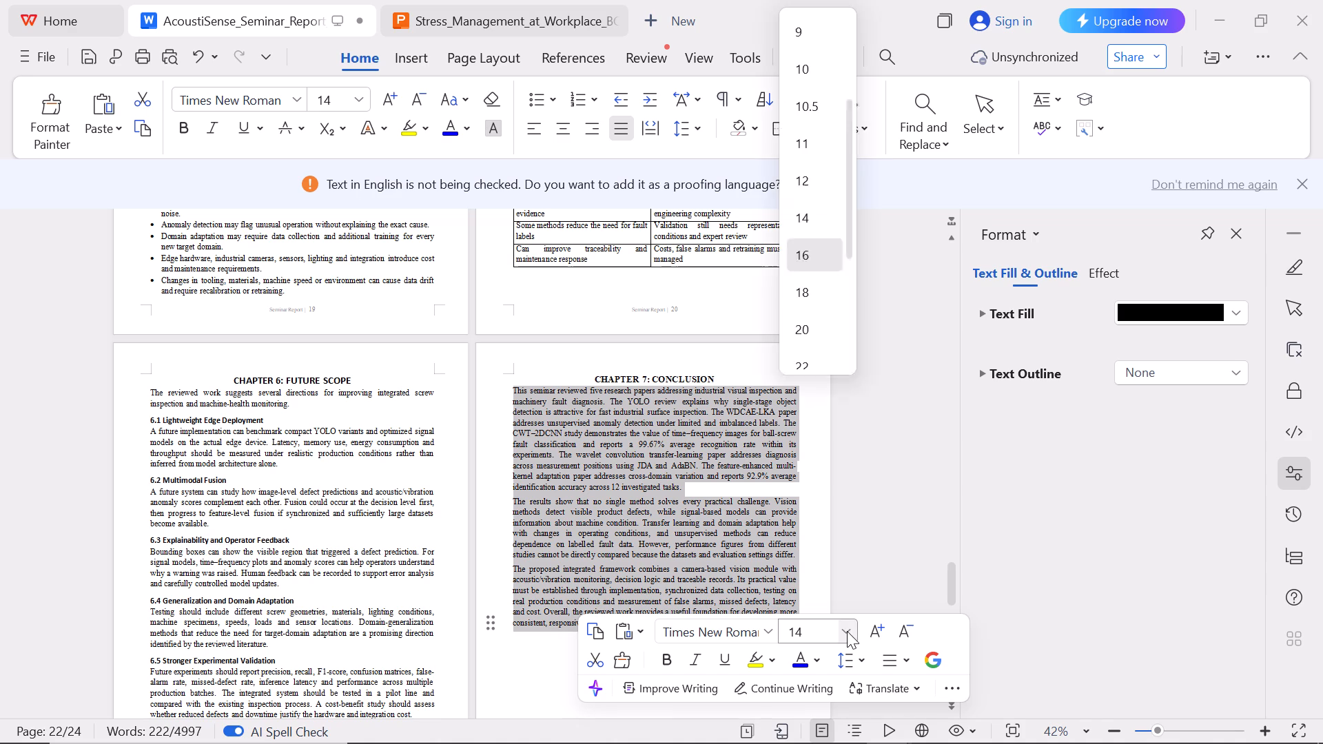
{"action": "left_click", "coordinate": [802, 208]}
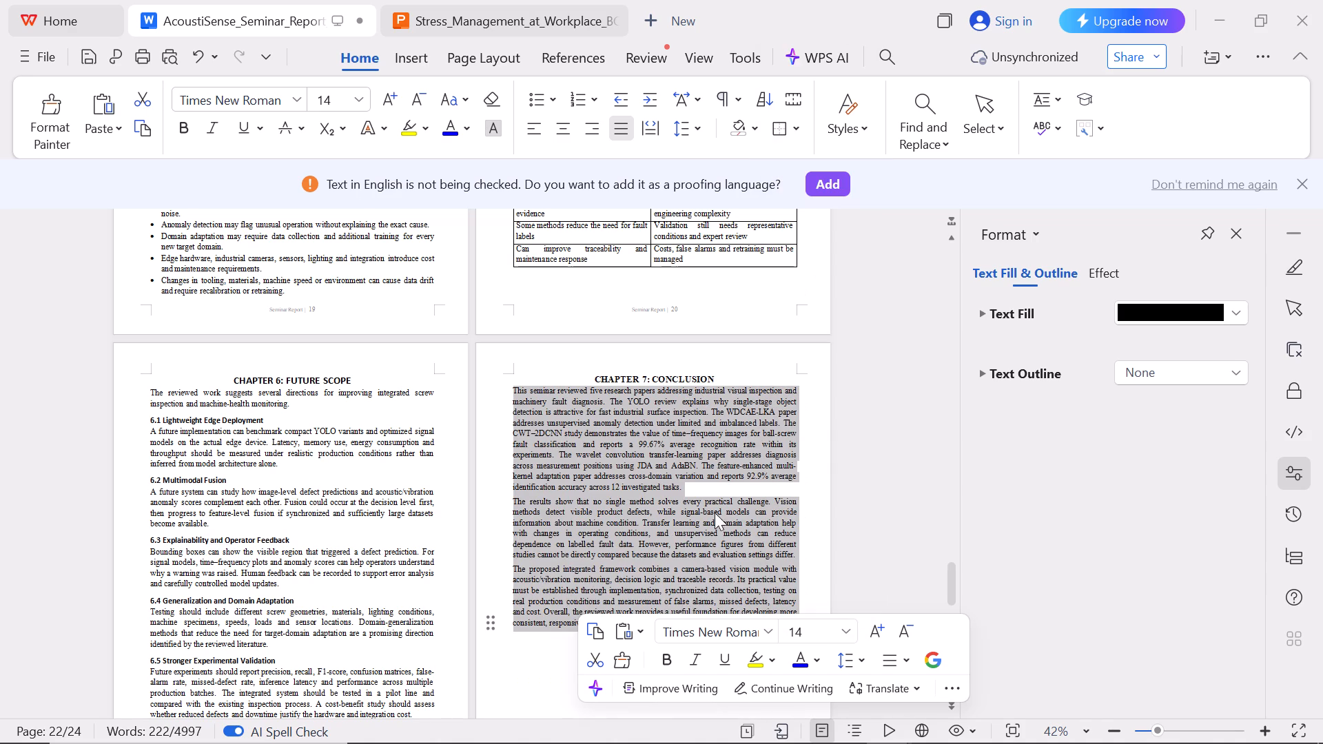
{"action": "key", "text": "ctrl+j"}
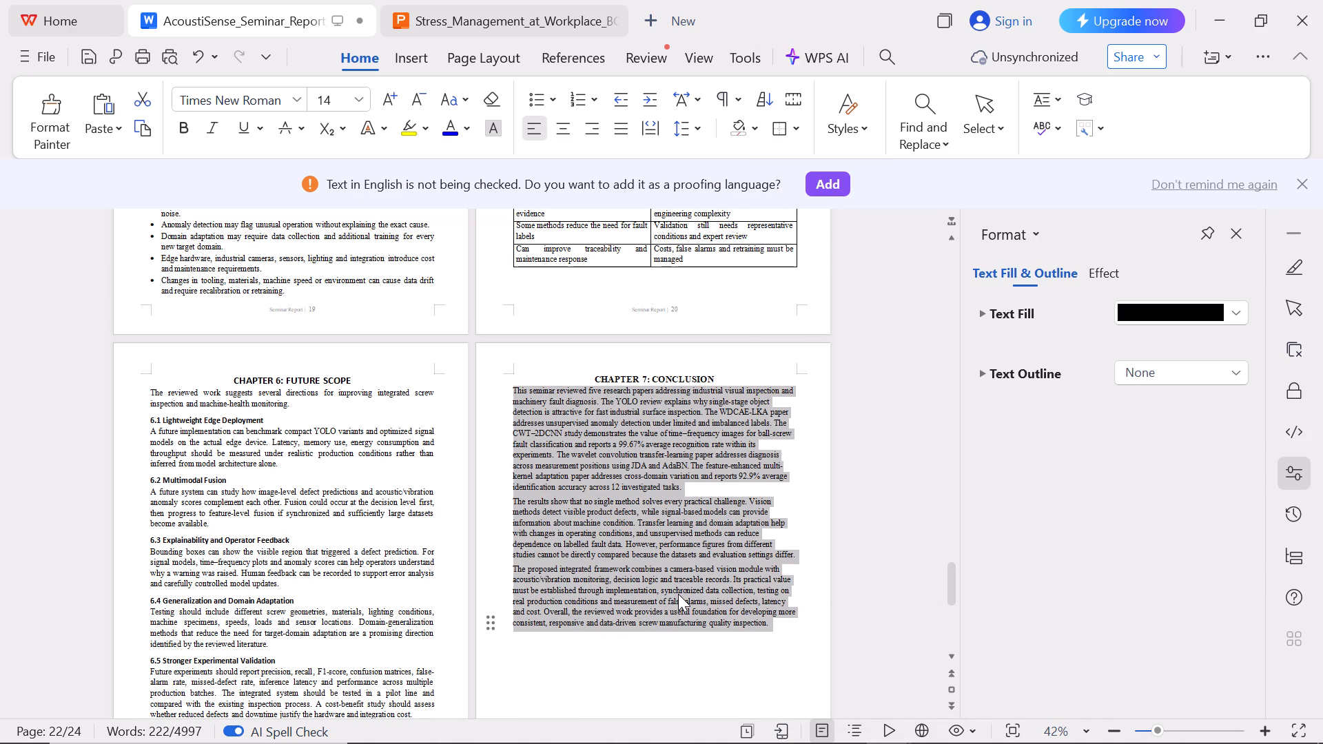
{"action": "left_click", "coordinate": [525, 703]}
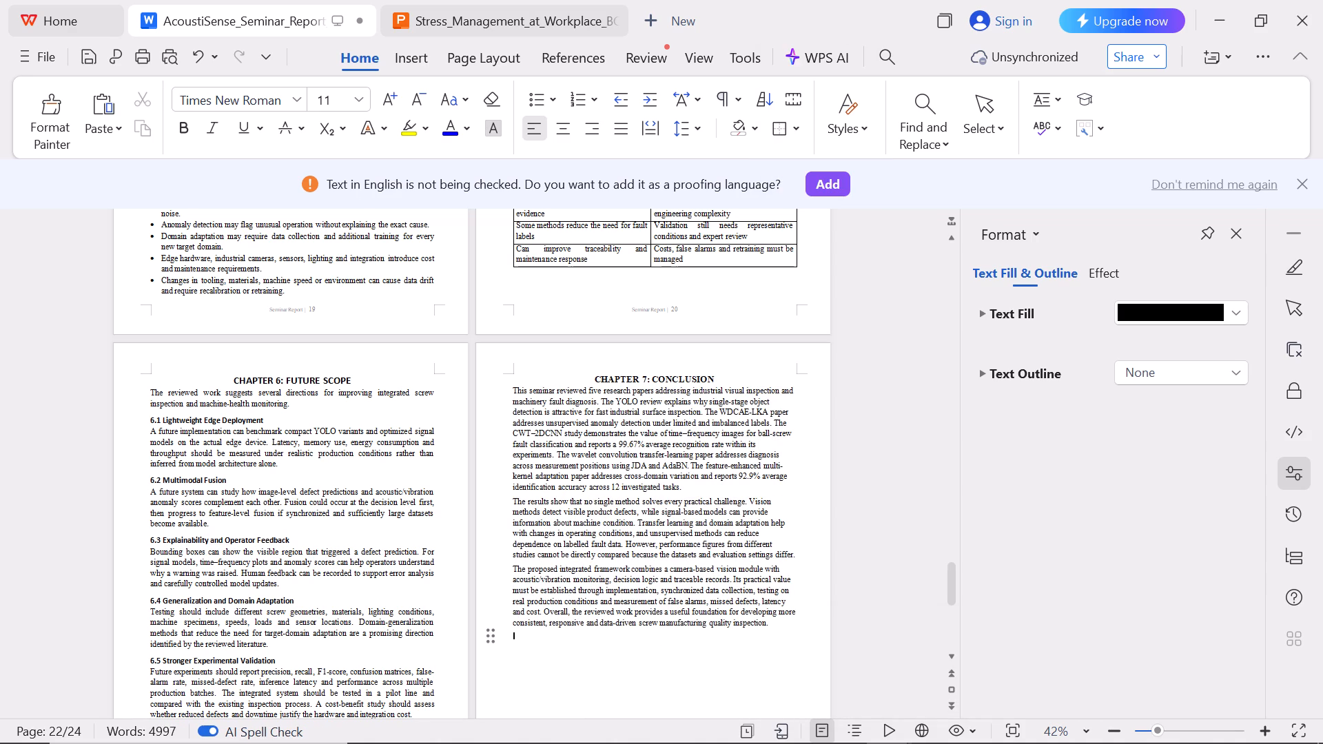
Insert two blank lines between the CHAPTER 7: CONCLUSION heading and its first body paragraph.
{"action": "left_click", "coordinate": [719, 378]}
{"action": "key", "text": "Return"}
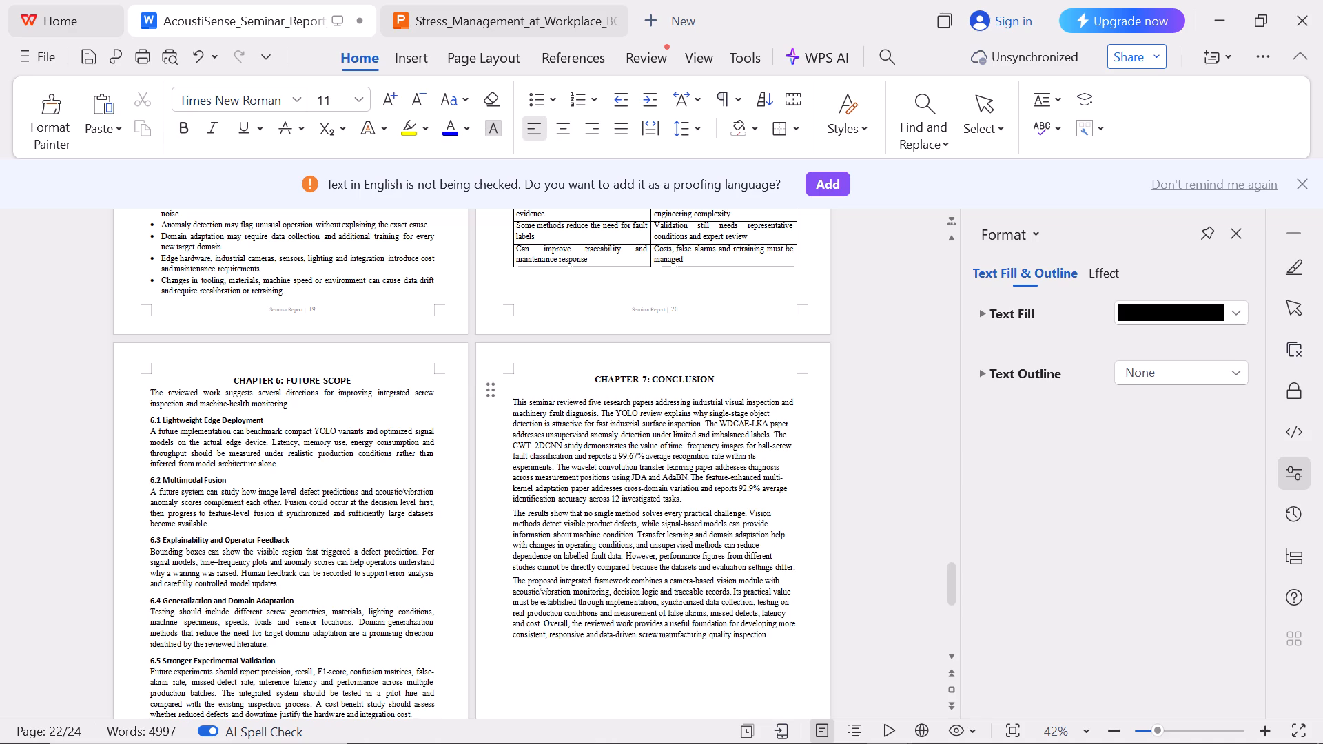
{"action": "key", "text": "Return"}
Justify all three body paragraphs under the CHAPTER 7: CONCLUSION heading.
{"action": "scroll", "coordinate": [719, 378], "scroll_direction": "down", "scroll_amount": 2}
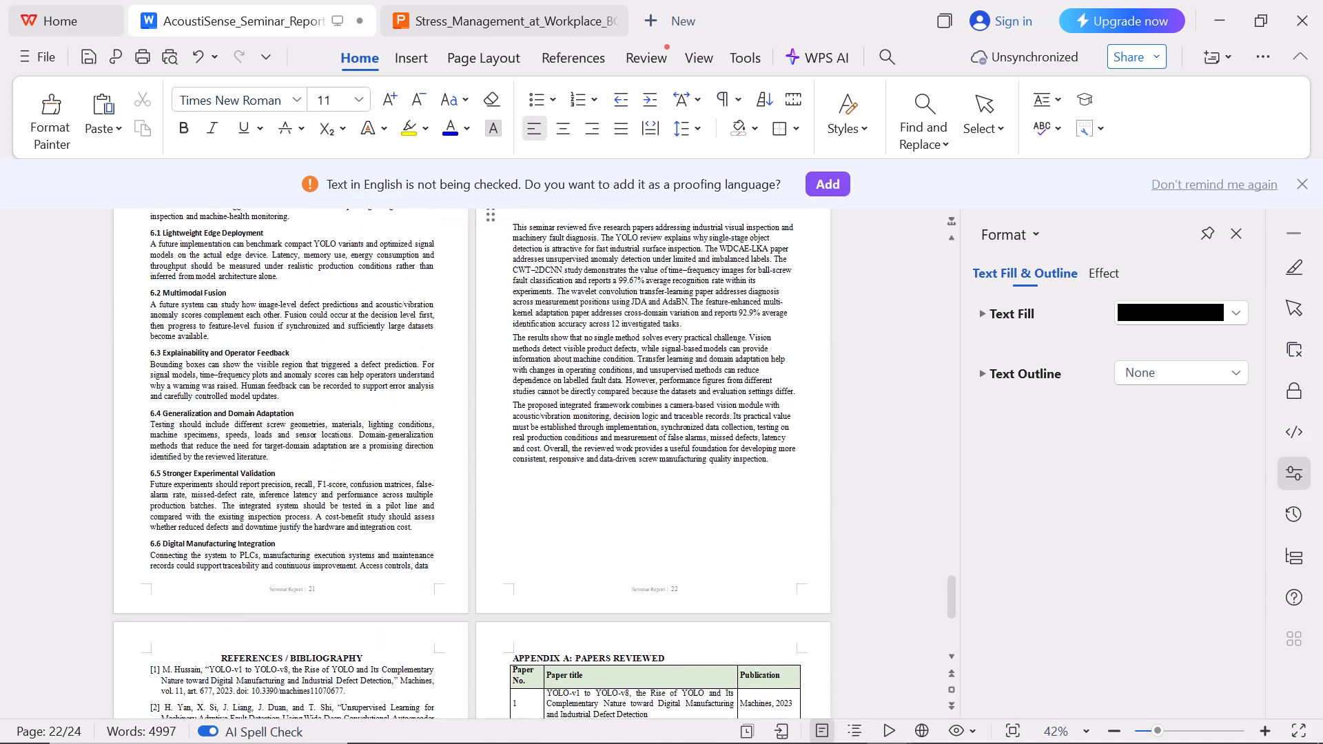
{"action": "scroll", "coordinate": [719, 378], "scroll_direction": "down", "scroll_amount": 1}
{"action": "scroll", "coordinate": [719, 378], "scroll_direction": "up", "scroll_amount": 4}
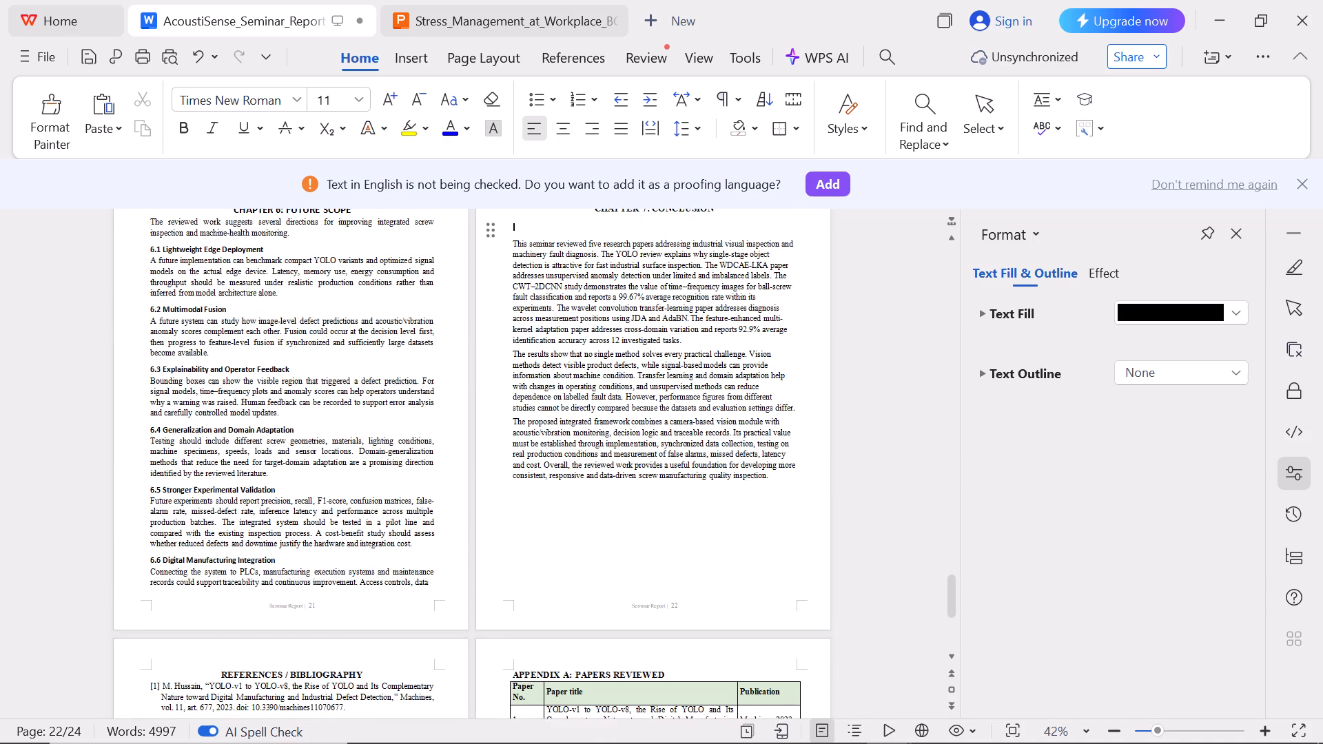
{"action": "left_click_drag", "start_coordinate": [784, 490], "coordinate": [526, 238]}
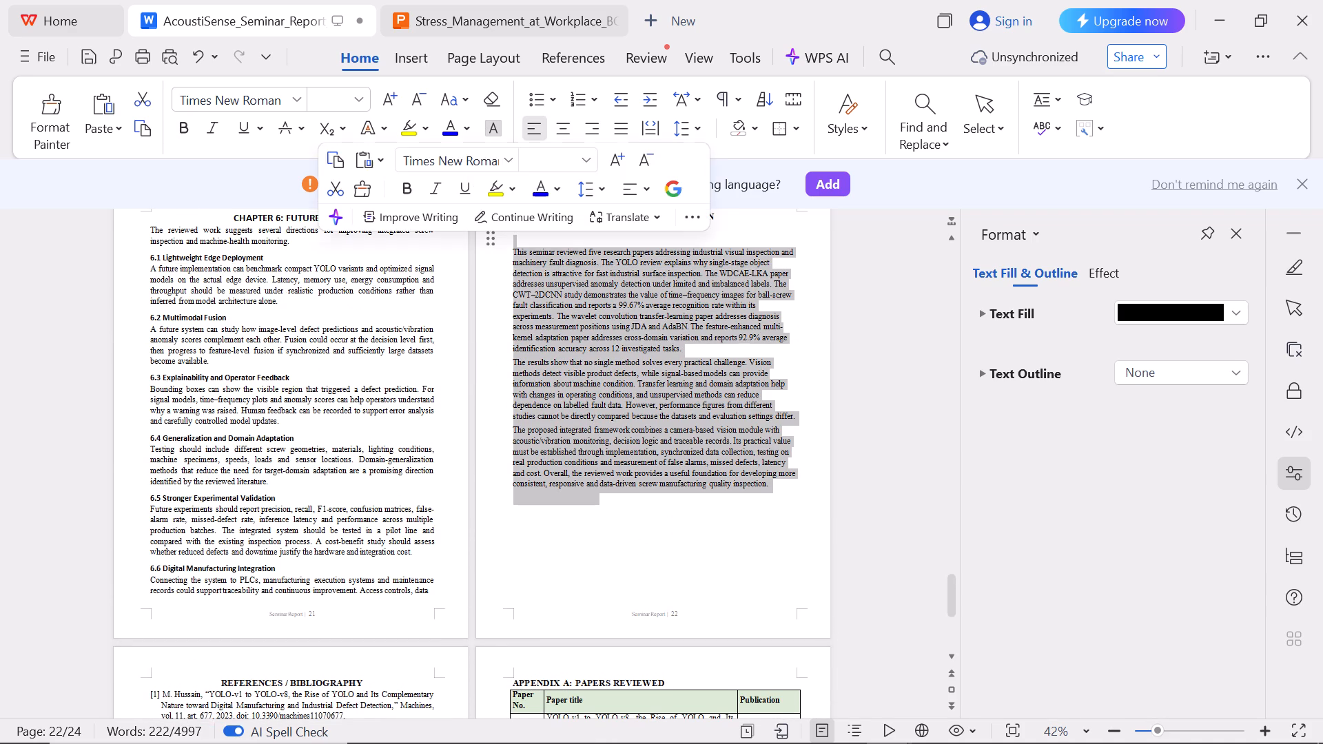
{"action": "key", "text": "ctrl+j"}
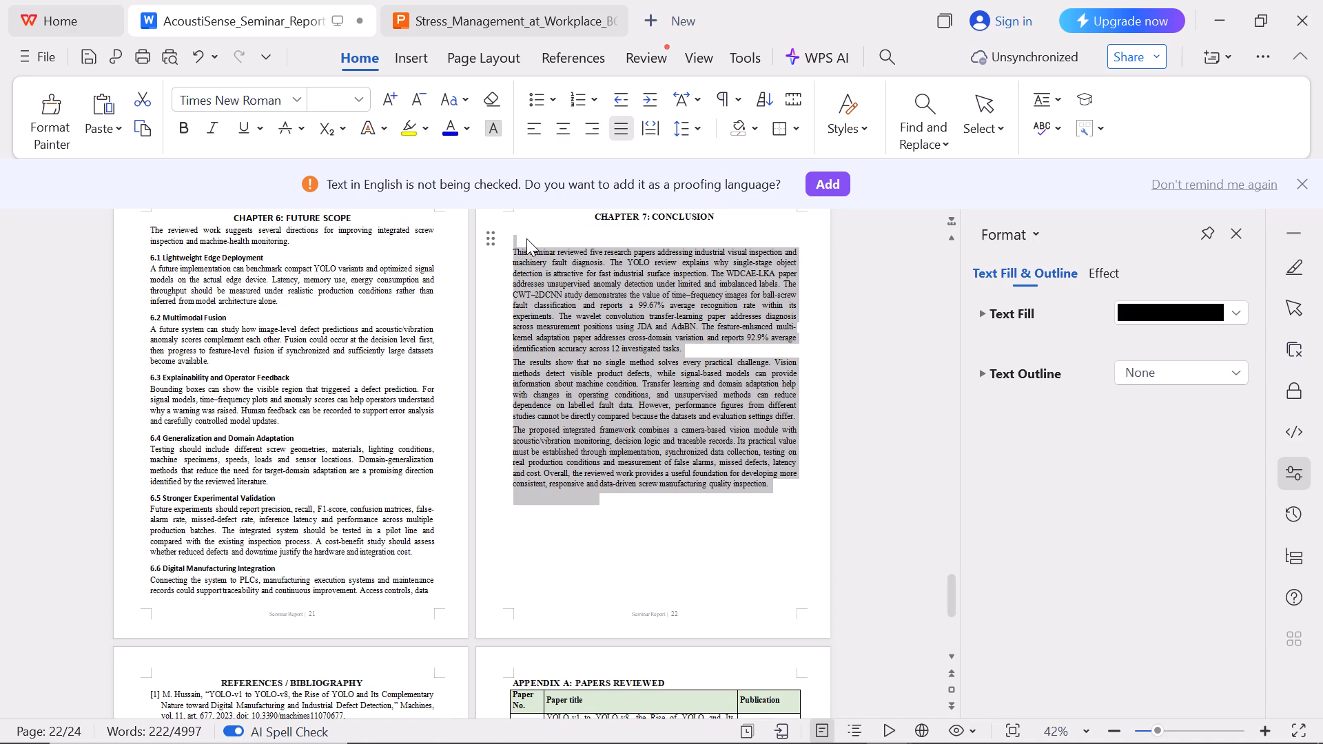
{"action": "left_click", "coordinate": [589, 570]}
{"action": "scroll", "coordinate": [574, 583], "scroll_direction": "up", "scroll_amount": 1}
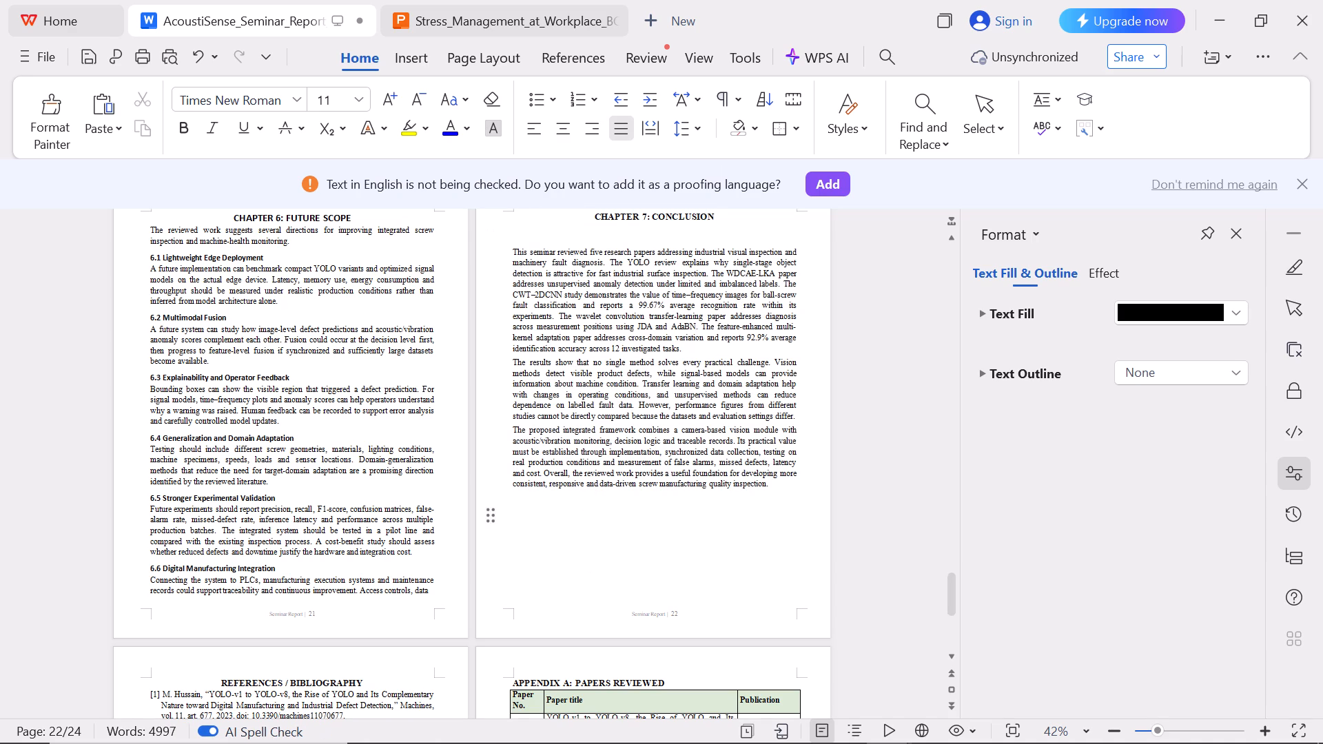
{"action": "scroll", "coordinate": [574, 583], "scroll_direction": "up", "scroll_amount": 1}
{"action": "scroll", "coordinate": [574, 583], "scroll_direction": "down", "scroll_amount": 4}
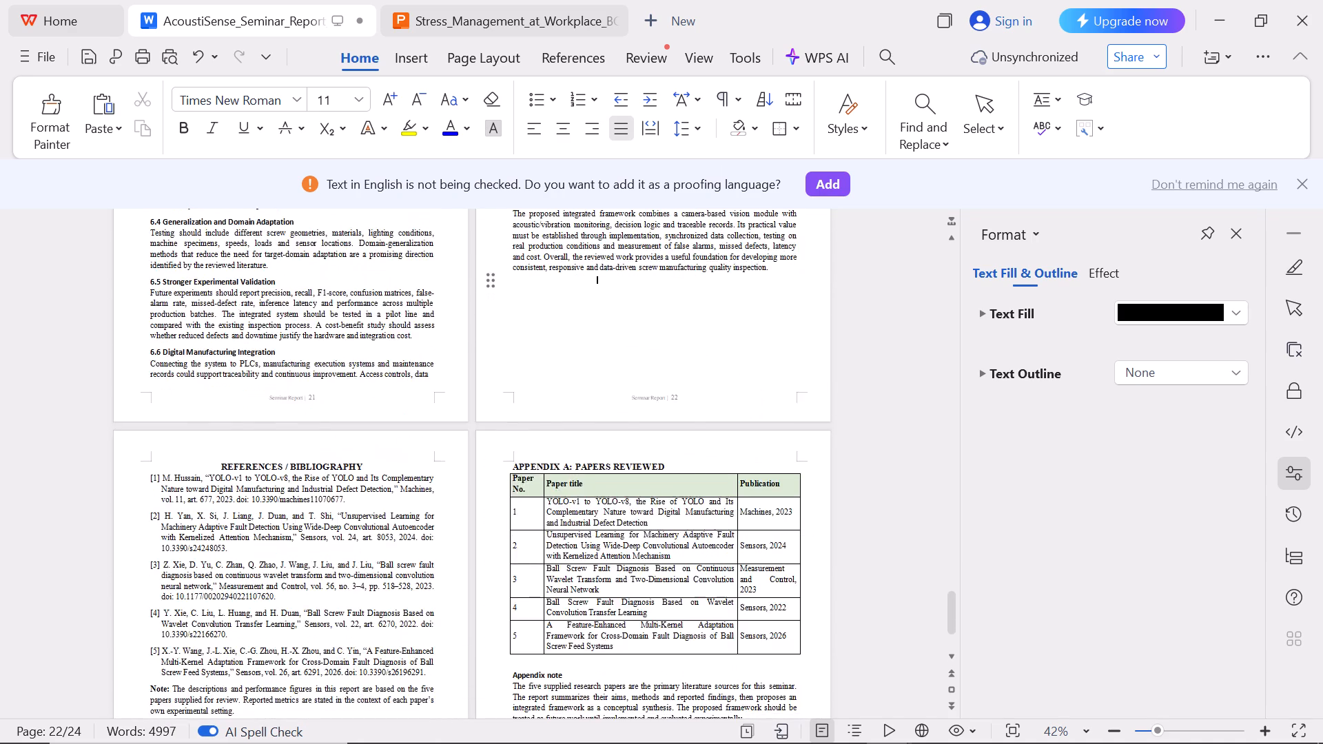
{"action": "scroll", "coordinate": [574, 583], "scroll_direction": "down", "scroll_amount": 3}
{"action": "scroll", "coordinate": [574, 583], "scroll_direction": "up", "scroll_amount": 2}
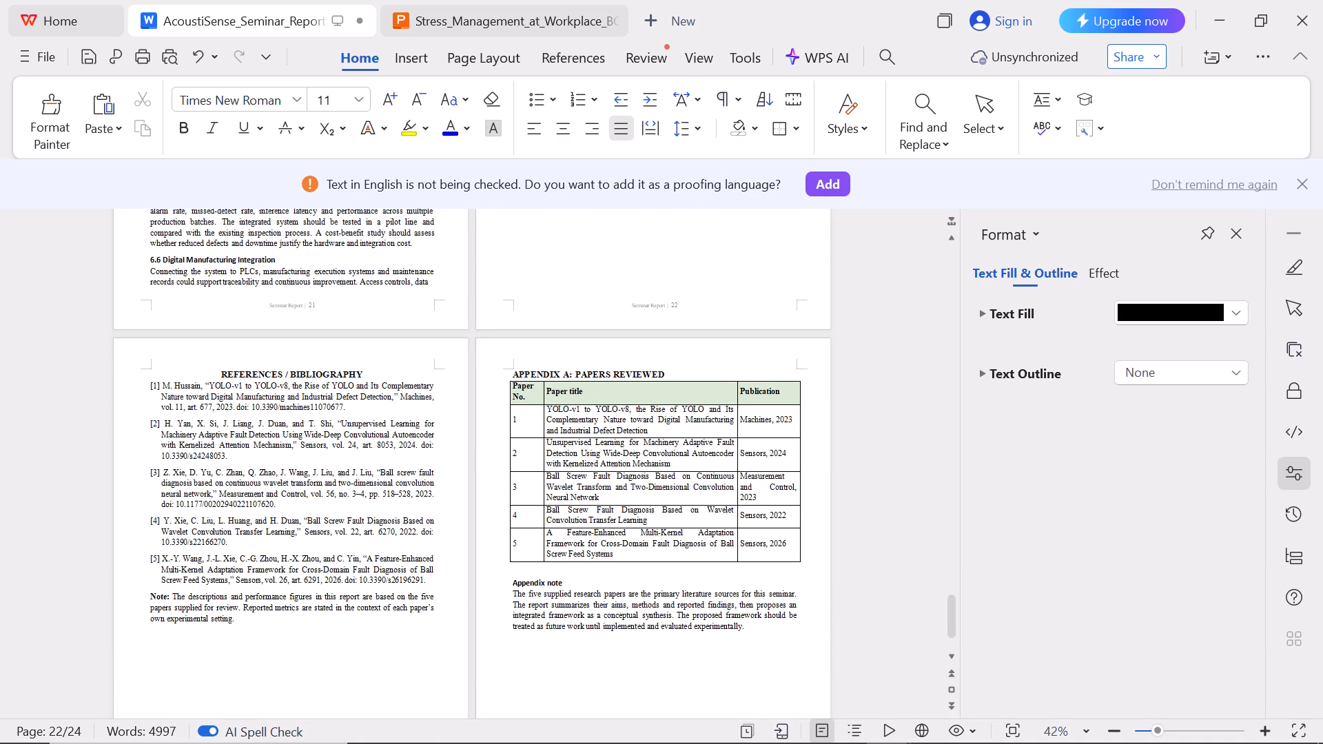
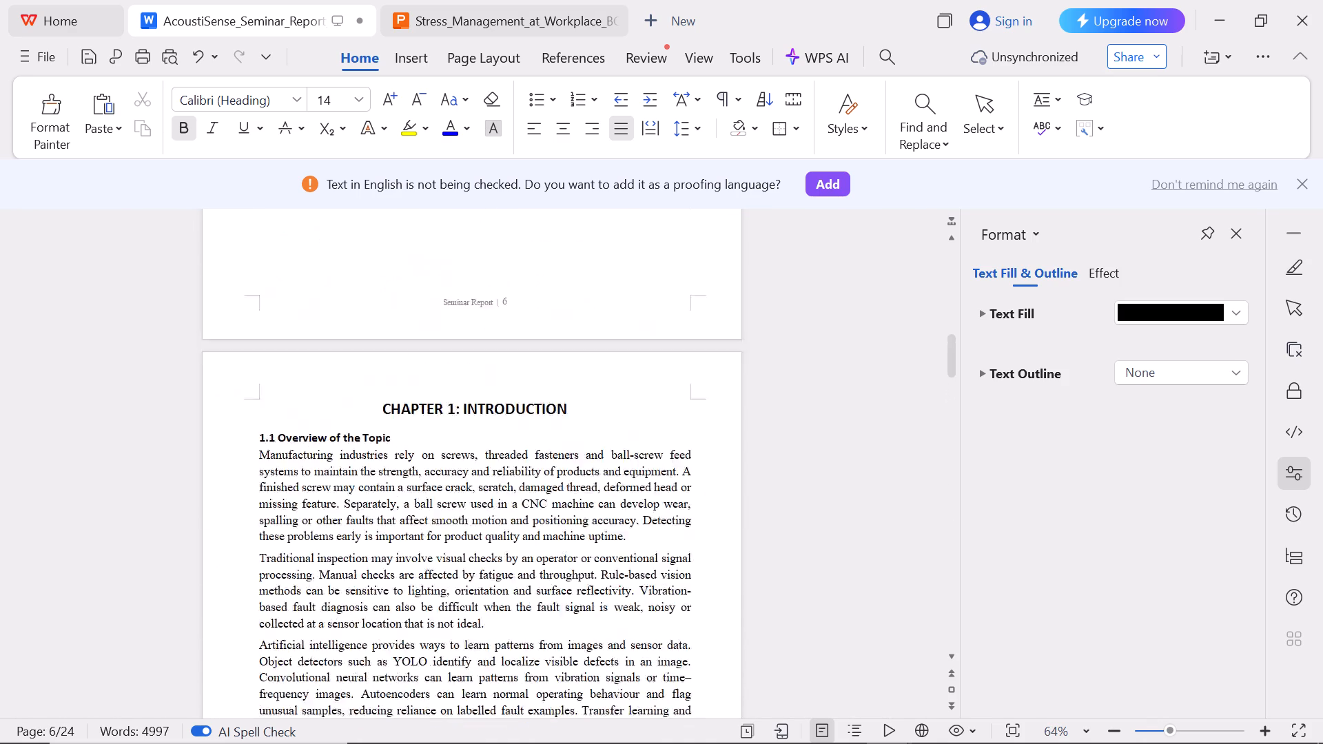
{"action": "scroll", "coordinate": [527, 342], "scroll_direction": "up", "scroll_amount": 16}
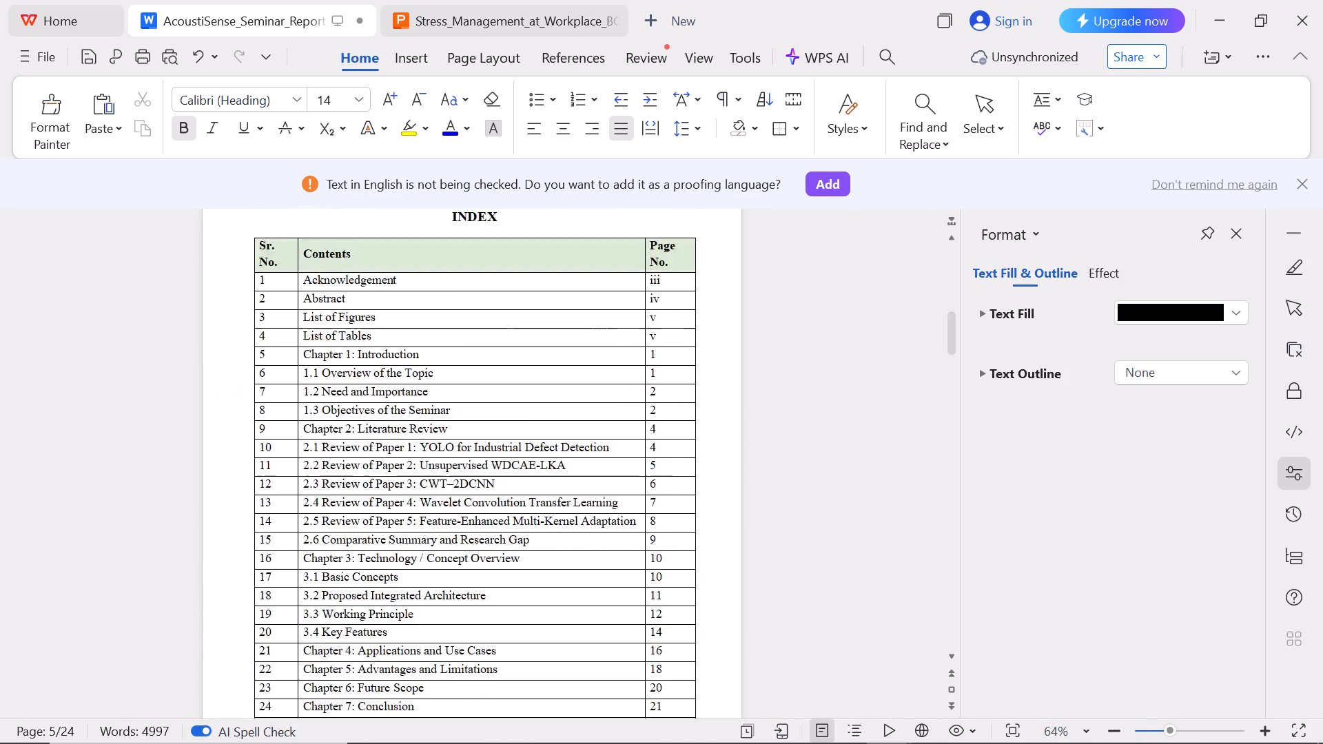
{"action": "scroll", "coordinate": [527, 342], "scroll_direction": "up", "scroll_amount": 18}
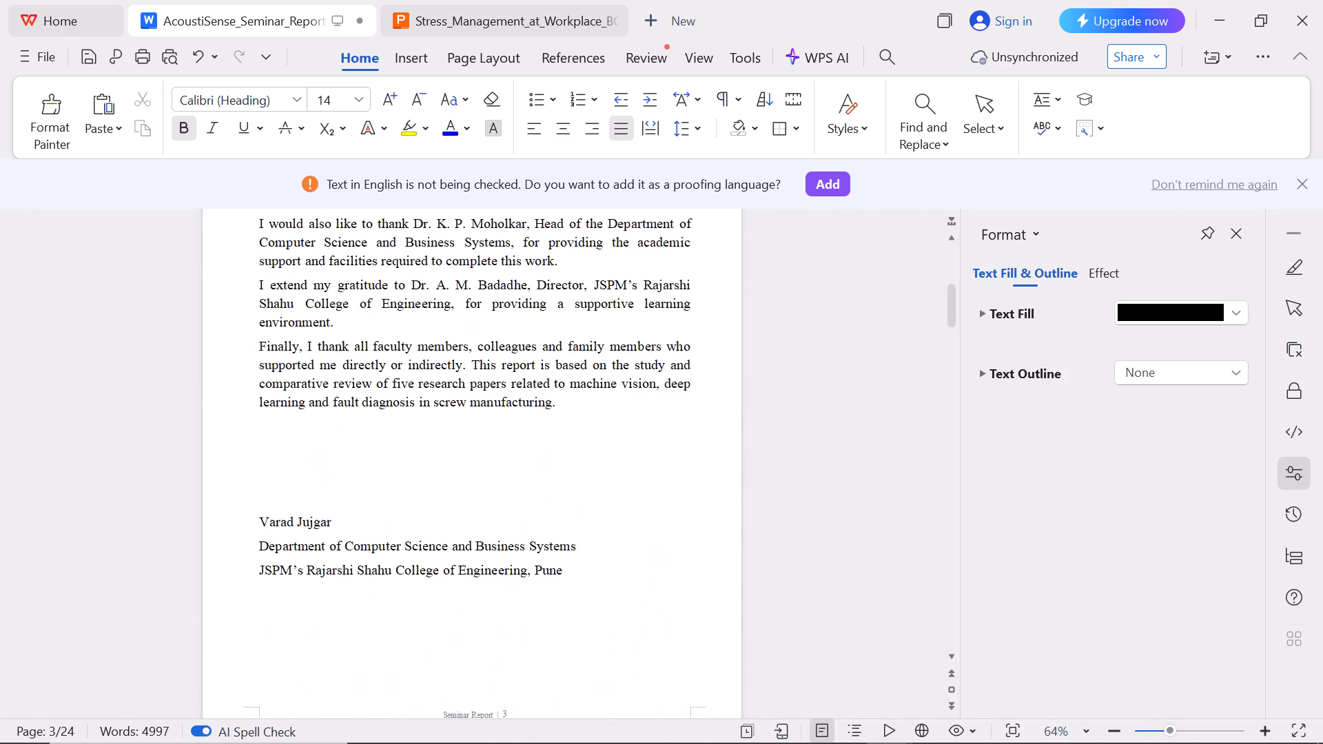
{"action": "scroll", "coordinate": [527, 342], "scroll_direction": "up", "scroll_amount": 8}
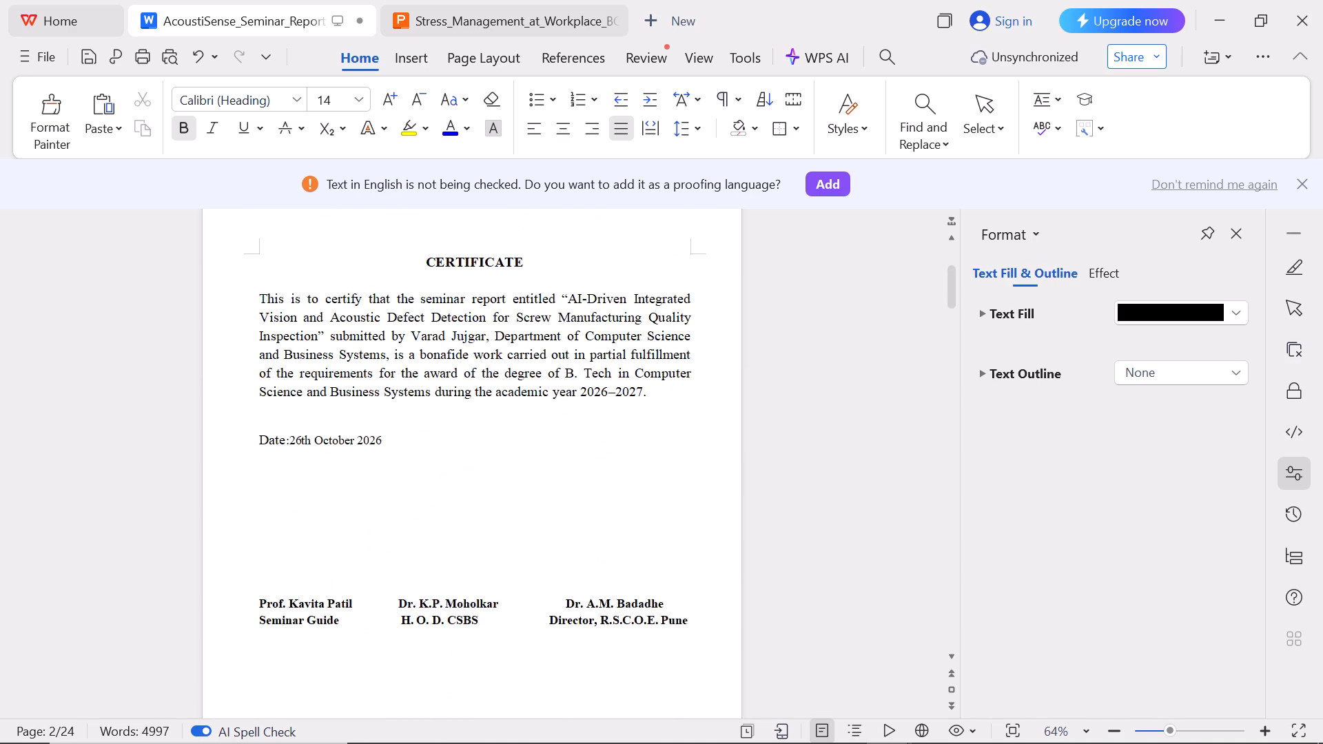
{"action": "scroll", "coordinate": [527, 342], "scroll_direction": "up", "scroll_amount": 9}
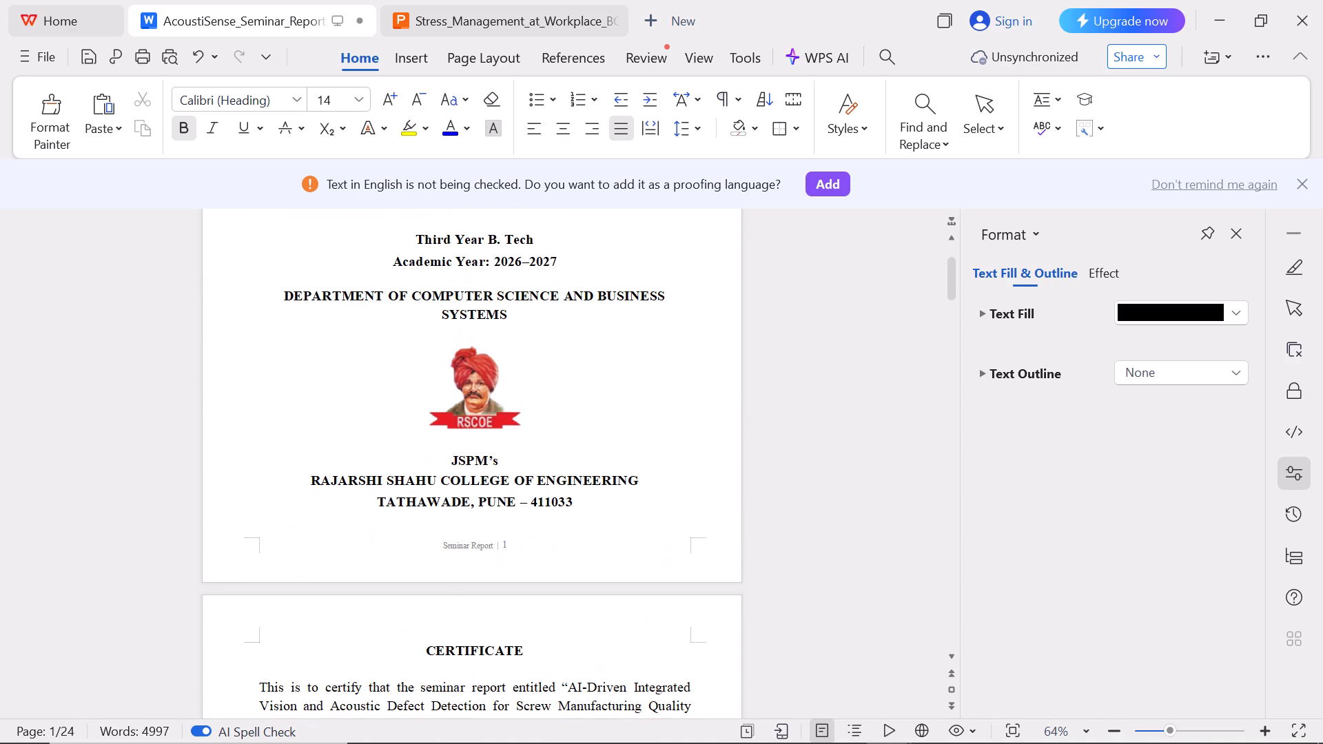
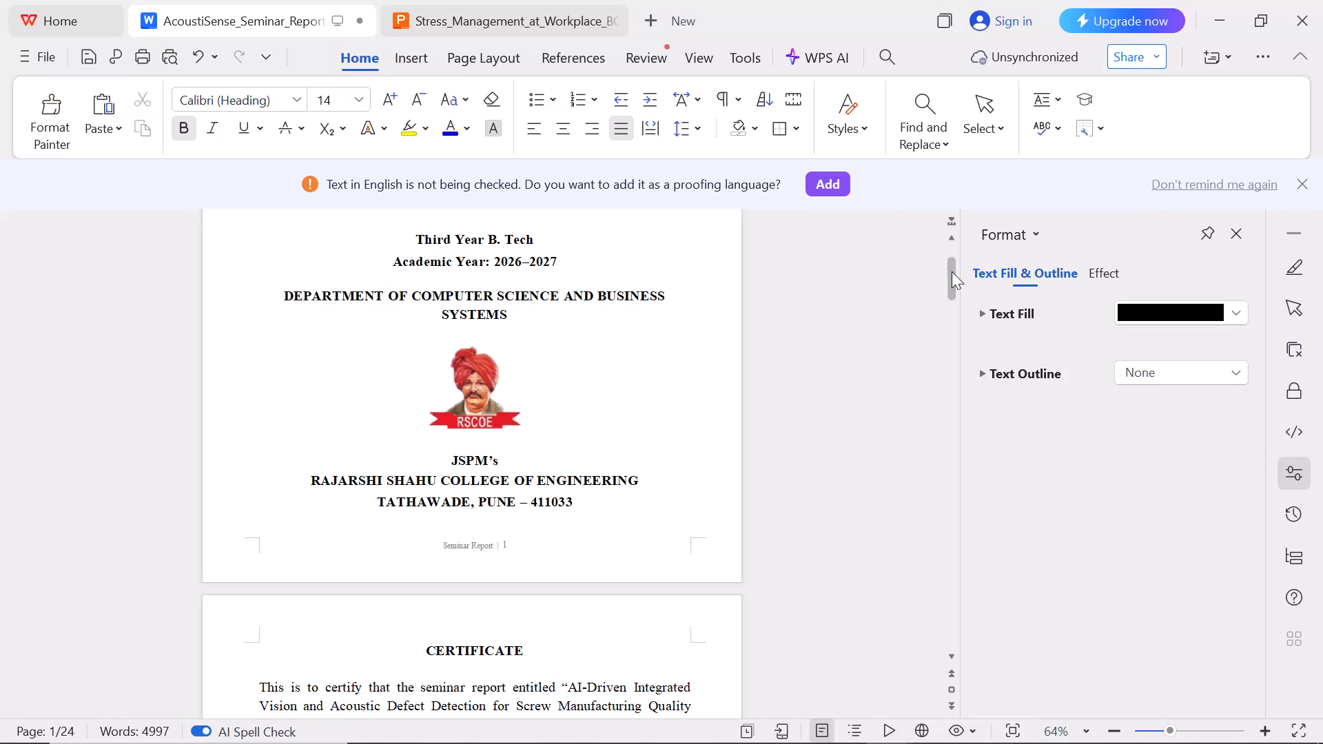
Dismiss the suggestion to add English as a proofing language.
{"action": "left_click", "coordinate": [1301, 180]}
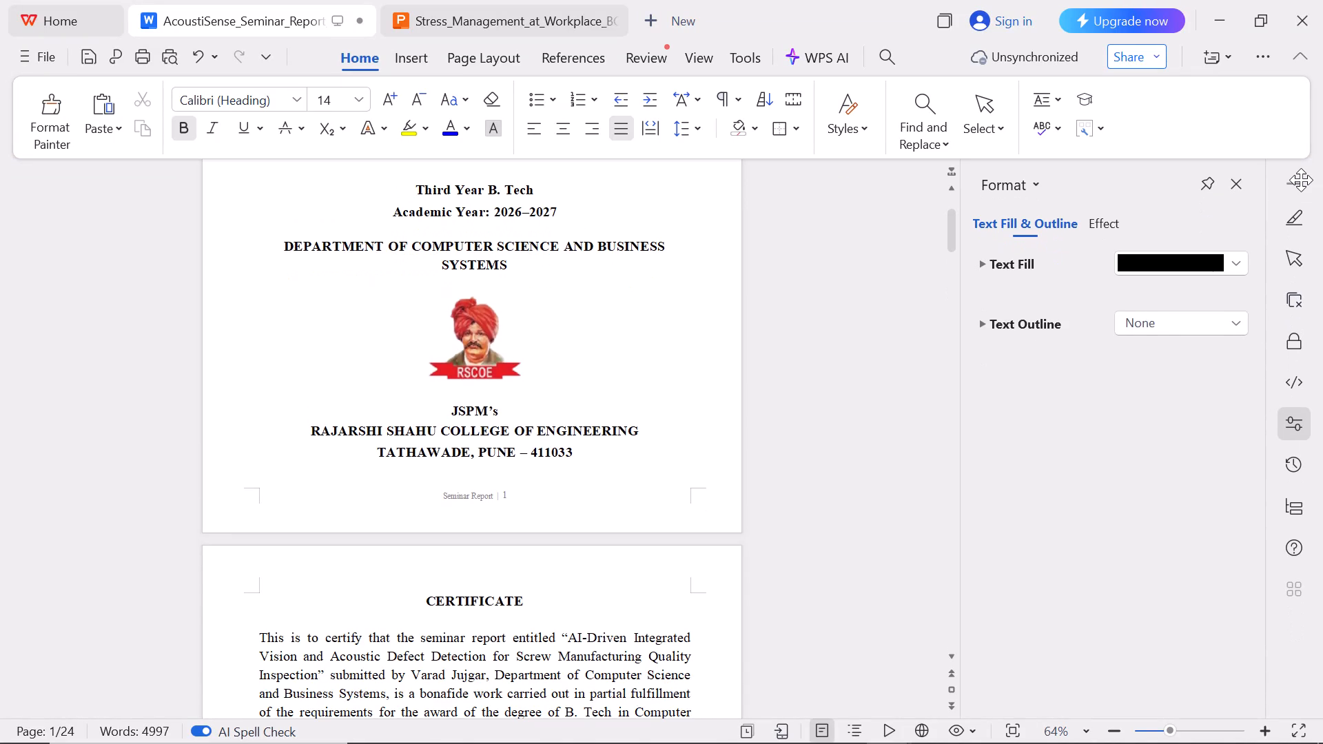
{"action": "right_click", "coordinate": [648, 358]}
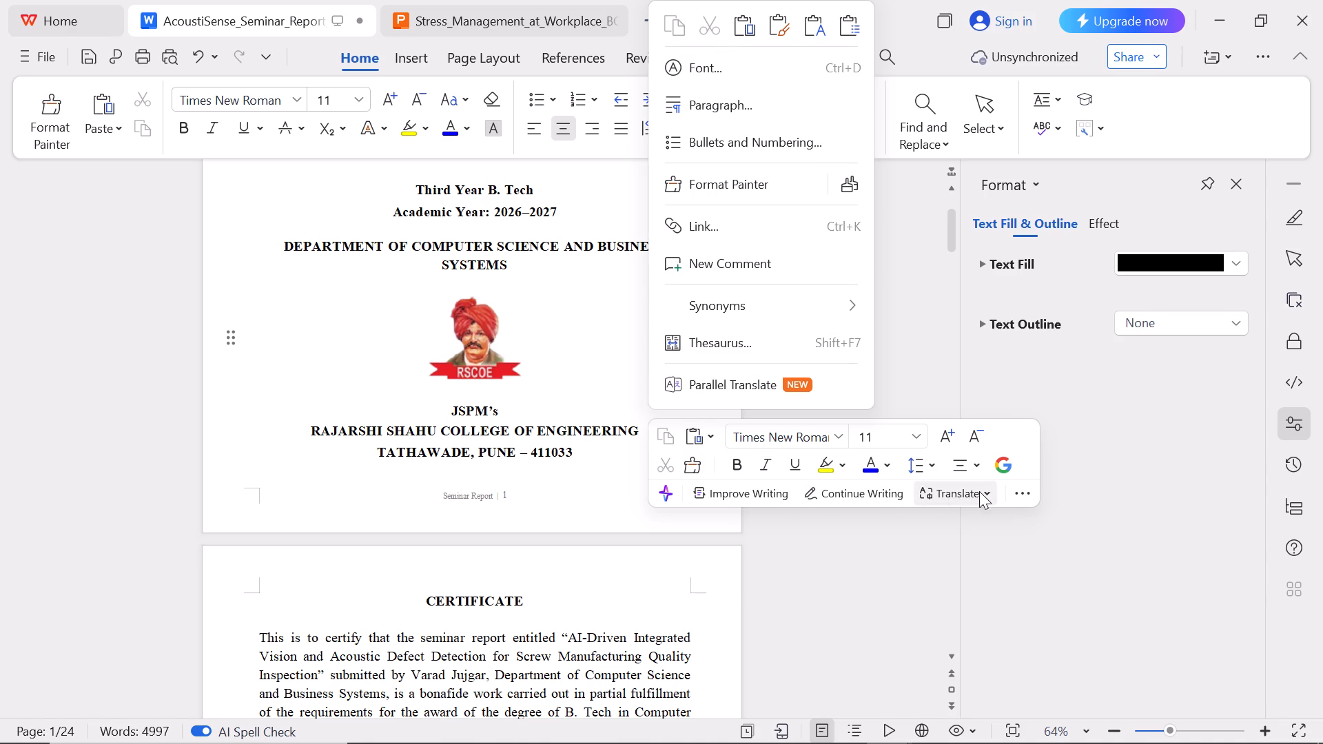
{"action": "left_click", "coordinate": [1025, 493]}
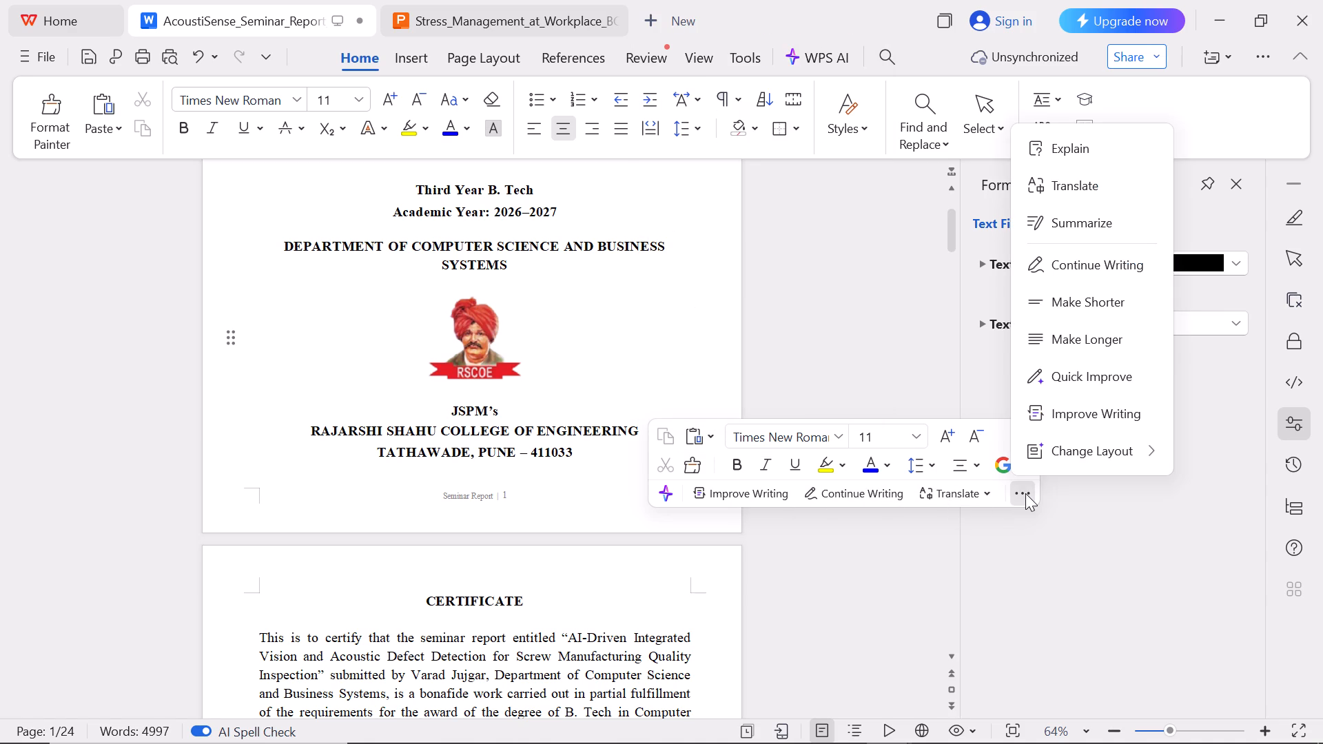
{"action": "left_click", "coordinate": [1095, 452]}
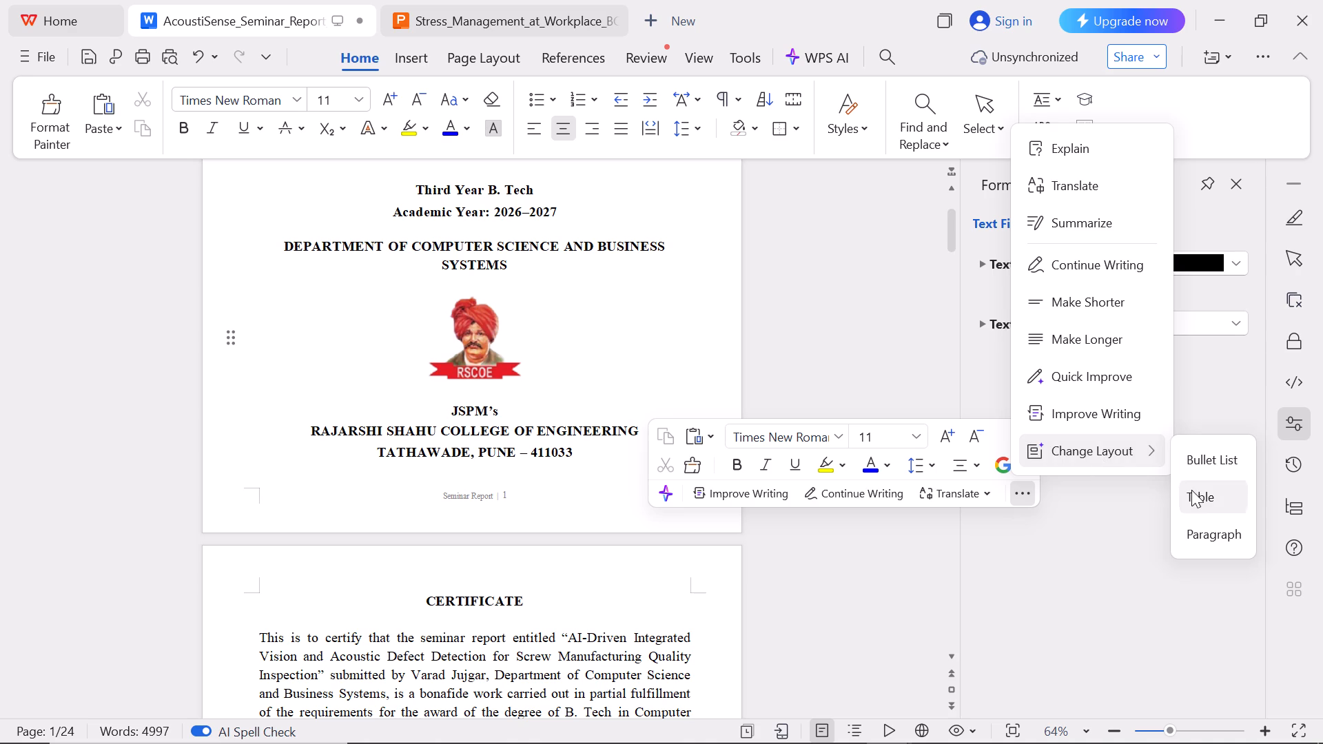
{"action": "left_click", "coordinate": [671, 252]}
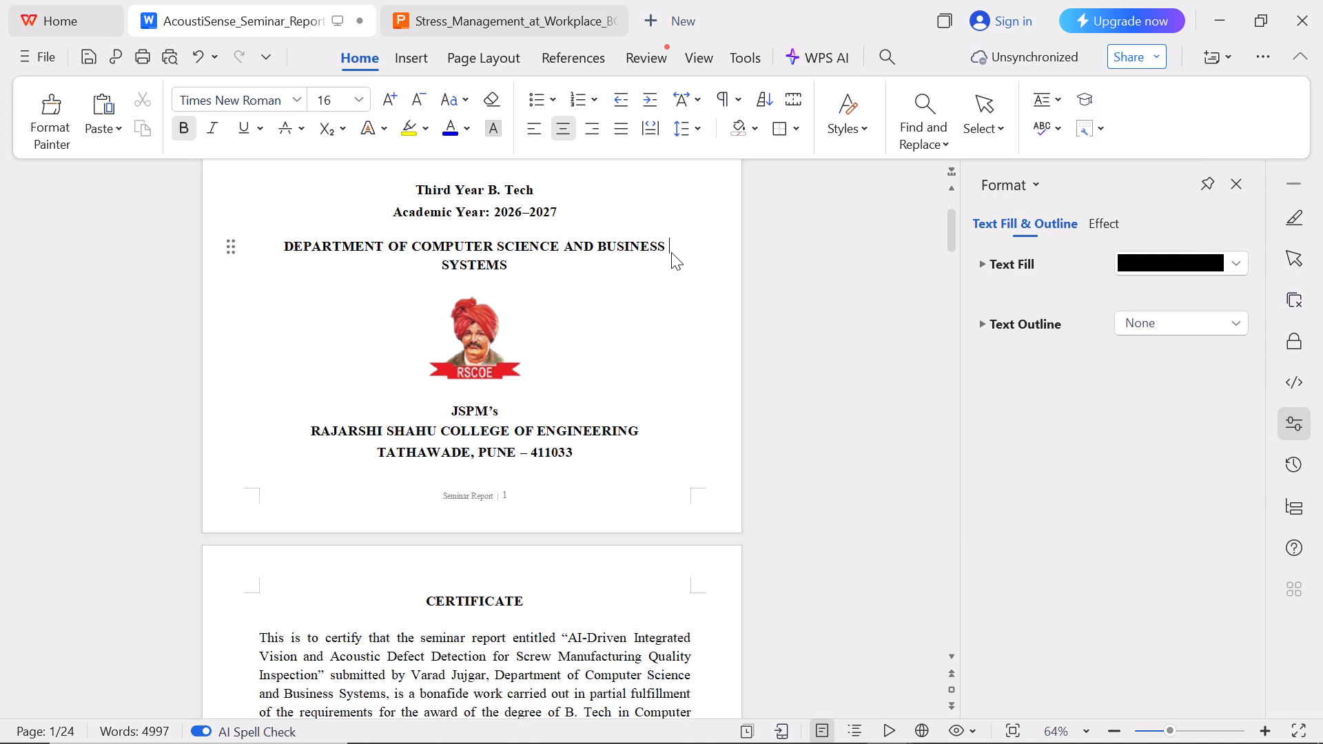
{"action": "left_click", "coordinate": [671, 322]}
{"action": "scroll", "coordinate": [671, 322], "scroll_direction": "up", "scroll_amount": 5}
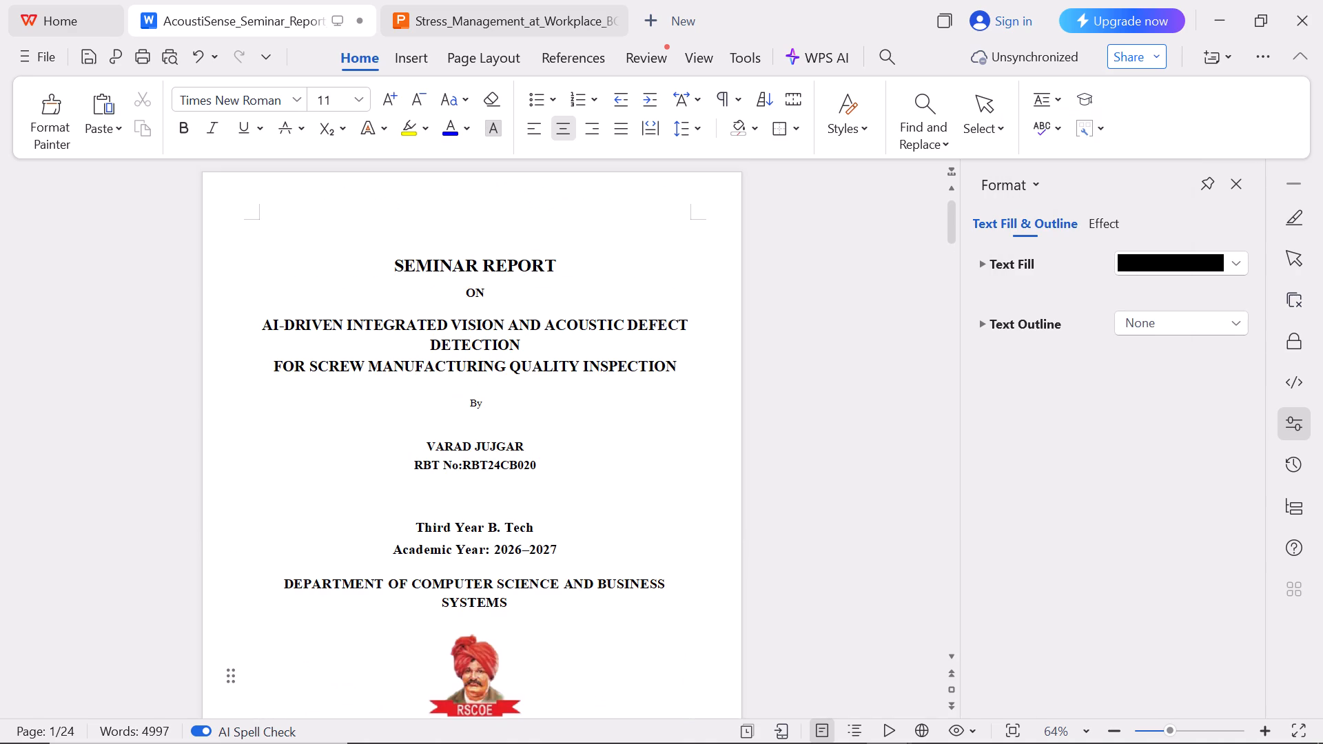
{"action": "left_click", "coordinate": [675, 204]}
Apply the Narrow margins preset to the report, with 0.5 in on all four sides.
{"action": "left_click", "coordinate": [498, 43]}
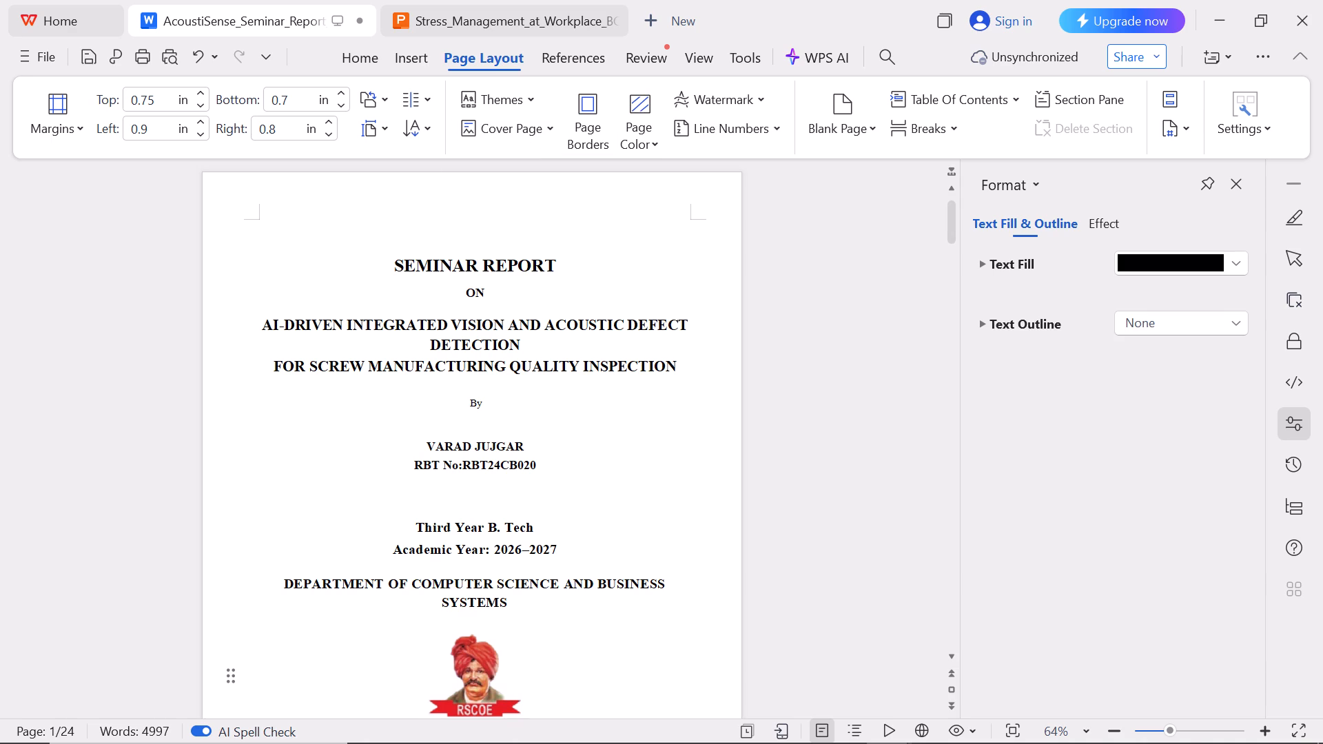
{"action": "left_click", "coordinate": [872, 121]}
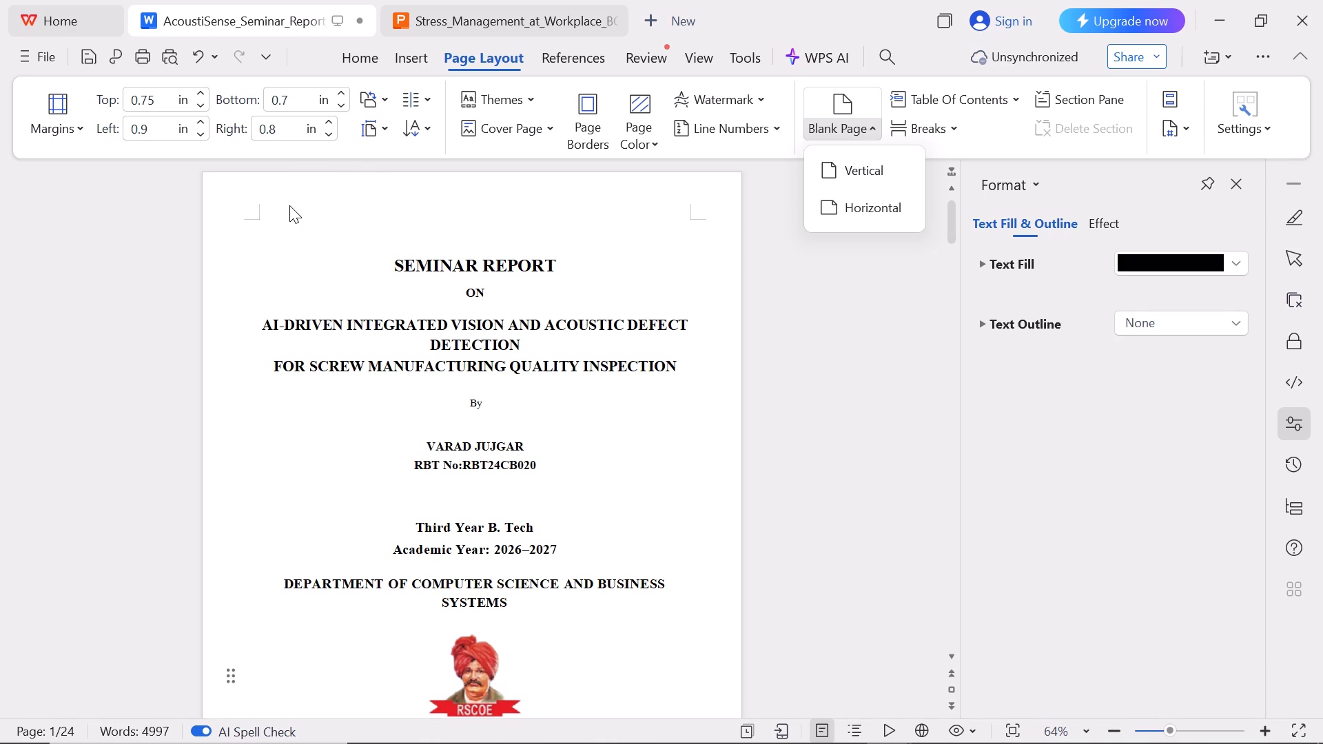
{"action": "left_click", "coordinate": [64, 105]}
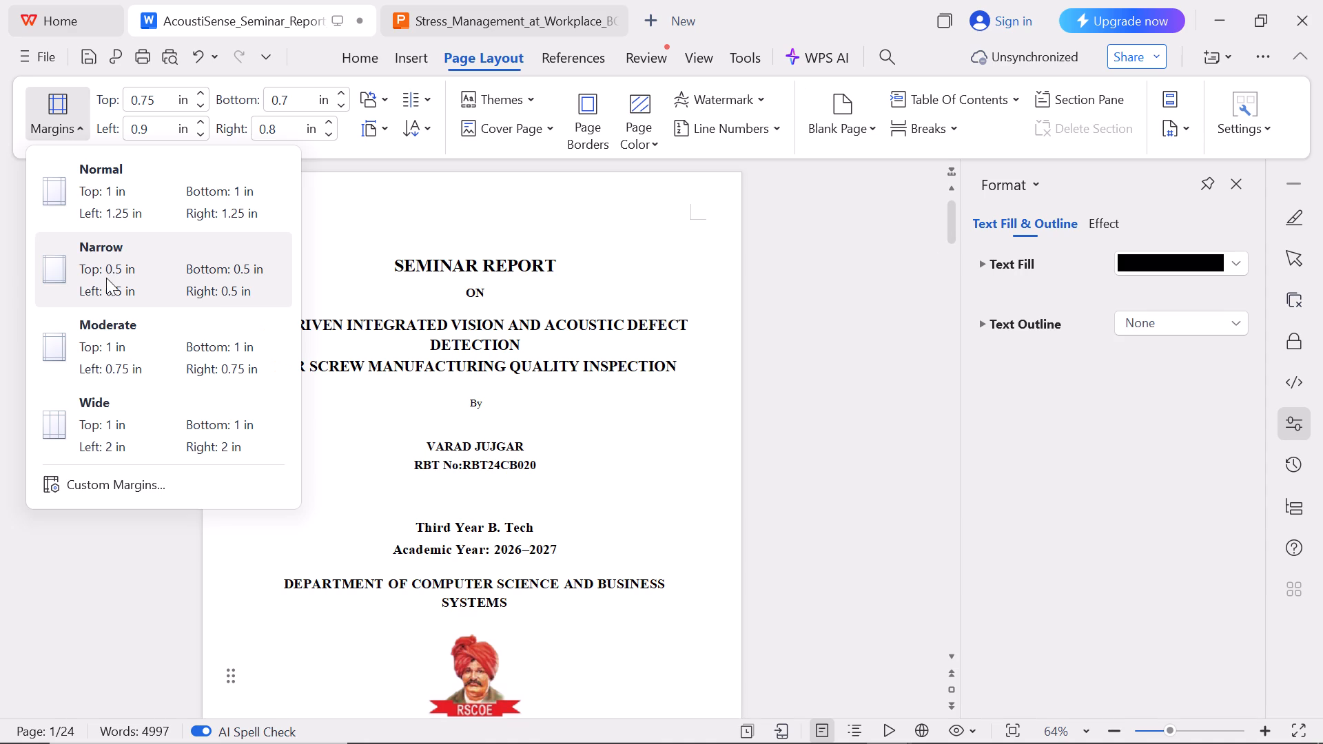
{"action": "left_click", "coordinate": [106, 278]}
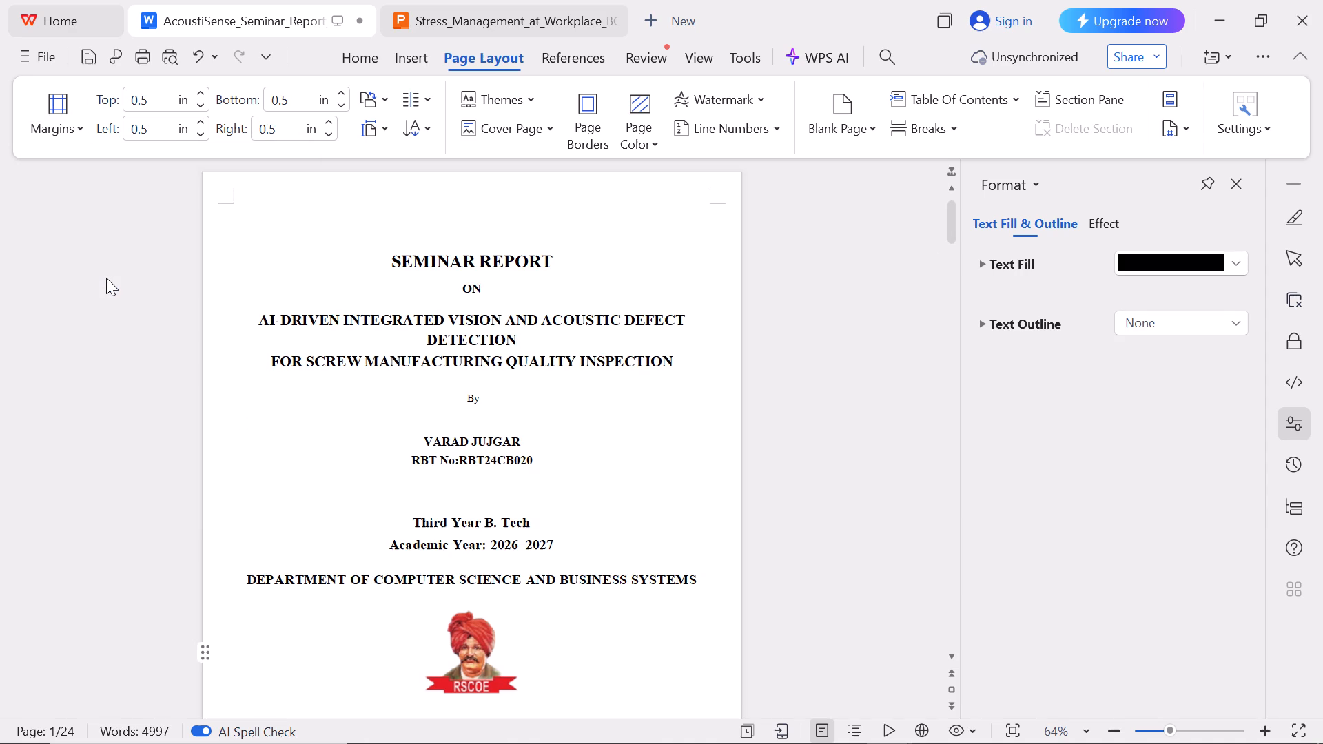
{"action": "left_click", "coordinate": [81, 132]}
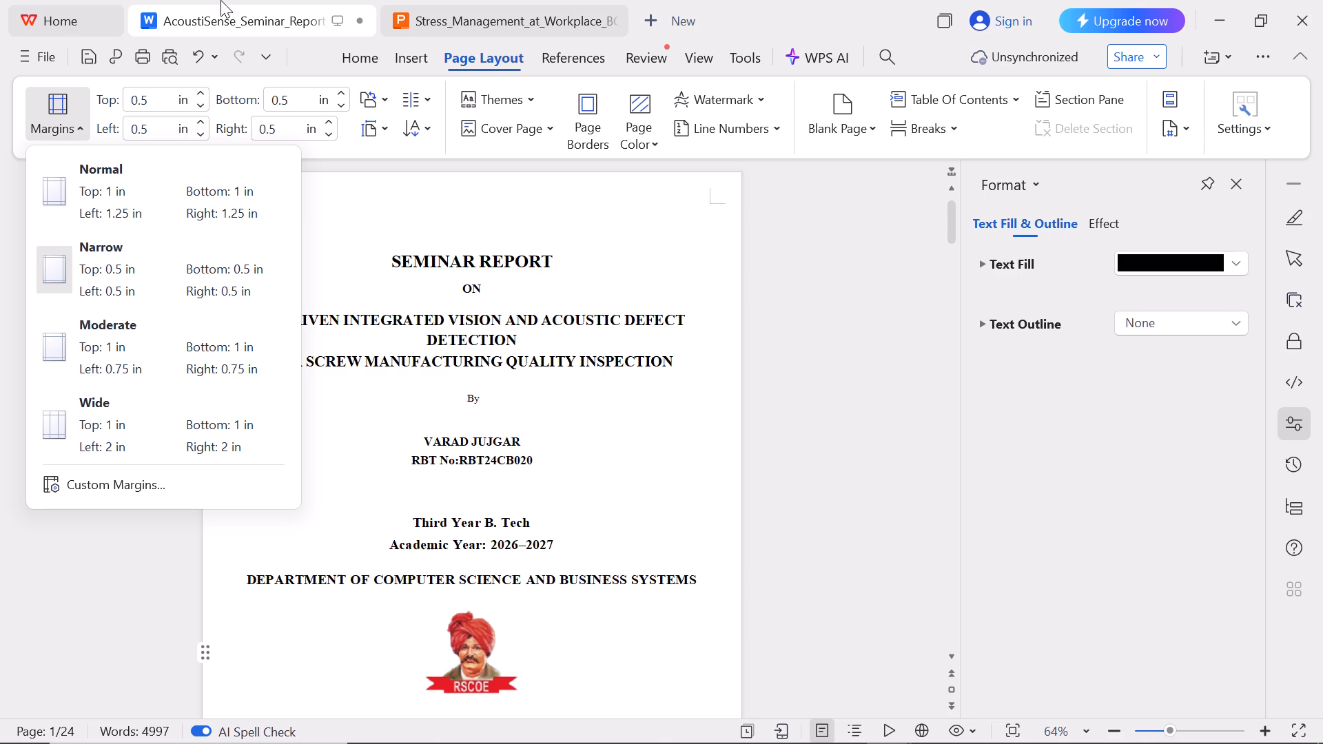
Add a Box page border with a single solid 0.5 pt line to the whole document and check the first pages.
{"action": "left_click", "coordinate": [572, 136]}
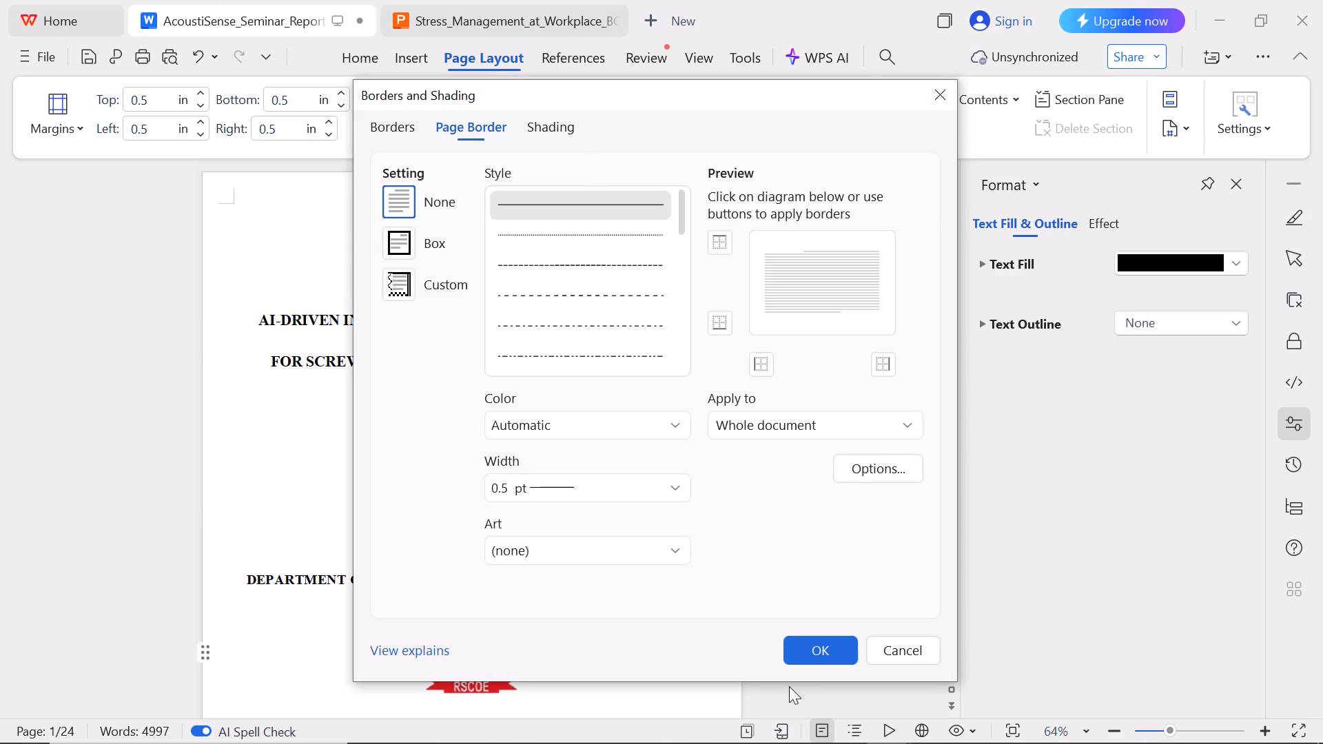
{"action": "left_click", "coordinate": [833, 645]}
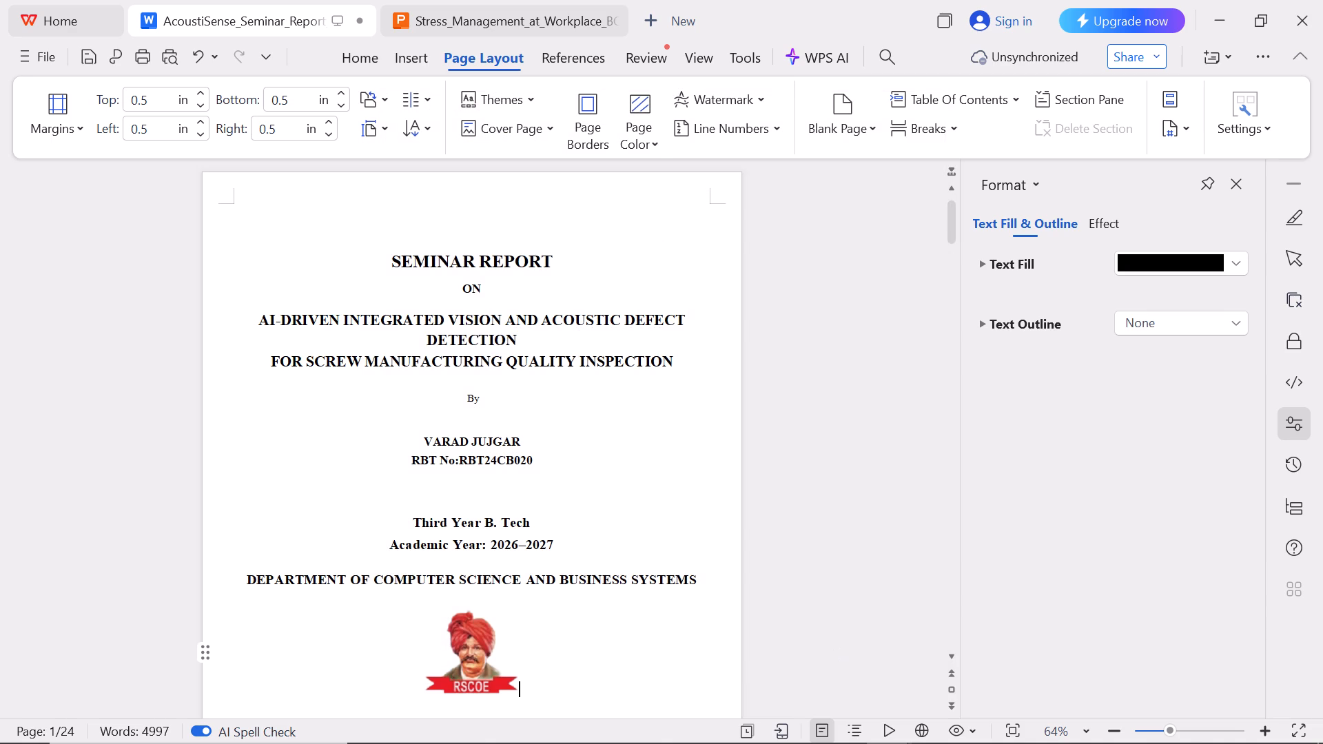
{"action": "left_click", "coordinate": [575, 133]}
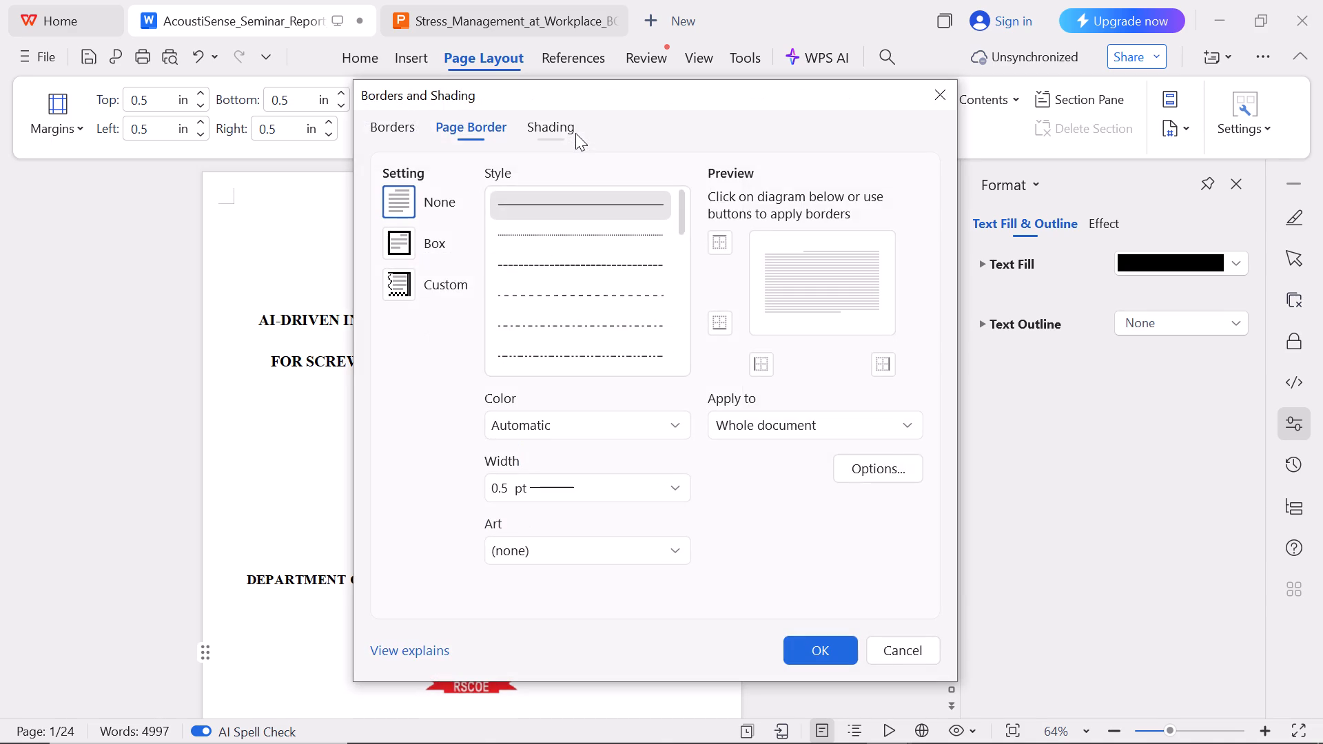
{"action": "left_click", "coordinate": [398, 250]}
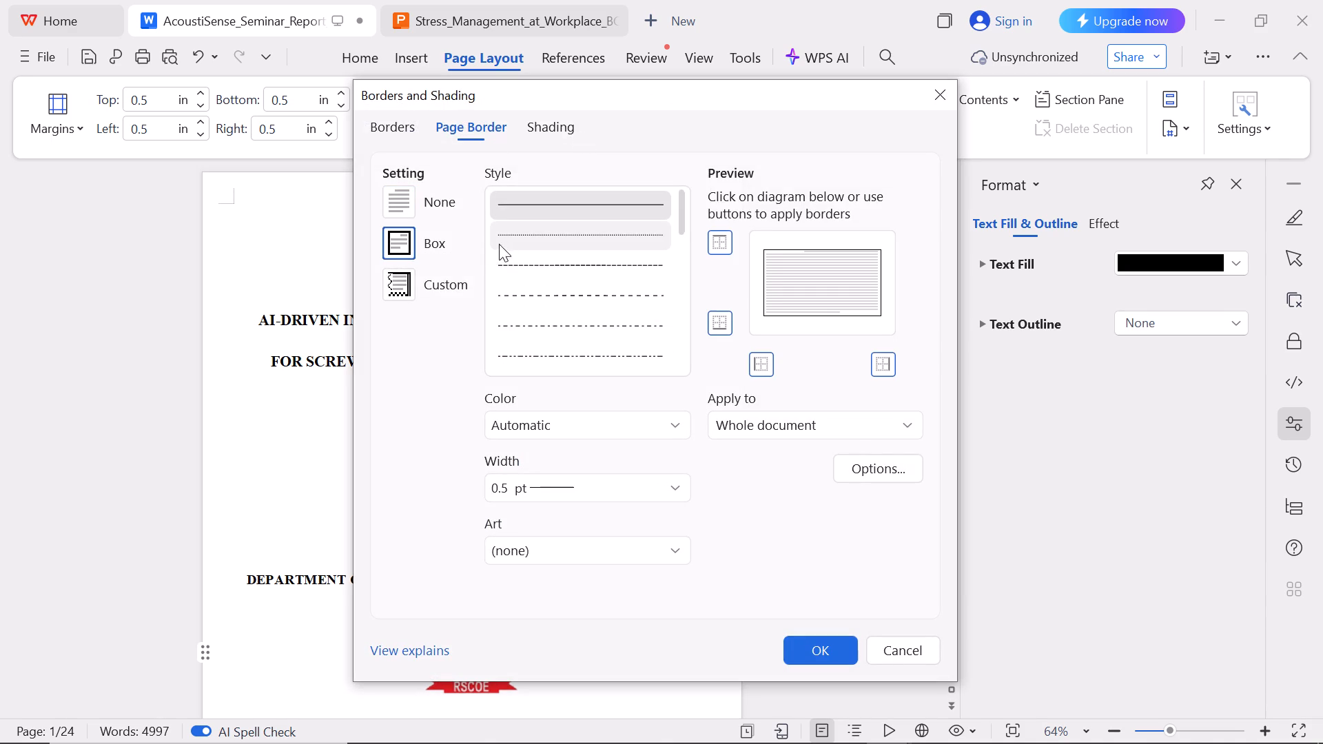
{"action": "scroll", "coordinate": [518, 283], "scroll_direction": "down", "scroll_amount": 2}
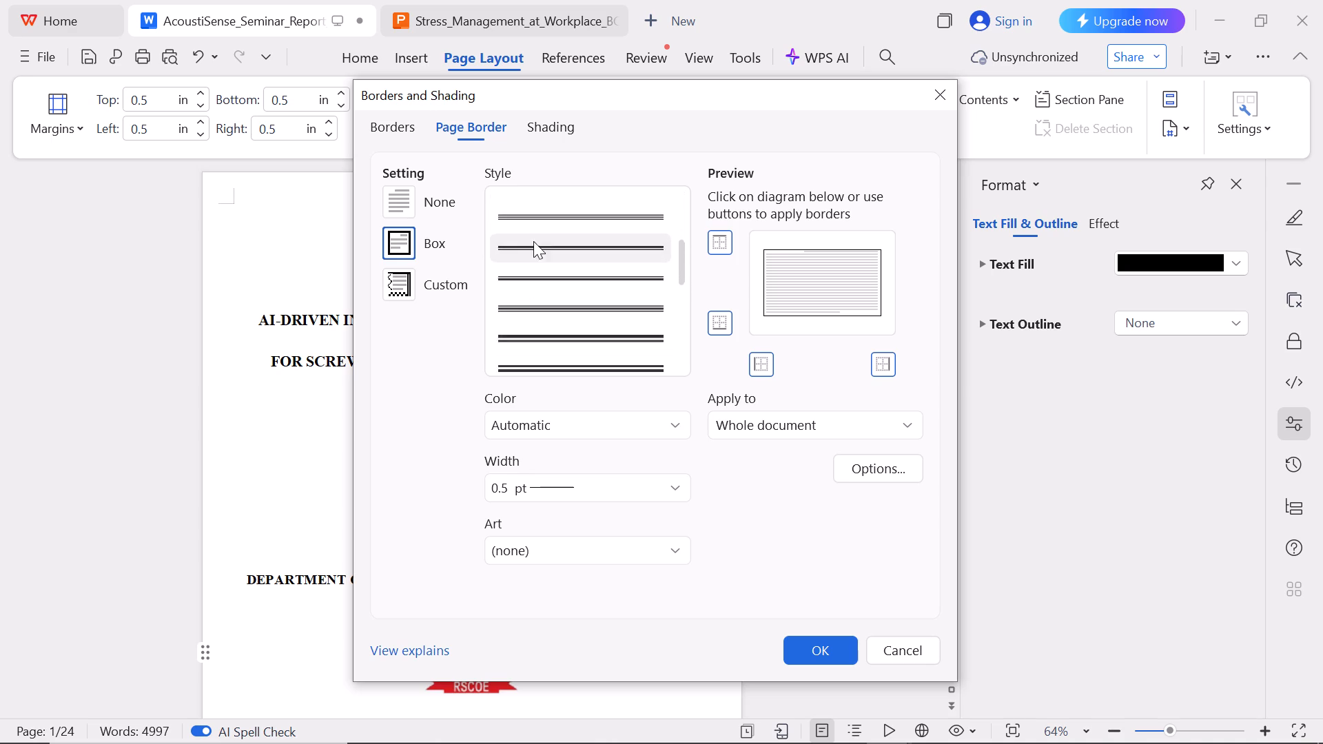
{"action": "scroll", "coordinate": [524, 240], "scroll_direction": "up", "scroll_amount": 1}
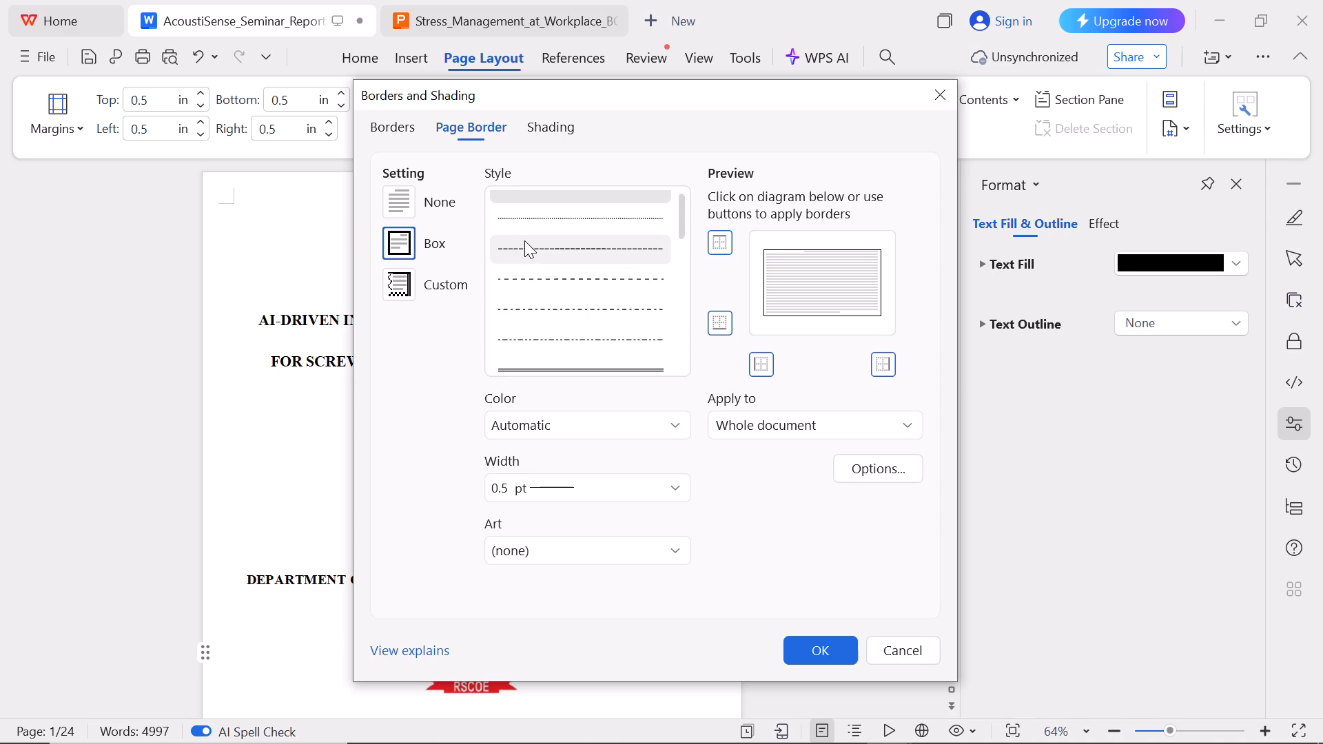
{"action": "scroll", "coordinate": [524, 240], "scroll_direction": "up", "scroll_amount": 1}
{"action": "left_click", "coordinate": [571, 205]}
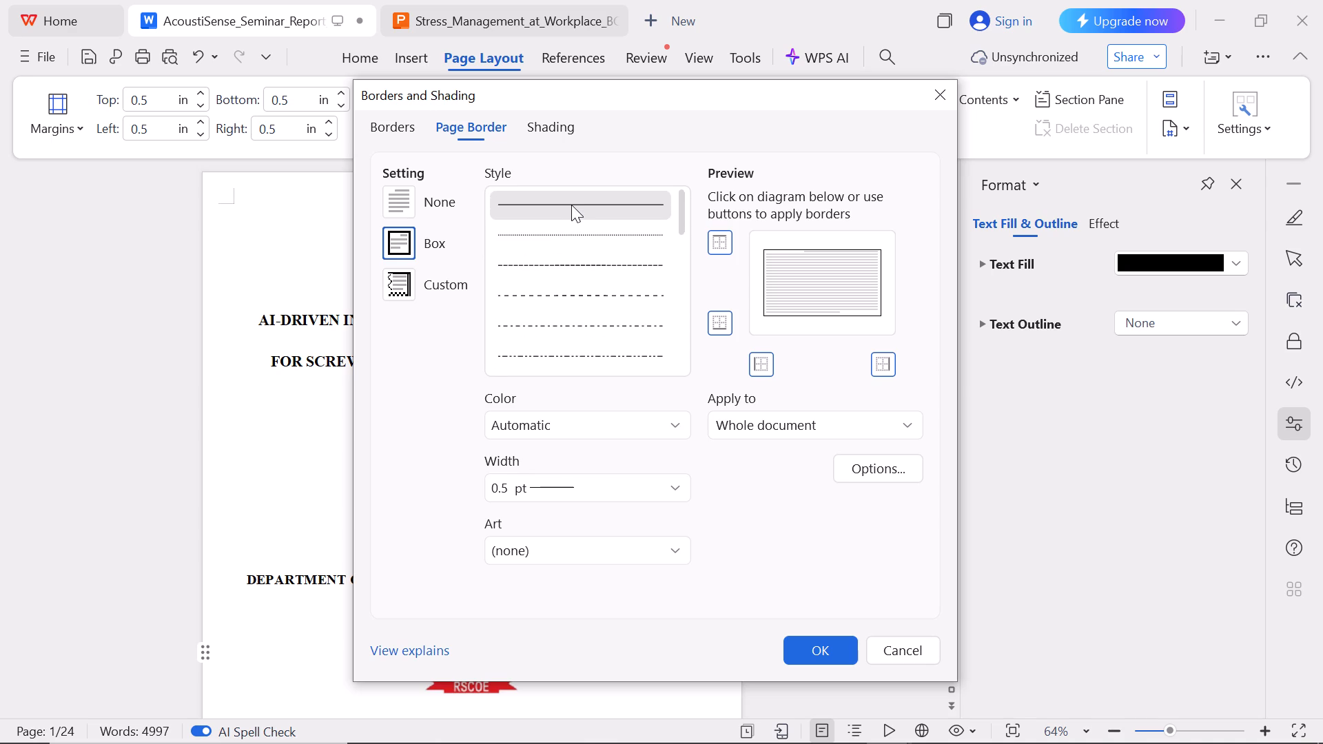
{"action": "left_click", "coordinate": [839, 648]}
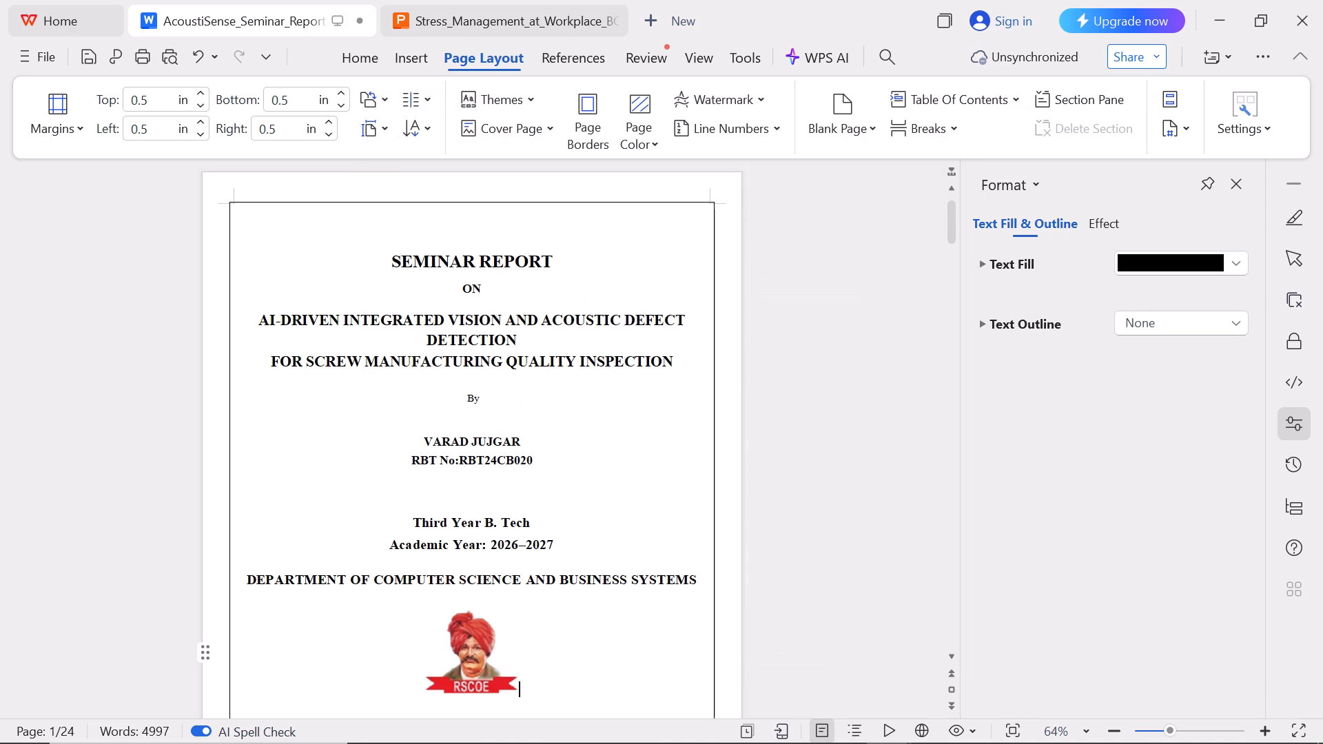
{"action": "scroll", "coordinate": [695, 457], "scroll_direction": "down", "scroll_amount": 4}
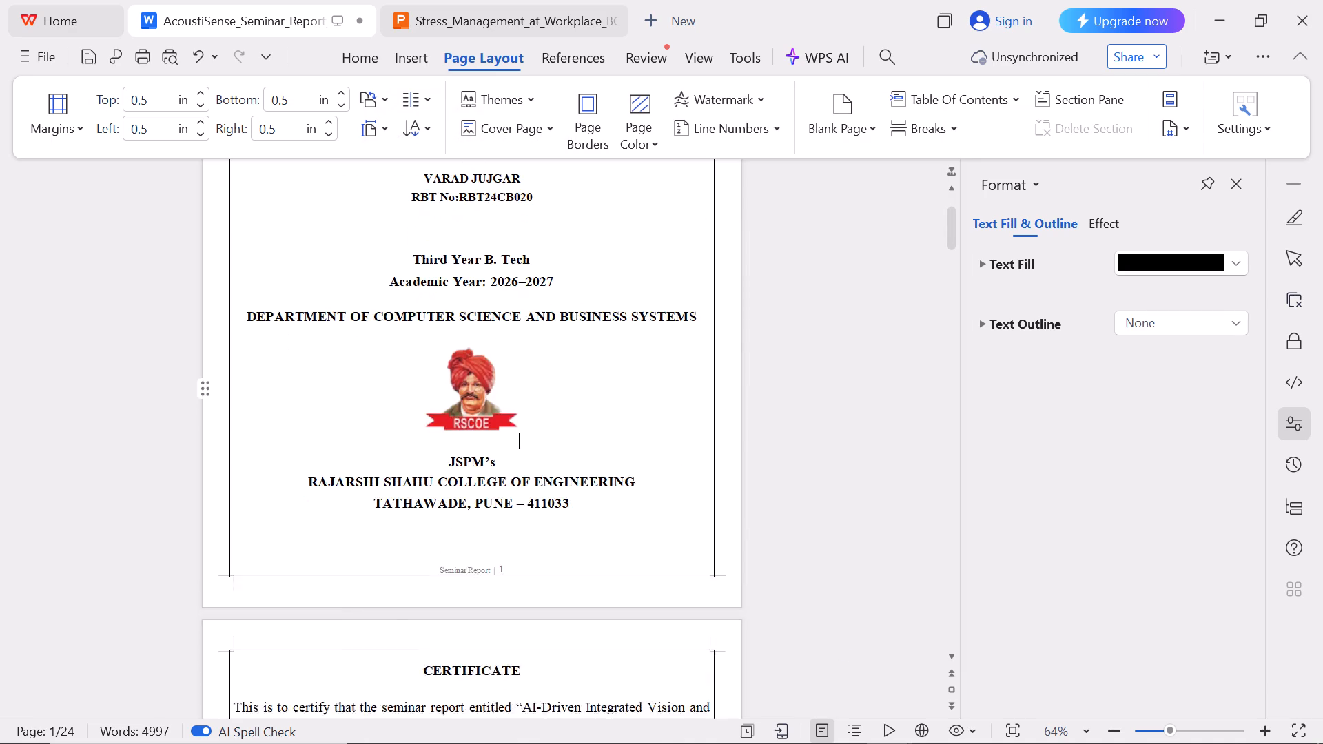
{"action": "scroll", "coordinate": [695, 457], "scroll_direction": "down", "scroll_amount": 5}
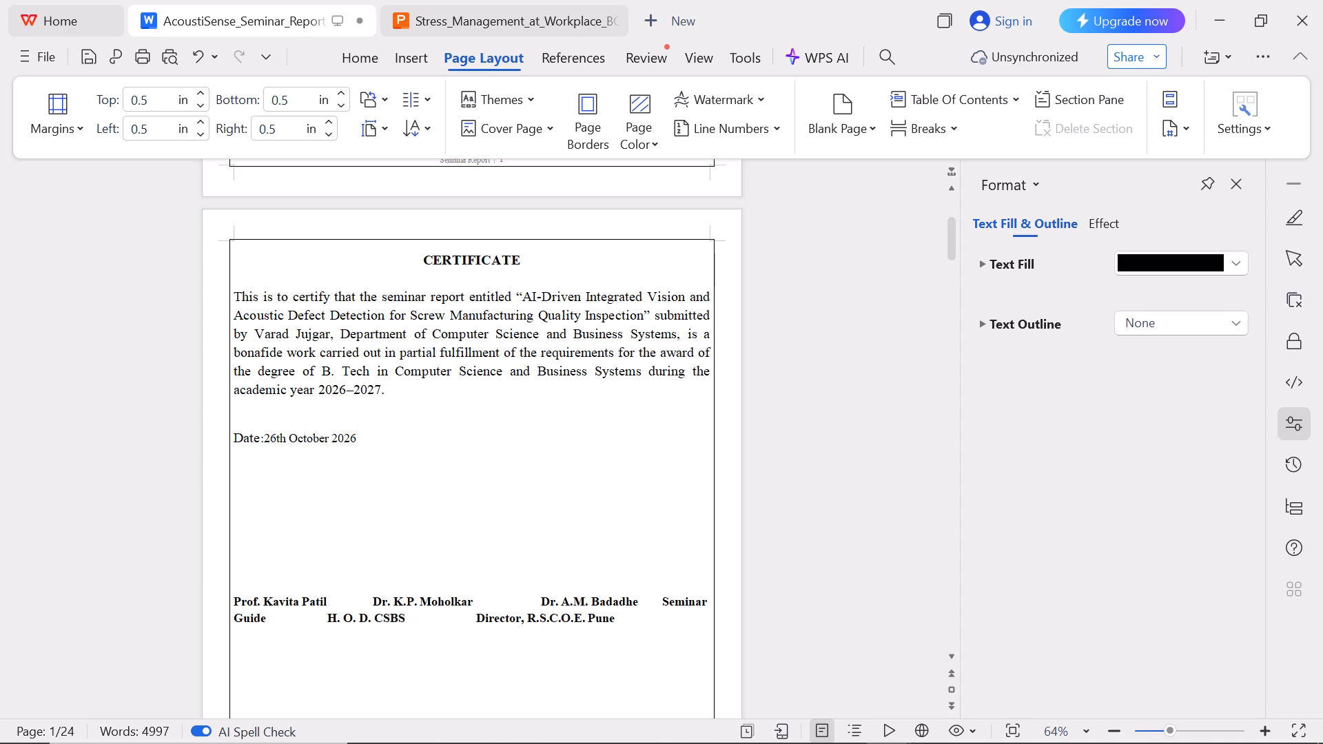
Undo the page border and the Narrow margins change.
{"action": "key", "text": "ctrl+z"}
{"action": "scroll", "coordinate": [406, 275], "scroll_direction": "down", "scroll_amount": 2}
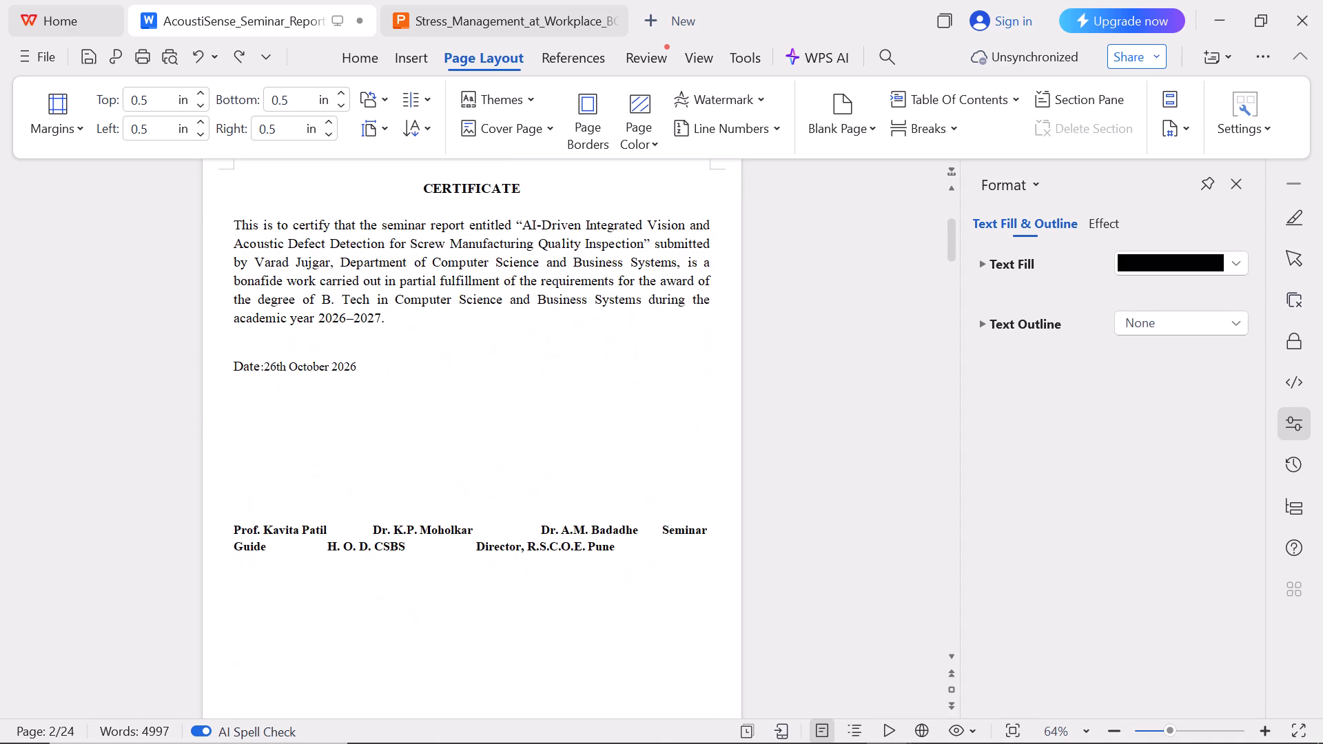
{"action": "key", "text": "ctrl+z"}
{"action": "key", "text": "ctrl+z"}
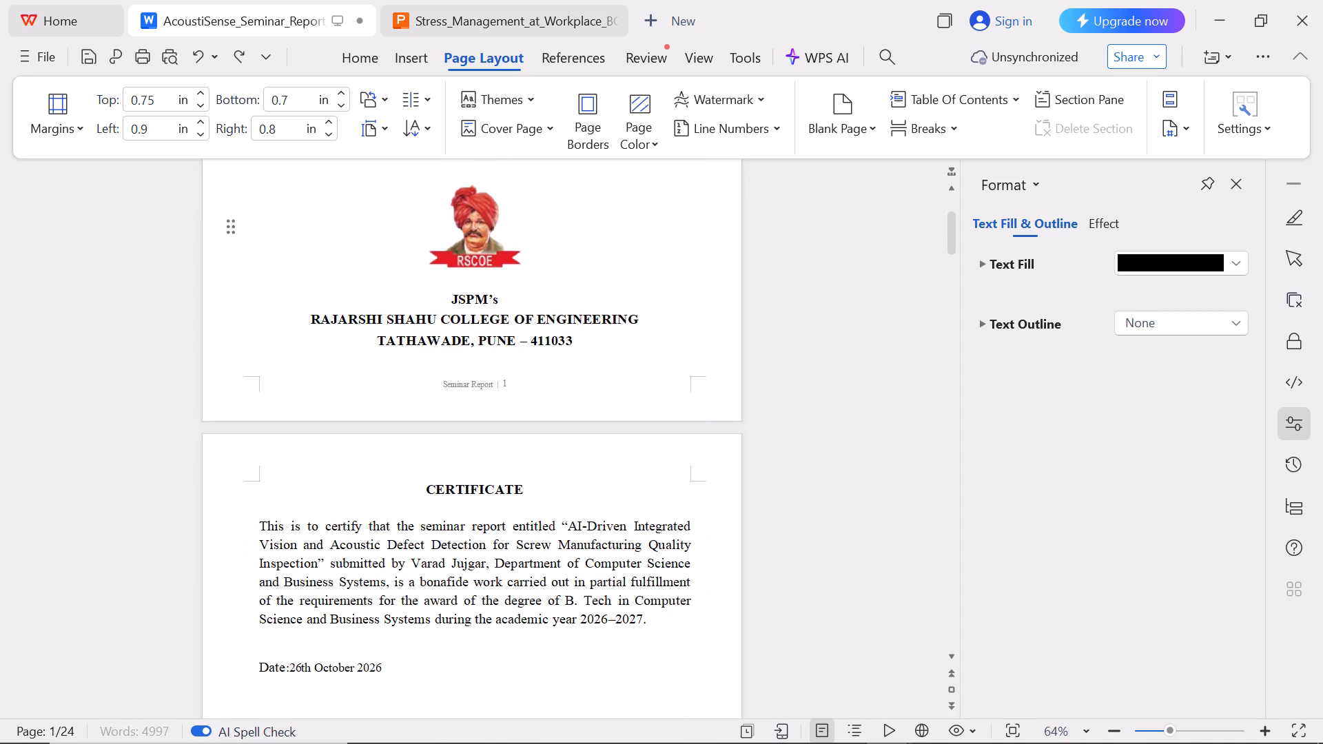
Add a Box page border with a solid 0.5 pt line to the whole document and check it through the Abstract page.
{"action": "scroll", "coordinate": [352, 308], "scroll_direction": "up", "scroll_amount": 6}
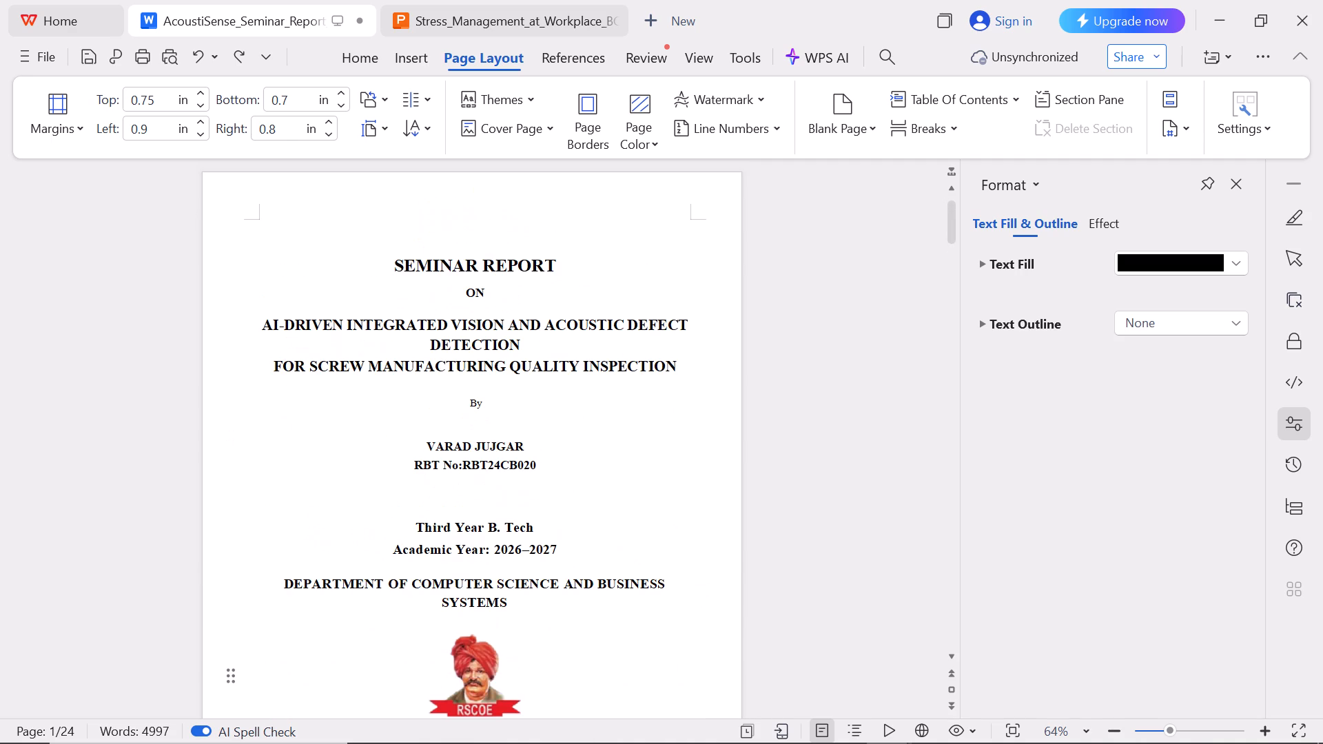
{"action": "left_click", "coordinate": [609, 130]}
{"action": "left_click", "coordinate": [396, 243]}
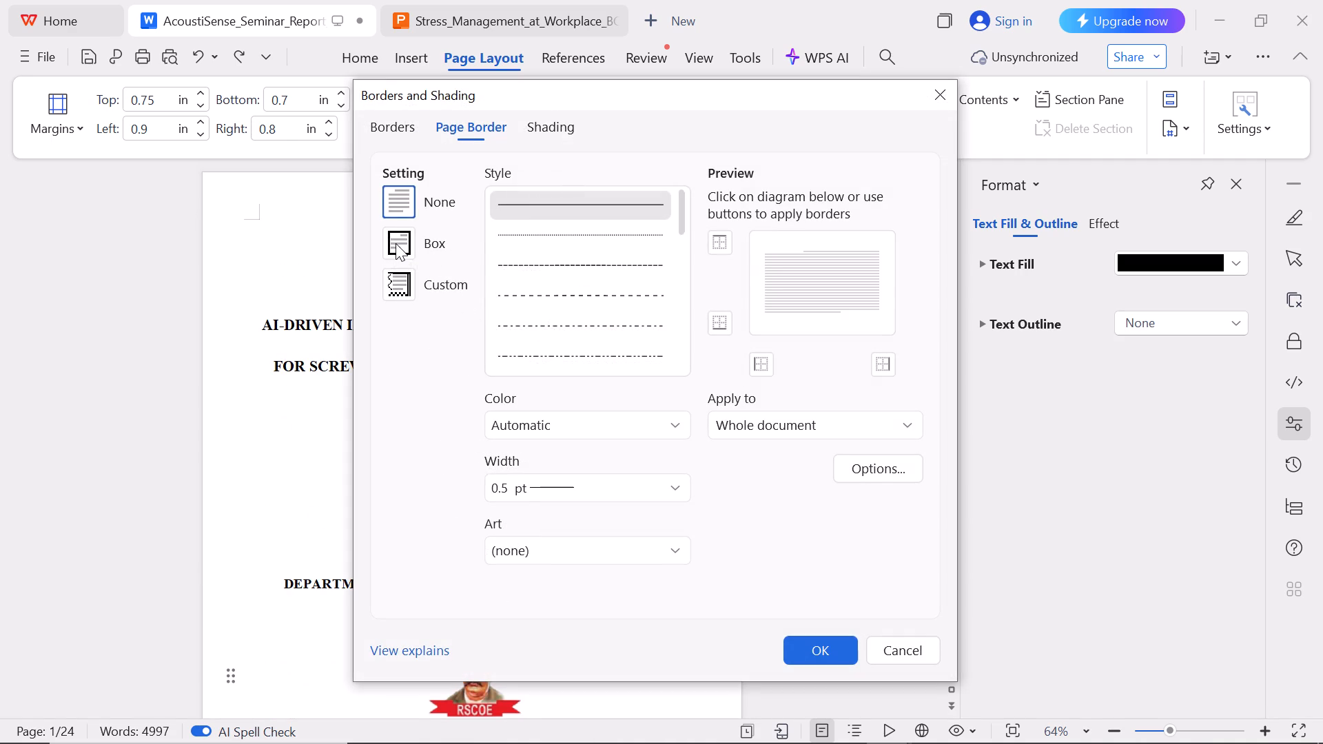
{"action": "left_click", "coordinate": [823, 640]}
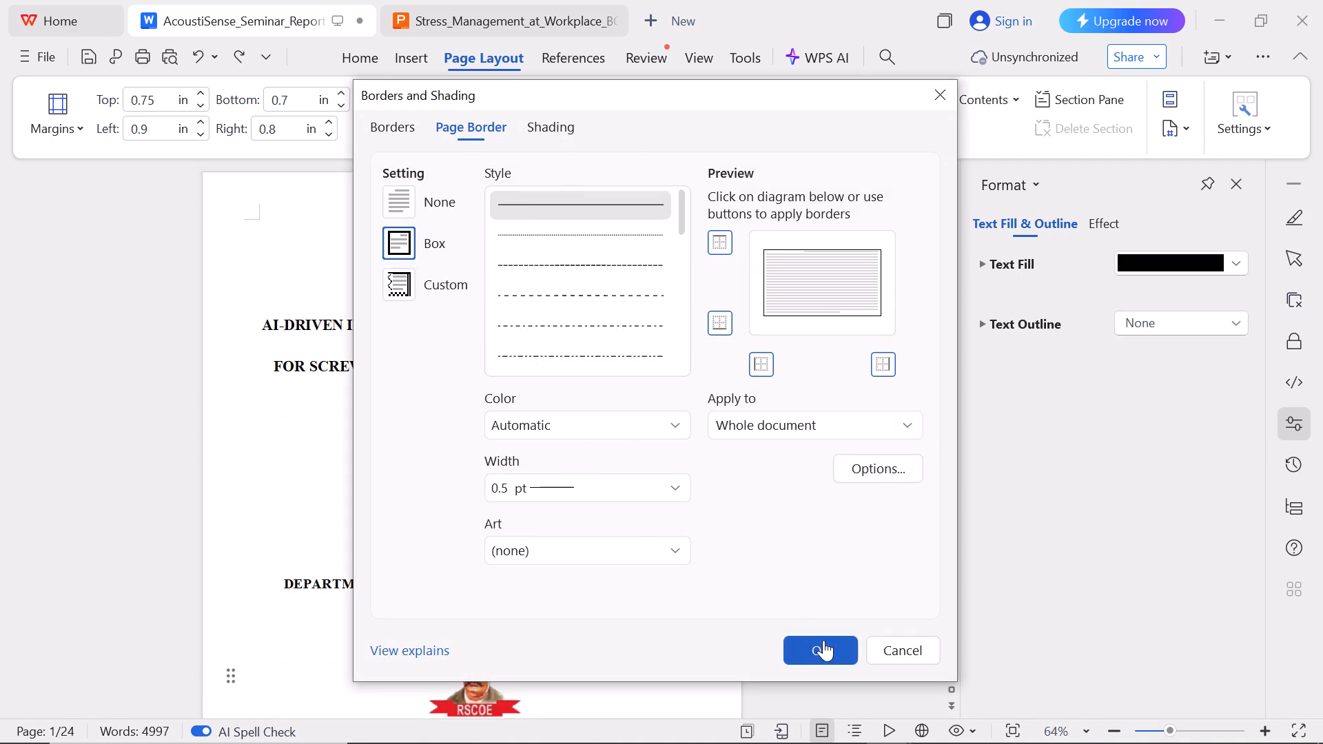
{"action": "scroll", "coordinate": [539, 476], "scroll_direction": "down", "scroll_amount": 7}
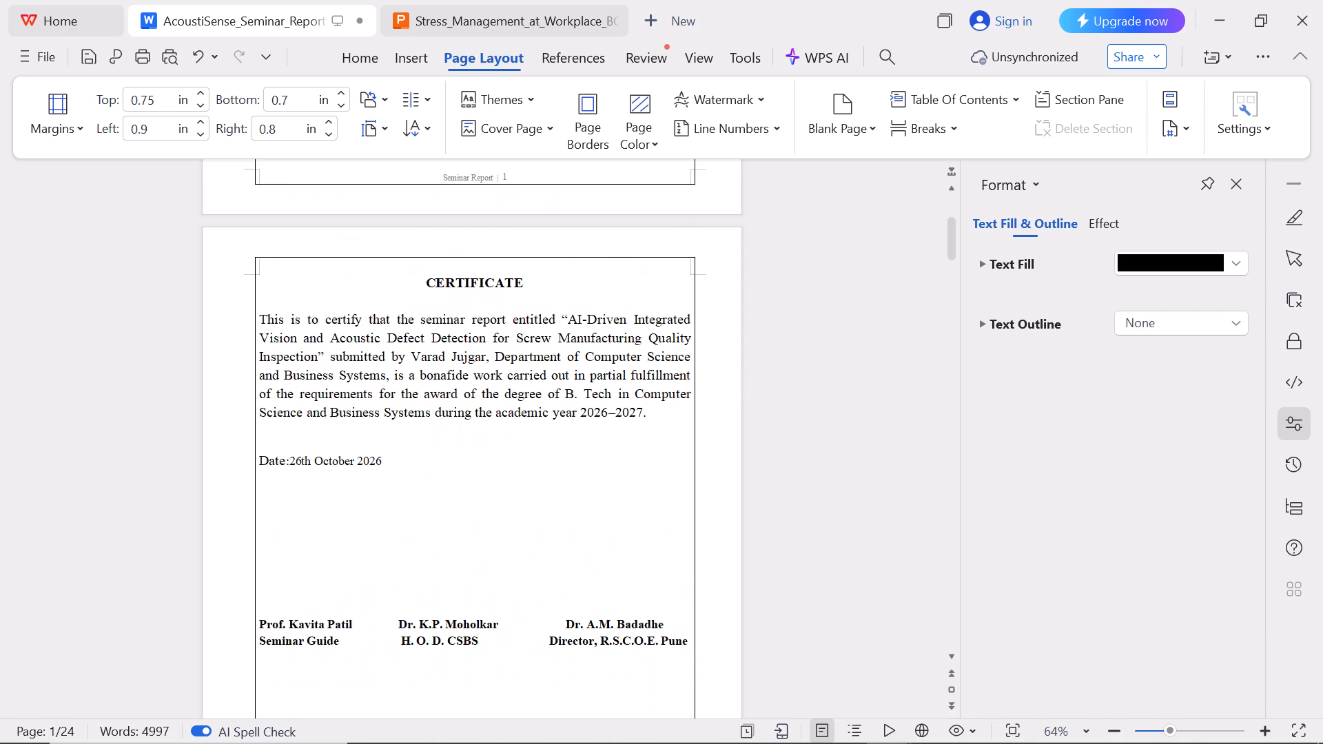
{"action": "scroll", "coordinate": [539, 476], "scroll_direction": "down", "scroll_amount": 10}
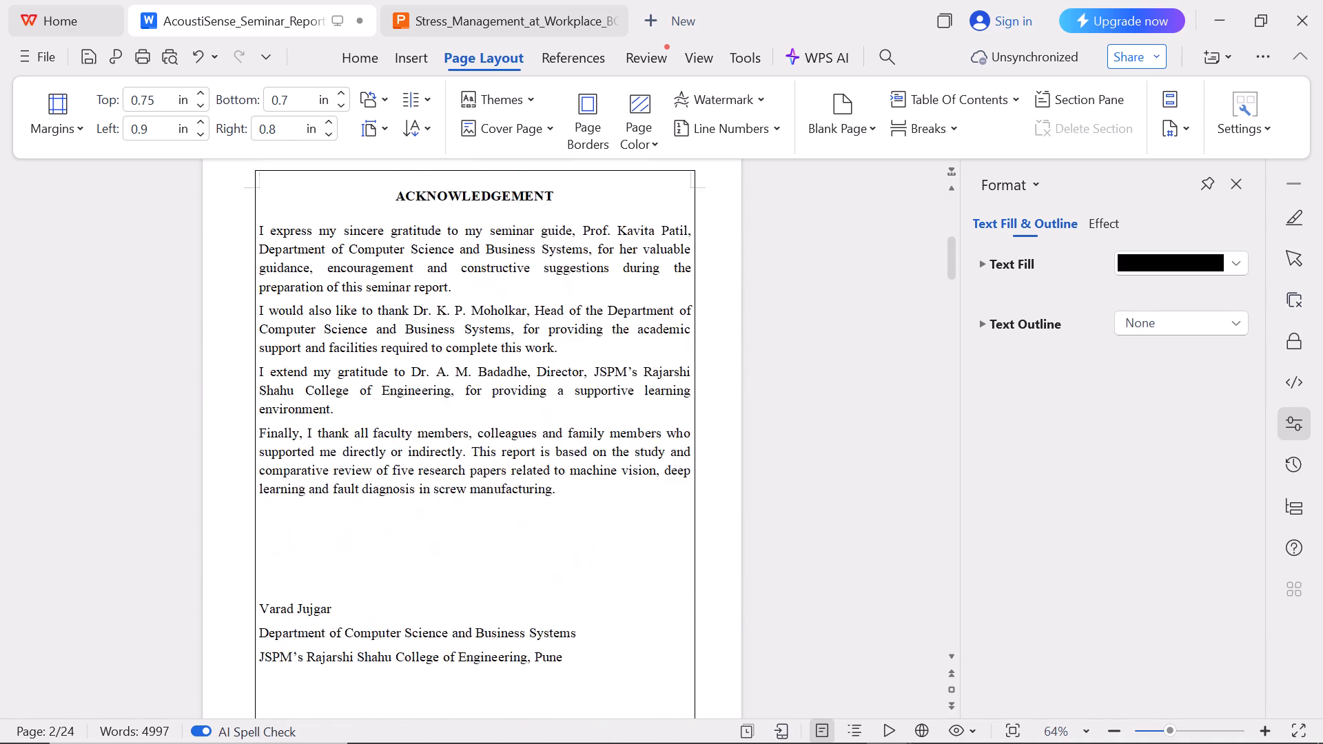
{"action": "scroll", "coordinate": [537, 476], "scroll_direction": "down", "scroll_amount": 4}
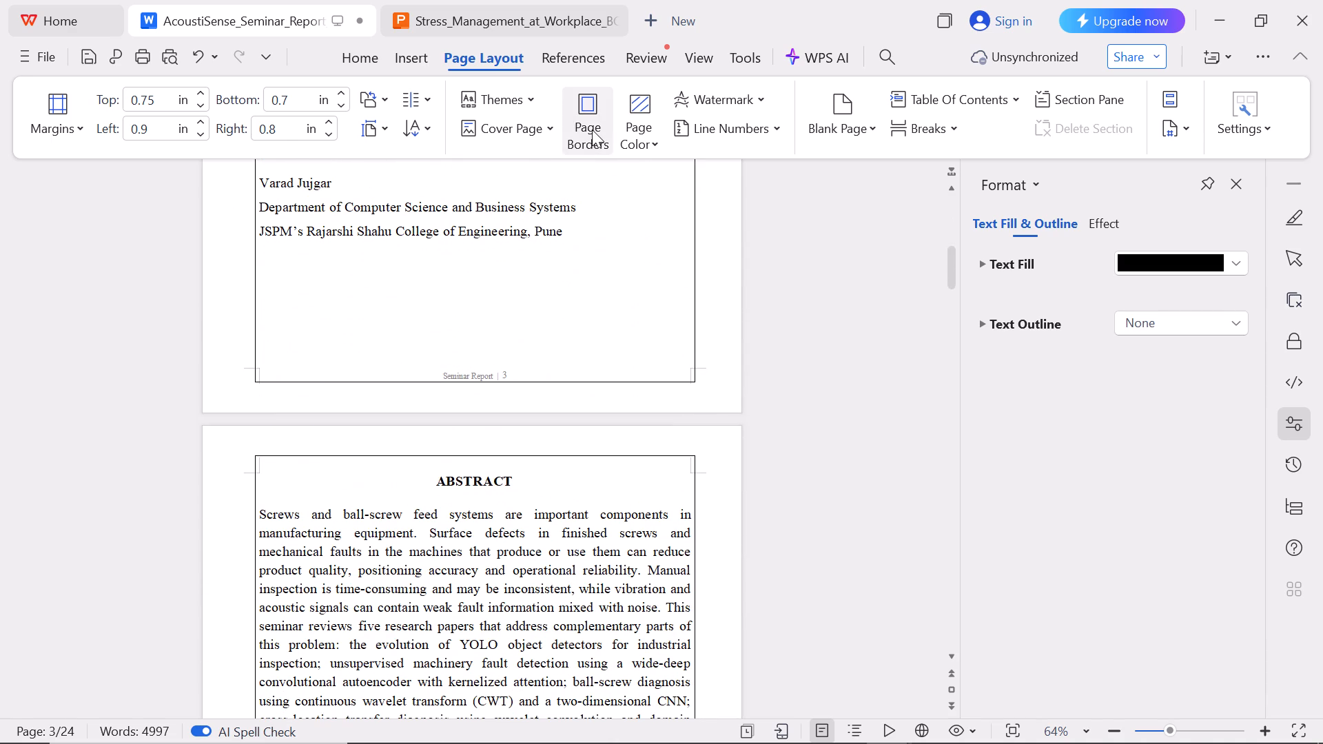
Change the whole document's page border to a double-line style combining a thick and a thin line.
{"action": "left_click", "coordinate": [592, 130]}
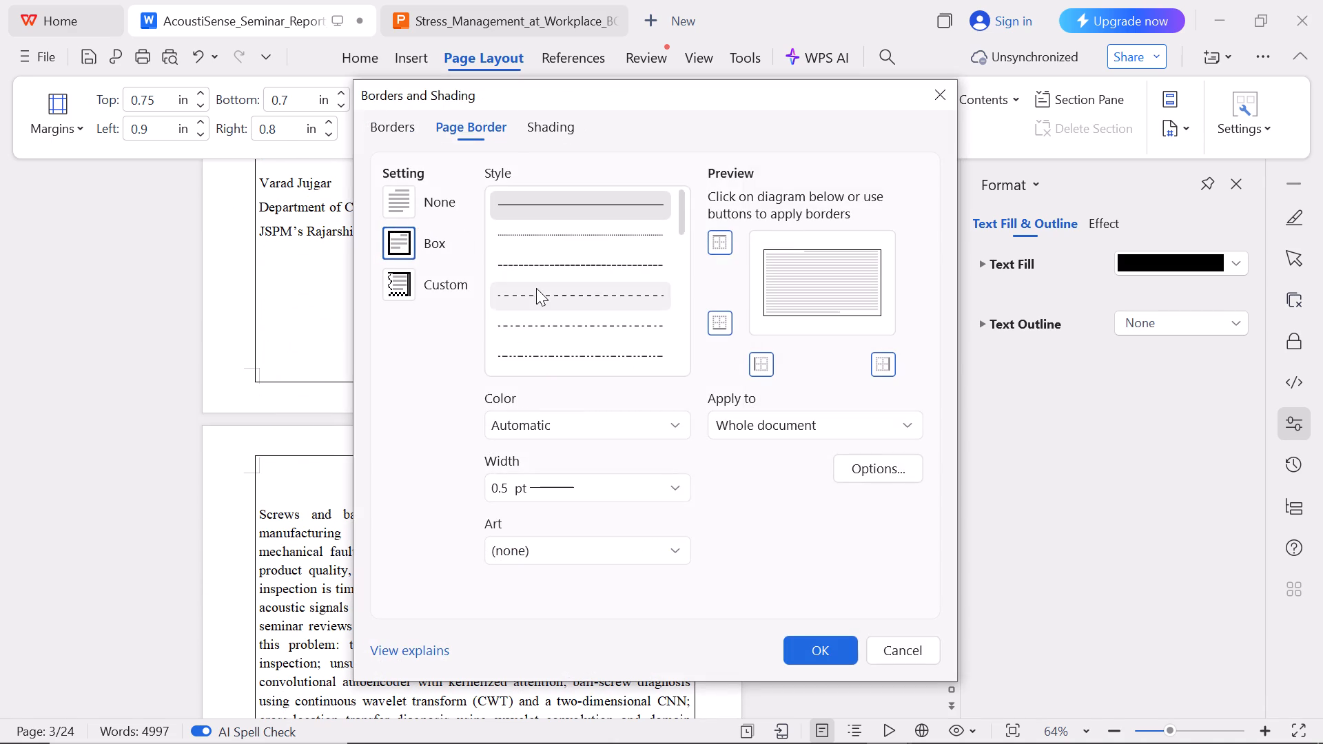
{"action": "scroll", "coordinate": [536, 288], "scroll_direction": "down", "scroll_amount": 1}
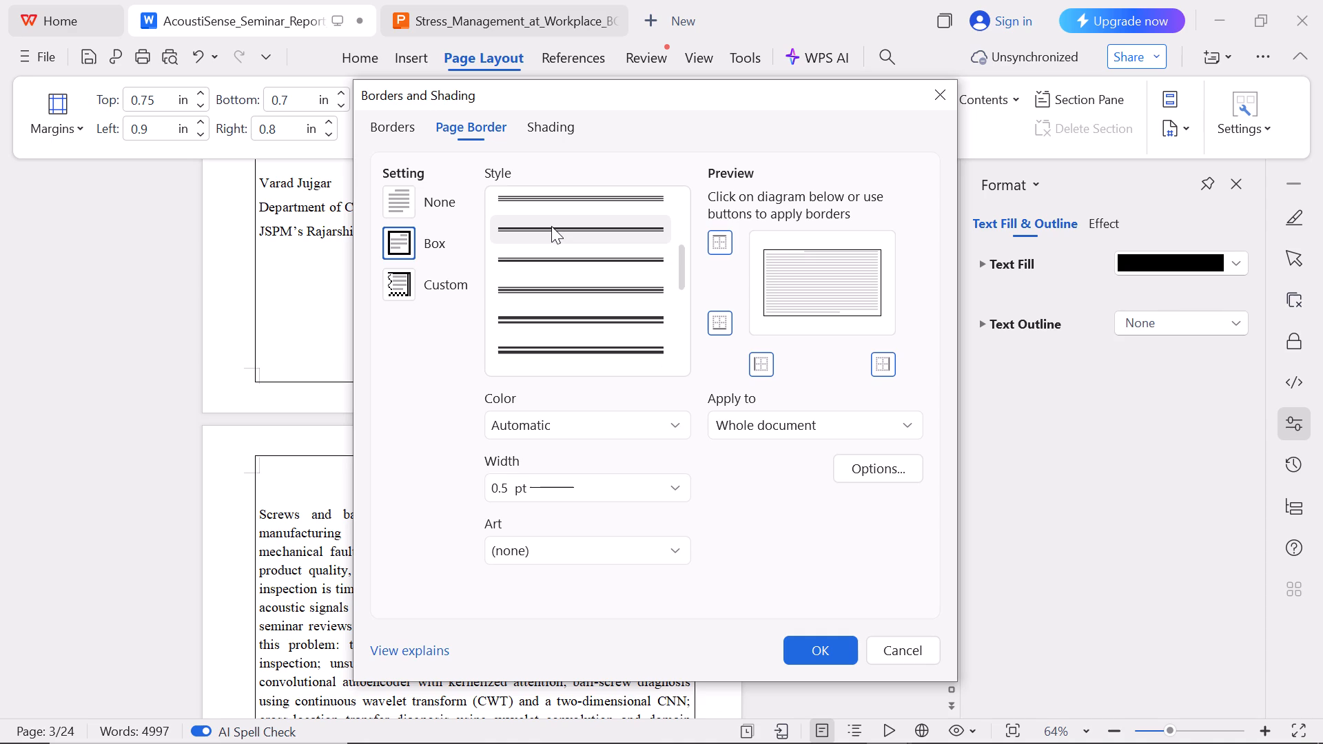
{"action": "left_click", "coordinate": [551, 226]}
{"action": "left_click", "coordinate": [801, 645]}
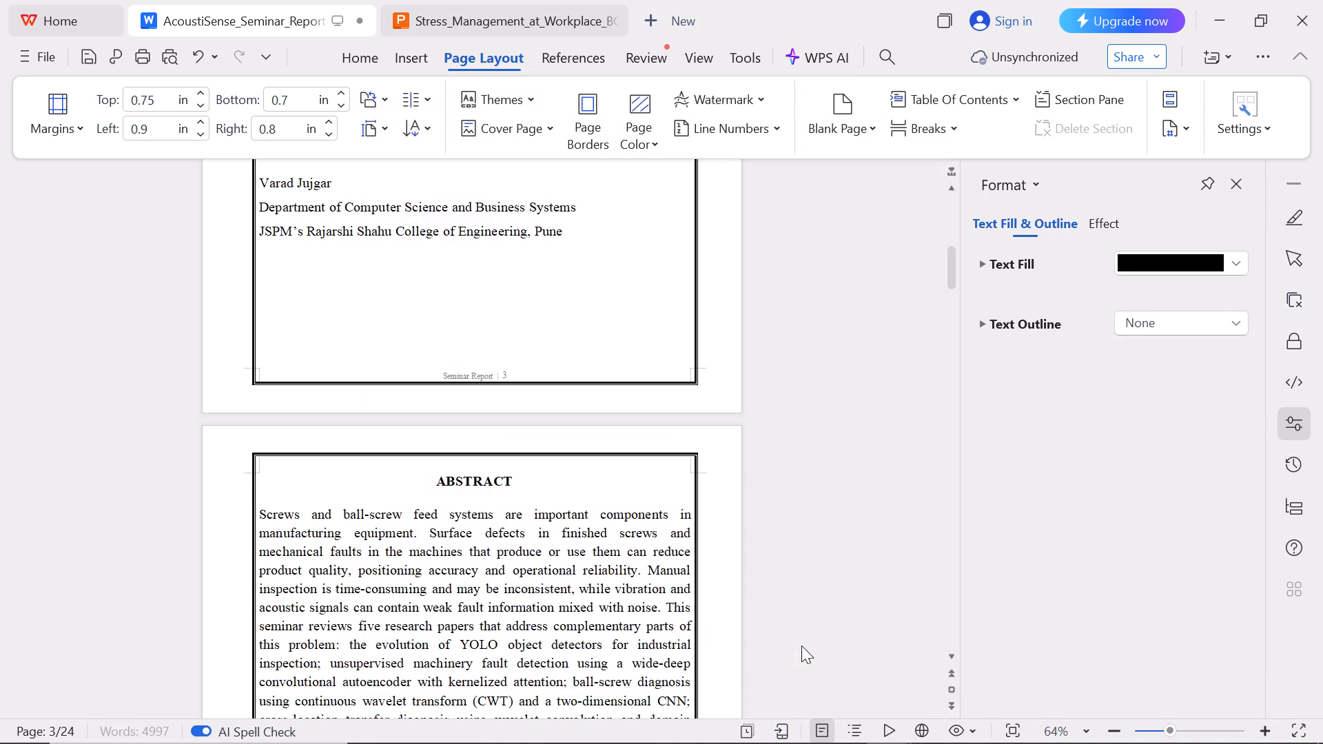
{"action": "scroll", "coordinate": [546, 583], "scroll_direction": "down", "scroll_amount": 6}
{"action": "scroll", "coordinate": [546, 583], "scroll_direction": "up", "scroll_amount": 3}
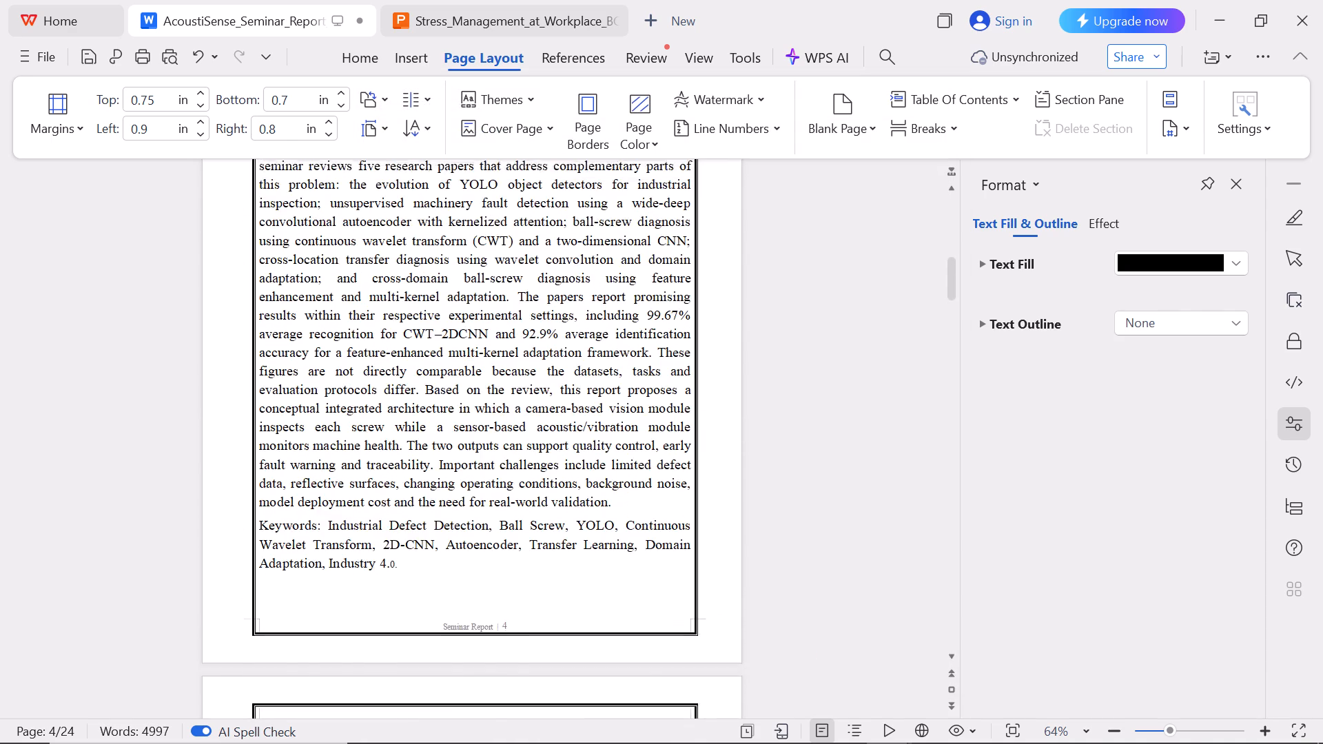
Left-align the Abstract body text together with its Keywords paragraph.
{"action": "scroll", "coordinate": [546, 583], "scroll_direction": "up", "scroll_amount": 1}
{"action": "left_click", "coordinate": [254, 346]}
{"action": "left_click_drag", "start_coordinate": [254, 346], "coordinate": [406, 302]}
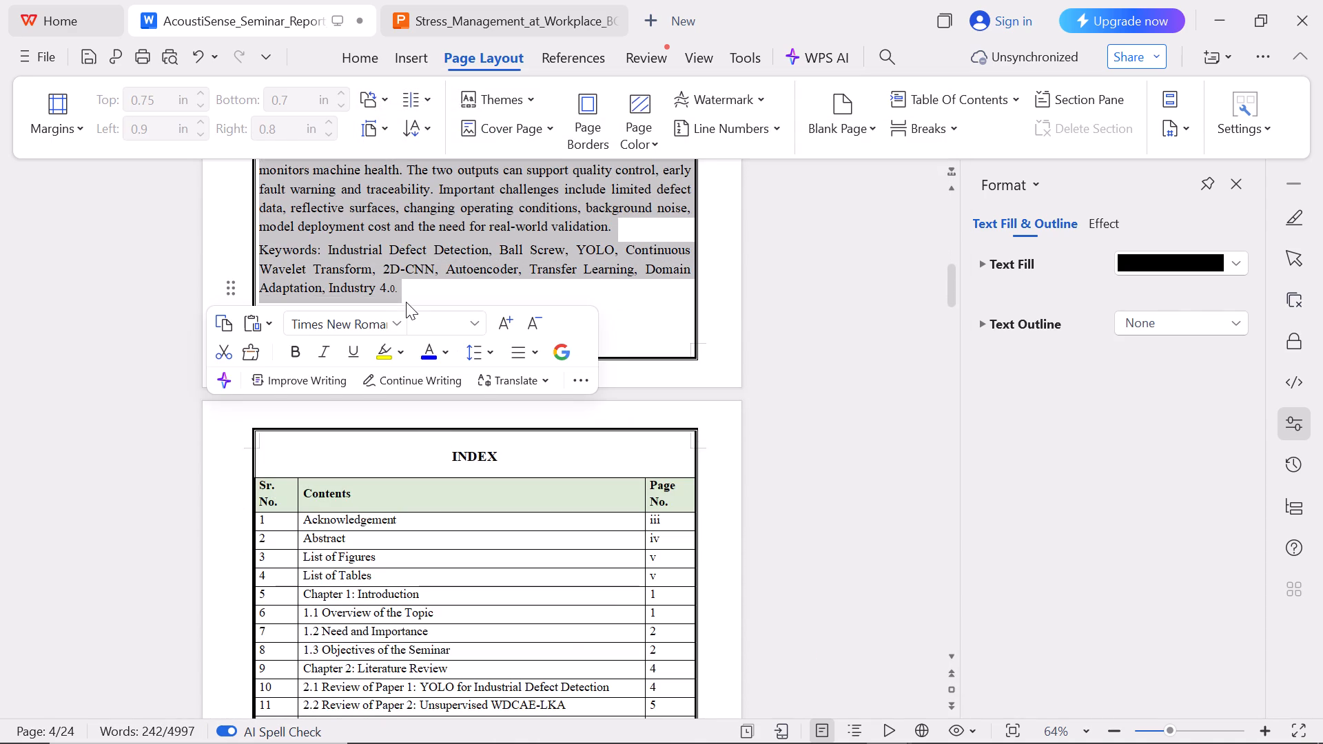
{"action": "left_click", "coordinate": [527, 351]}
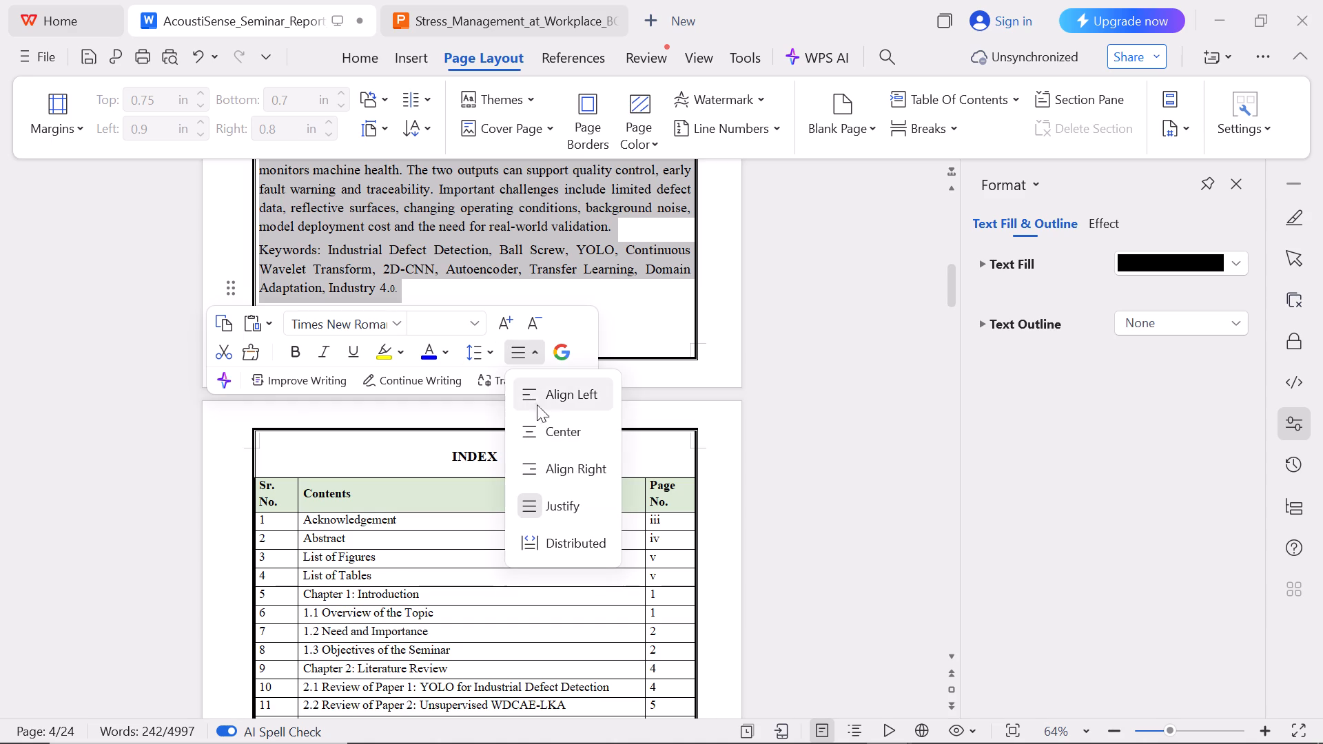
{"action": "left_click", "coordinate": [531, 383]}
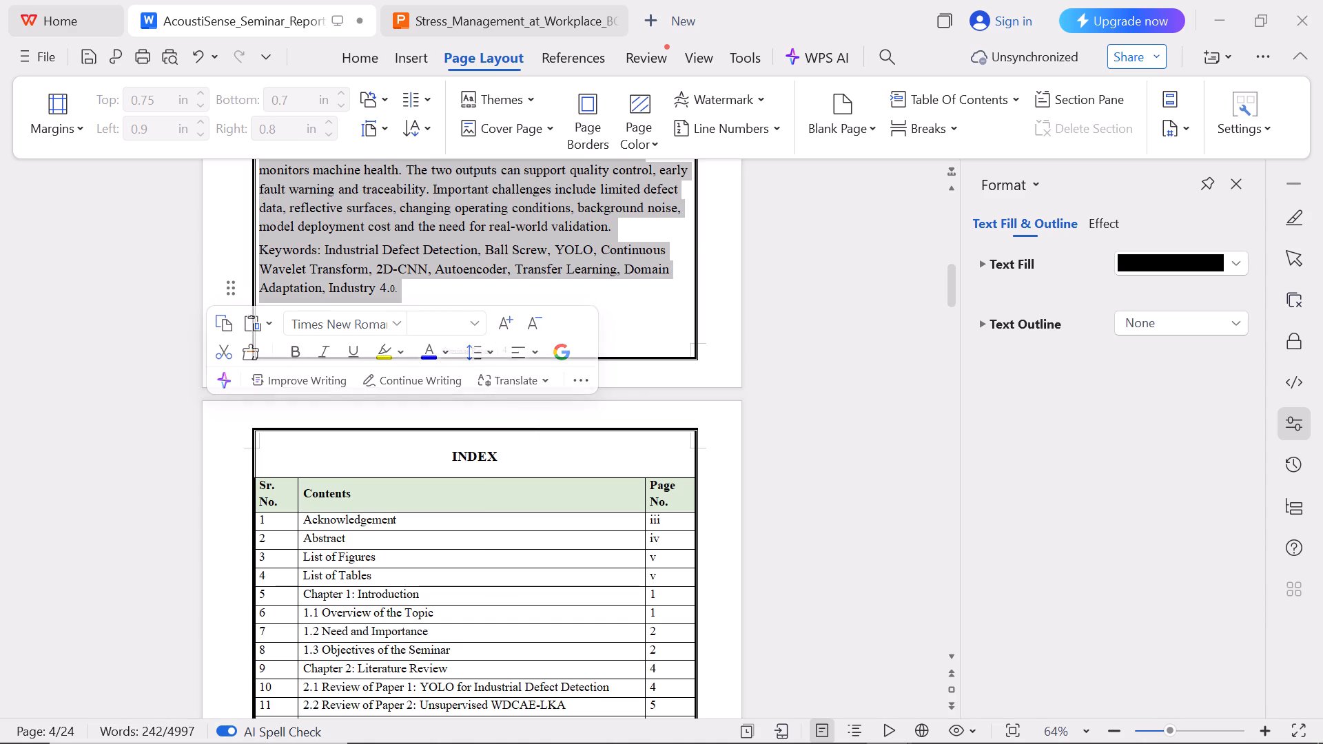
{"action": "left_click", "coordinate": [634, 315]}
Select the entire document and justify all of its text.
{"action": "scroll", "coordinate": [634, 315], "scroll_direction": "up", "scroll_amount": 6}
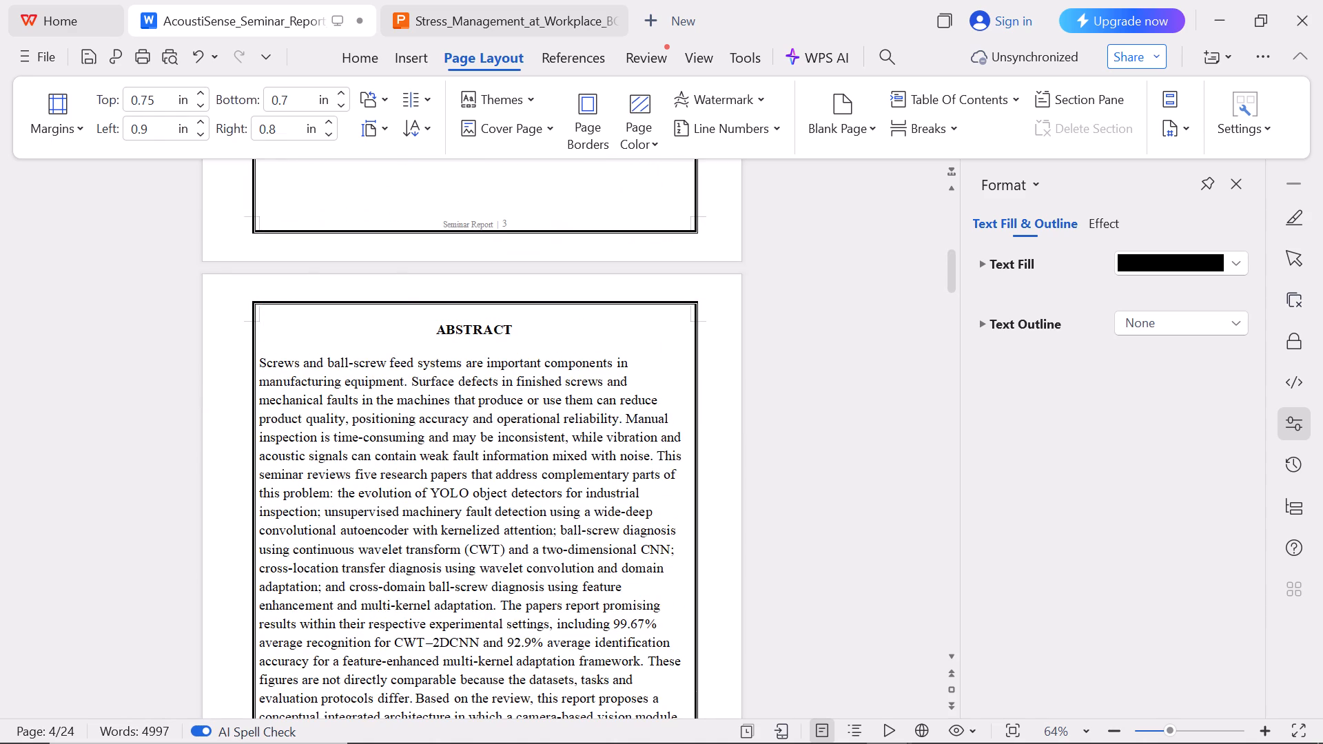
{"action": "left_click", "coordinate": [563, 397]}
{"action": "key", "text": "ctrl+a"}
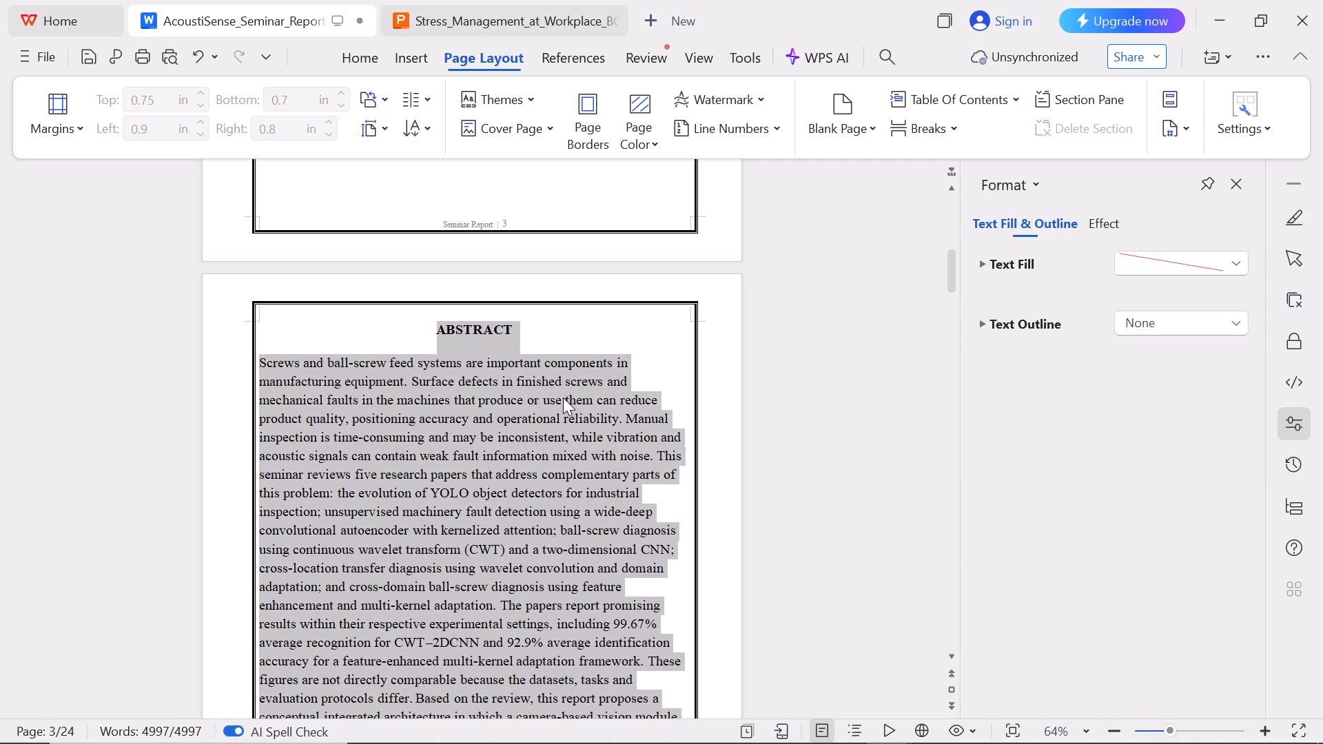
{"action": "key", "text": "ctrl+j"}
Center the ABSTRACT heading above its justified body text.
{"action": "scroll", "coordinate": [442, 465], "scroll_direction": "down", "scroll_amount": 1}
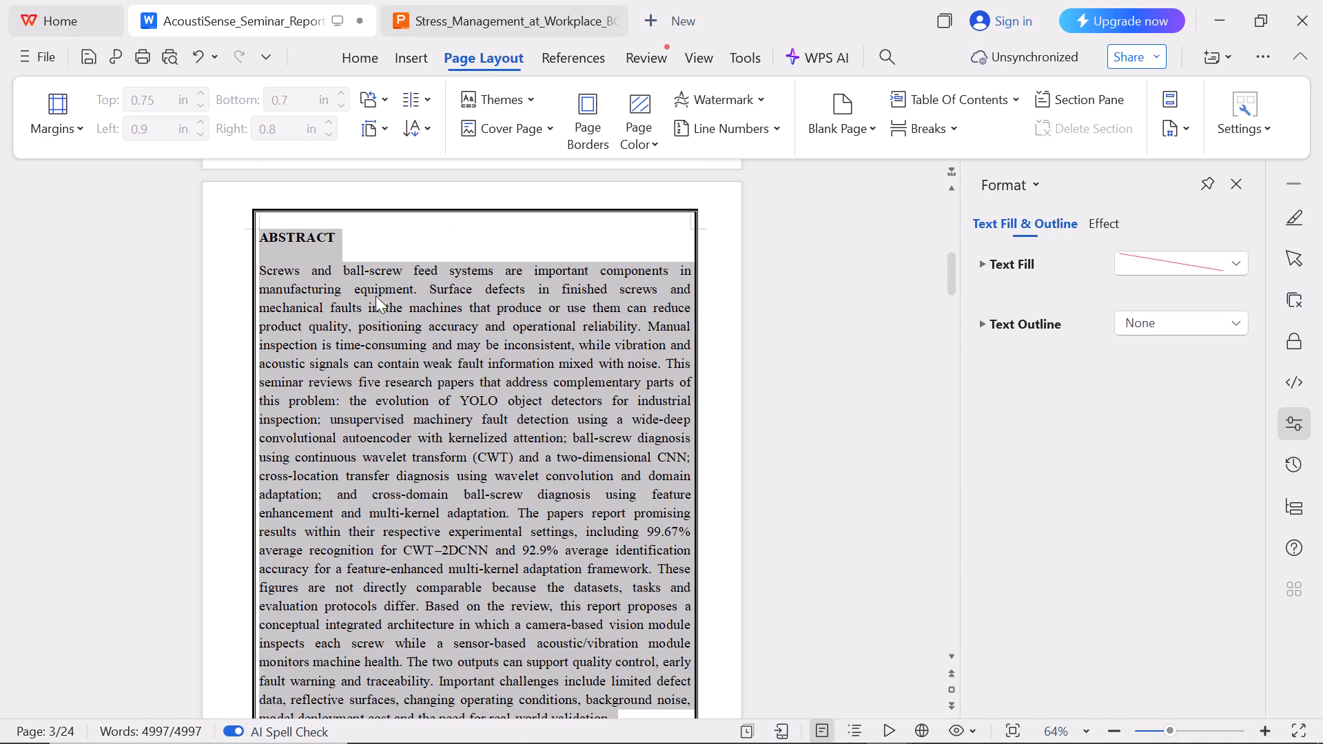
{"action": "left_click", "coordinate": [307, 226]}
{"action": "key", "text": "ctrl+a"}
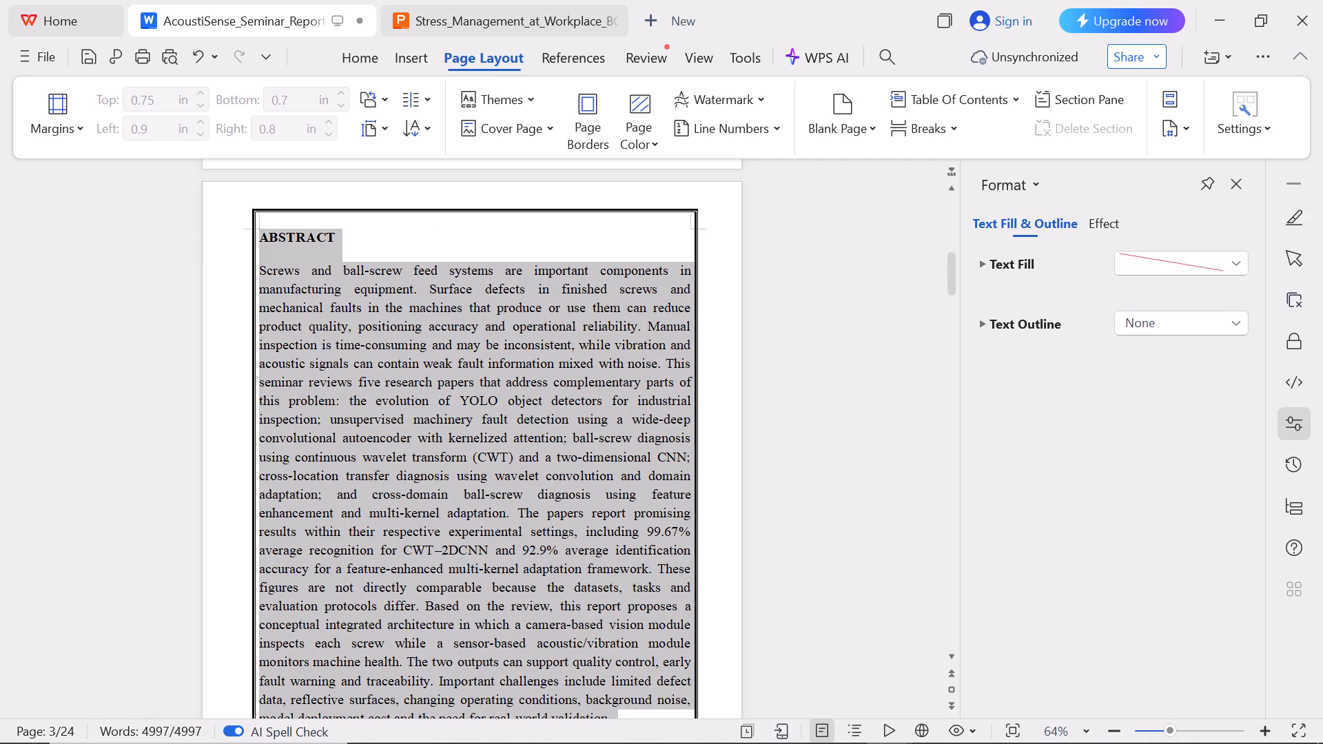
{"action": "left_click", "coordinate": [338, 238]}
{"action": "left_click_drag", "start_coordinate": [335, 238], "coordinate": [248, 238]}
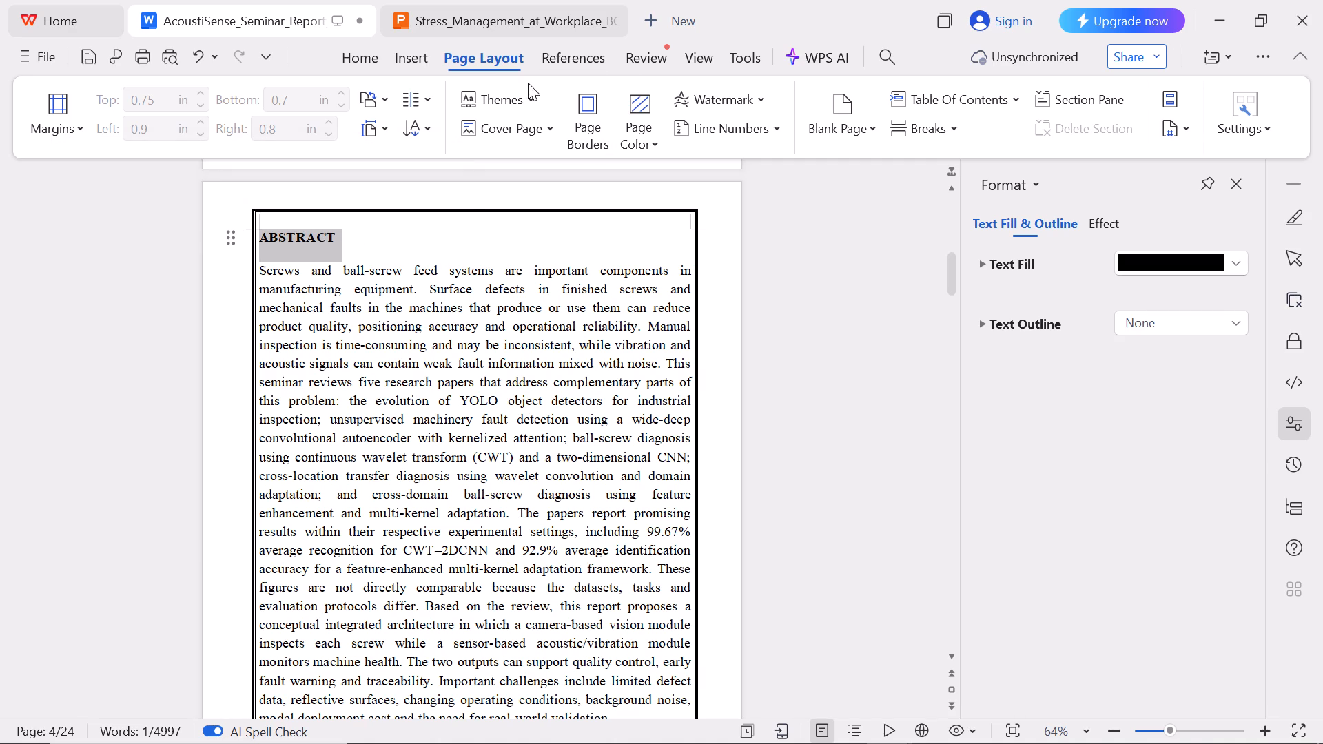
{"action": "left_click", "coordinate": [377, 60]}
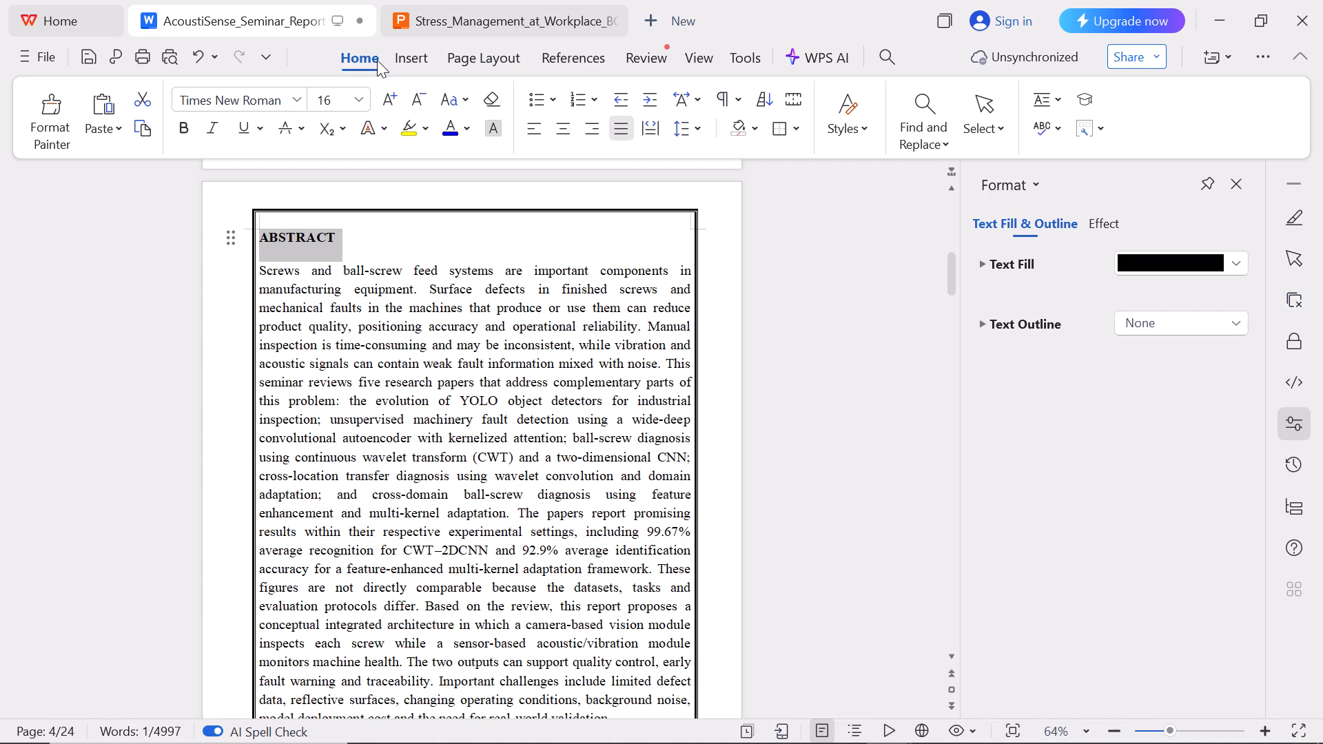
{"action": "left_click", "coordinate": [566, 132]}
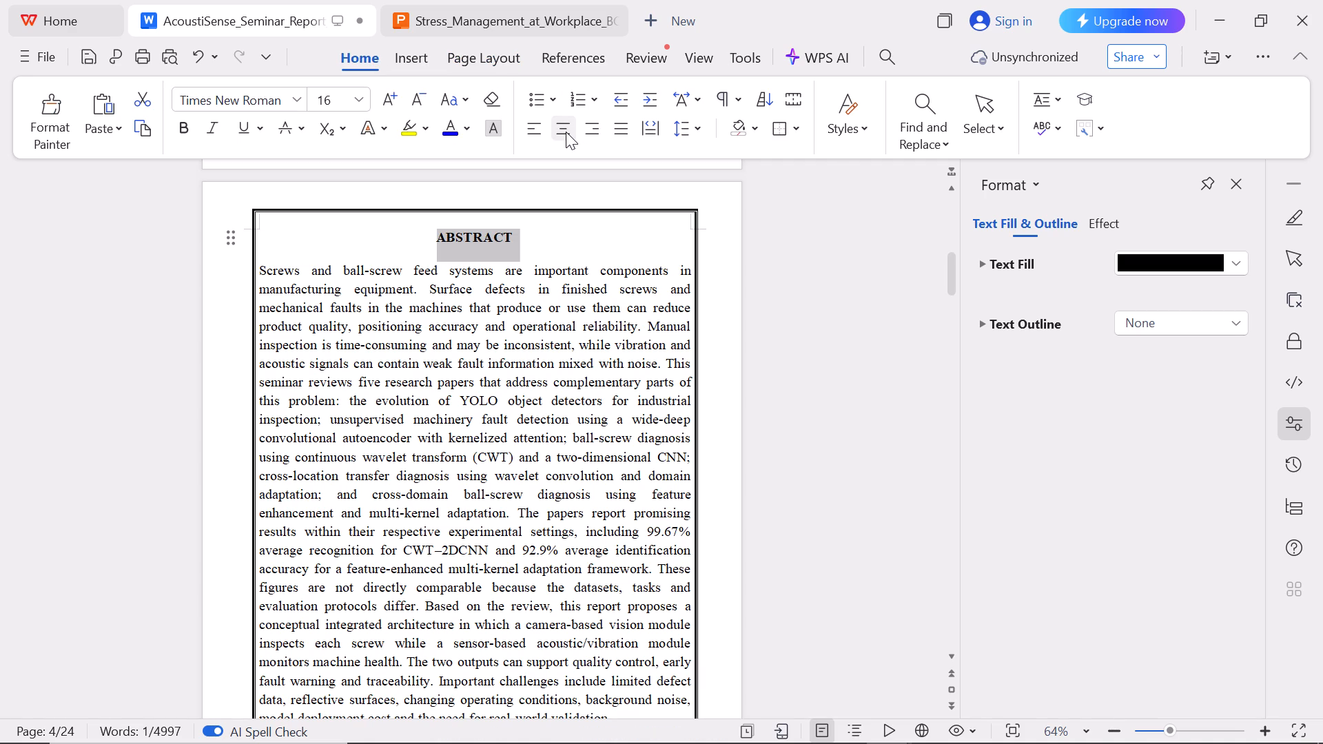
{"action": "left_click", "coordinate": [824, 381]}
Shrink the INDEX table proportionally so that it sits clear of the page border on both sides.
{"action": "scroll", "coordinate": [824, 381], "scroll_direction": "down", "scroll_amount": 1}
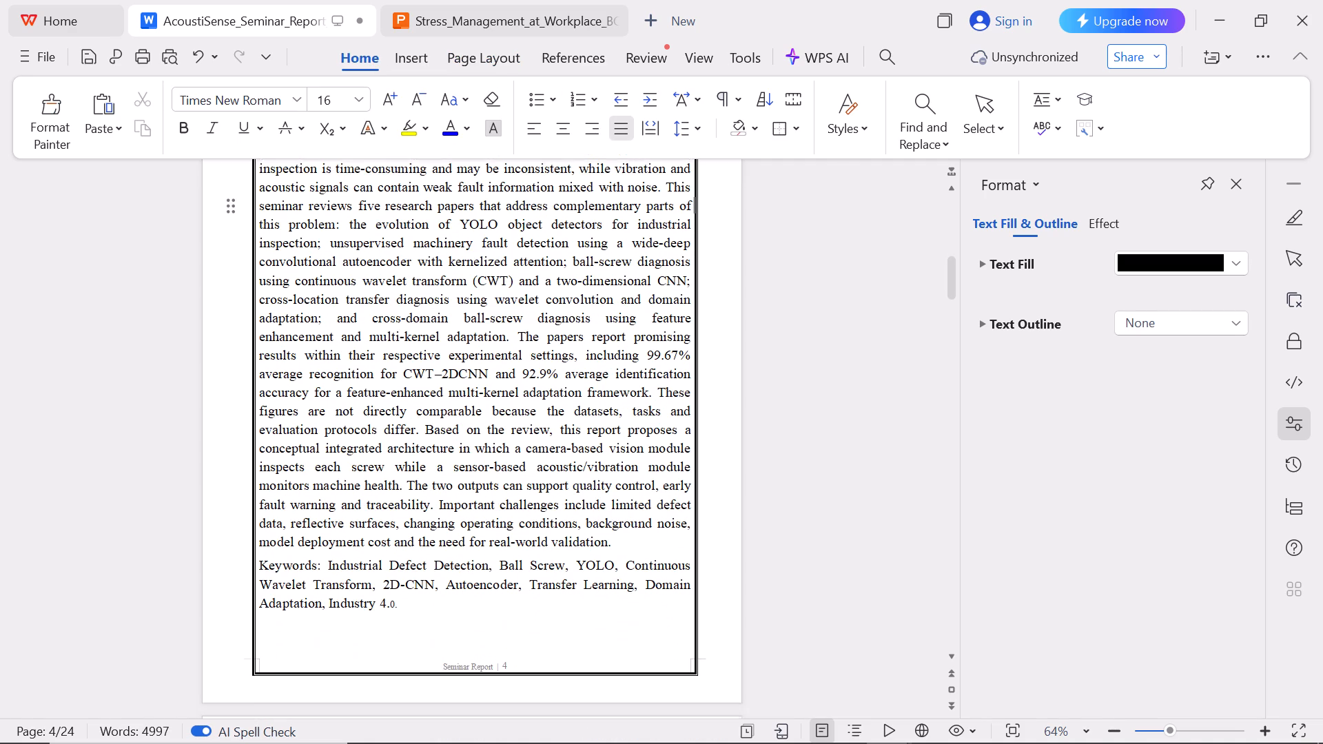
{"action": "scroll", "coordinate": [824, 381], "scroll_direction": "down", "scroll_amount": 6}
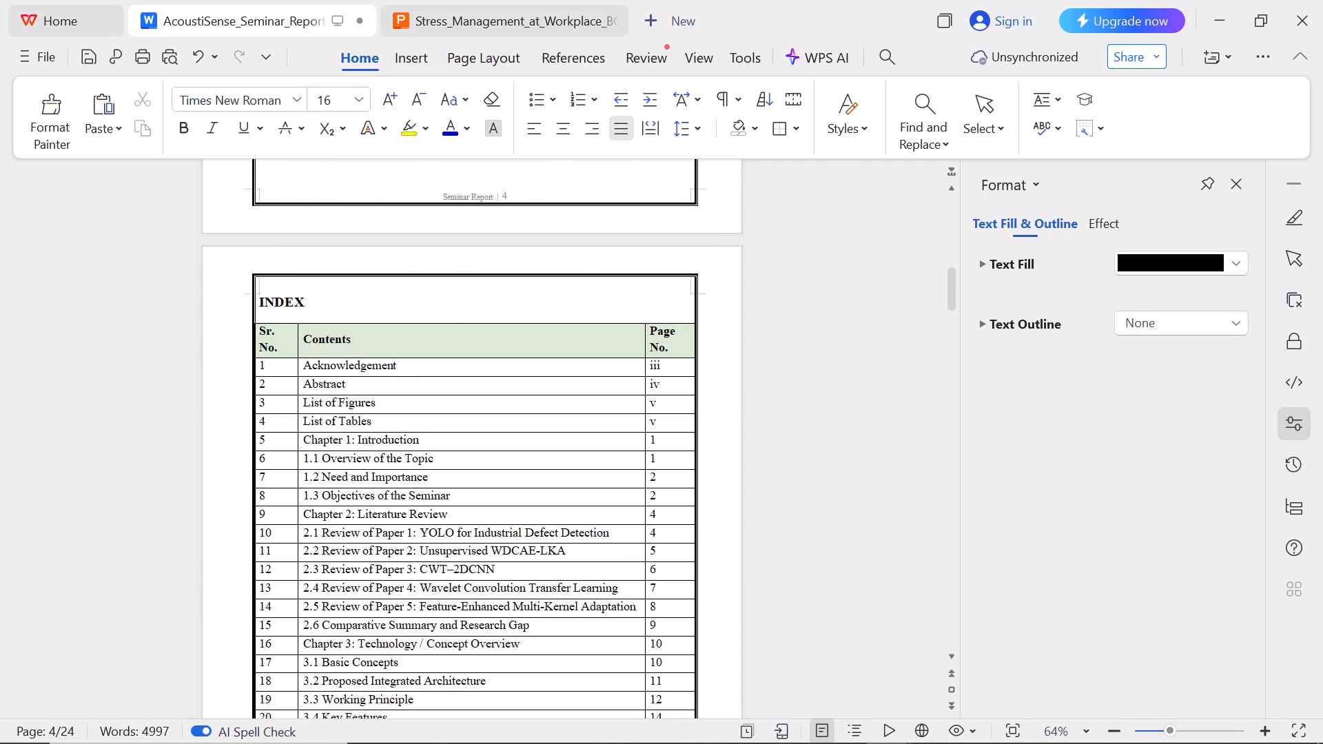
{"action": "scroll", "coordinate": [824, 381], "scroll_direction": "down", "scroll_amount": 3}
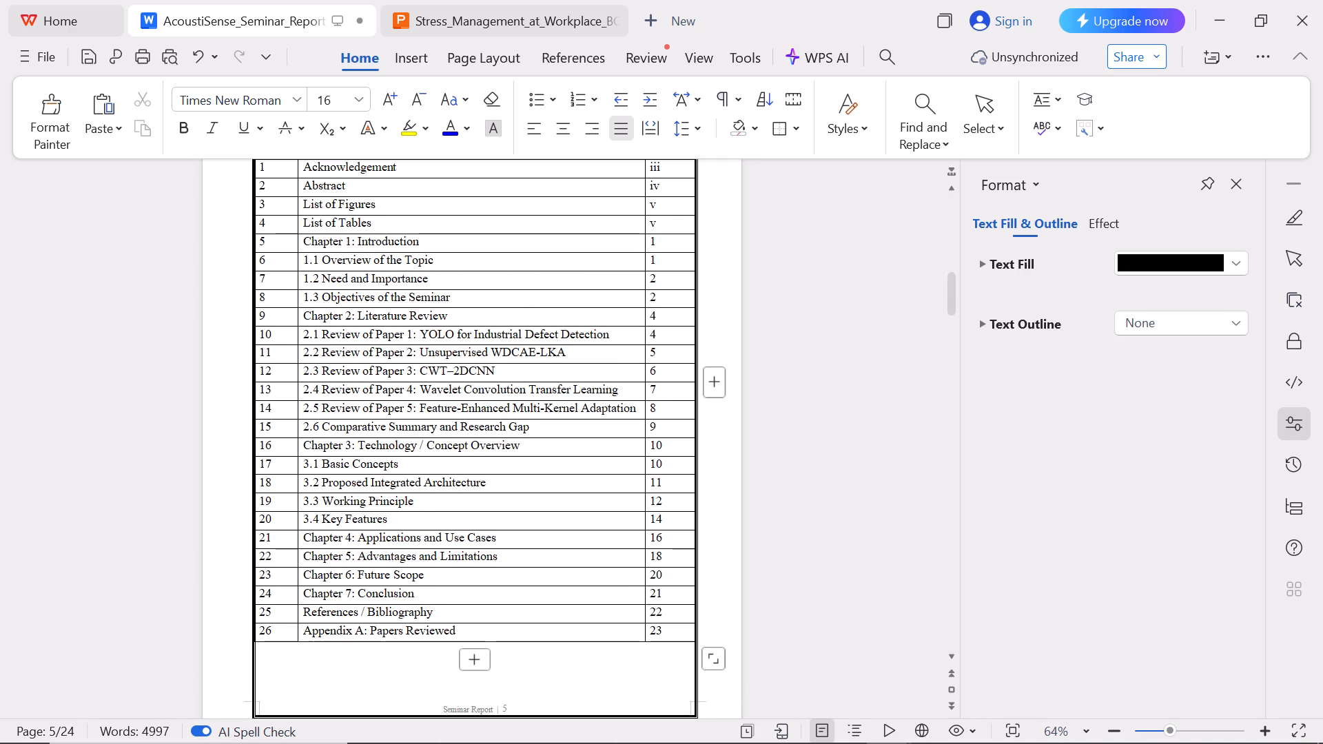
{"action": "left_click", "coordinate": [666, 519]}
{"action": "left_click_drag", "start_coordinate": [717, 665], "coordinate": [684, 625]}
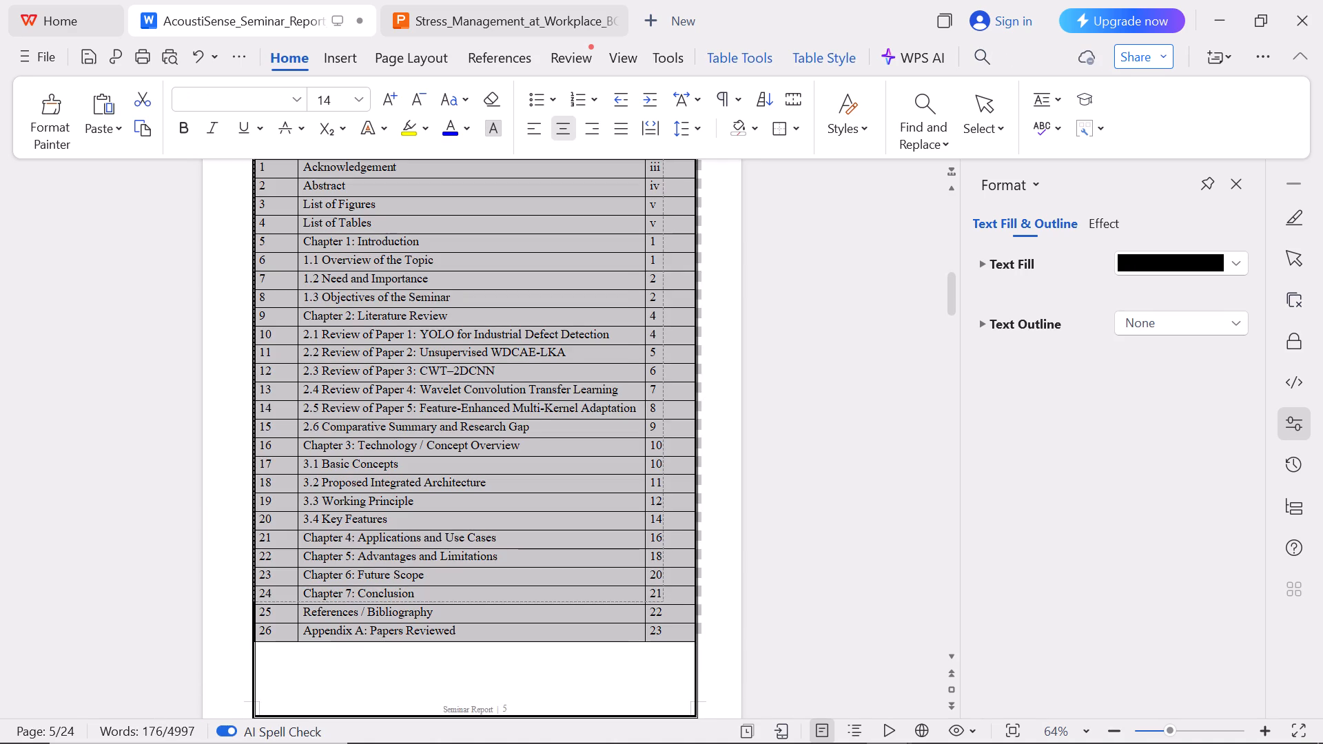
{"action": "left_click_drag", "start_coordinate": [684, 625], "coordinate": [682, 625]}
{"action": "left_click", "coordinate": [786, 476]}
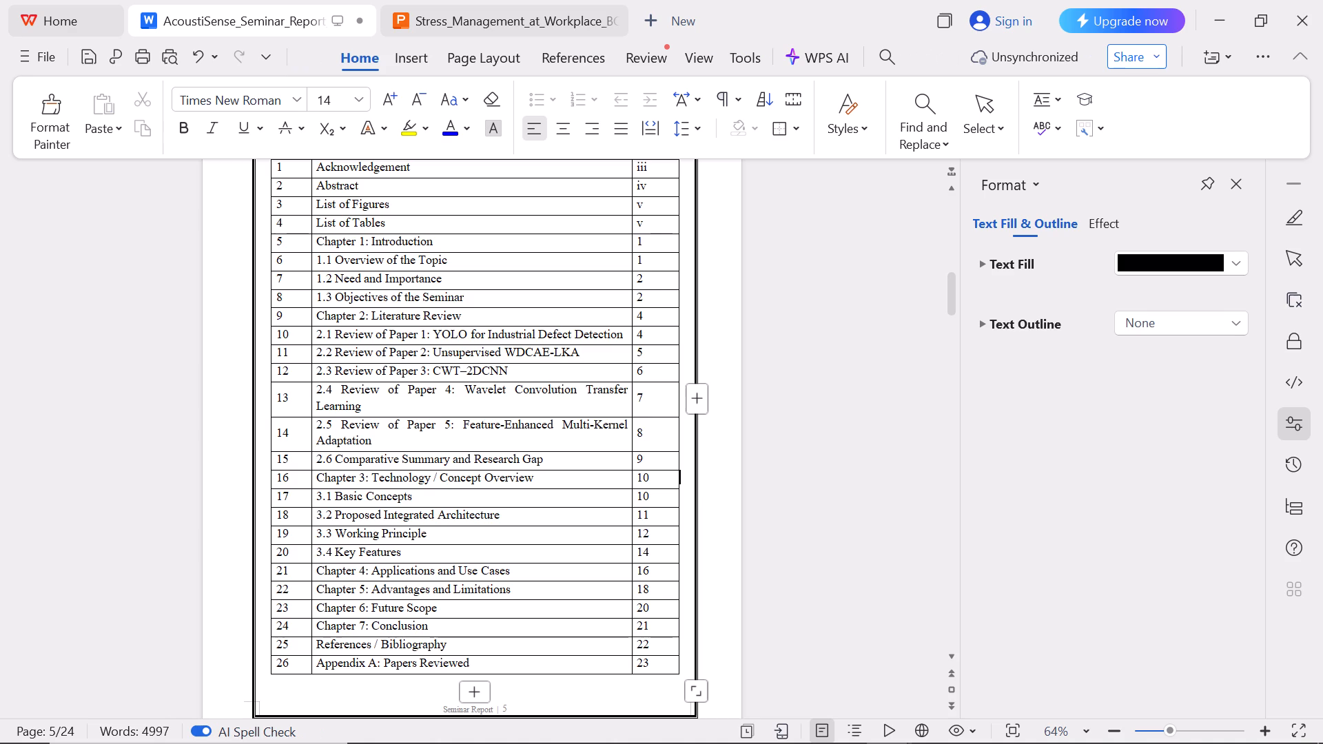
Center the INDEX heading above its table.
{"action": "scroll", "coordinate": [566, 660], "scroll_direction": "up", "scroll_amount": 2}
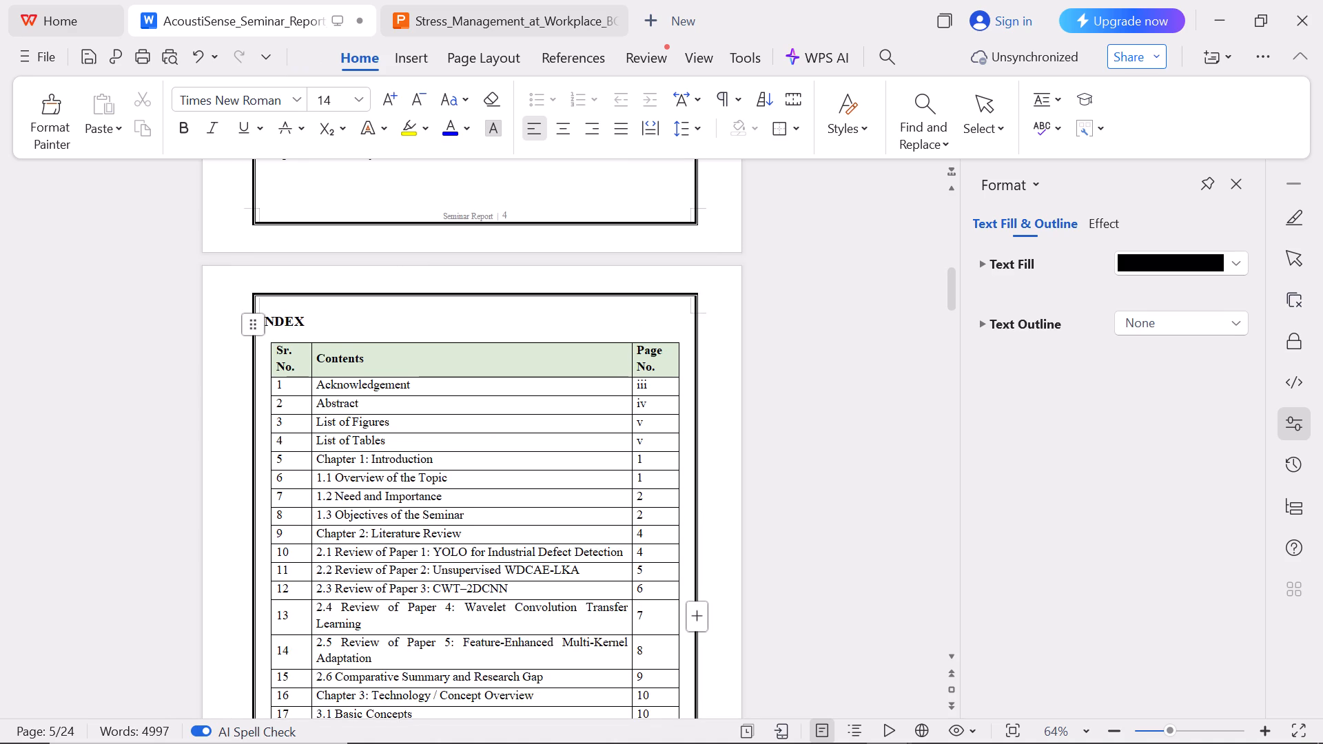
{"action": "left_click", "coordinate": [283, 319]}
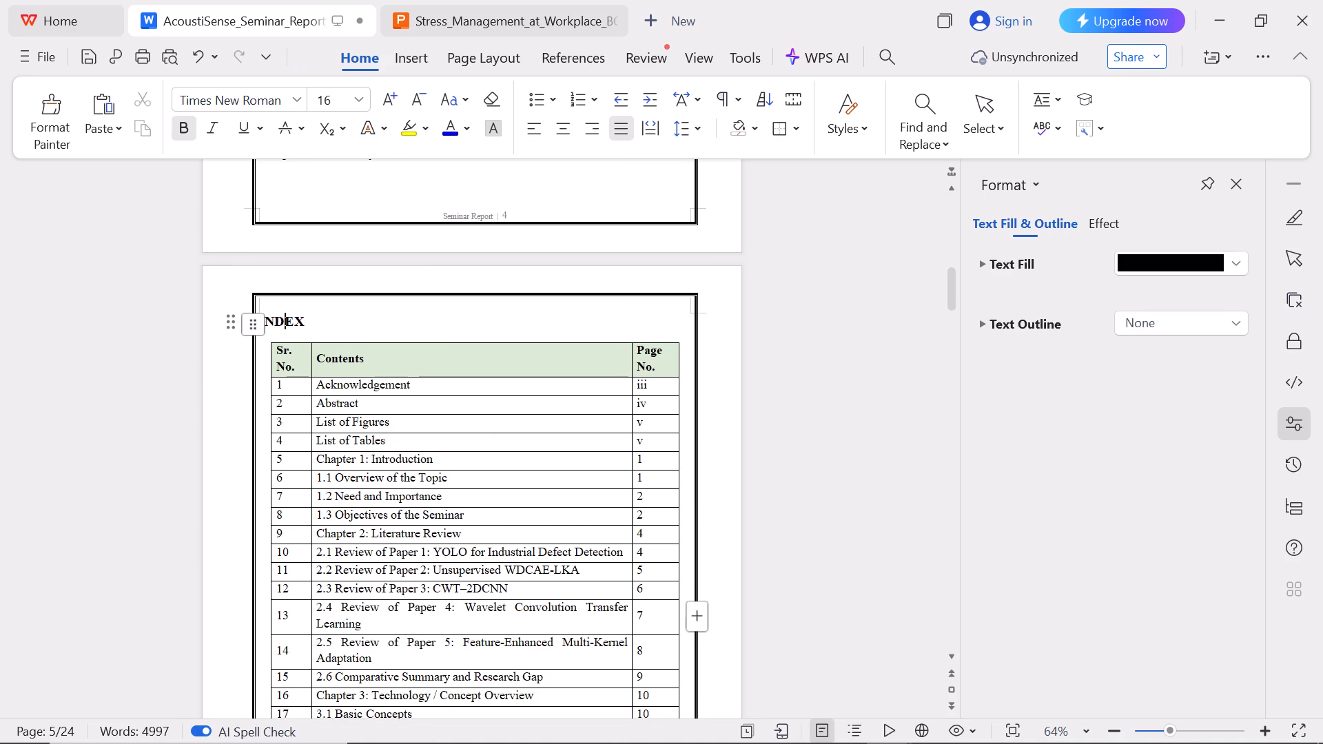
{"action": "key", "text": "ctrl+a"}
{"action": "double_click", "coordinate": [283, 319]}
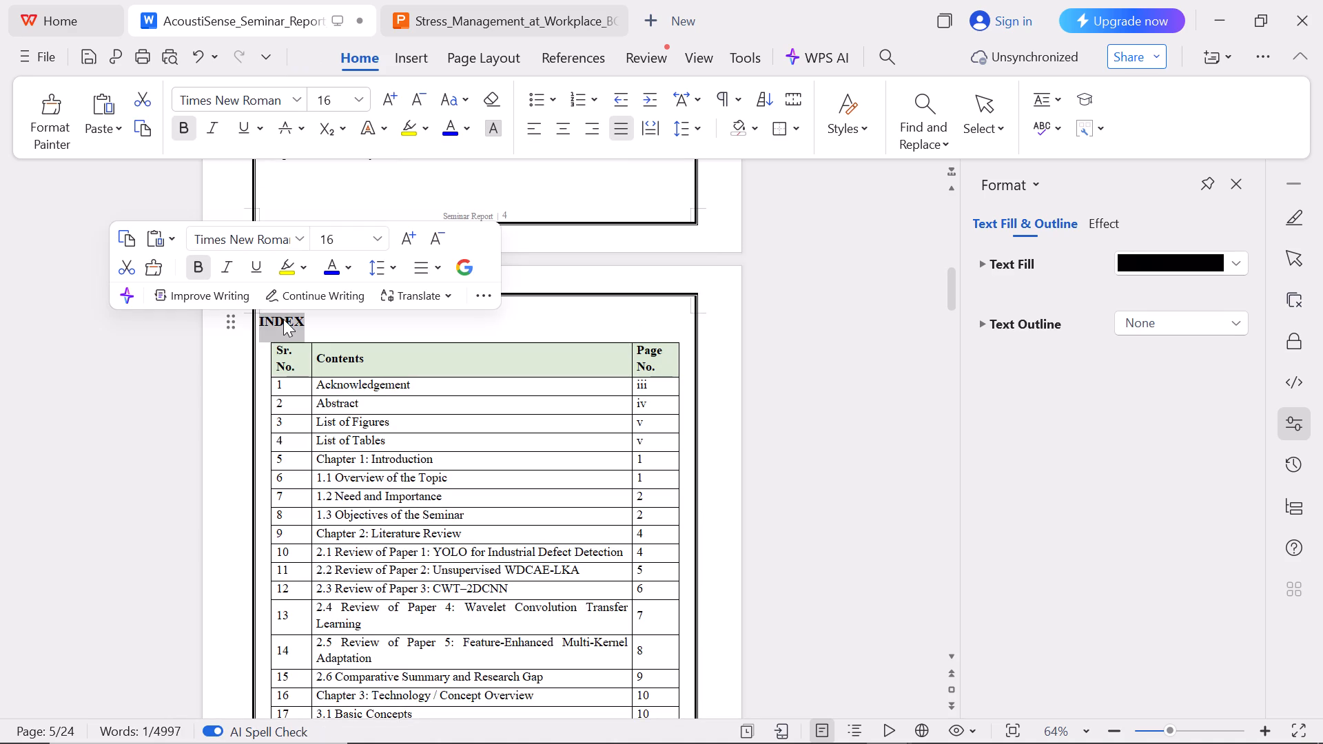
{"action": "left_click", "coordinate": [562, 129]}
{"action": "left_click", "coordinate": [788, 369]}
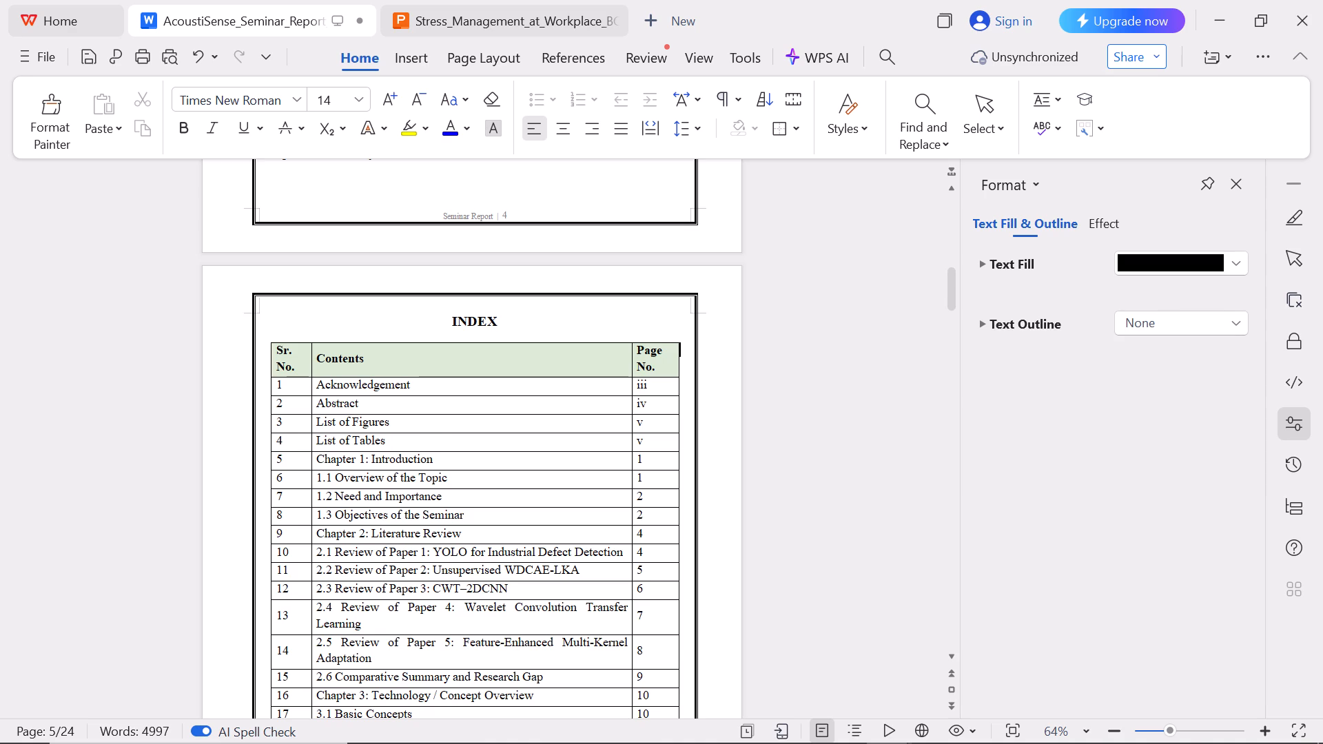
Shrink the table under LIST OF FIGURES so that its edges sit inside the page border.
{"action": "scroll", "coordinate": [788, 369], "scroll_direction": "down", "scroll_amount": 6}
{"action": "left_click", "coordinate": [637, 502]}
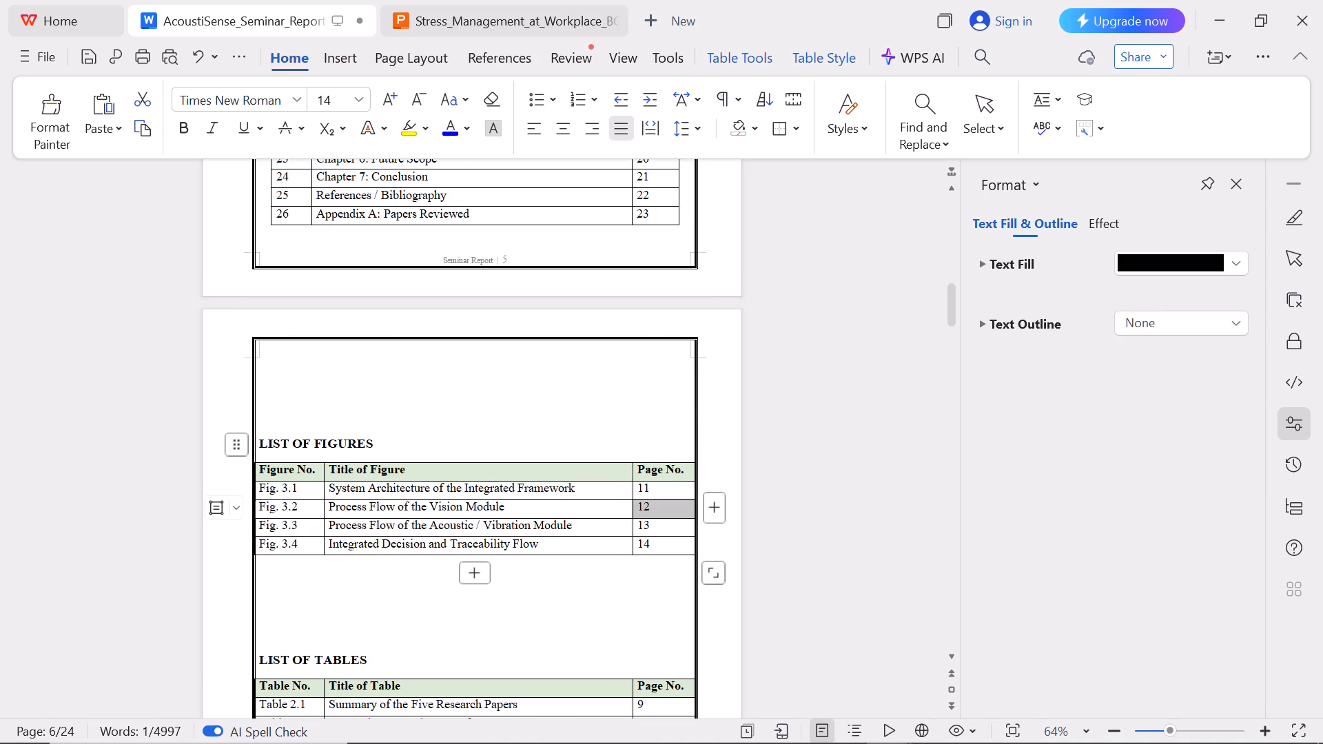
{"action": "left_click_drag", "start_coordinate": [719, 579], "coordinate": [693, 557]}
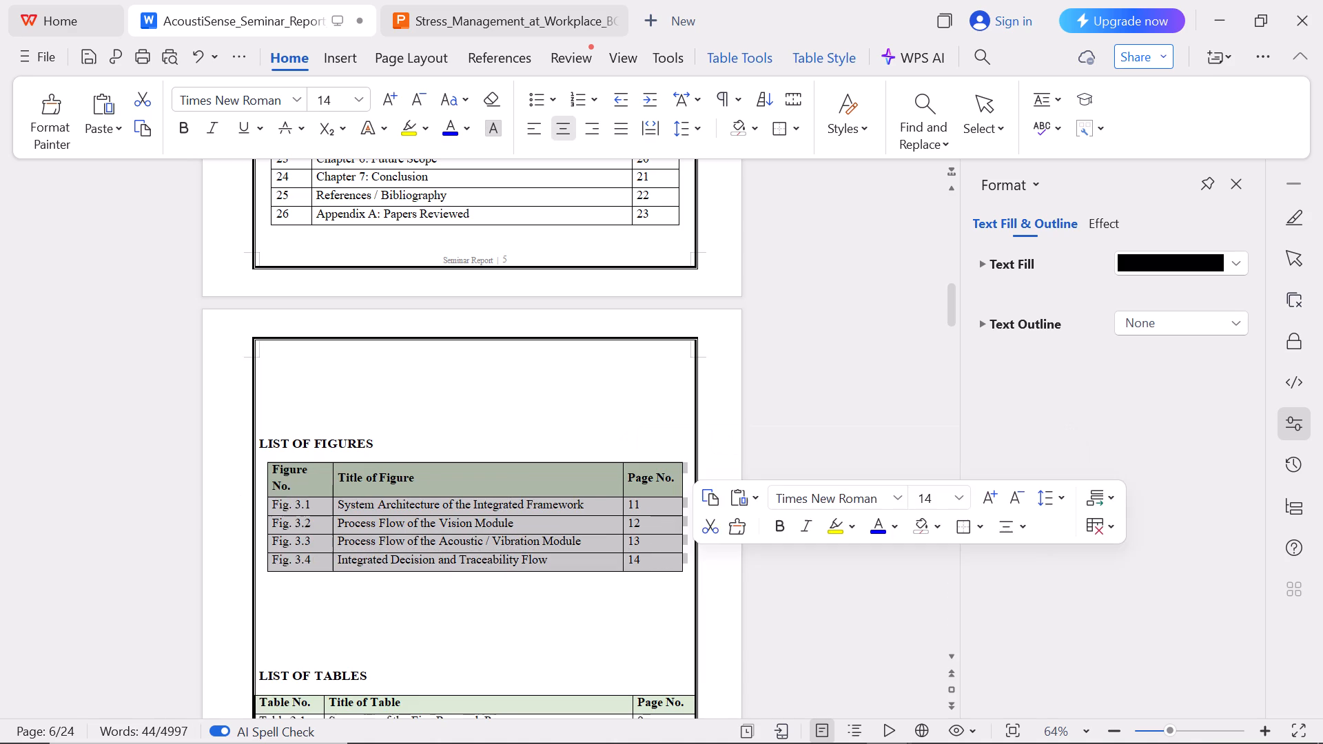
Shrink the table under LIST OF TABLES so that its edges sit inside the page border.
{"action": "scroll", "coordinate": [644, 584], "scroll_direction": "down", "scroll_amount": 1}
{"action": "right_click", "coordinate": [616, 634]}
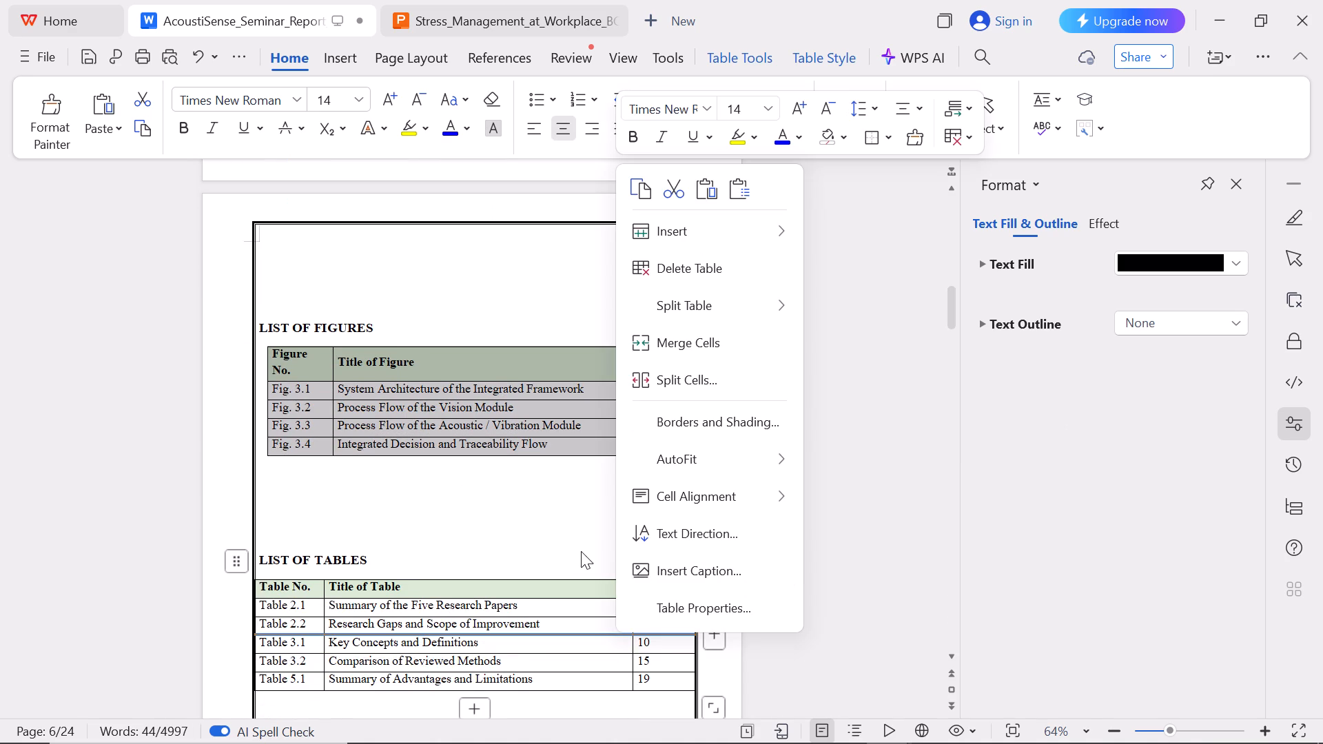
{"action": "scroll", "coordinate": [571, 535], "scroll_direction": "down", "scroll_amount": 1}
{"action": "left_click", "coordinate": [533, 482]}
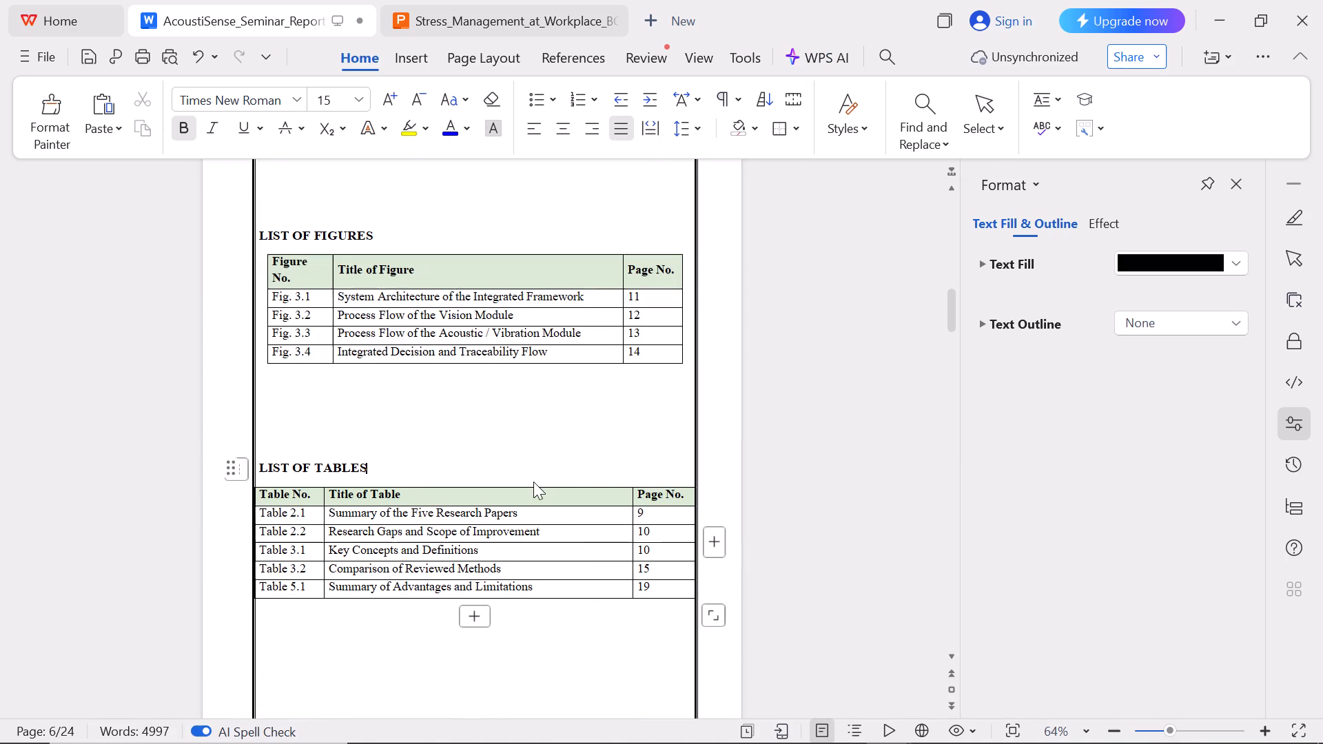
{"action": "left_click_drag", "start_coordinate": [707, 612], "coordinate": [707, 606]}
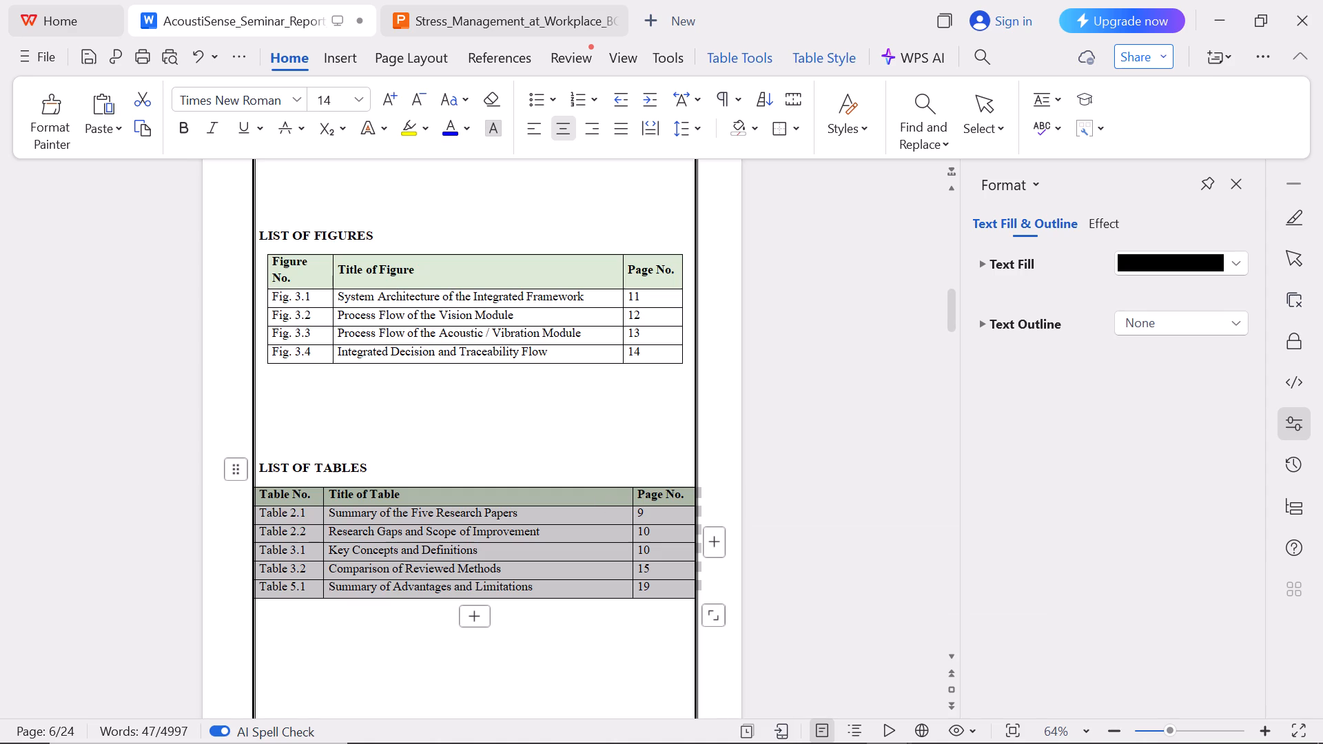
{"action": "left_click_drag", "start_coordinate": [715, 612], "coordinate": [658, 579]}
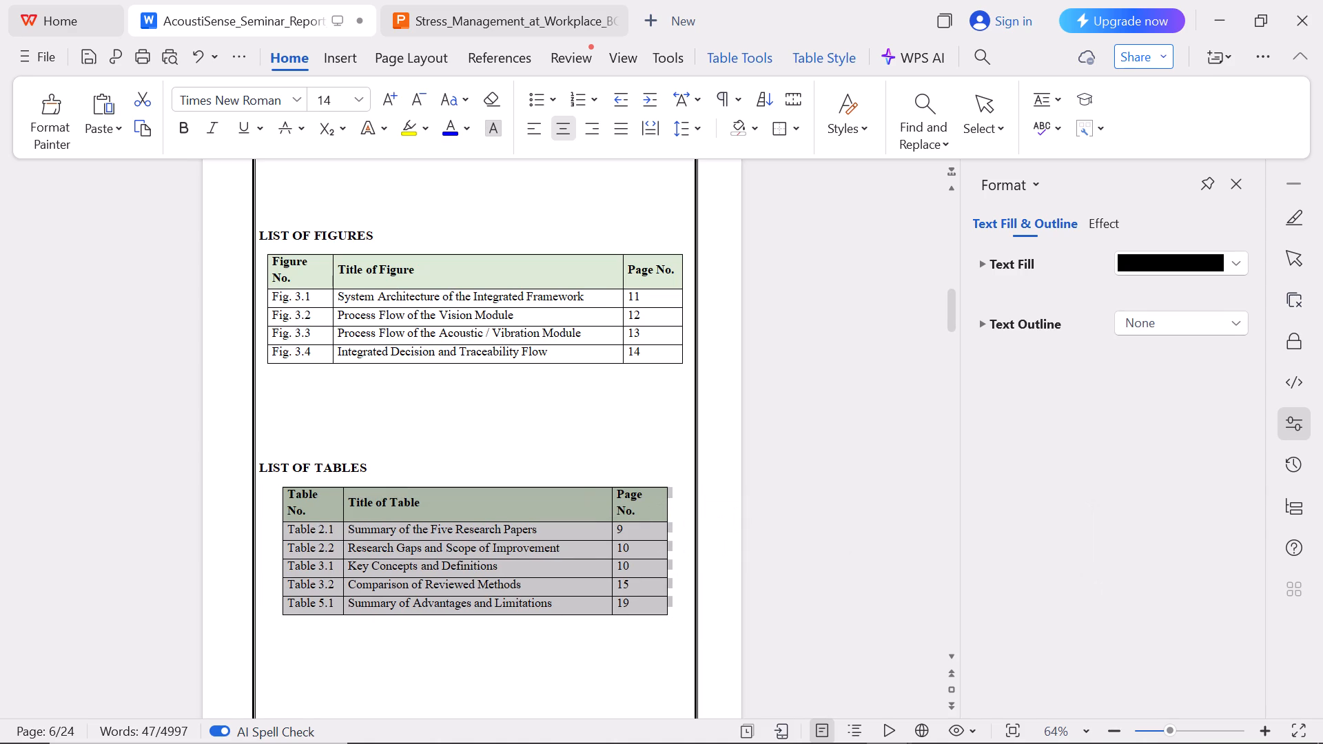
{"action": "left_click", "coordinate": [560, 431]}
Select the whole LIST OF TABLES heading and center it above its table.
{"action": "double_click", "coordinate": [360, 468]}
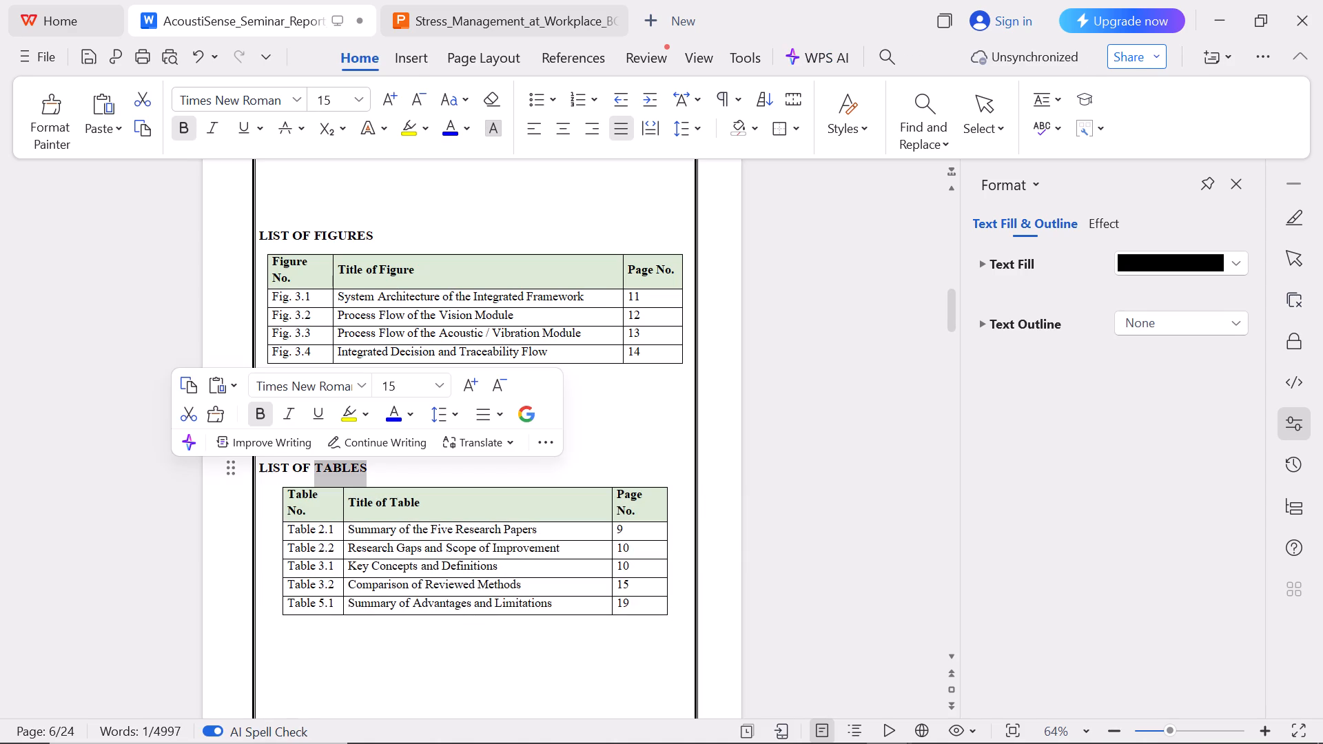
{"action": "key", "text": "ctrl+a"}
{"action": "left_click_drag", "start_coordinate": [349, 473], "coordinate": [371, 464]}
{"action": "triple_click", "coordinate": [371, 464]}
{"action": "left_click", "coordinate": [364, 464]}
{"action": "left_click_drag", "start_coordinate": [364, 464], "coordinate": [259, 466]}
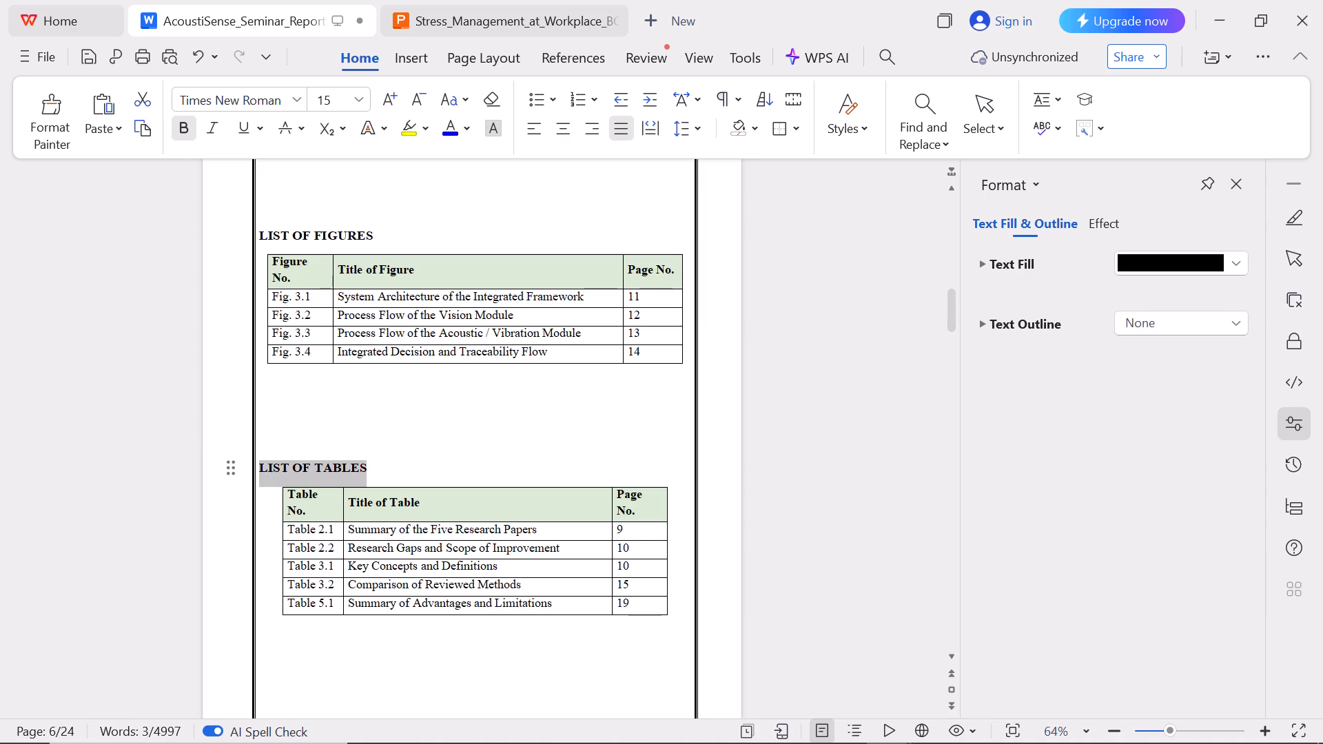
{"action": "left_click_drag", "start_coordinate": [259, 466], "coordinate": [258, 466]}
{"action": "left_click", "coordinate": [382, 410]}
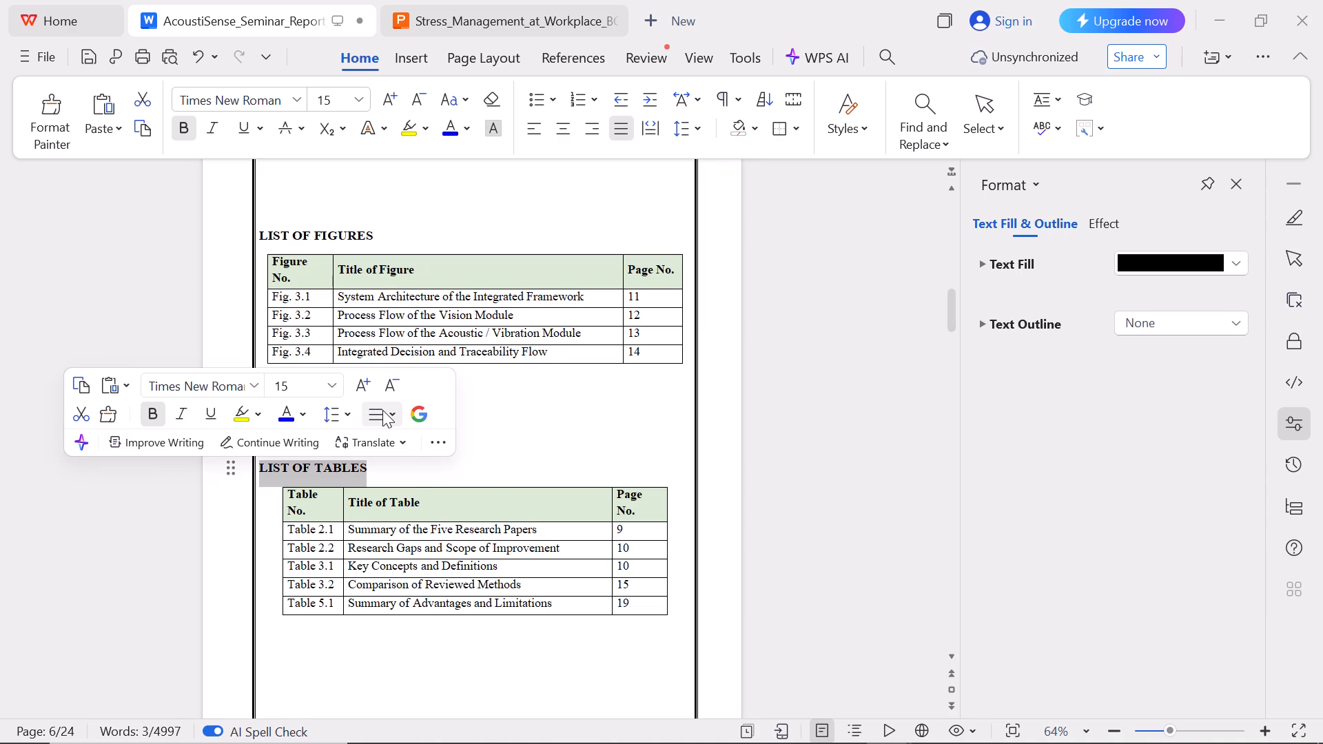
{"action": "left_click", "coordinate": [411, 486]}
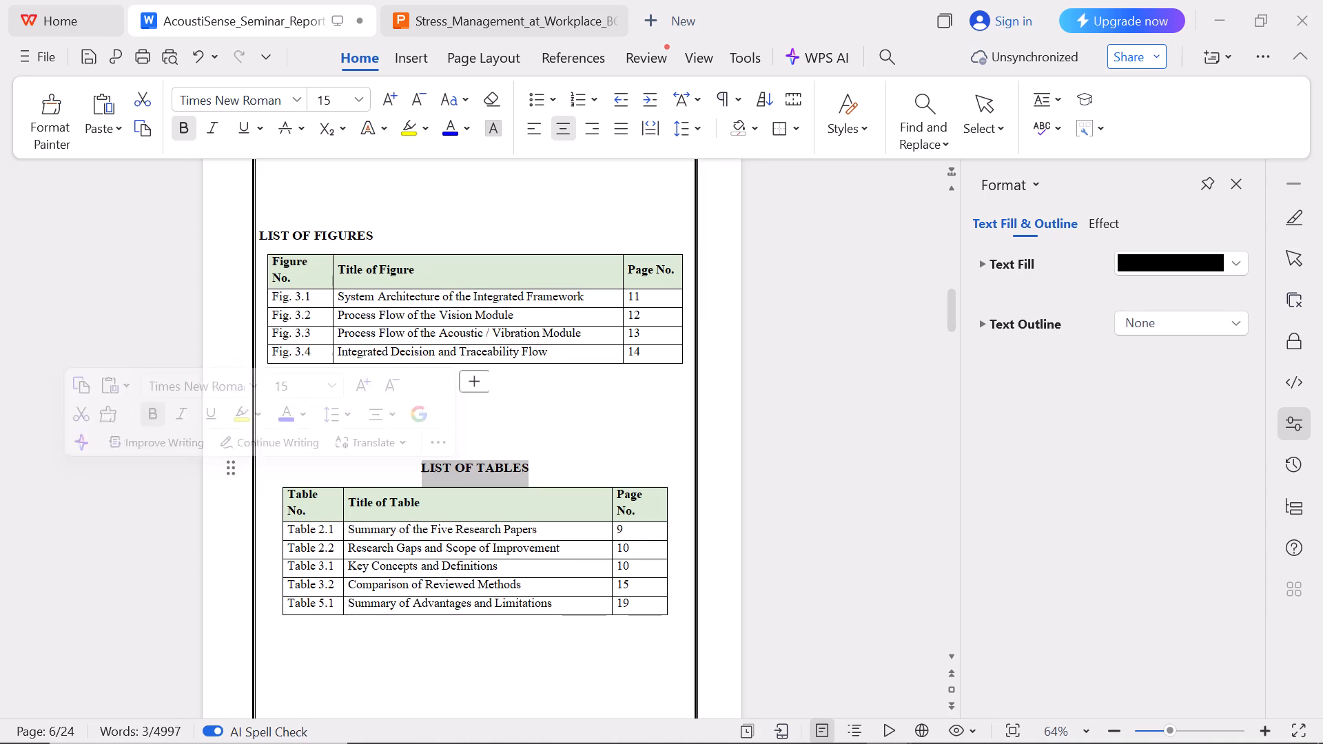
Select the whole LIST OF FIGURES heading and center it above its table.
{"action": "double_click", "coordinate": [340, 232]}
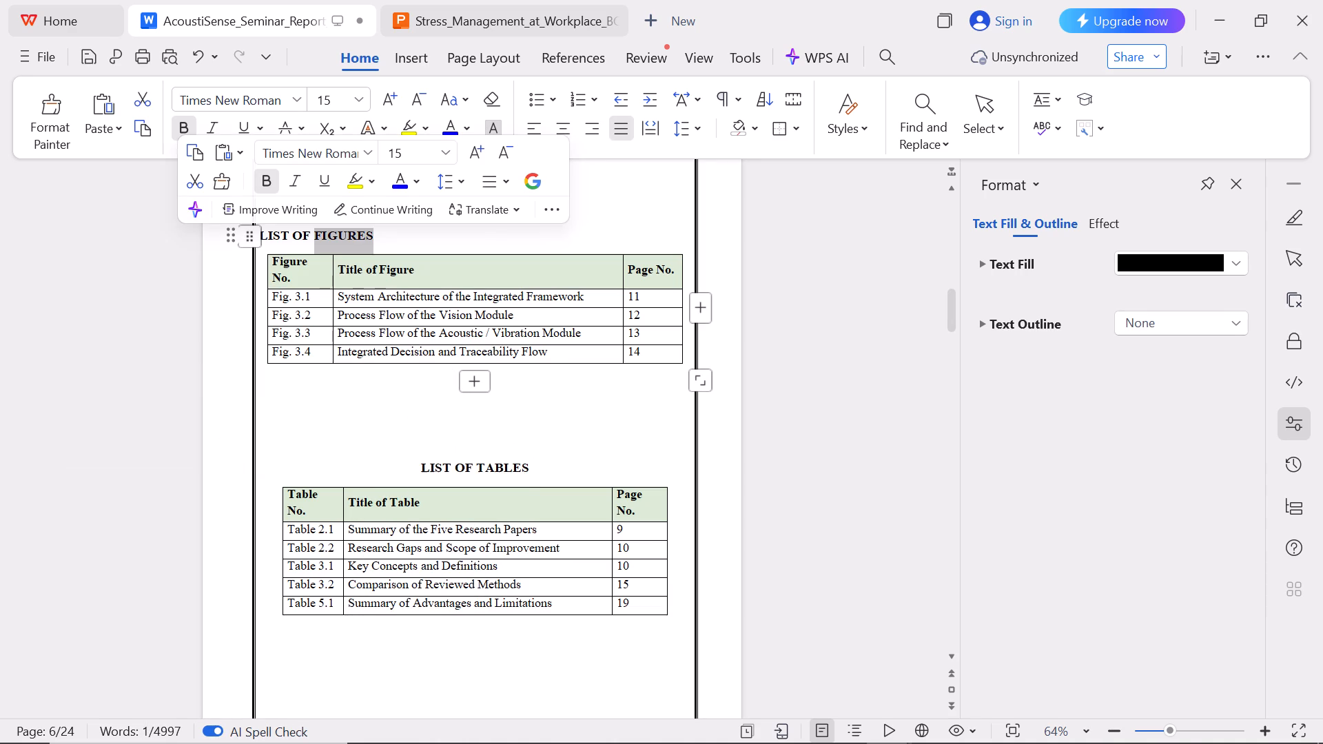
{"action": "triple_click", "coordinate": [275, 239]}
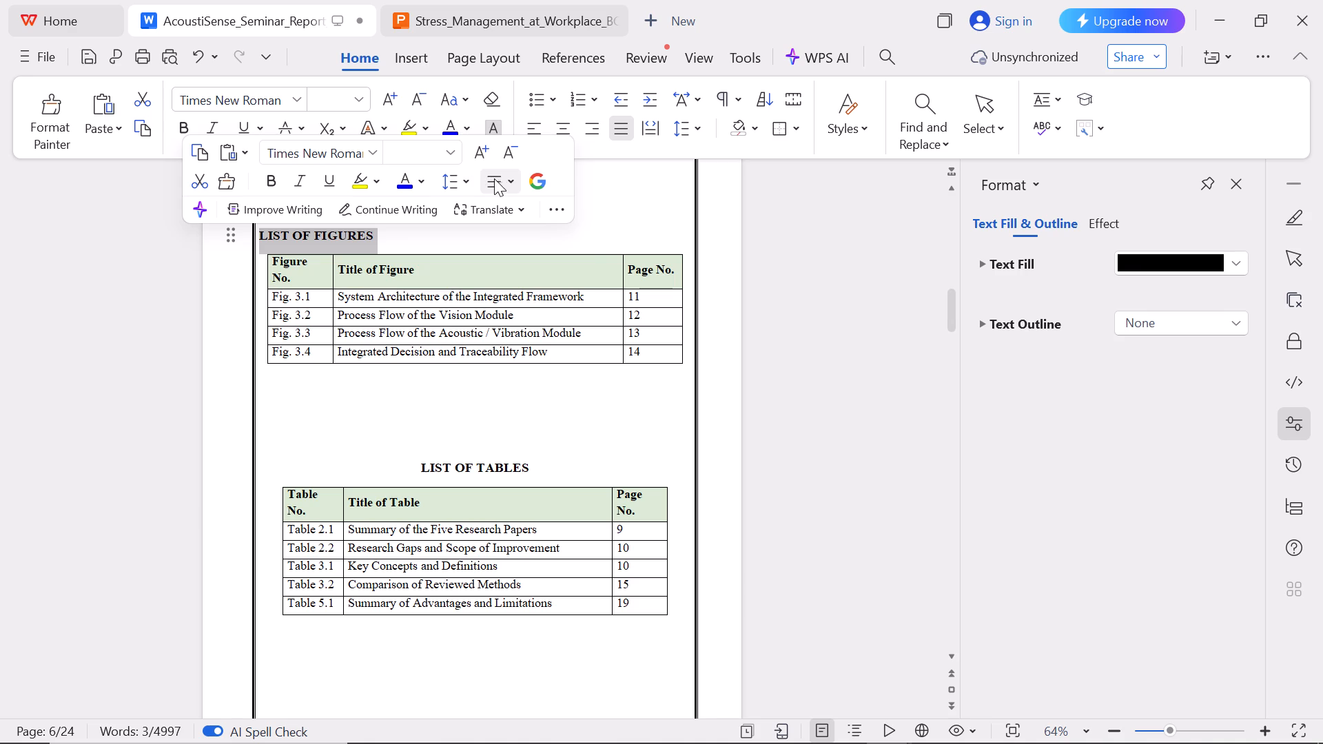
{"action": "left_click", "coordinate": [508, 178]}
{"action": "left_click", "coordinate": [518, 254]}
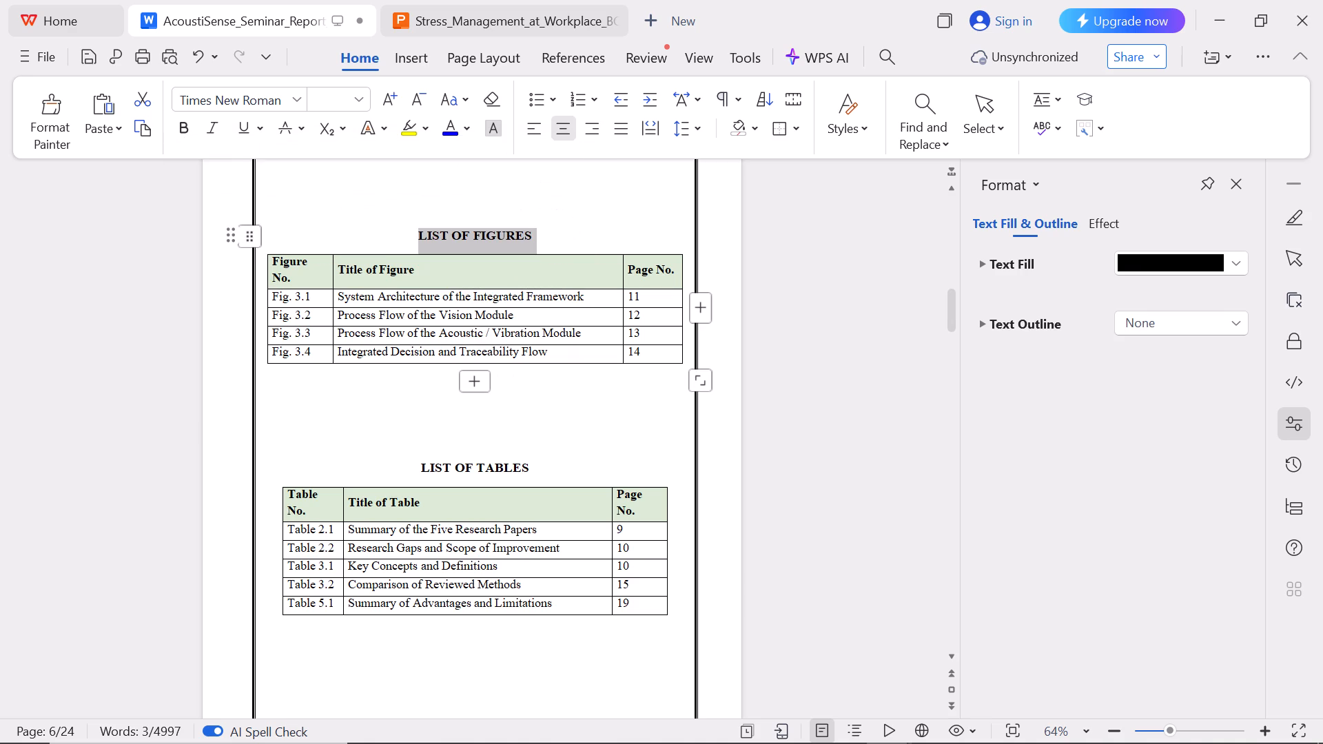
Center the CHAPTER 1: INTRODUCTION heading at the start of the chapter.
{"action": "scroll", "coordinate": [495, 369], "scroll_direction": "down", "scroll_amount": 5}
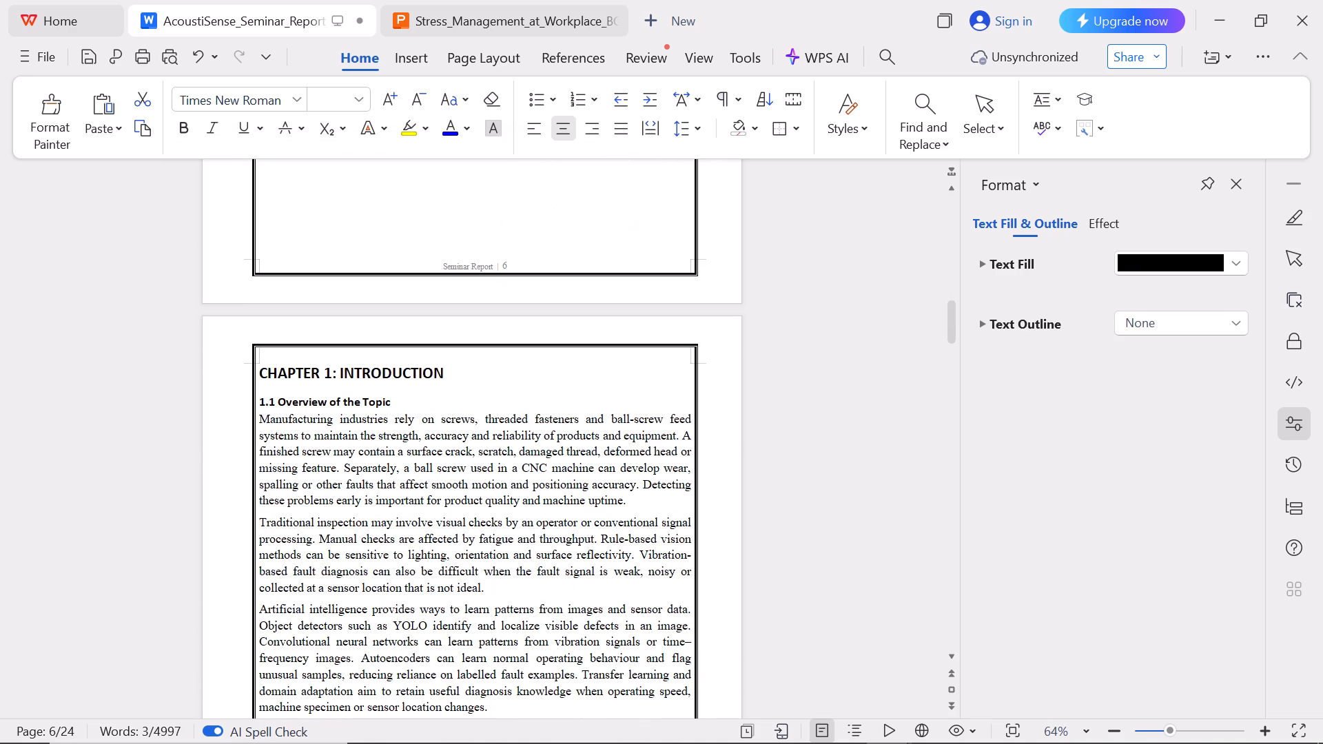
{"action": "triple_click", "coordinate": [386, 370]}
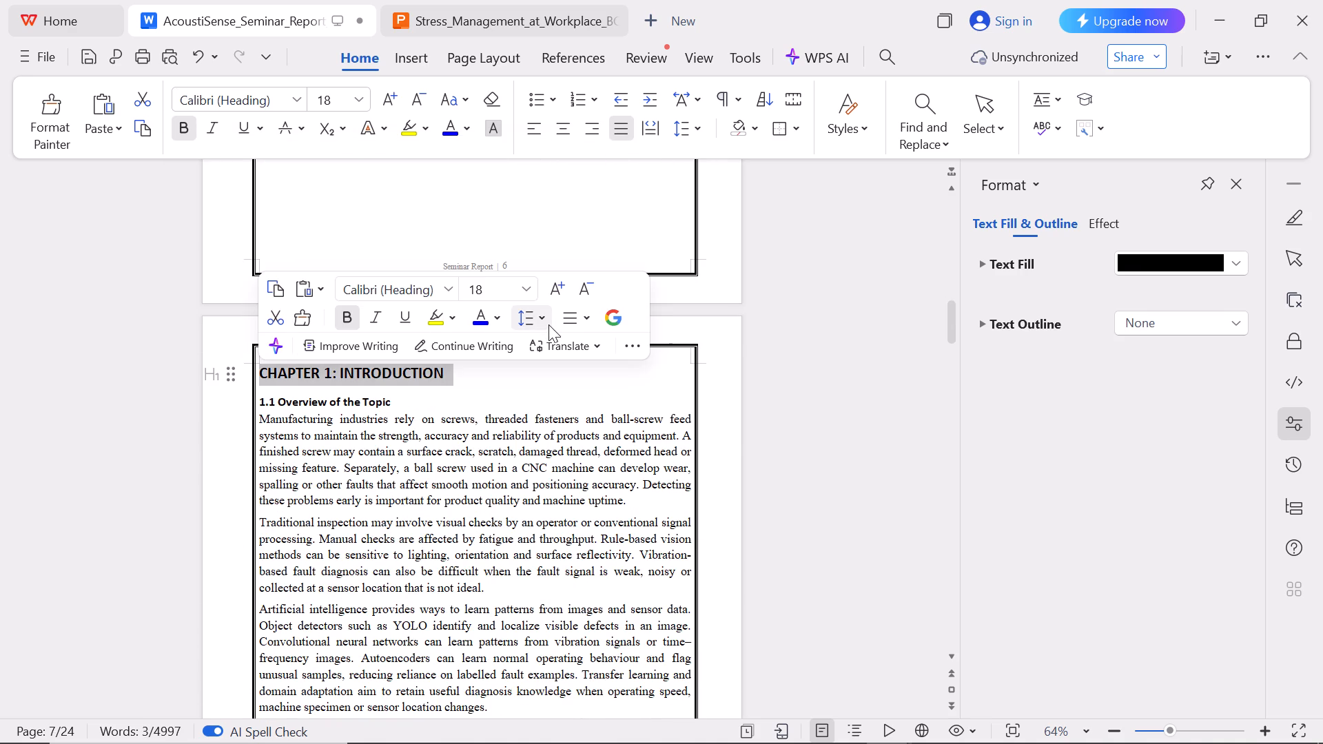
{"action": "left_click", "coordinate": [566, 321]}
{"action": "left_click", "coordinate": [595, 388]}
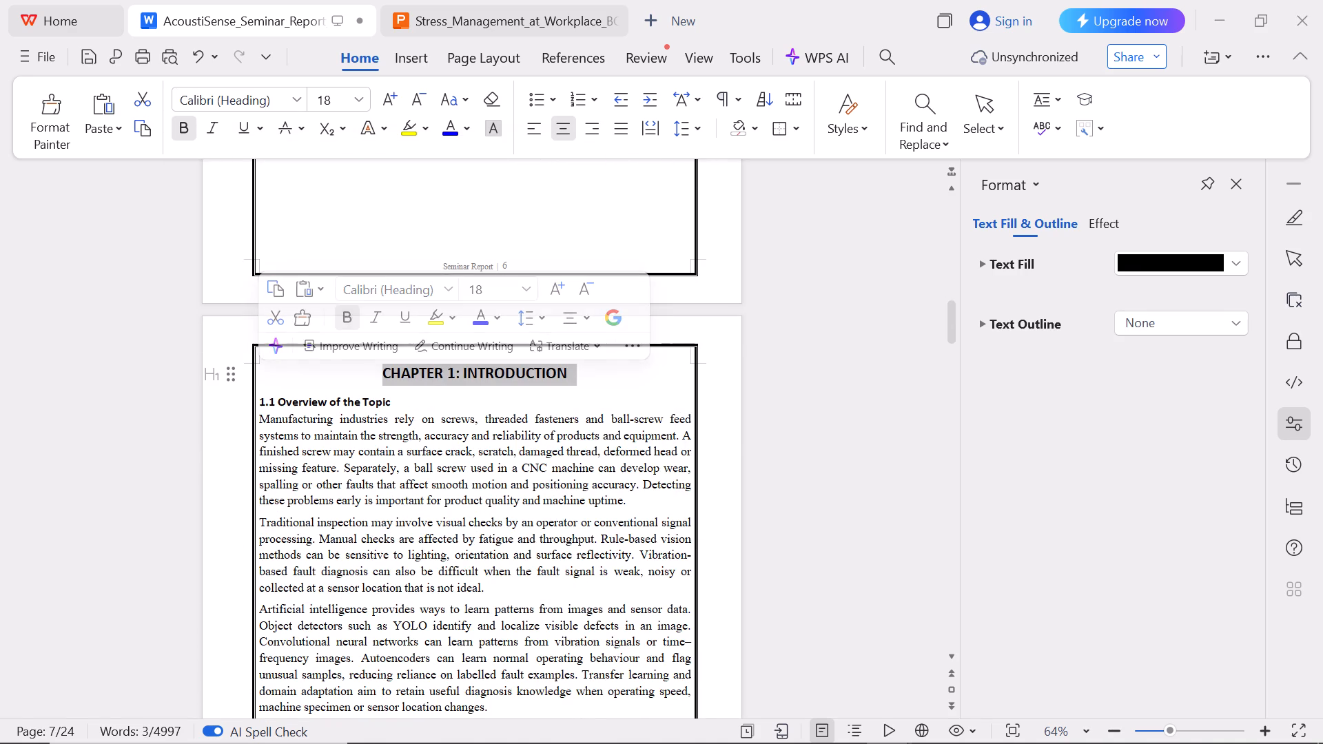
Center the CHAPTER 2: LITERATURE REVIEW heading at the start of its chapter.
{"action": "scroll", "coordinate": [533, 422], "scroll_direction": "down", "scroll_amount": 10}
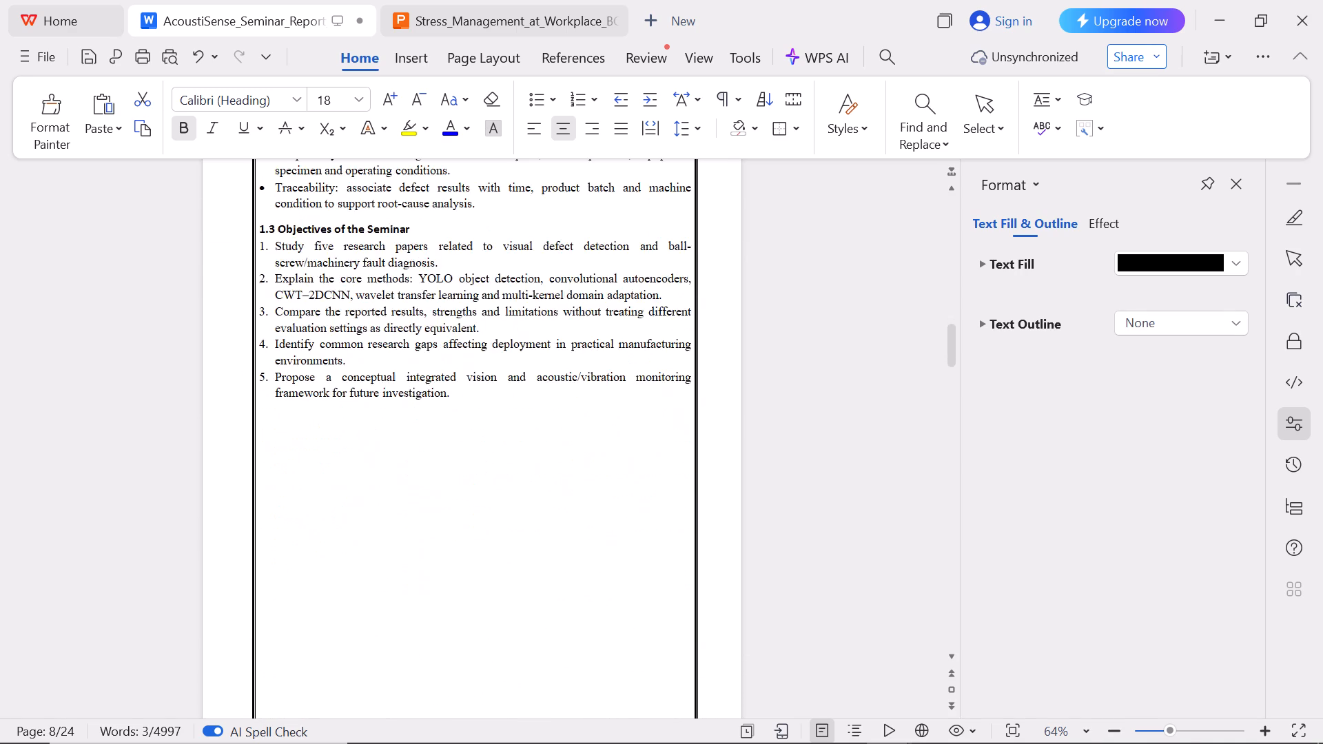
{"action": "scroll", "coordinate": [533, 422], "scroll_direction": "down", "scroll_amount": 4}
{"action": "triple_click", "coordinate": [435, 400]}
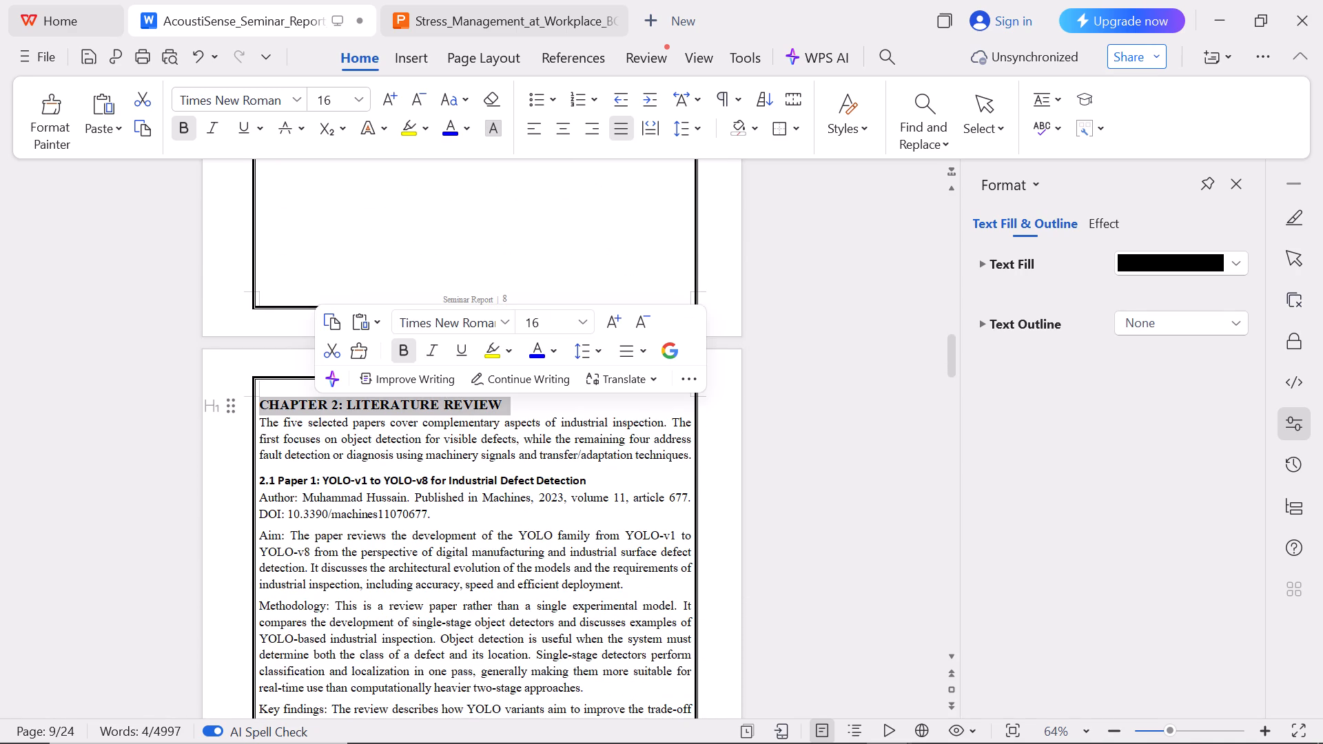
{"action": "left_click", "coordinate": [626, 347]}
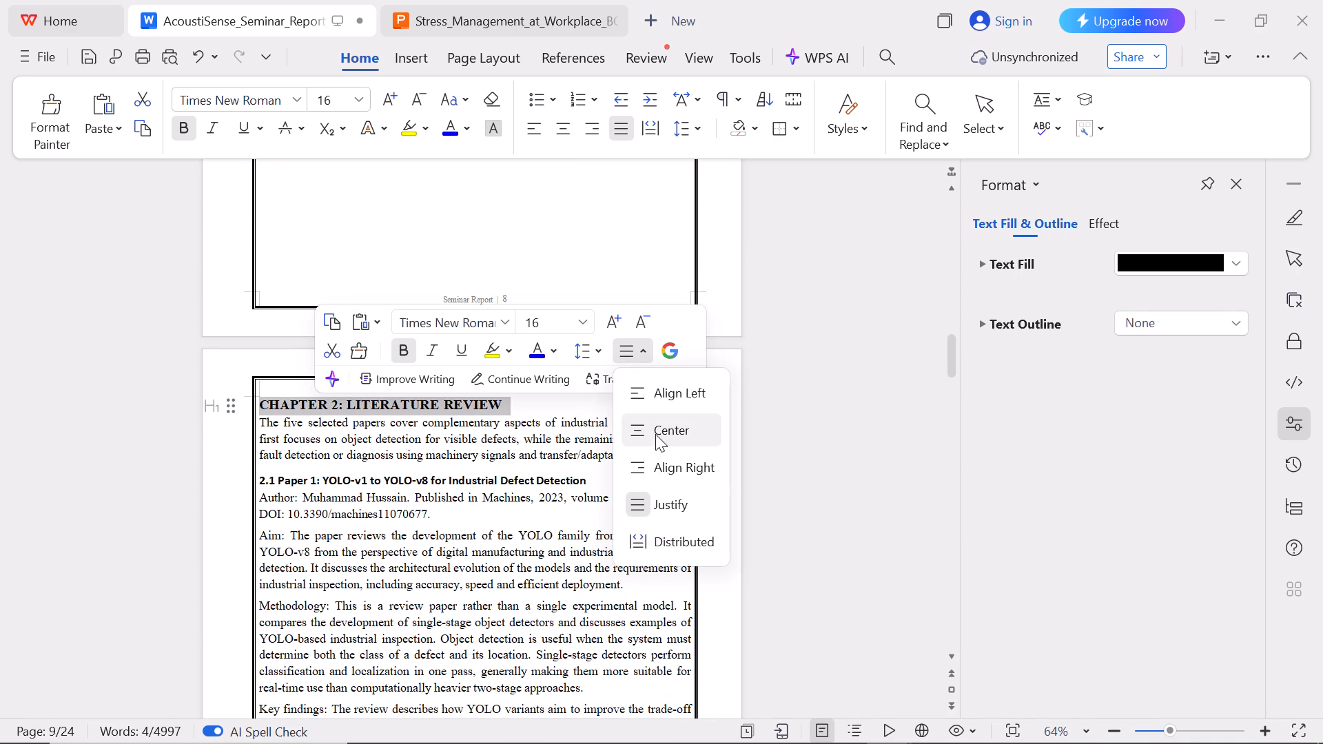
{"action": "left_click_drag", "start_coordinate": [657, 437], "coordinate": [575, 443]}
{"action": "scroll", "coordinate": [575, 443], "scroll_direction": "down", "scroll_amount": 1}
{"action": "left_click", "coordinate": [680, 422]}
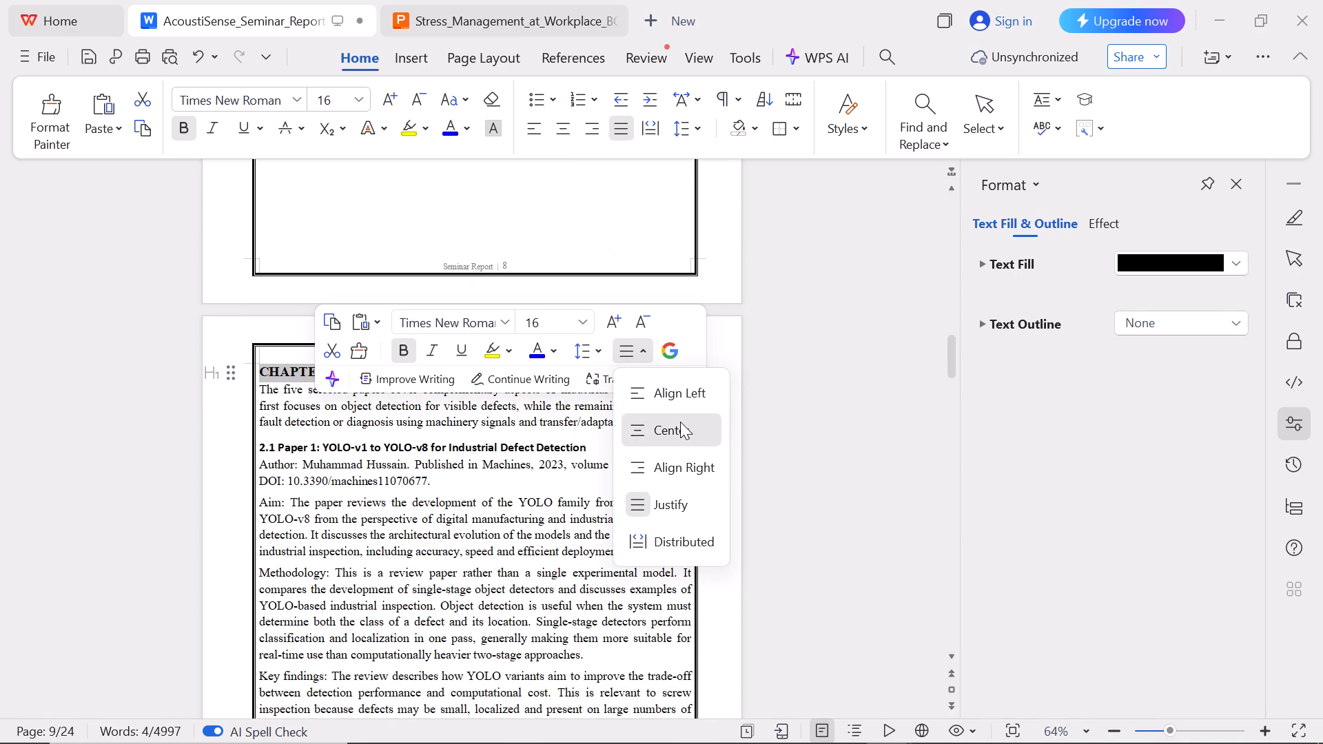
Center the whole CHAPTER 3: TECHNOLOGY / CONCEPT OVERVIEW heading above section 3.1 Basic Concepts.
{"action": "scroll", "coordinate": [608, 440], "scroll_direction": "down", "scroll_amount": 9}
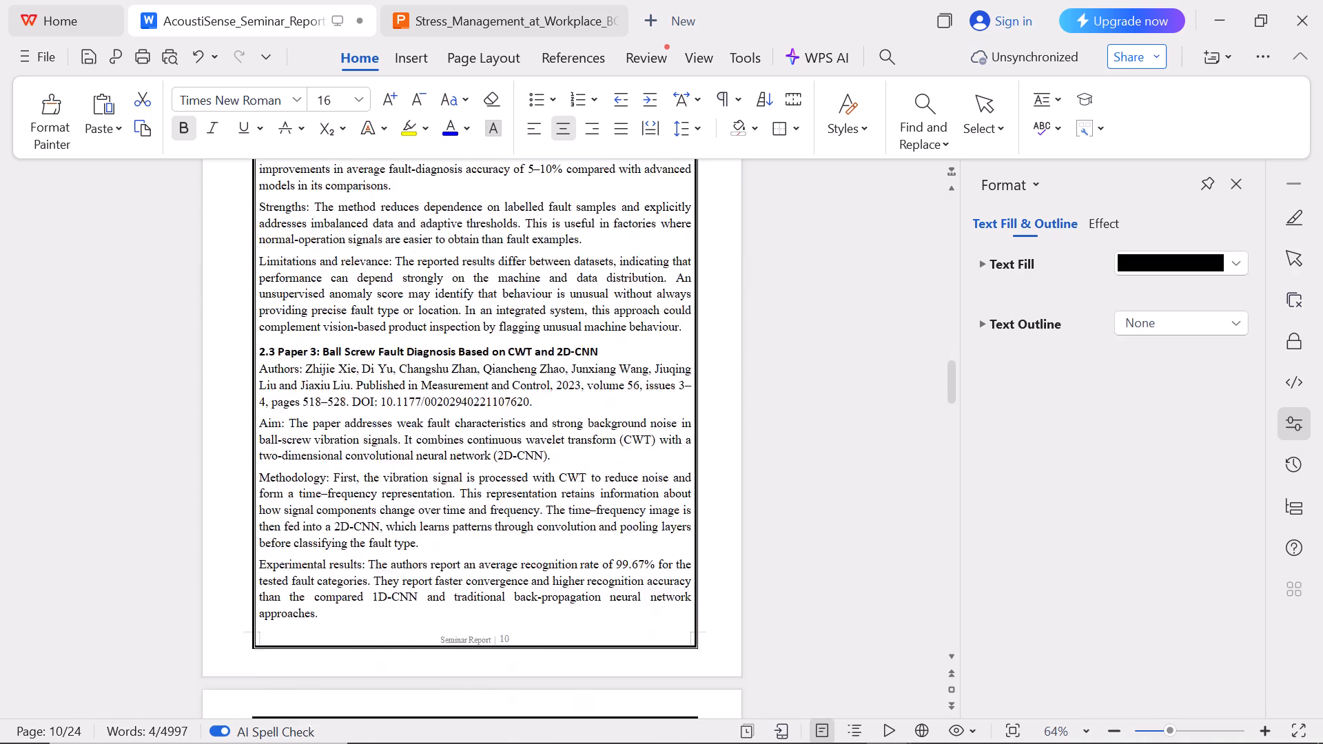
{"action": "scroll", "coordinate": [608, 440], "scroll_direction": "down", "scroll_amount": 10}
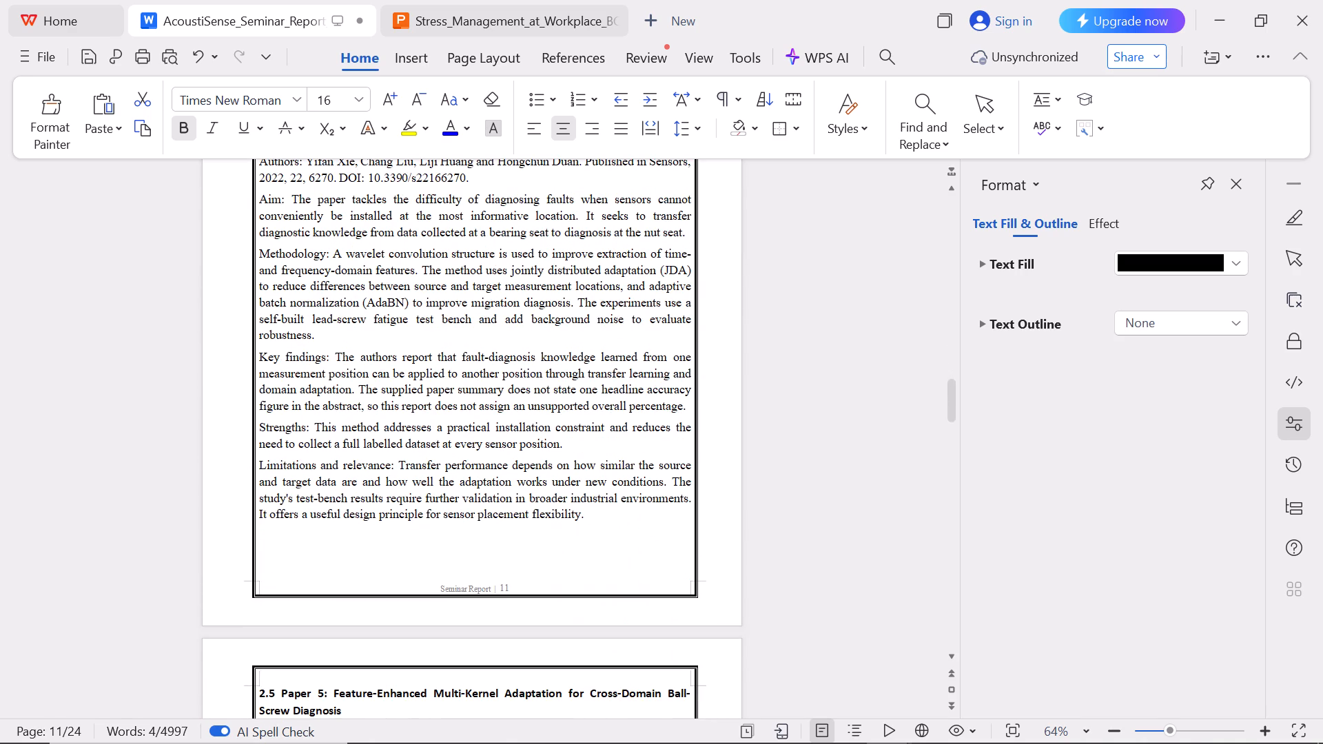
{"action": "scroll", "coordinate": [606, 440], "scroll_direction": "down", "scroll_amount": 1}
{"action": "left_click_drag", "start_coordinate": [695, 585], "coordinate": [695, 591]}
{"action": "scroll", "coordinate": [617, 531], "scroll_direction": "down", "scroll_amount": 10}
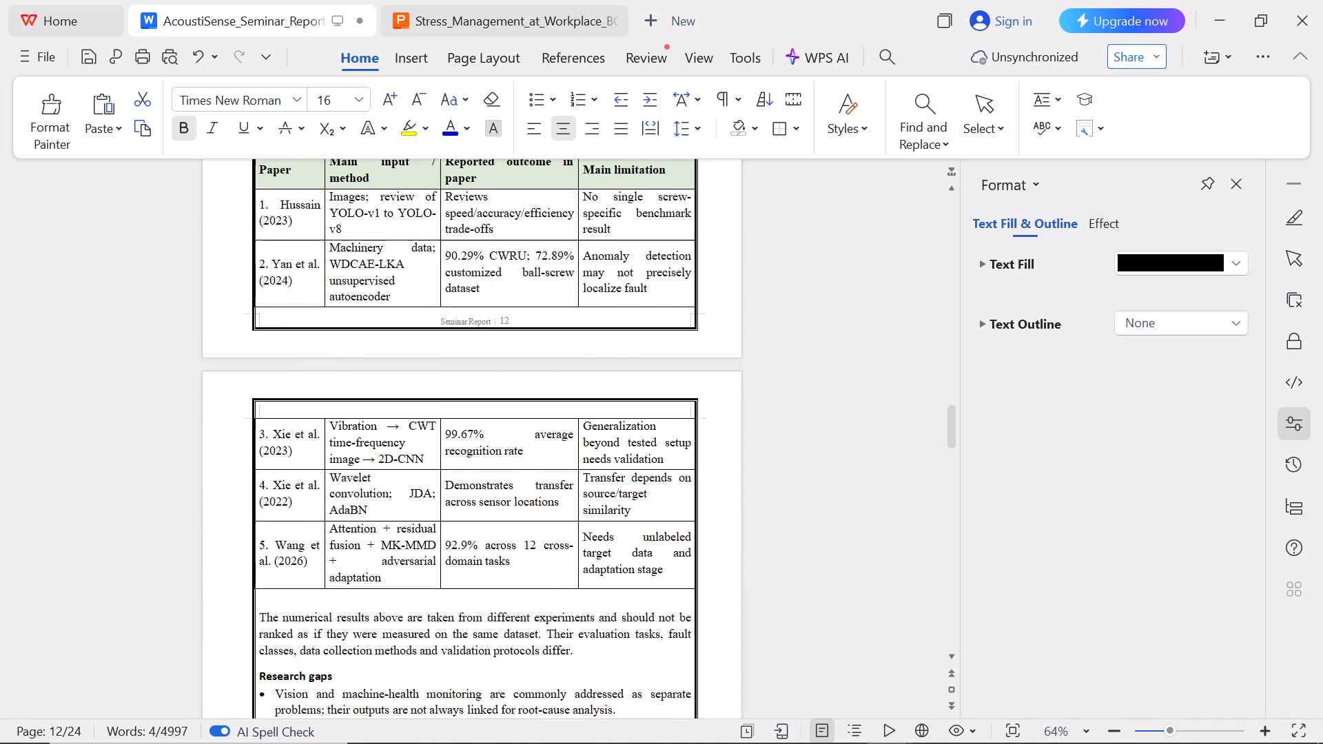
{"action": "scroll", "coordinate": [616, 531], "scroll_direction": "down", "scroll_amount": 7}
{"action": "double_click", "coordinate": [500, 396]}
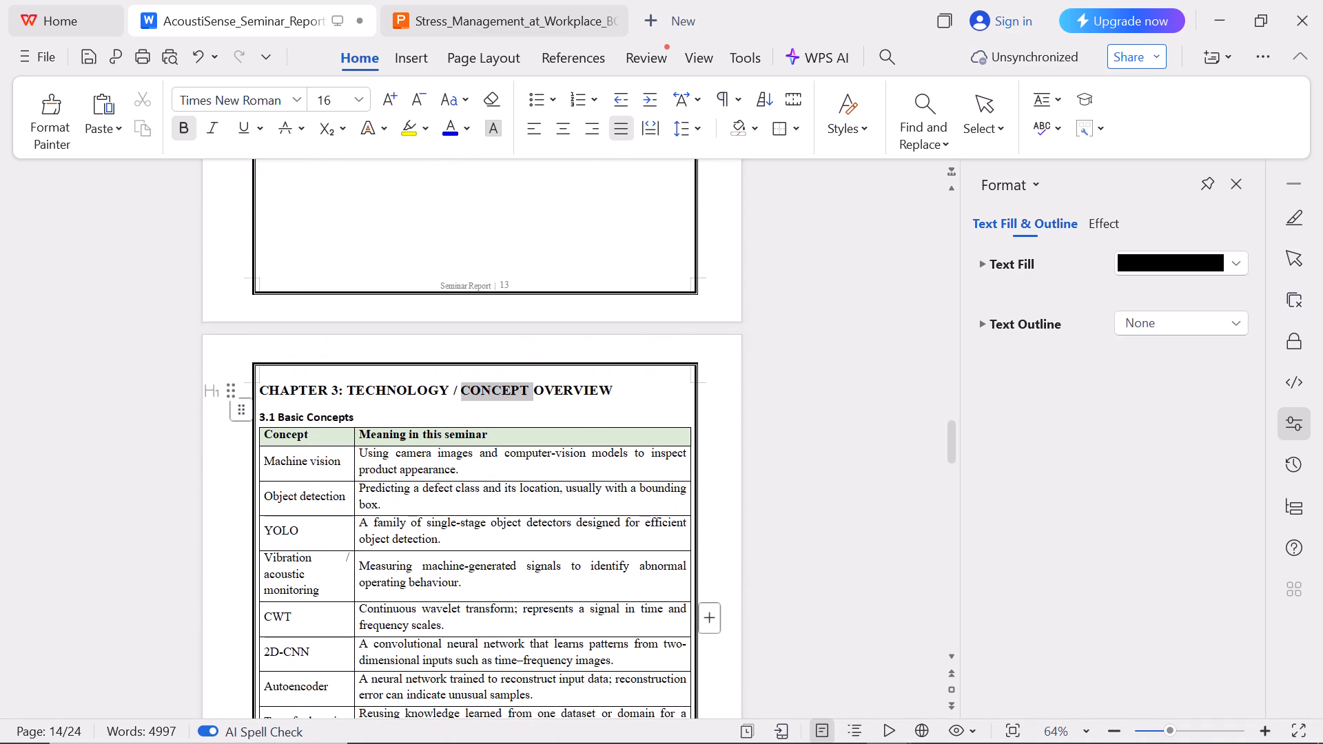
{"action": "triple_click", "coordinate": [500, 396]}
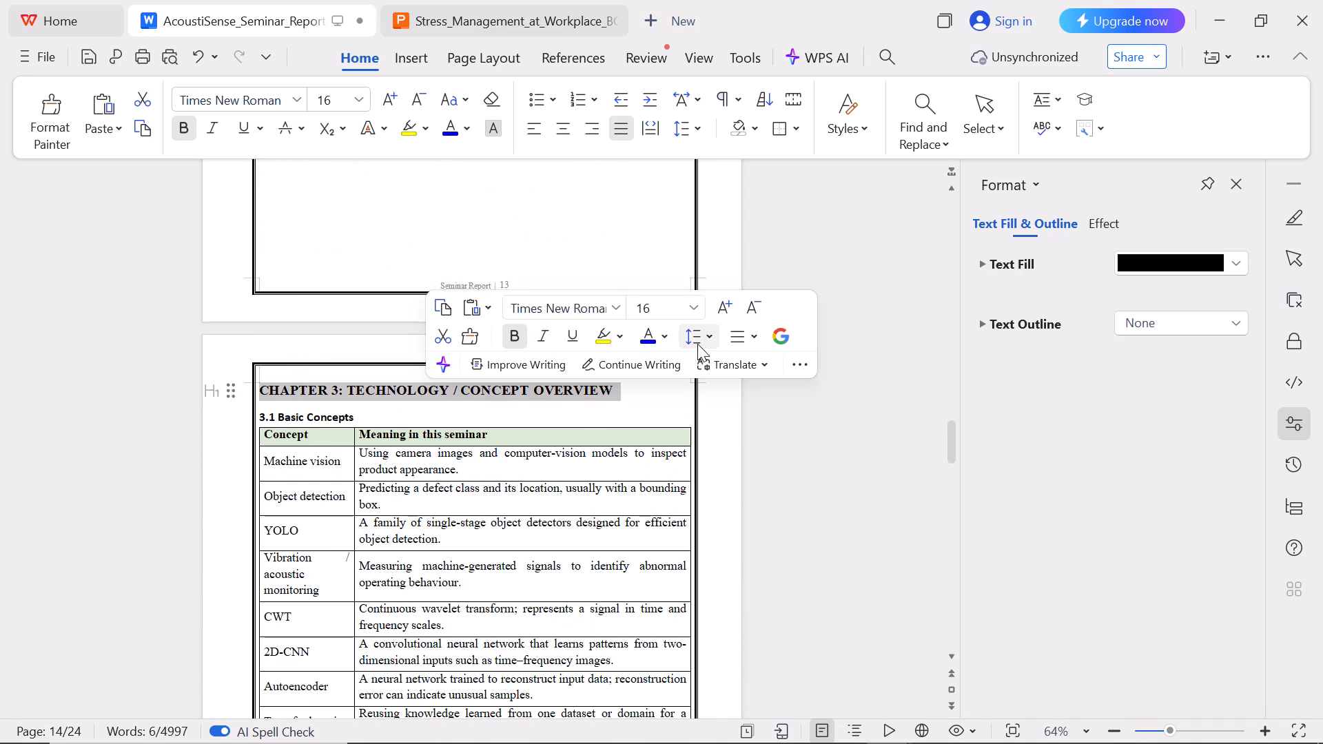
{"action": "left_click", "coordinate": [747, 334]}
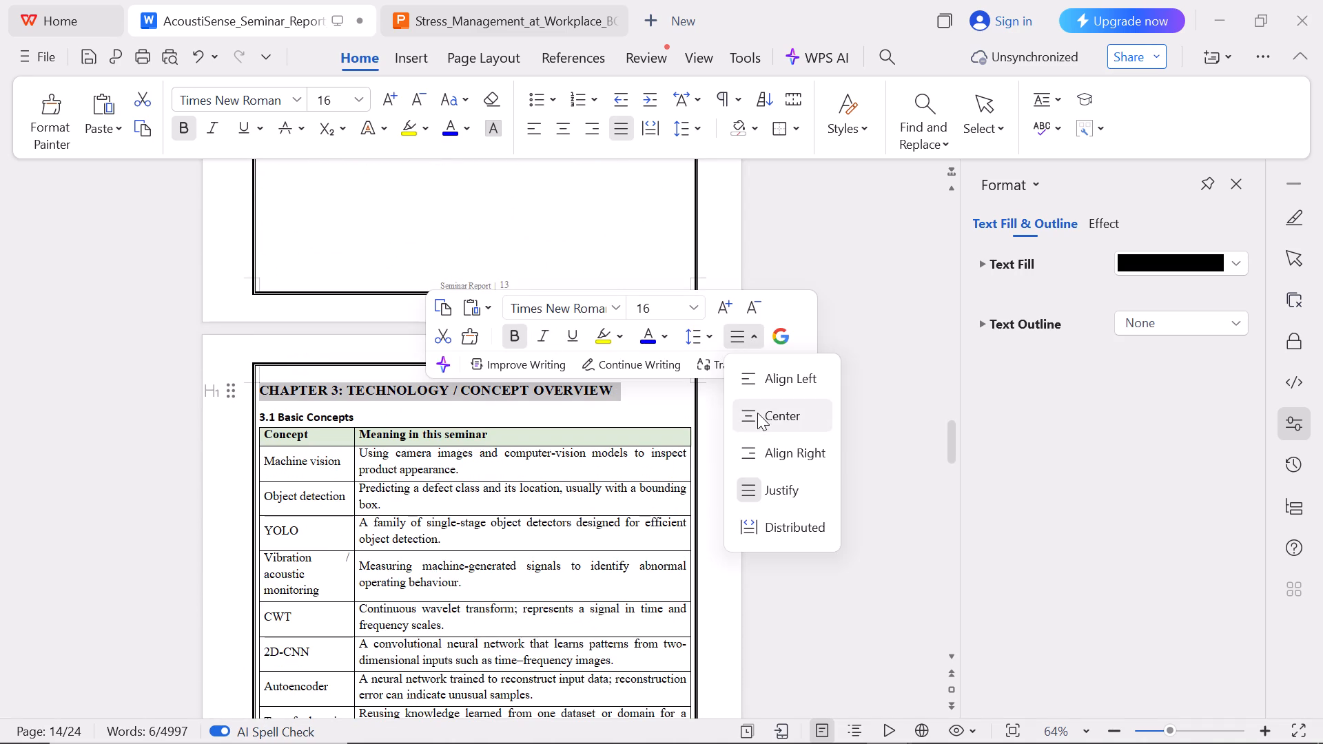
{"action": "left_click", "coordinate": [757, 413]}
Center the CHAPTER 4: APPLICATIONS AND USE CASES heading above section 4.1.
{"action": "scroll", "coordinate": [532, 426], "scroll_direction": "down", "scroll_amount": 9}
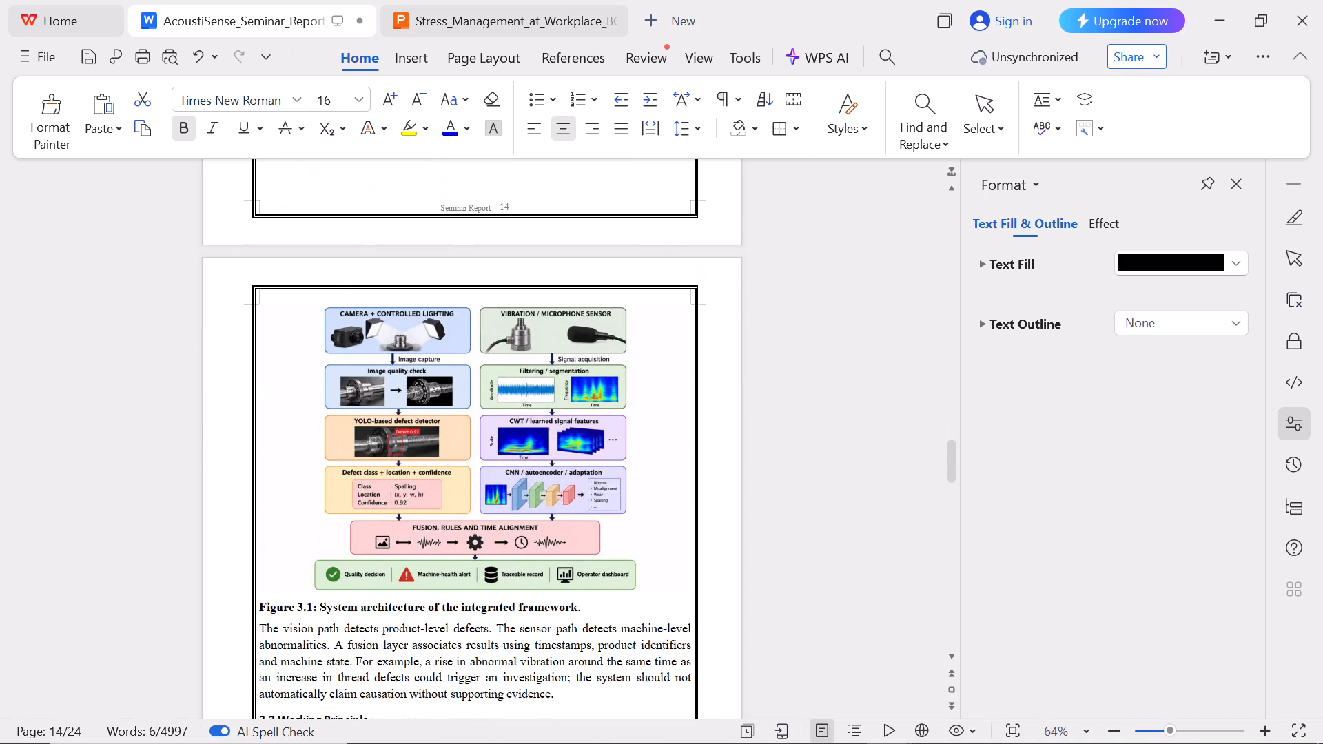
{"action": "scroll", "coordinate": [532, 426], "scroll_direction": "down", "scroll_amount": 13}
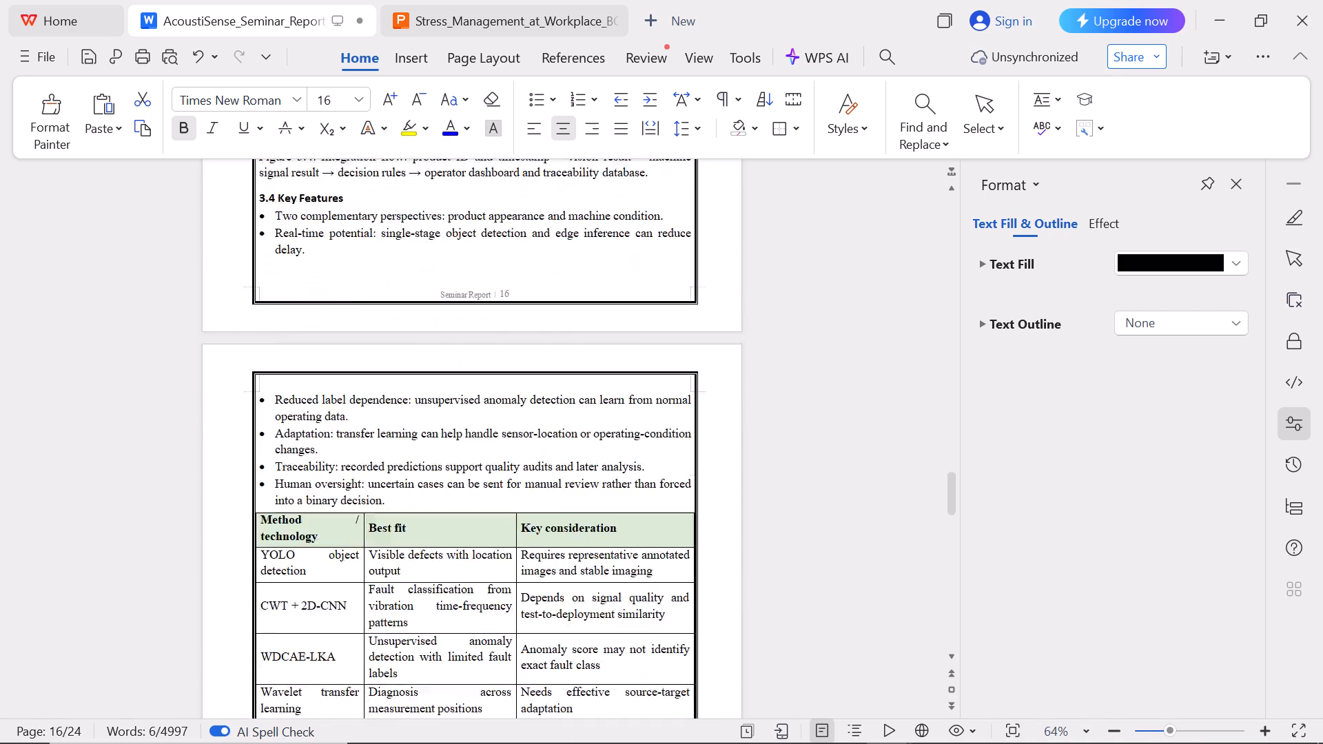
{"action": "scroll", "coordinate": [532, 426], "scroll_direction": "down", "scroll_amount": 7}
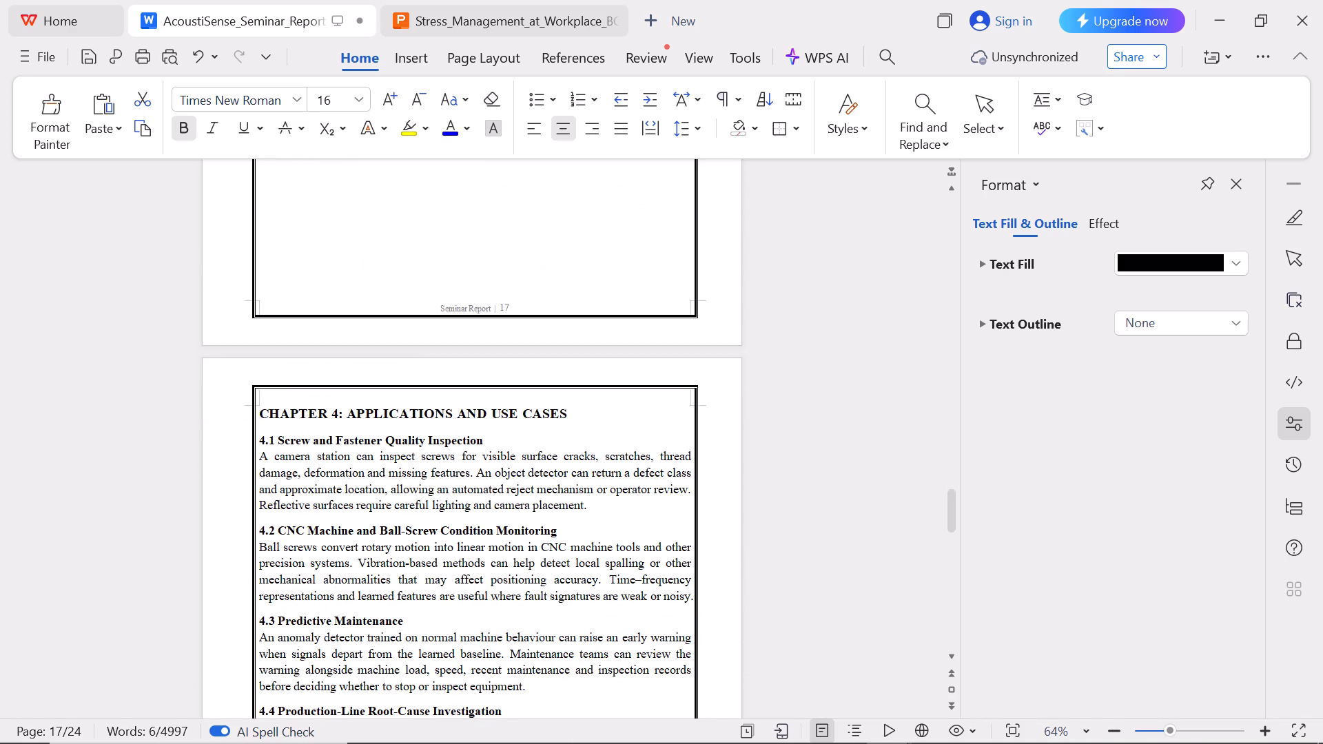
{"action": "triple_click", "coordinate": [408, 423]}
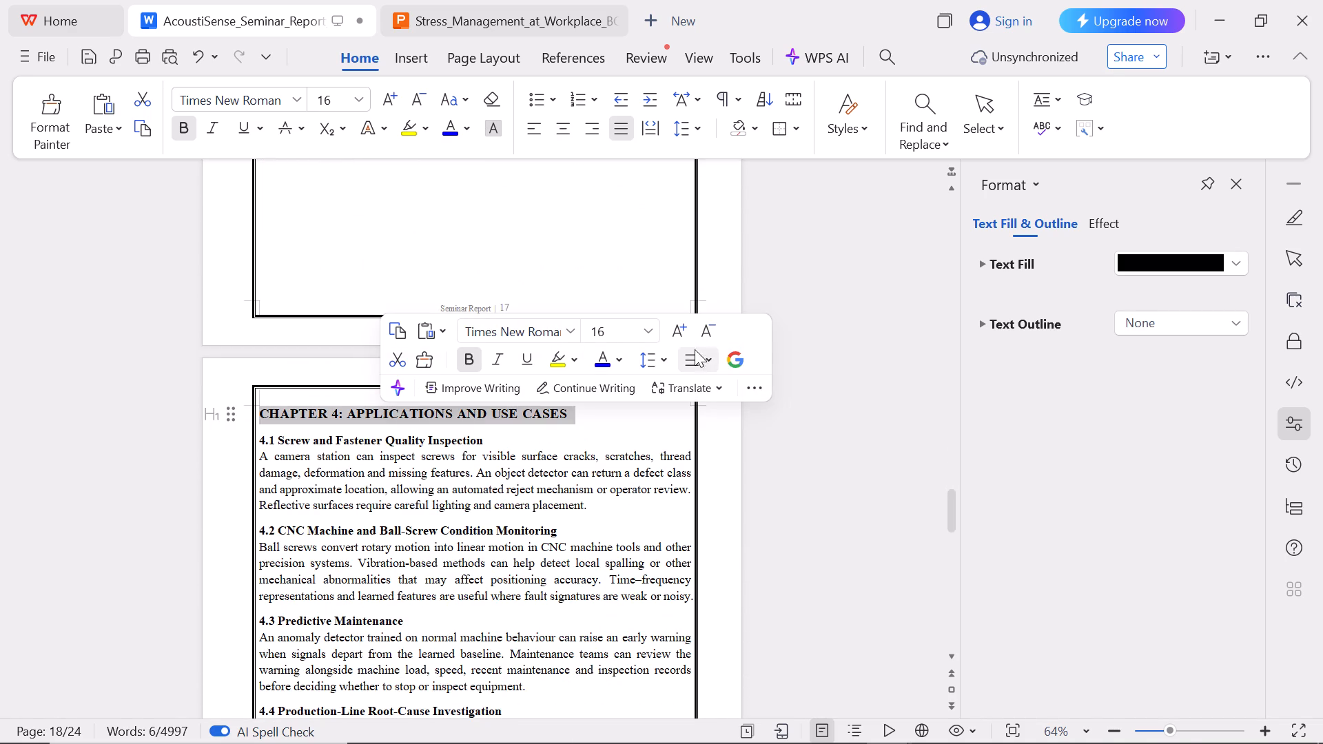
{"action": "left_click", "coordinate": [702, 354]}
{"action": "left_click", "coordinate": [723, 442]}
Select the whole CHAPTER 5: ADVANTAGES AND LIMITATIONS heading and center it above section 5.1 Advantages.
{"action": "scroll", "coordinate": [613, 464], "scroll_direction": "down", "scroll_amount": 2}
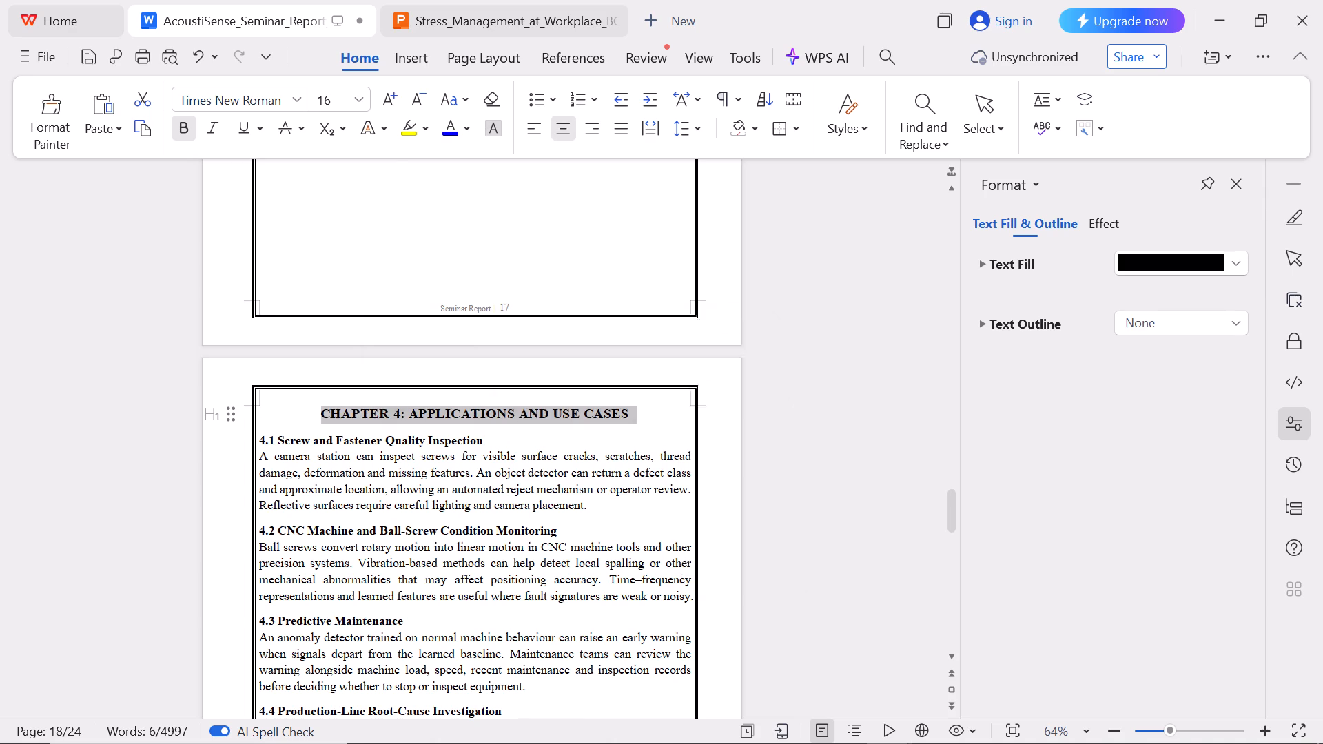
{"action": "scroll", "coordinate": [613, 464], "scroll_direction": "down", "scroll_amount": 6}
{"action": "triple_click", "coordinate": [469, 382]}
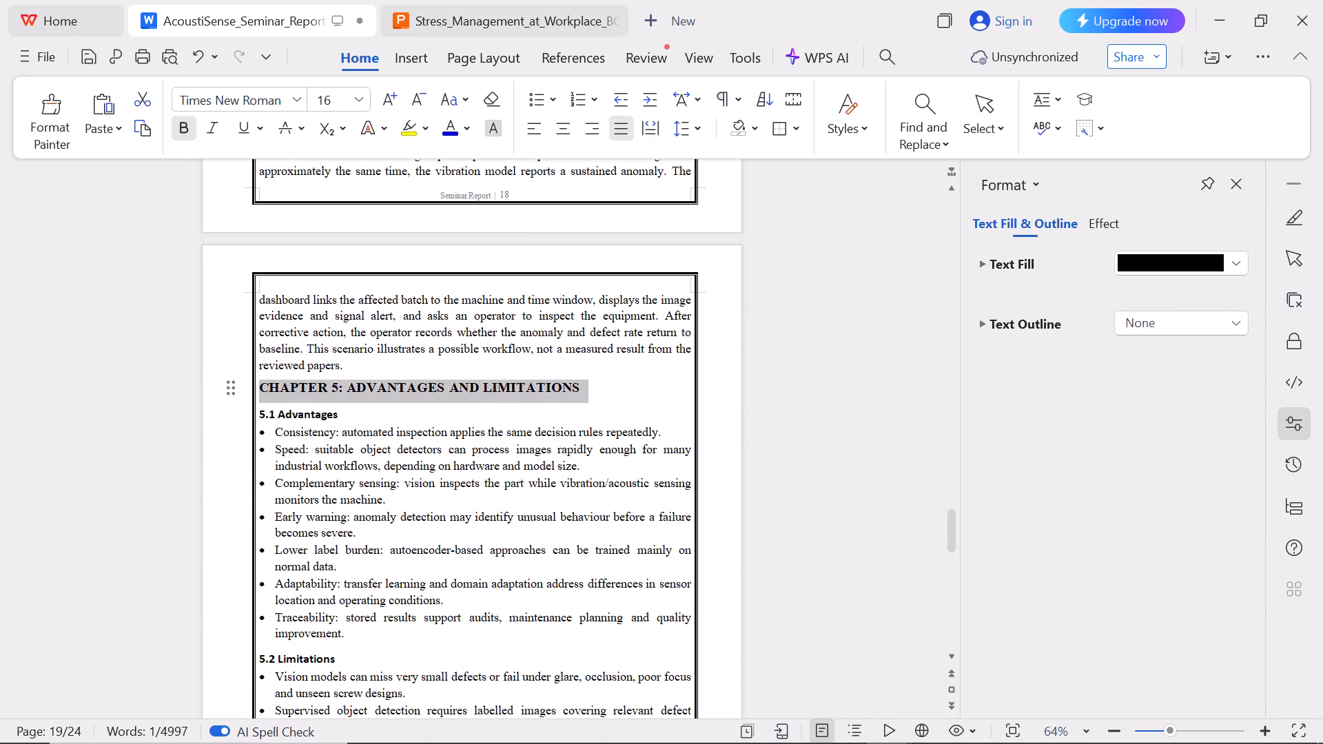
{"action": "left_click", "coordinate": [469, 382]}
{"action": "triple_click", "coordinate": [469, 382]}
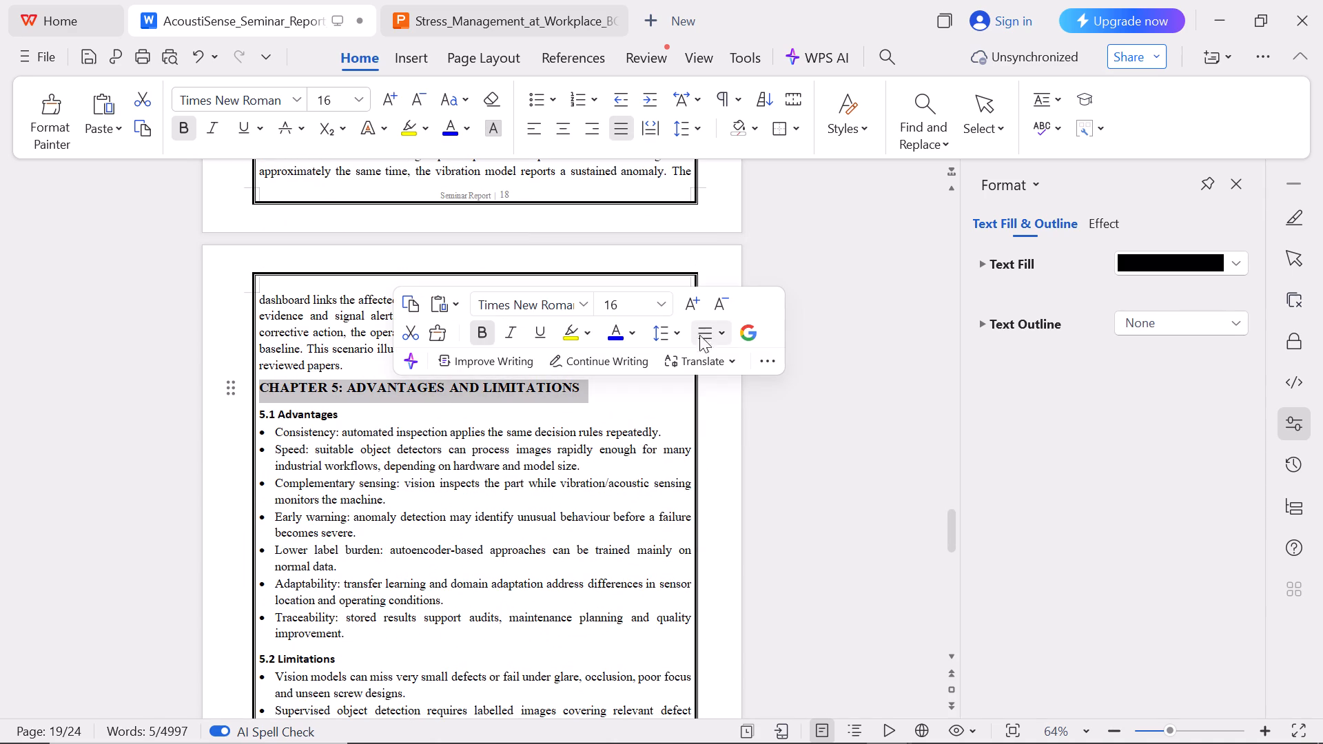
{"action": "left_click", "coordinate": [719, 332]}
{"action": "left_click", "coordinate": [744, 404]}
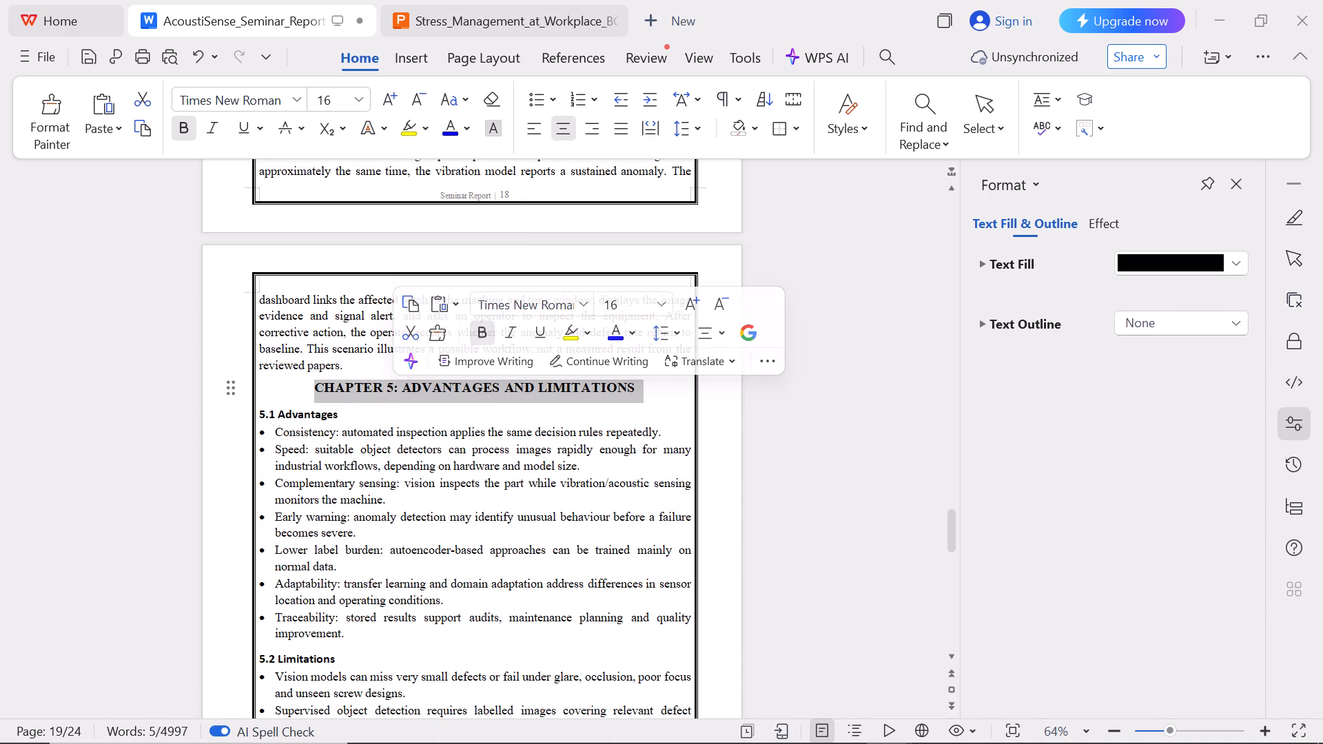
Select the whole CHAPTER 6: FUTURE SCOPE heading and center it at the start of its chapter.
{"action": "scroll", "coordinate": [630, 413], "scroll_direction": "down", "scroll_amount": 13}
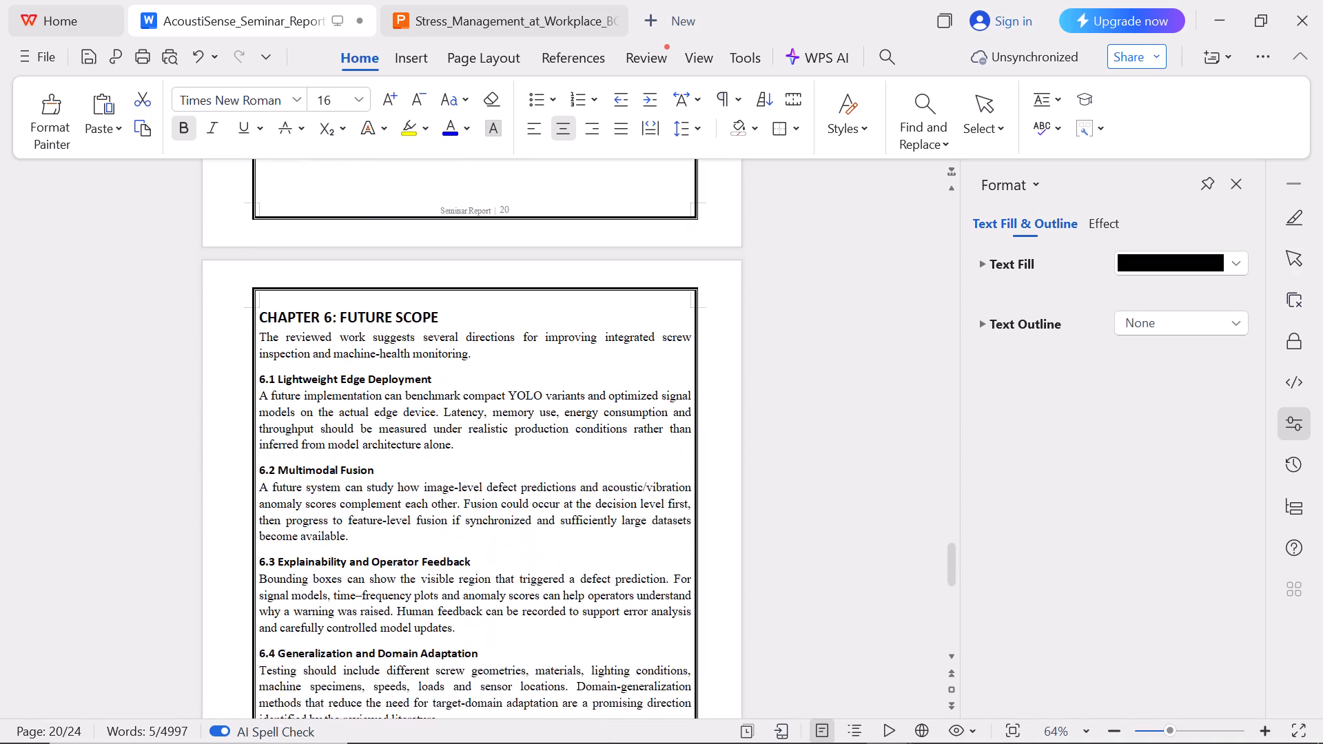
{"action": "scroll", "coordinate": [630, 413], "scroll_direction": "down", "scroll_amount": 2}
{"action": "triple_click", "coordinate": [371, 253]}
{"action": "left_click", "coordinate": [371, 253]}
{"action": "triple_click", "coordinate": [371, 253]}
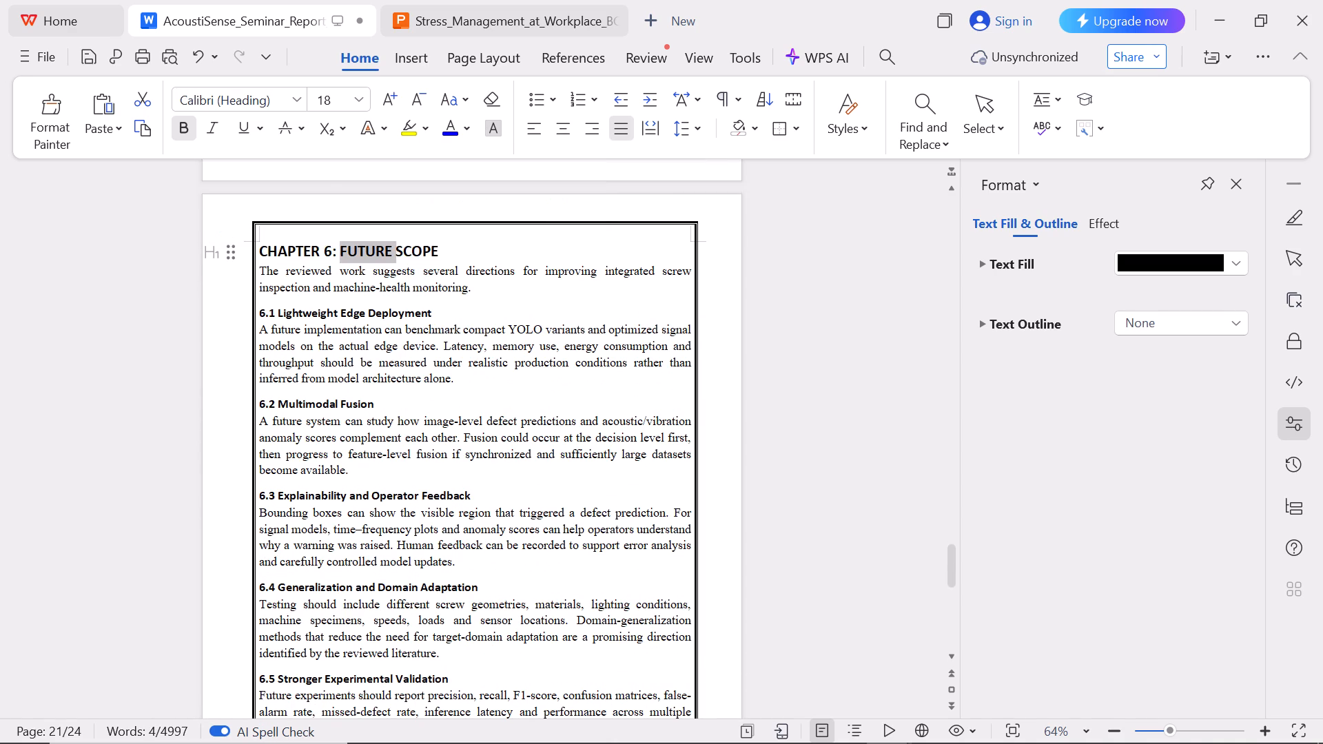
{"action": "left_click", "coordinate": [572, 193]}
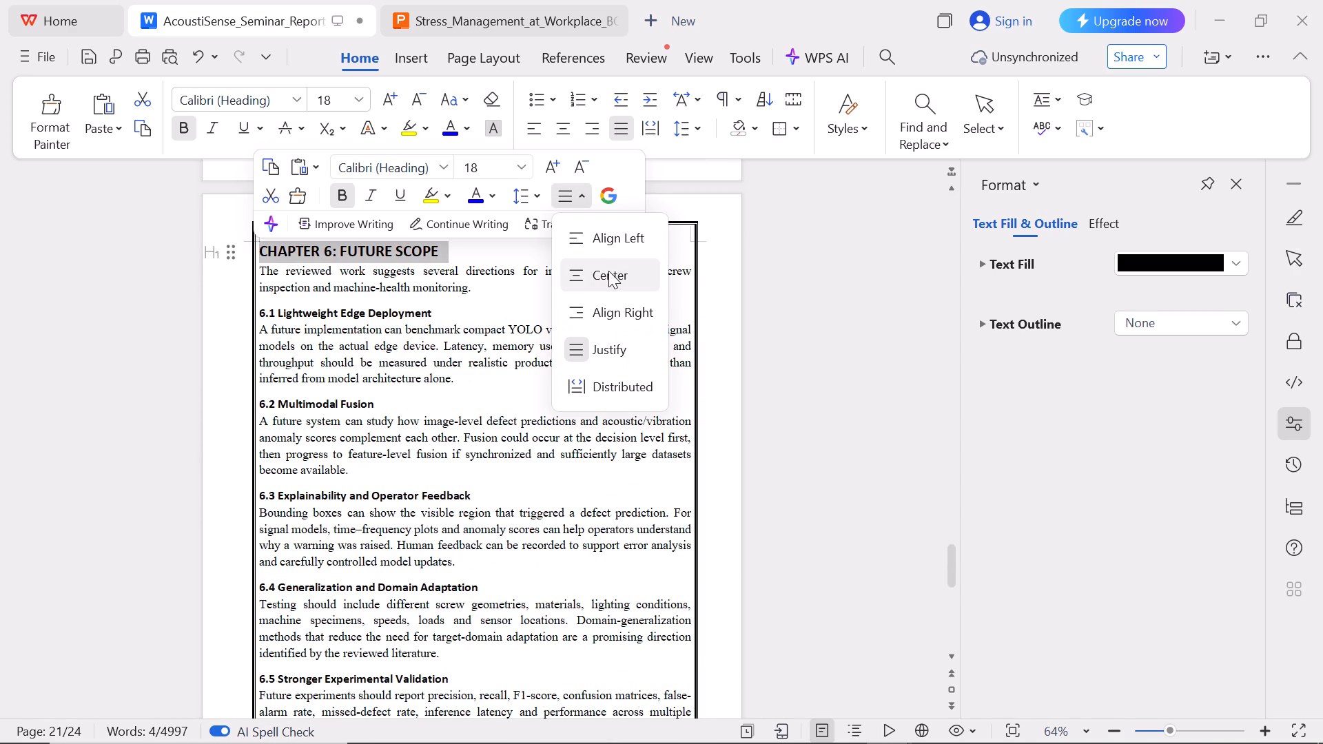
{"action": "left_click_drag", "start_coordinate": [608, 271], "coordinate": [608, 282]}
{"action": "left_click", "coordinate": [608, 282]}
Select the whole CHAPTER 7: CONCLUSION heading and center it above the conclusion text.
{"action": "scroll", "coordinate": [502, 335], "scroll_direction": "down", "scroll_amount": 1}
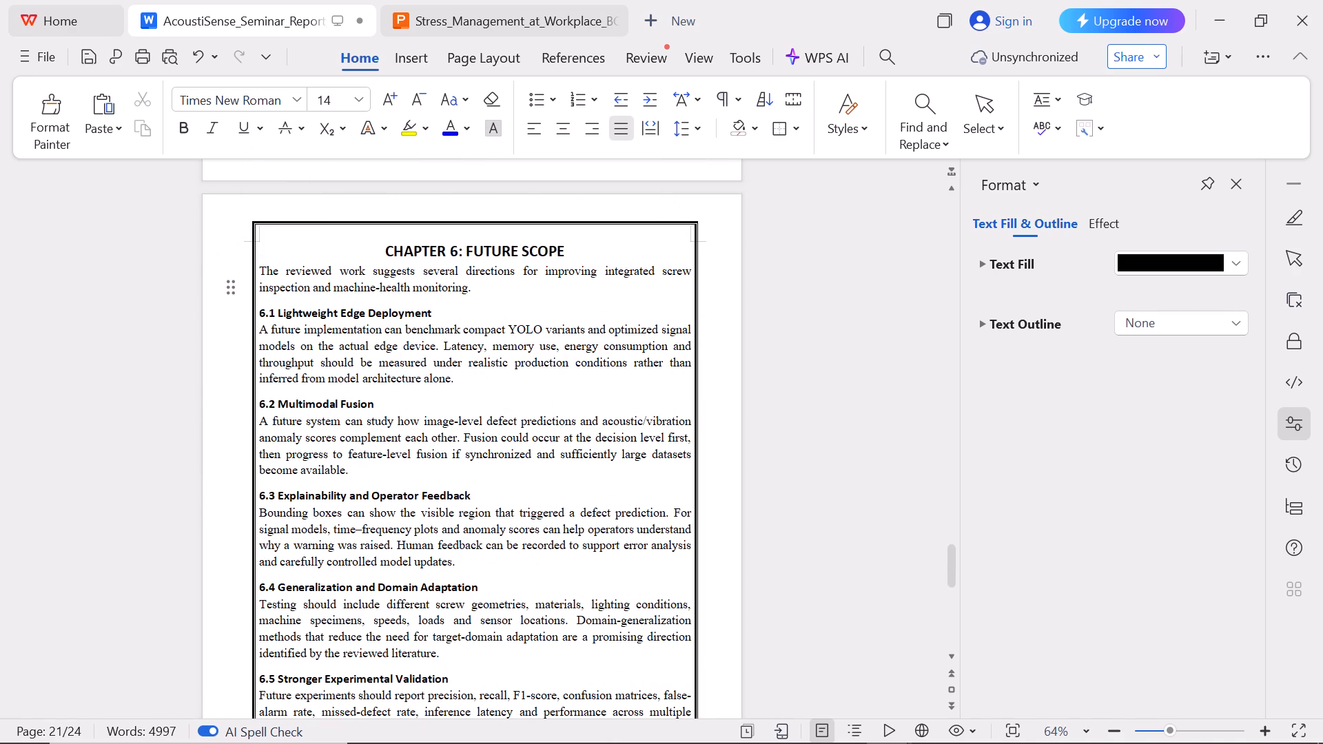
{"action": "scroll", "coordinate": [502, 335], "scroll_direction": "down", "scroll_amount": 5}
{"action": "triple_click", "coordinate": [383, 207]}
{"action": "left_click", "coordinate": [383, 207]}
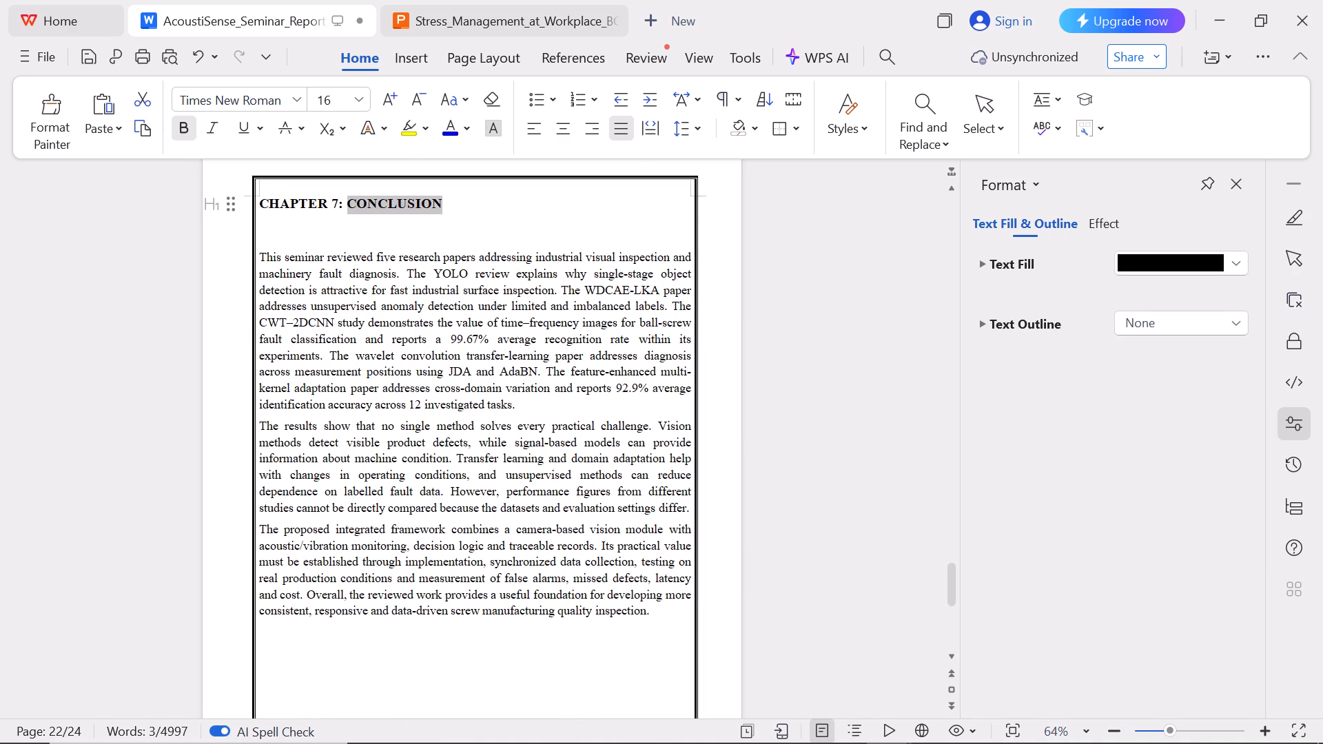
{"action": "triple_click", "coordinate": [383, 207]}
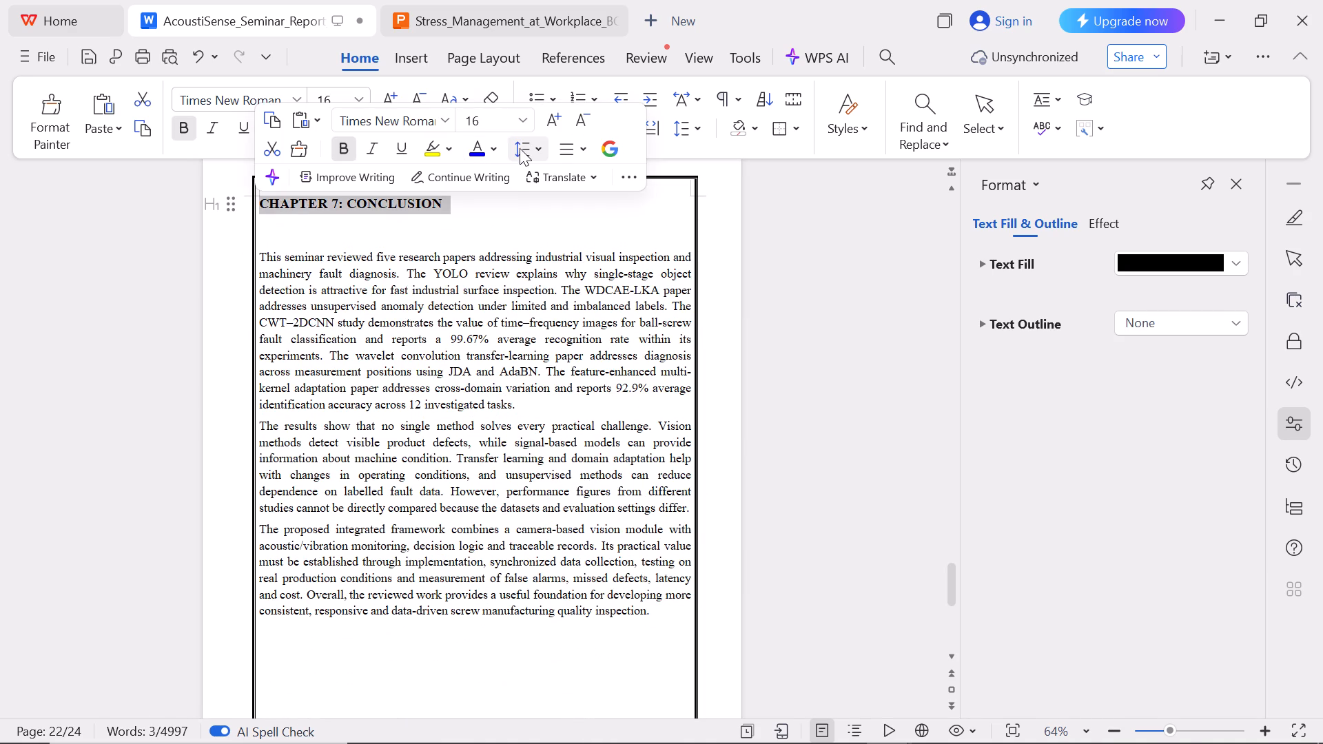
{"action": "left_click", "coordinate": [571, 155]}
{"action": "left_click", "coordinate": [604, 232]}
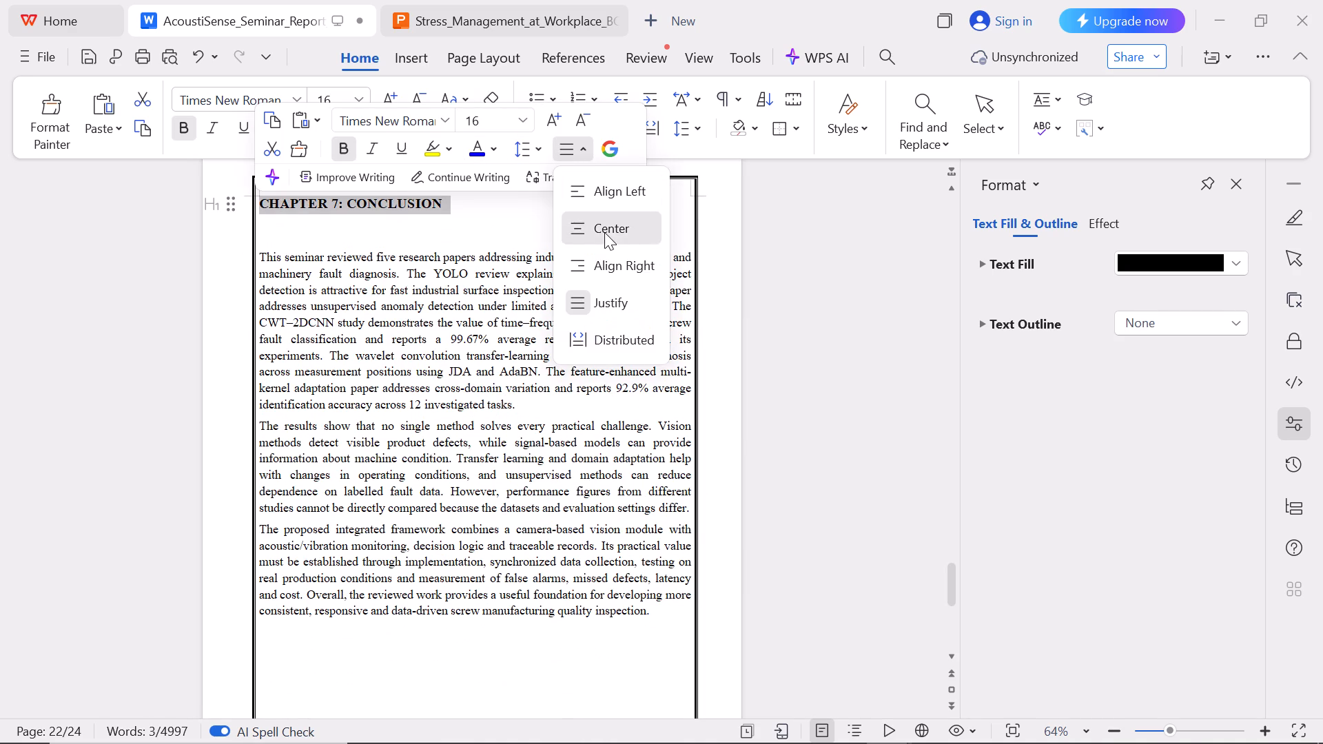
Center the REFERENCES / BIBLIOGRAPHY heading above the list of numbered references.
{"action": "scroll", "coordinate": [445, 404], "scroll_direction": "down", "scroll_amount": 2}
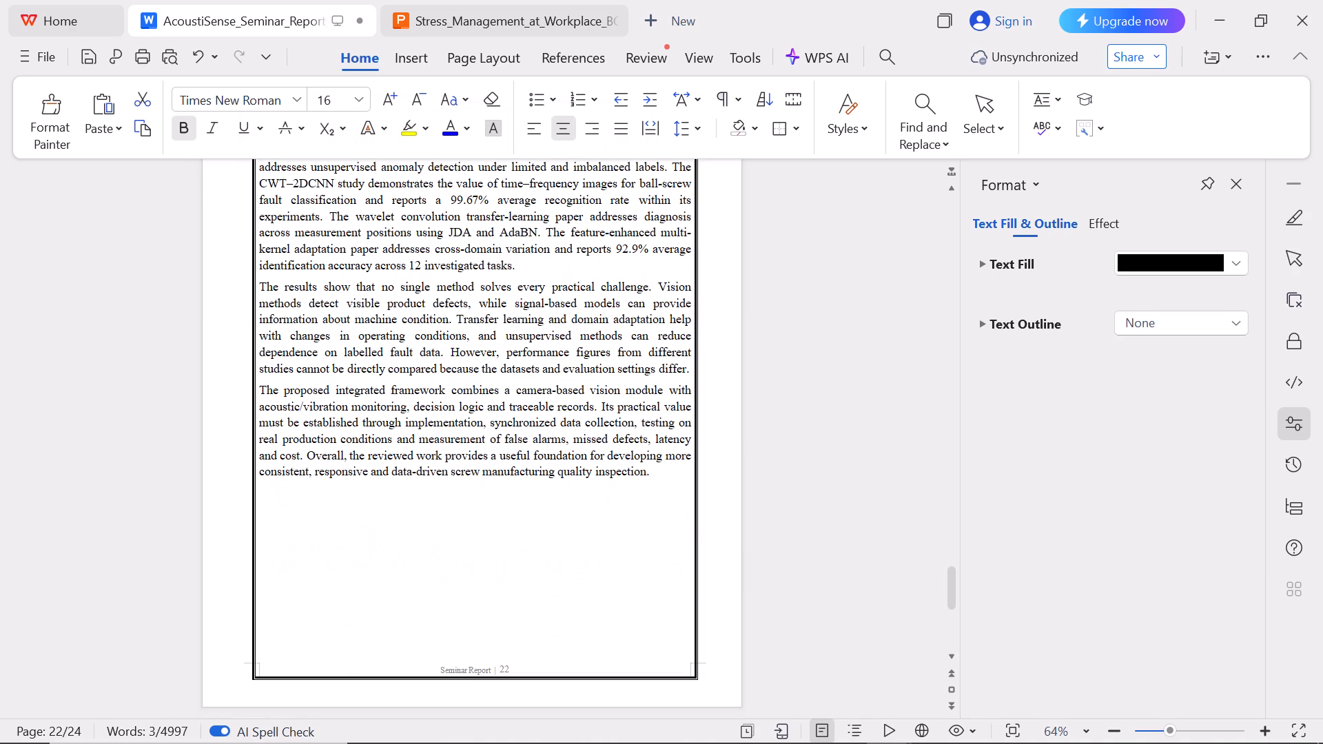
{"action": "scroll", "coordinate": [445, 404], "scroll_direction": "down", "scroll_amount": 3}
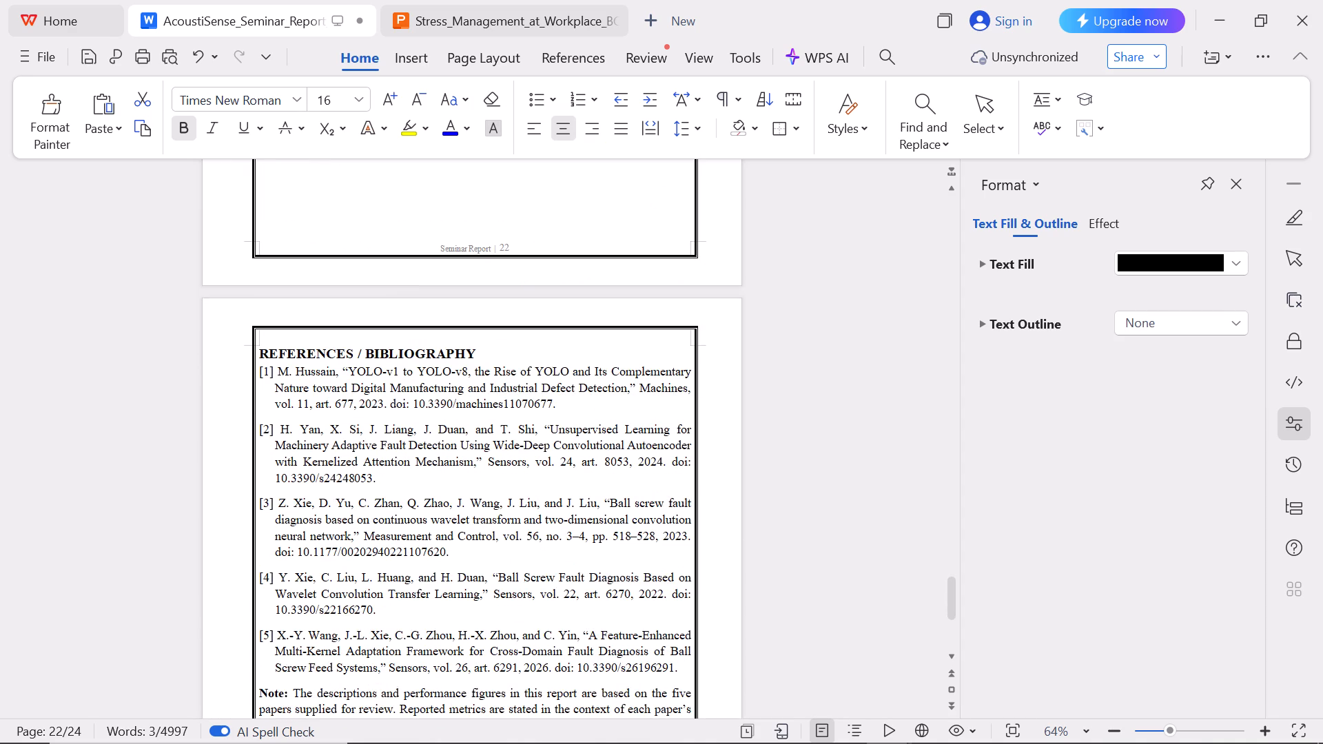
{"action": "scroll", "coordinate": [445, 404], "scroll_direction": "down", "scroll_amount": 2}
{"action": "triple_click", "coordinate": [413, 339]}
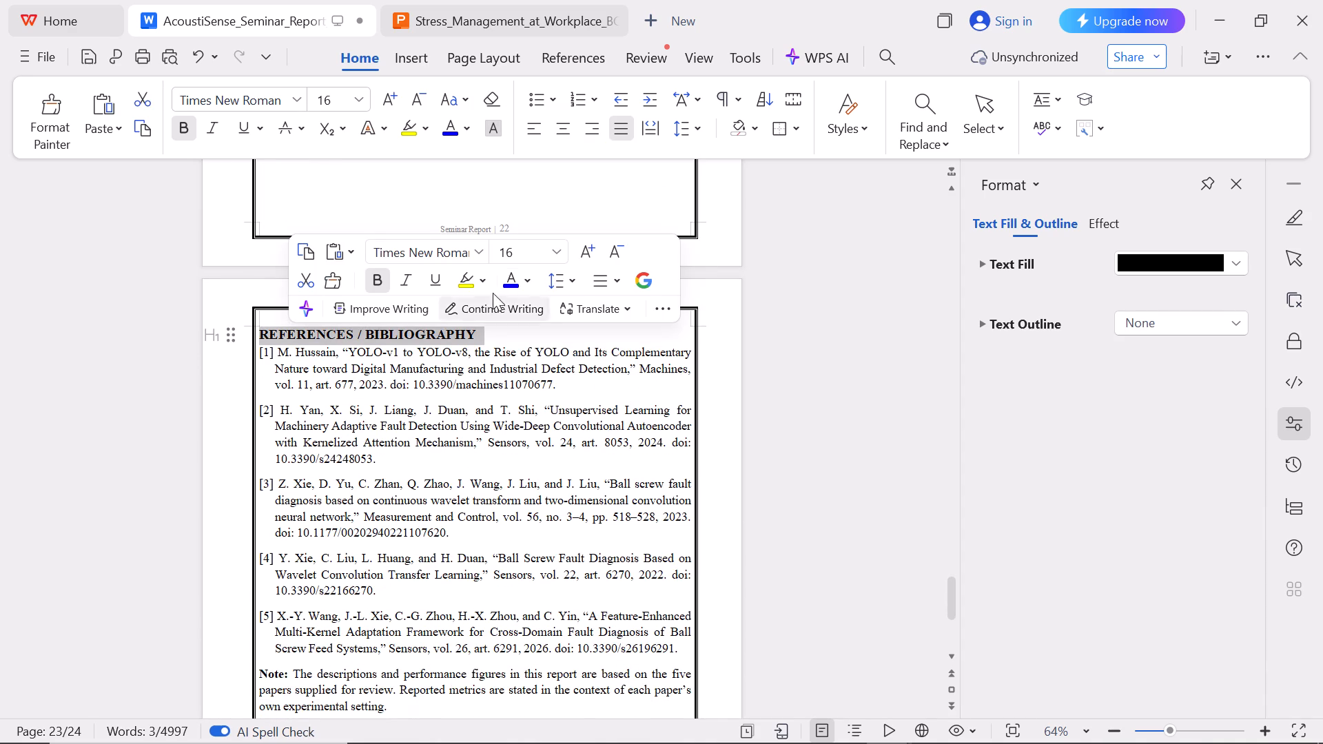
{"action": "left_click", "coordinate": [613, 282]}
{"action": "left_click", "coordinate": [637, 358]}
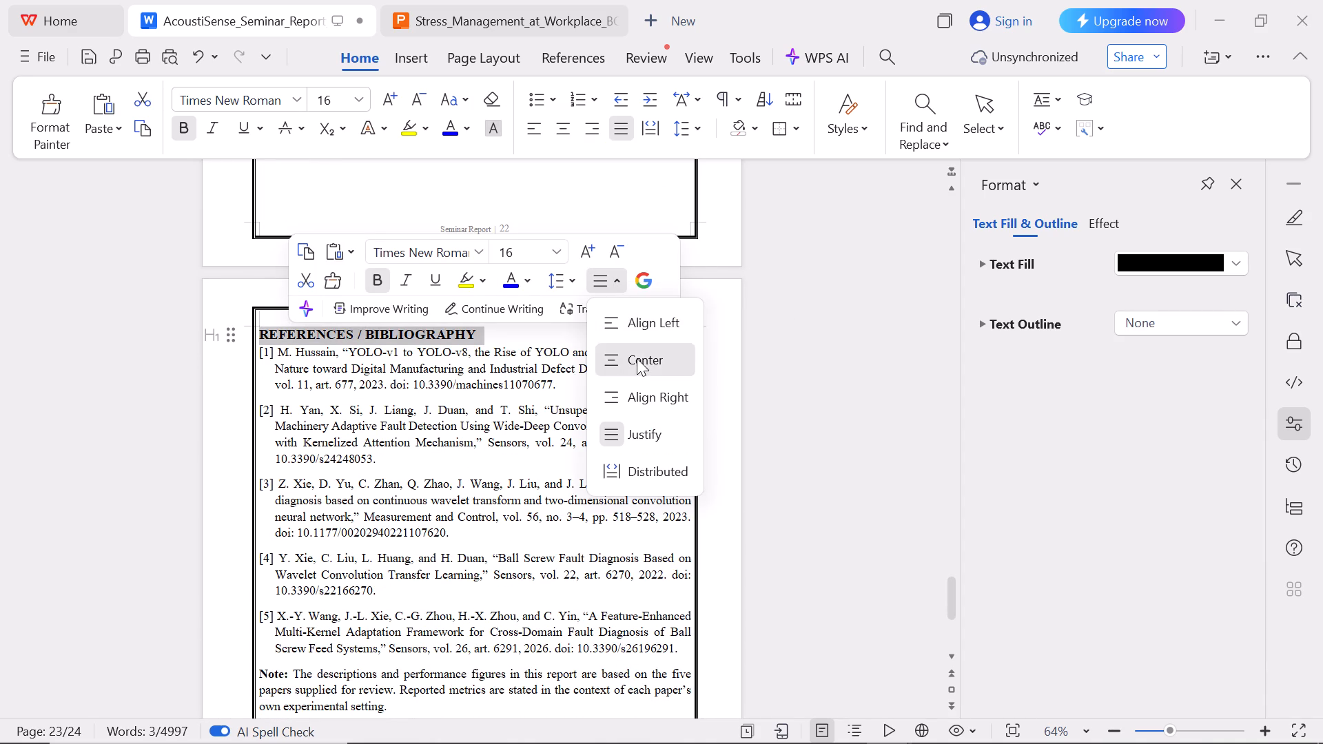
Center the APPENDIX A: PAPERS REVIEWED heading above the table of reviewed papers.
{"action": "scroll", "coordinate": [572, 369], "scroll_direction": "down", "scroll_amount": 6}
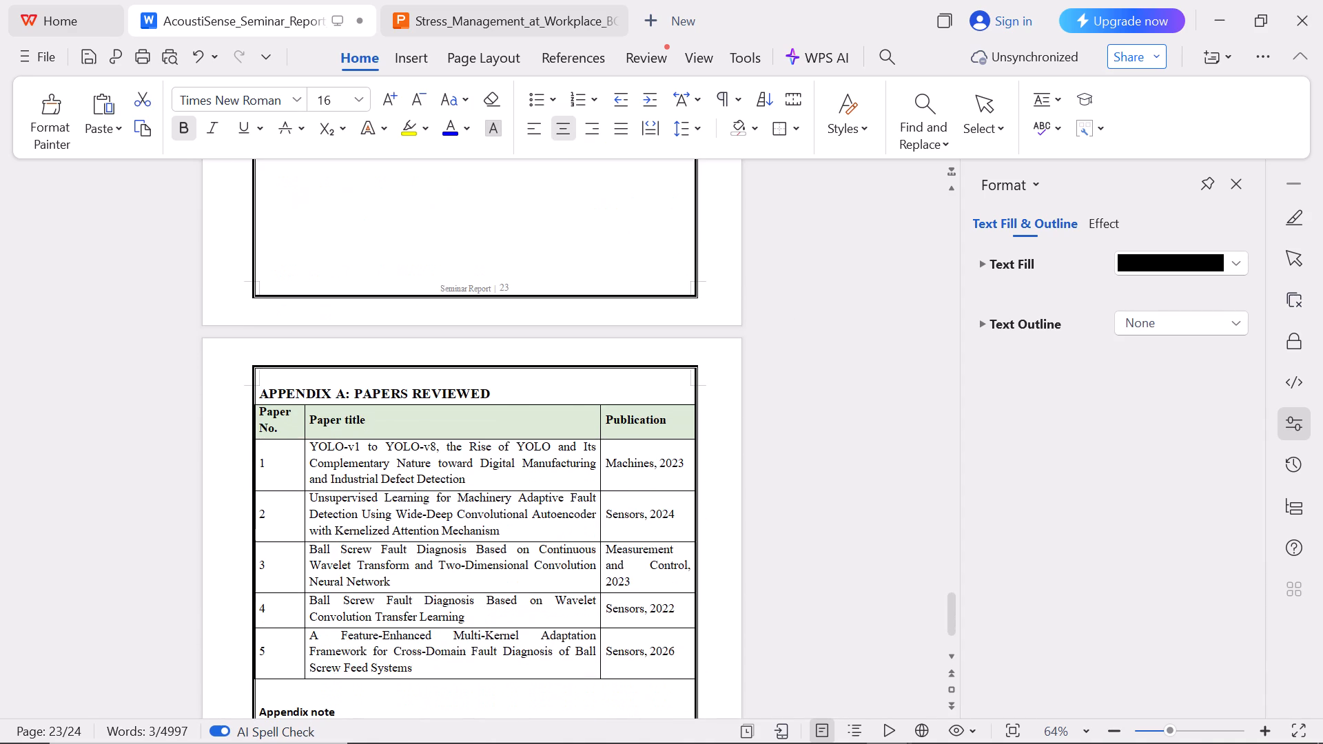
{"action": "triple_click", "coordinate": [462, 395]}
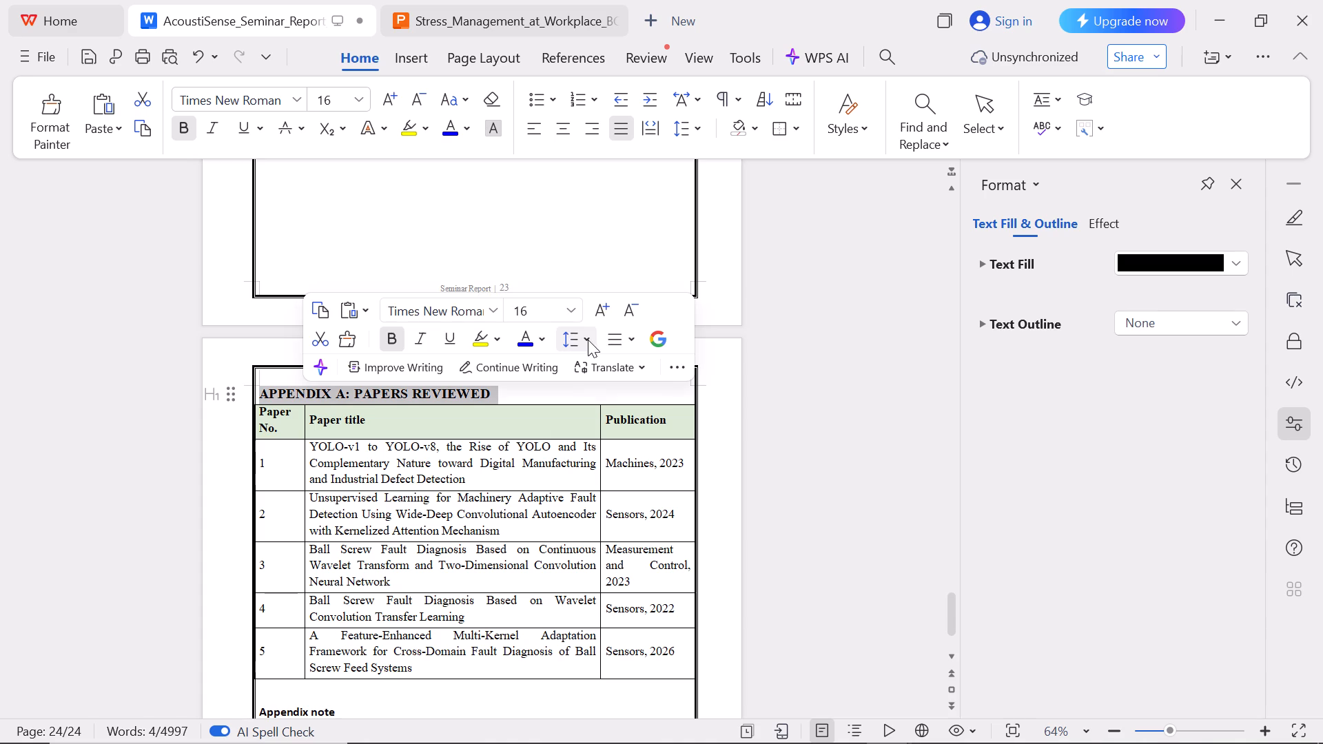
{"action": "left_click", "coordinate": [612, 337]}
{"action": "left_click", "coordinate": [649, 401]}
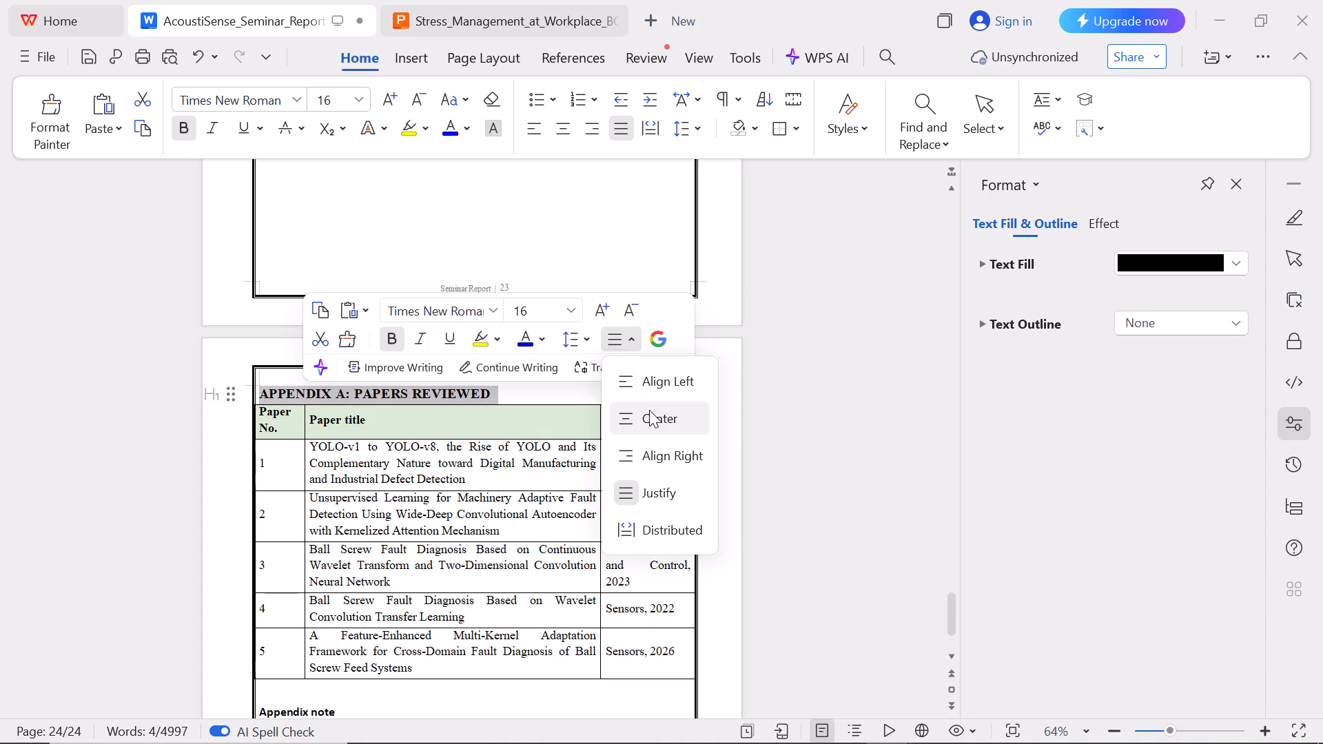
{"action": "left_click", "coordinate": [649, 410]}
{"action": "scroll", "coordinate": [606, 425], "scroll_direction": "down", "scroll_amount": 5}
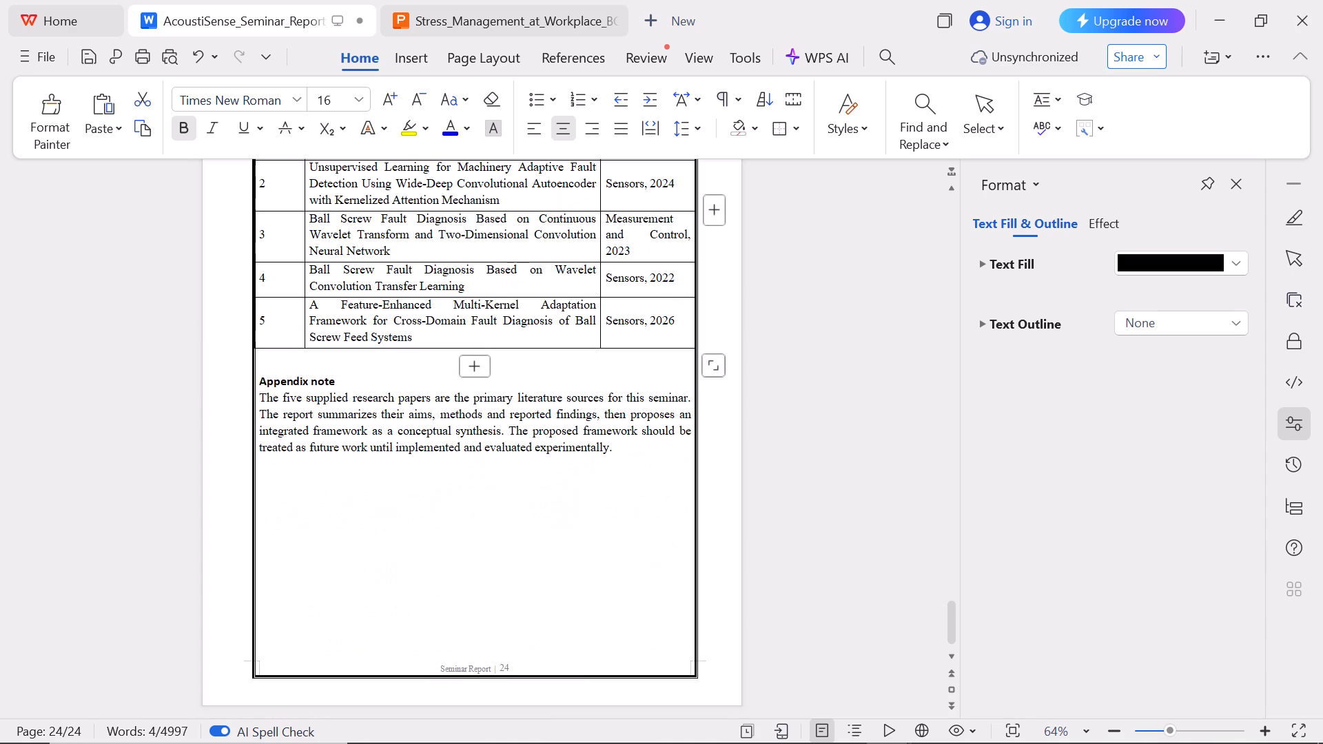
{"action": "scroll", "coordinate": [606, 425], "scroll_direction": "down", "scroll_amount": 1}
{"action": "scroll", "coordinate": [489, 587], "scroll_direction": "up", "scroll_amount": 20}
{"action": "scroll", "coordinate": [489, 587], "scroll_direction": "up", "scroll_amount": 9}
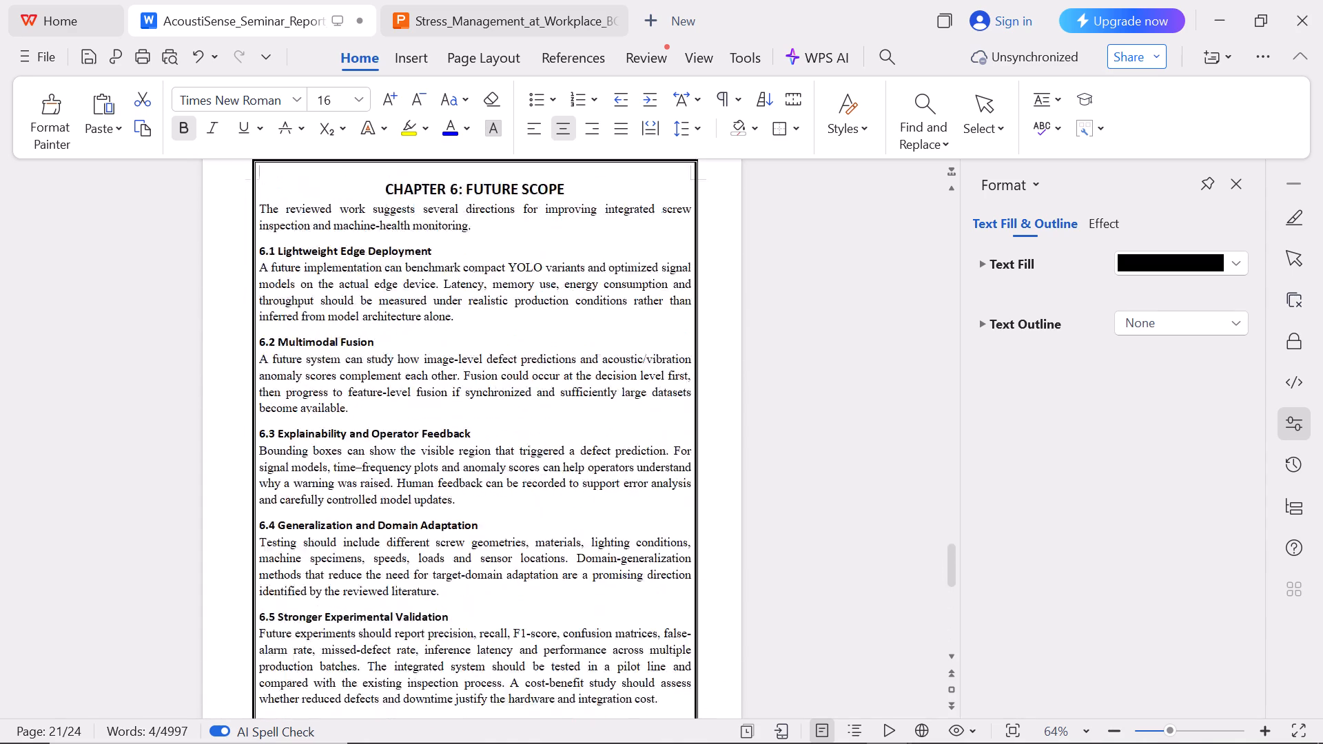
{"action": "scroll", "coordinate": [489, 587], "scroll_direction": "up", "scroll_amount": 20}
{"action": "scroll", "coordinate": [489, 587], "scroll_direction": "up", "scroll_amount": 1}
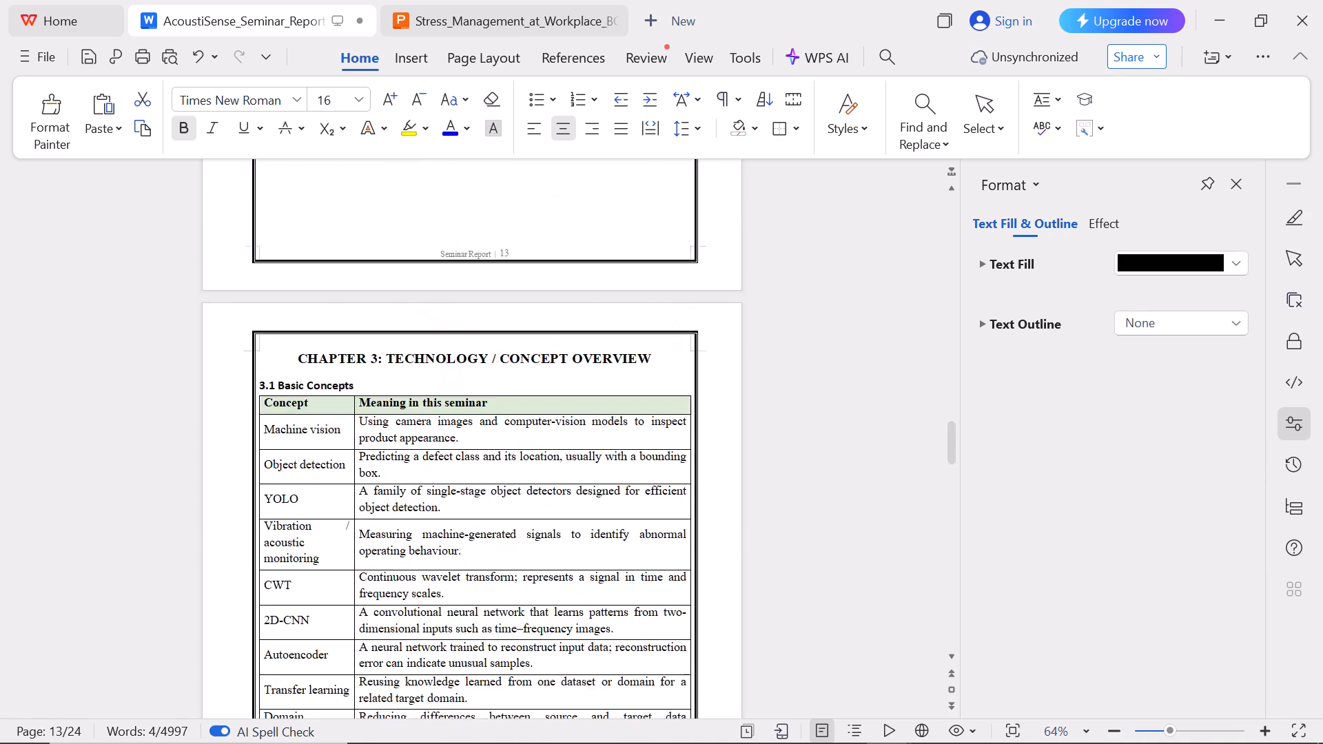
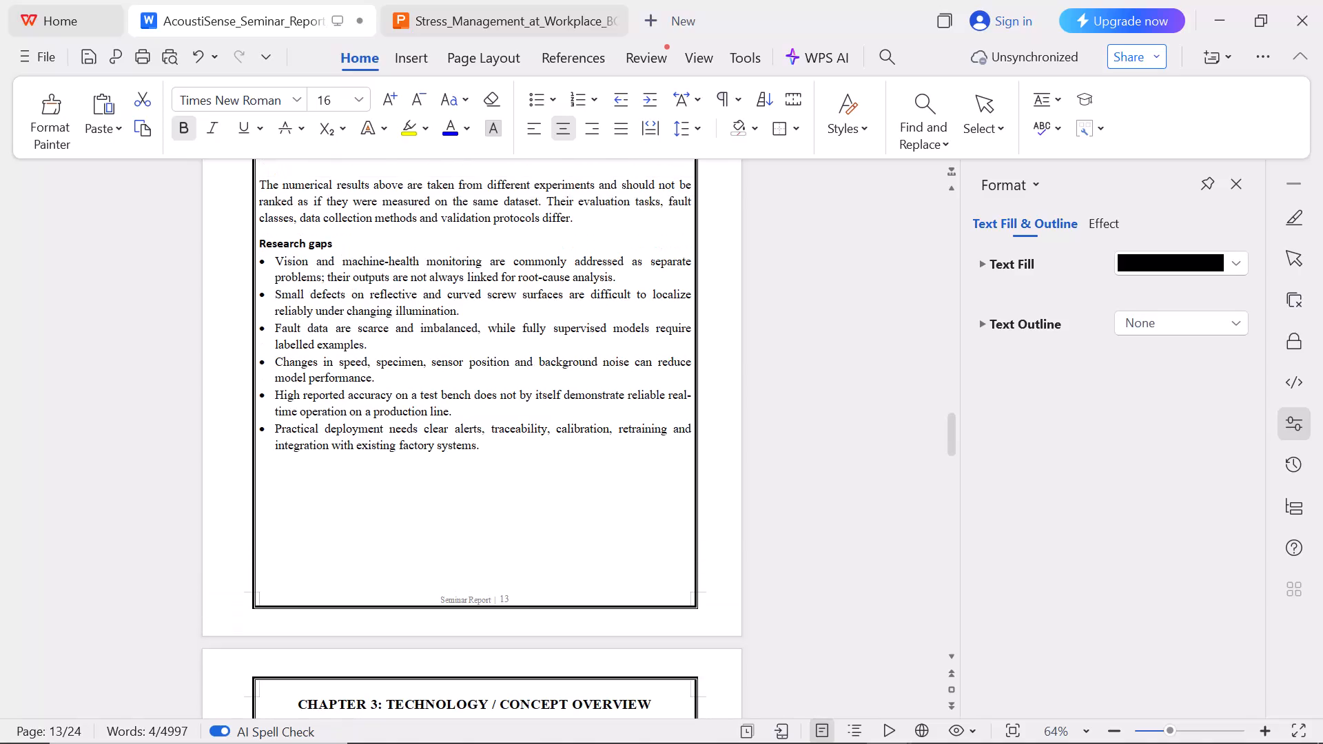
Review the Chapter 3 pages from the basic concepts table through section 3.3.3, checking the headings, figure captions and page layout.
{"action": "scroll", "coordinate": [489, 587], "scroll_direction": "down", "scroll_amount": 4}
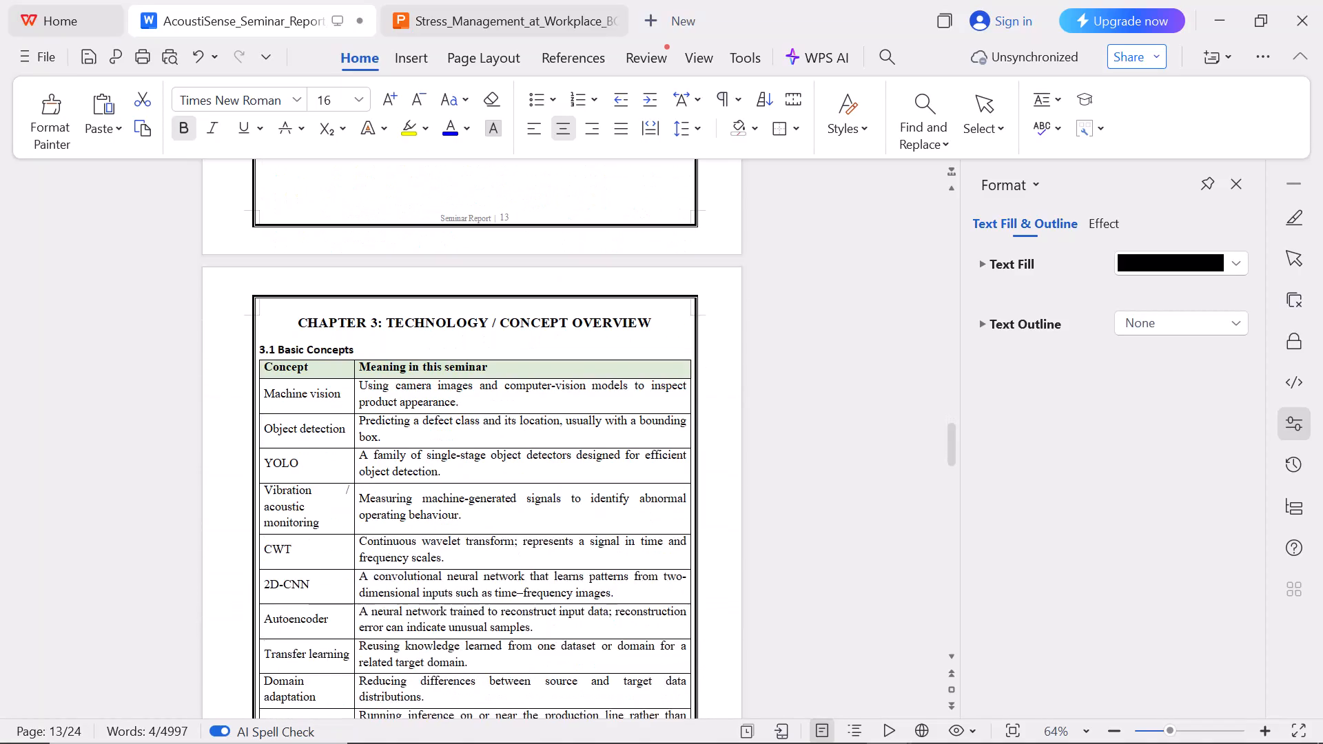
{"action": "scroll", "coordinate": [489, 587], "scroll_direction": "down", "scroll_amount": 5}
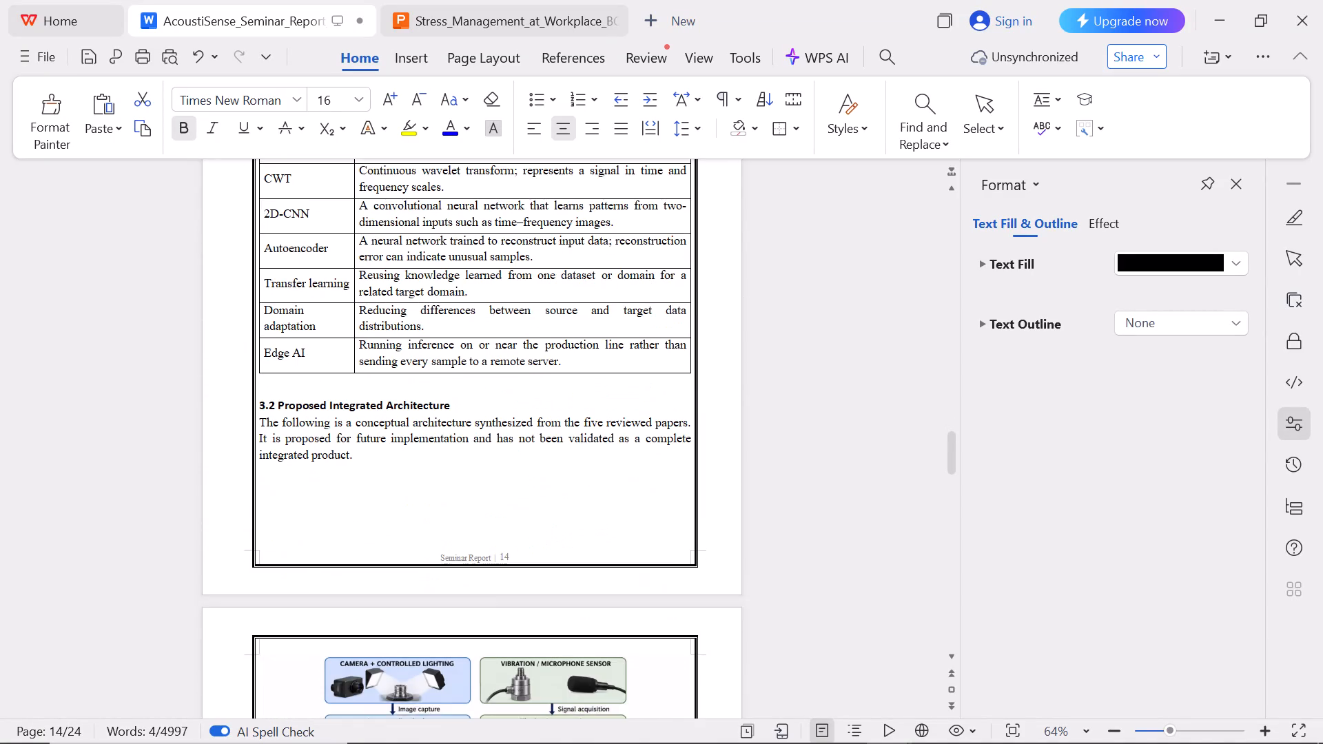
{"action": "scroll", "coordinate": [489, 587], "scroll_direction": "down", "scroll_amount": 5}
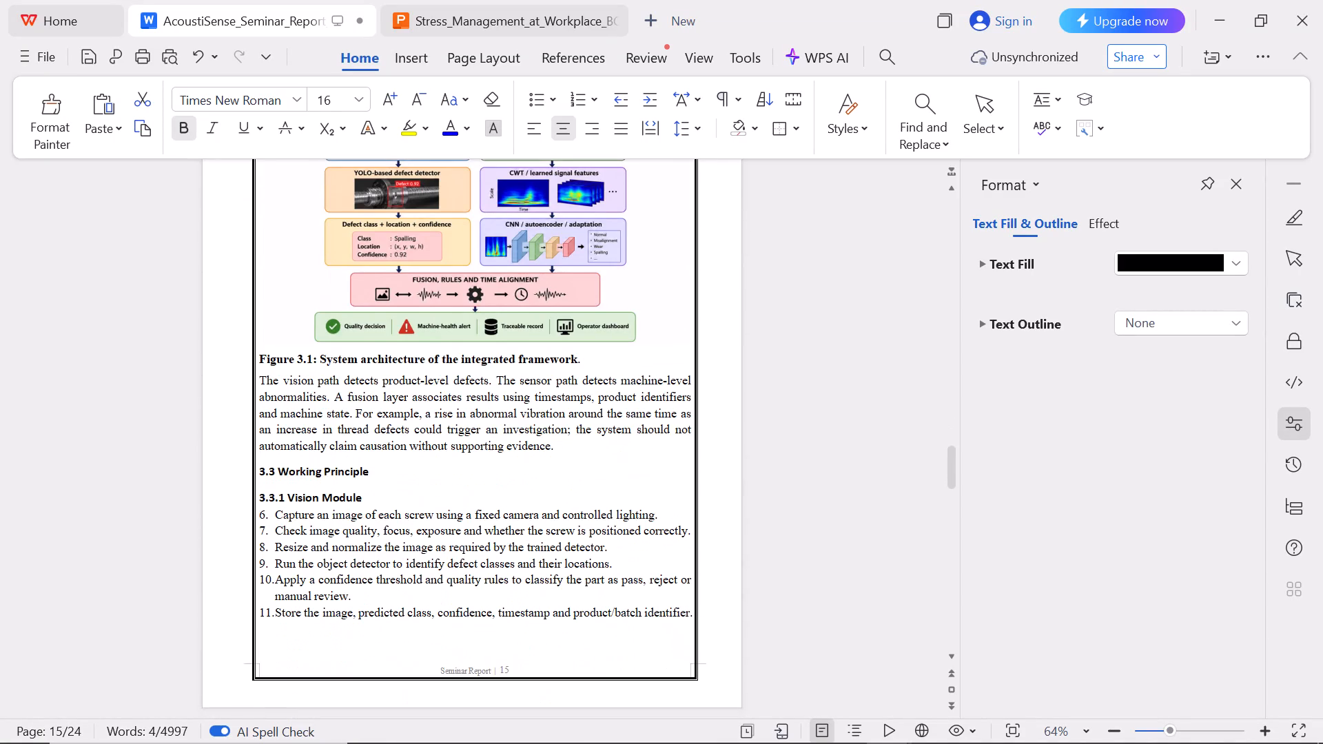
{"action": "scroll", "coordinate": [489, 587], "scroll_direction": "down", "scroll_amount": 5}
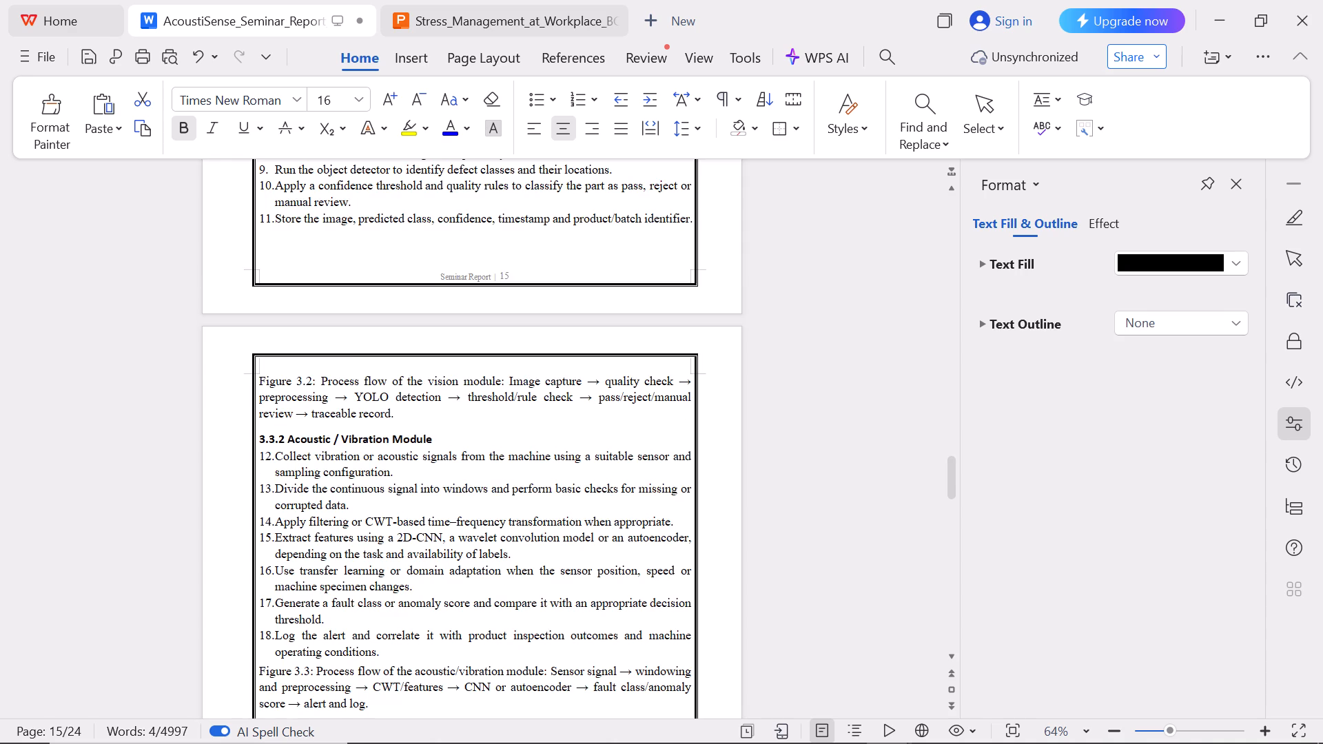
{"action": "scroll", "coordinate": [489, 587], "scroll_direction": "down", "scroll_amount": 1}
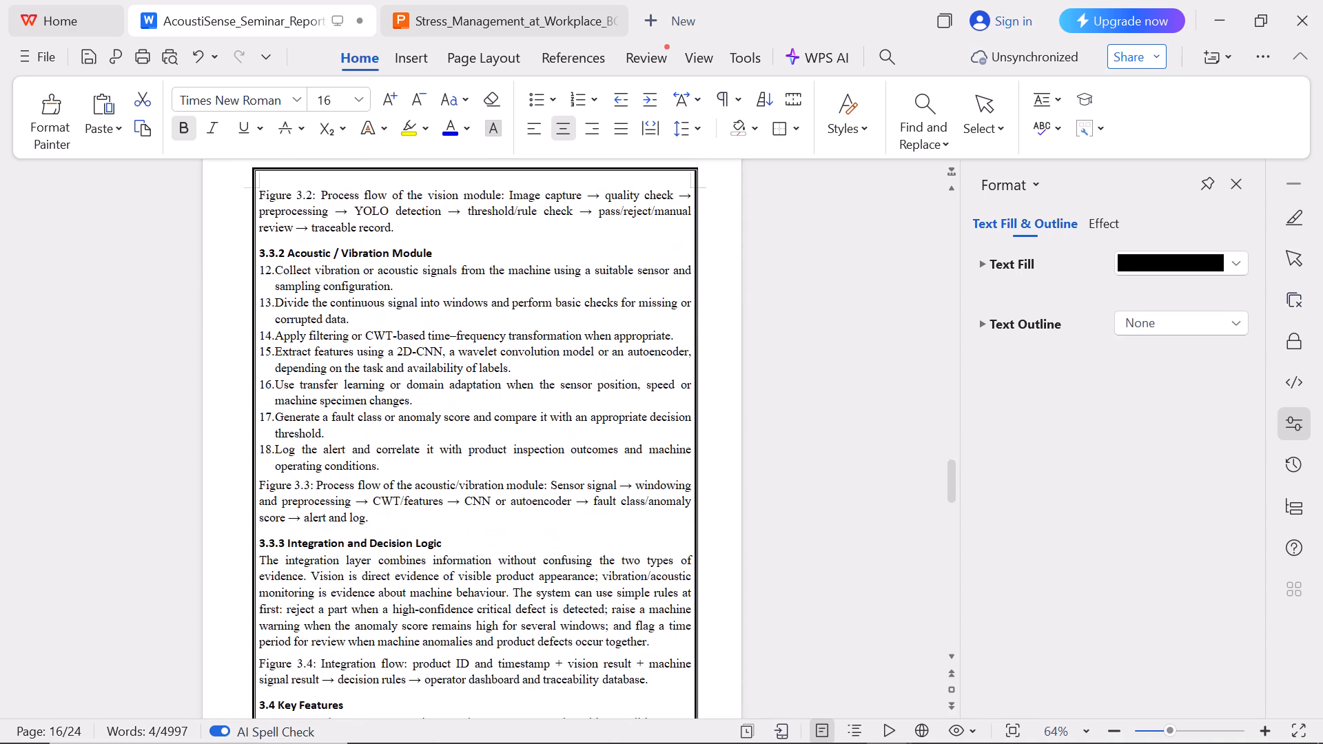
Review the report's layout from section 3.3.2 through Chapters 4, 5 and 6 and the conclusion to the References / Bibliography page.
{"action": "right_click", "coordinate": [487, 587]}
{"action": "scroll", "coordinate": [487, 587], "scroll_direction": "down", "scroll_amount": 5}
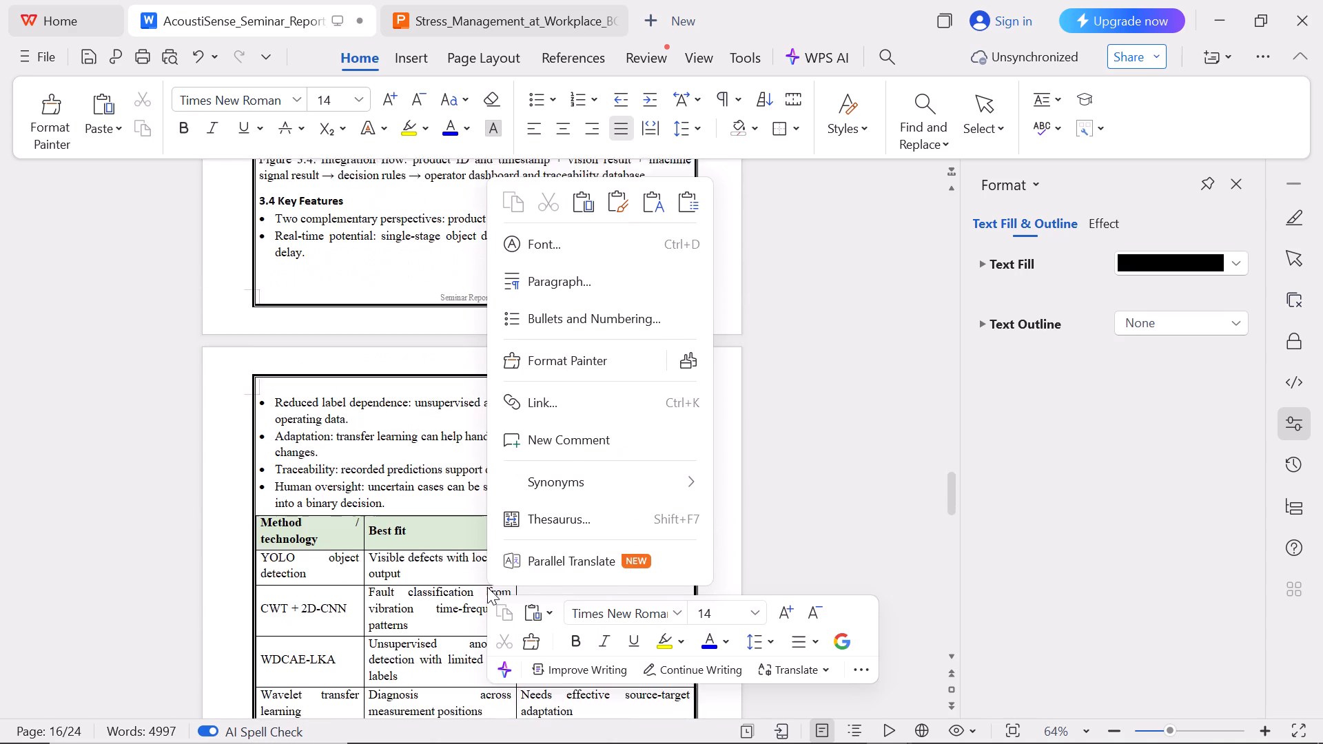
{"action": "scroll", "coordinate": [487, 587], "scroll_direction": "down", "scroll_amount": 5}
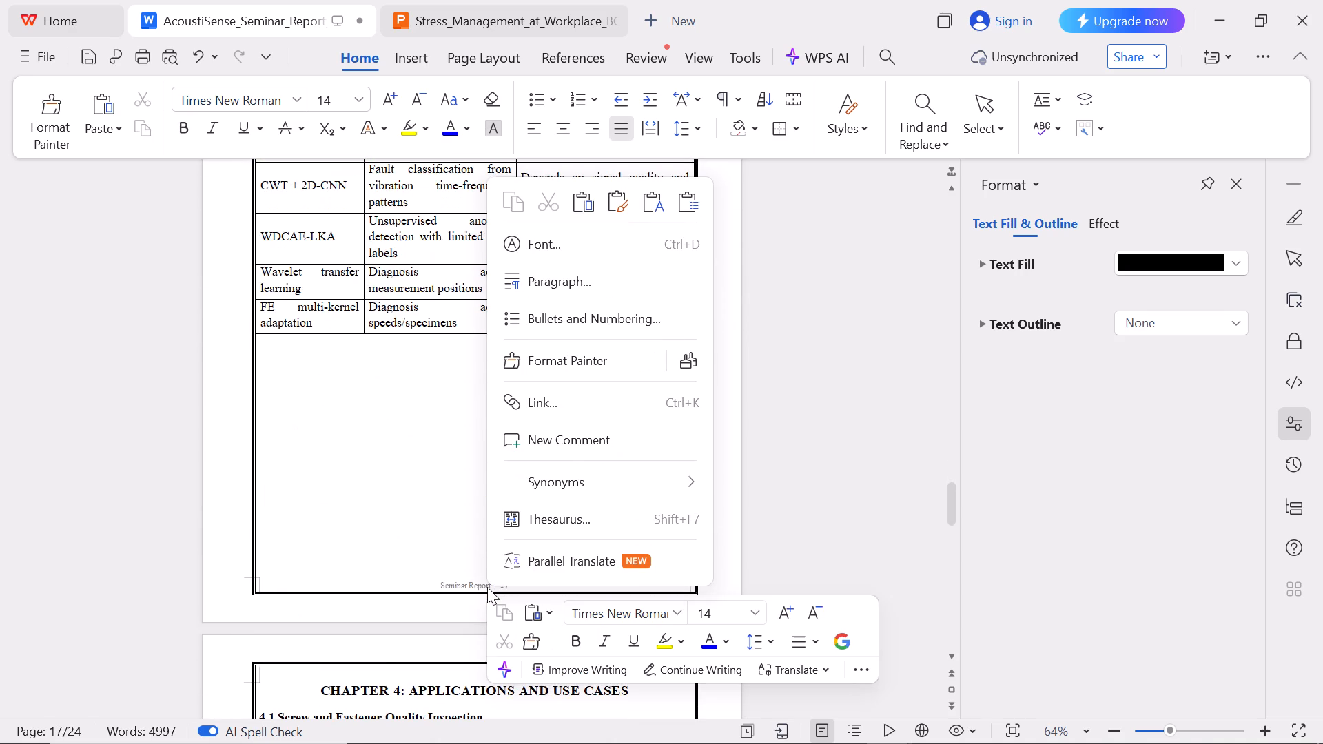
{"action": "scroll", "coordinate": [487, 587], "scroll_direction": "down", "scroll_amount": 3}
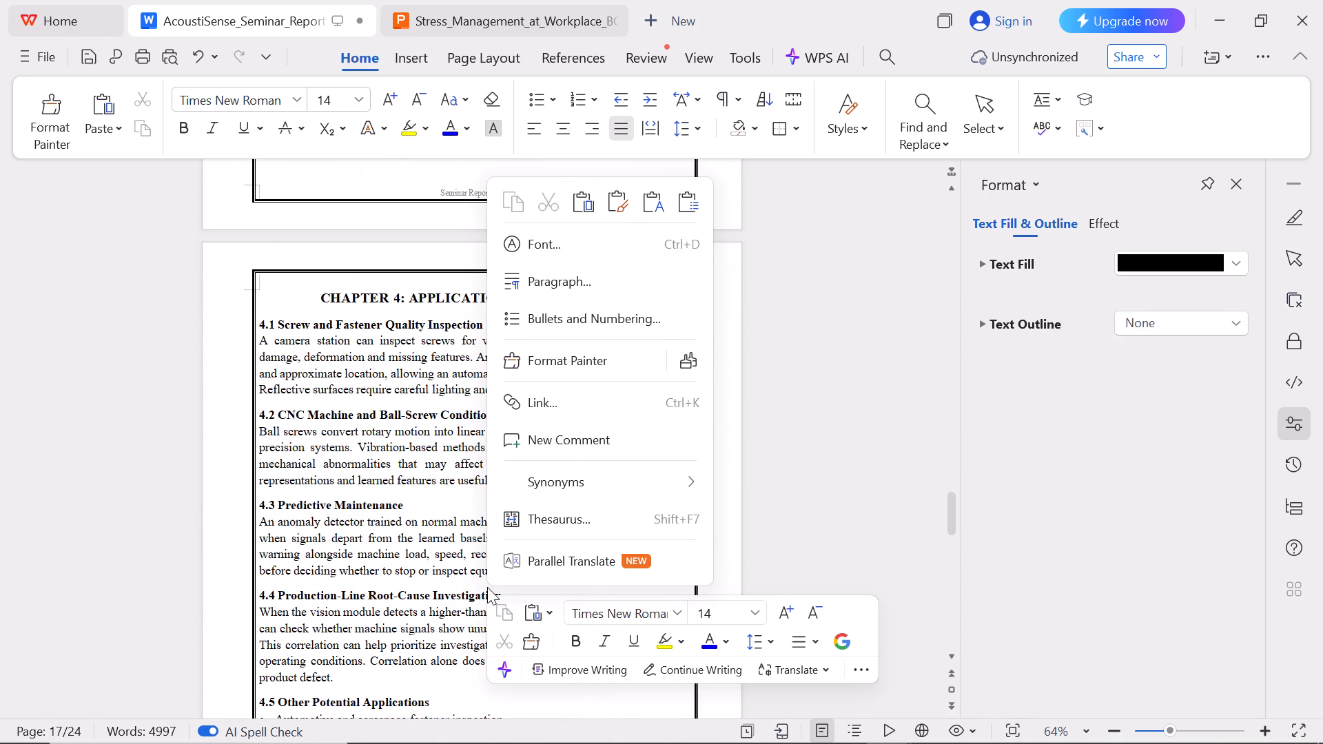
{"action": "scroll", "coordinate": [487, 587], "scroll_direction": "down", "scroll_amount": 3}
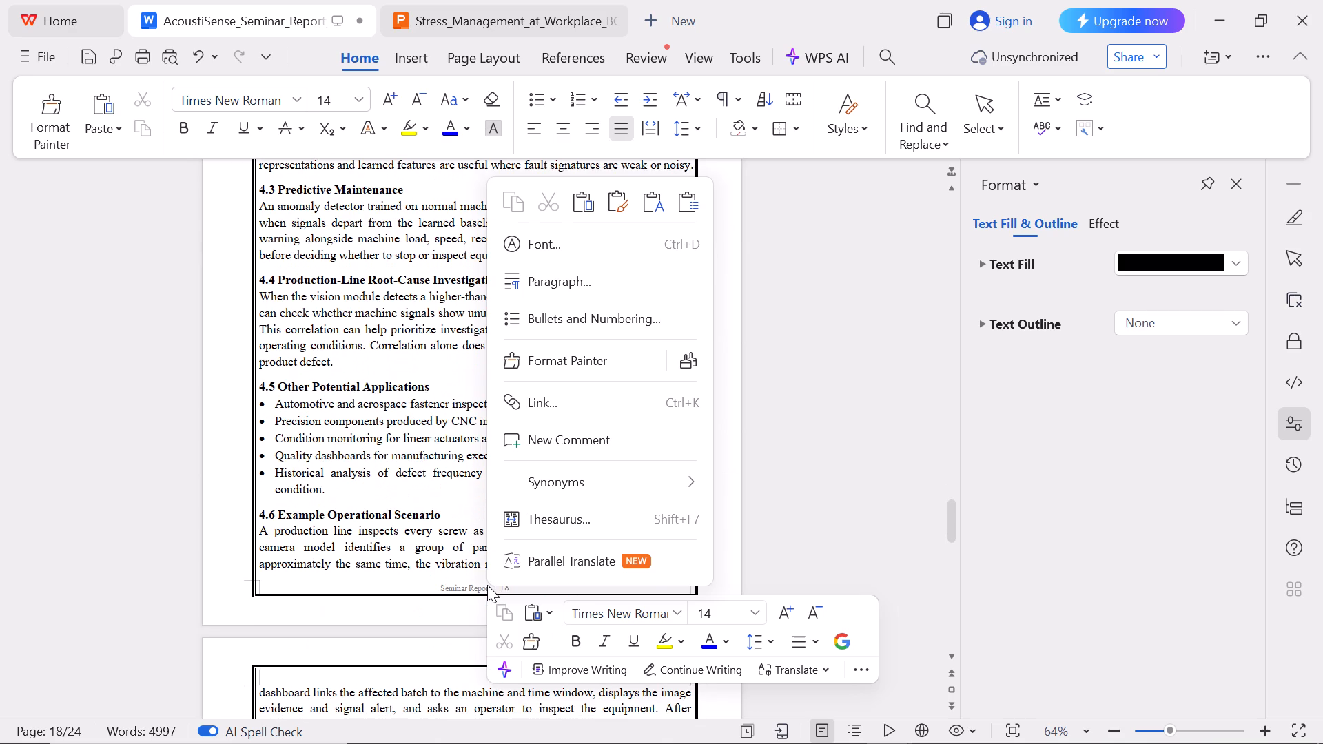
{"action": "scroll", "coordinate": [485, 556], "scroll_direction": "down", "scroll_amount": 1}
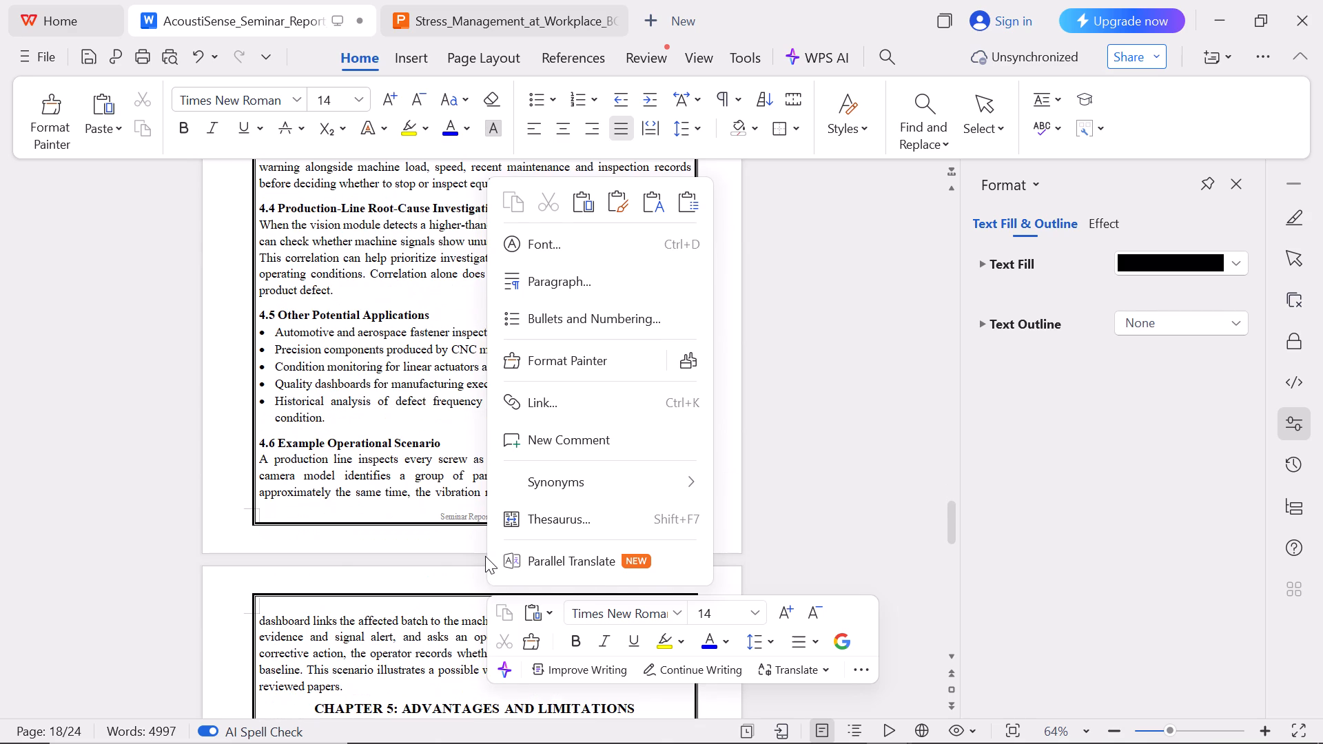
{"action": "scroll", "coordinate": [485, 556], "scroll_direction": "down", "scroll_amount": 4}
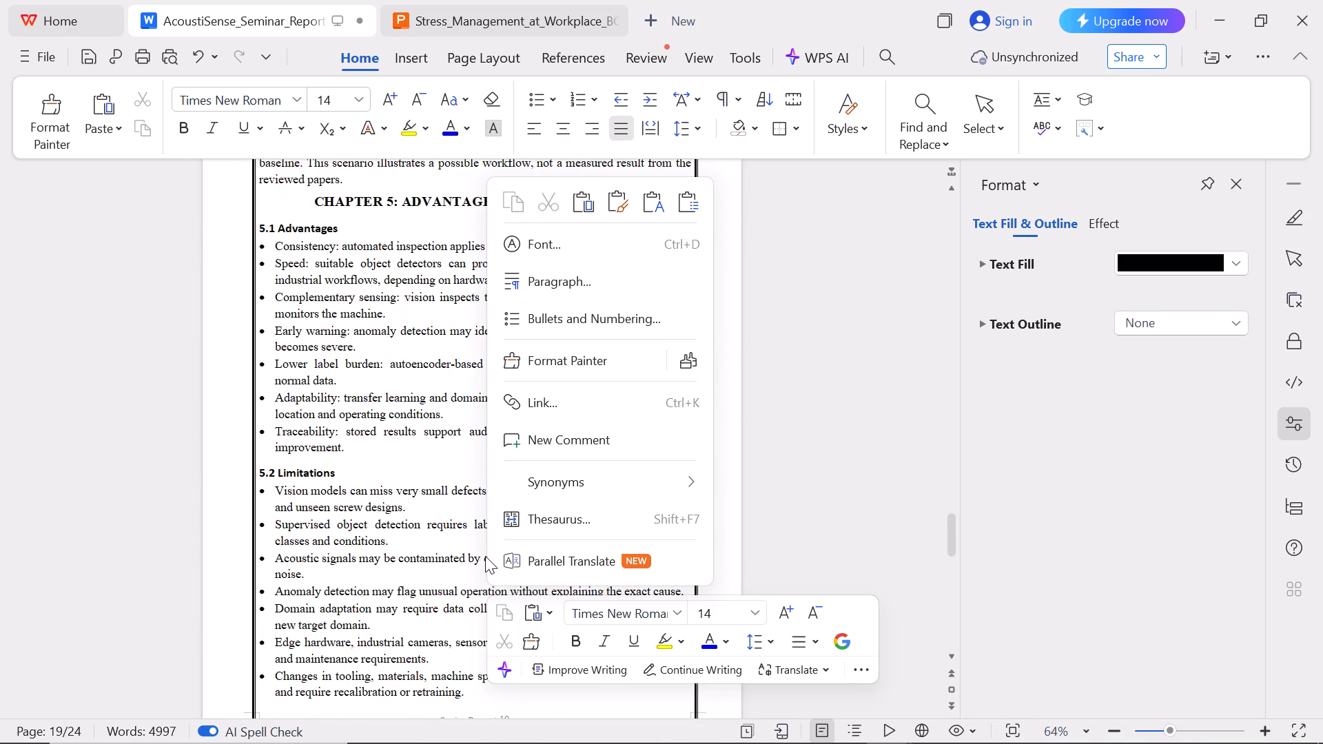
{"action": "left_click", "coordinate": [485, 556]}
{"action": "scroll", "coordinate": [485, 556], "scroll_direction": "down", "scroll_amount": 1}
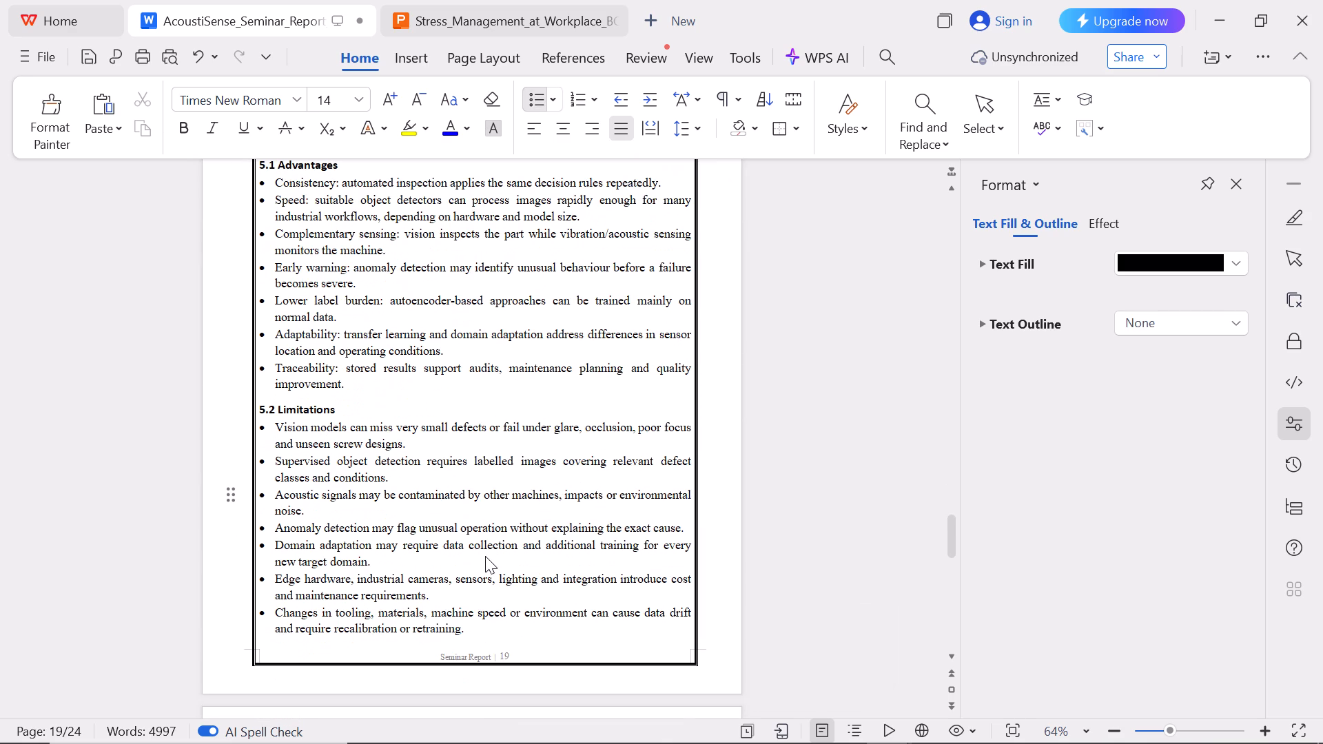
{"action": "scroll", "coordinate": [485, 556], "scroll_direction": "down", "scroll_amount": 5}
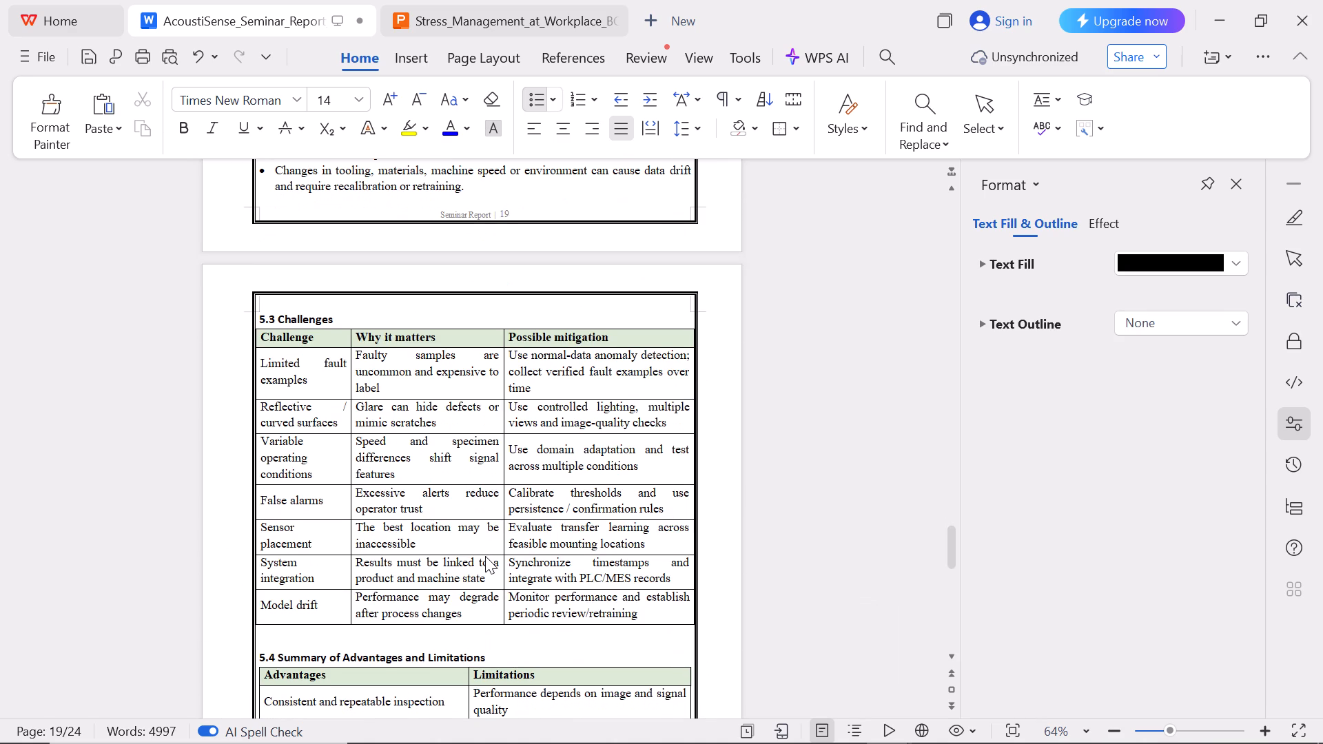
{"action": "scroll", "coordinate": [485, 556], "scroll_direction": "down", "scroll_amount": 2}
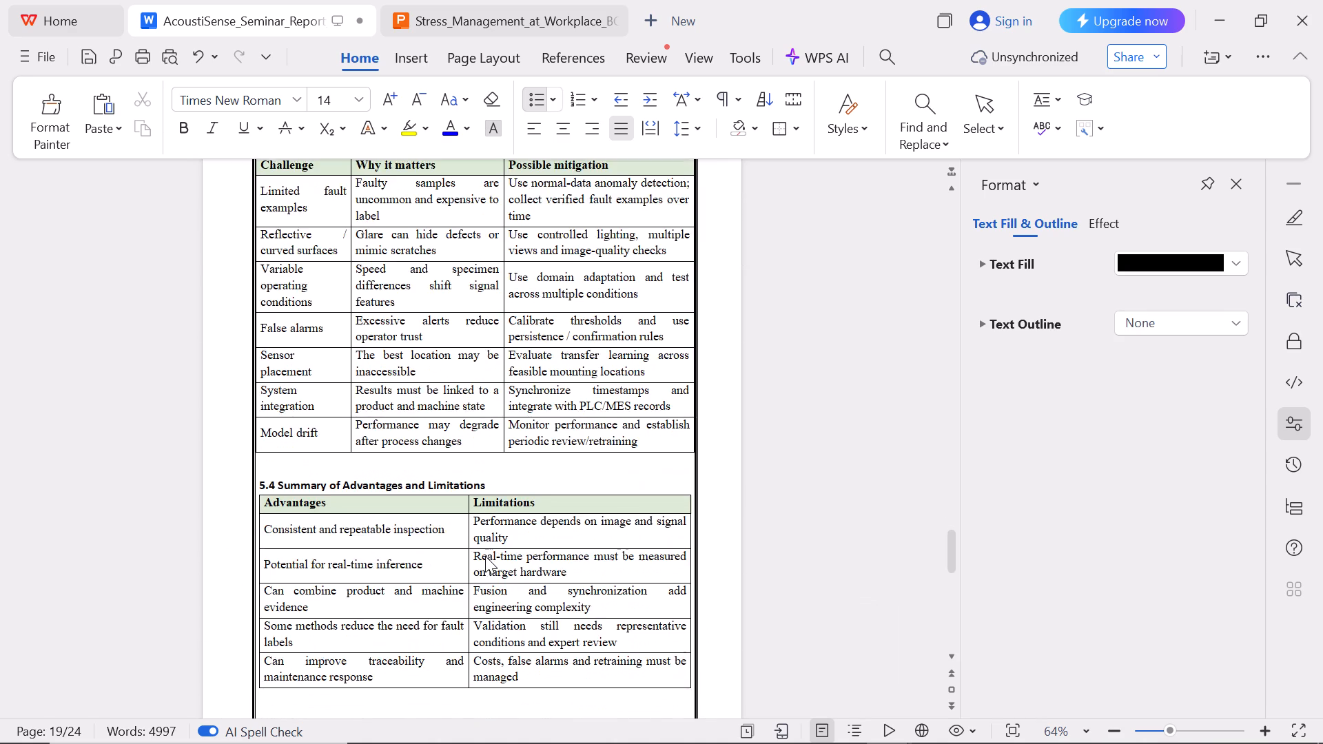
{"action": "scroll", "coordinate": [485, 556], "scroll_direction": "down", "scroll_amount": 6}
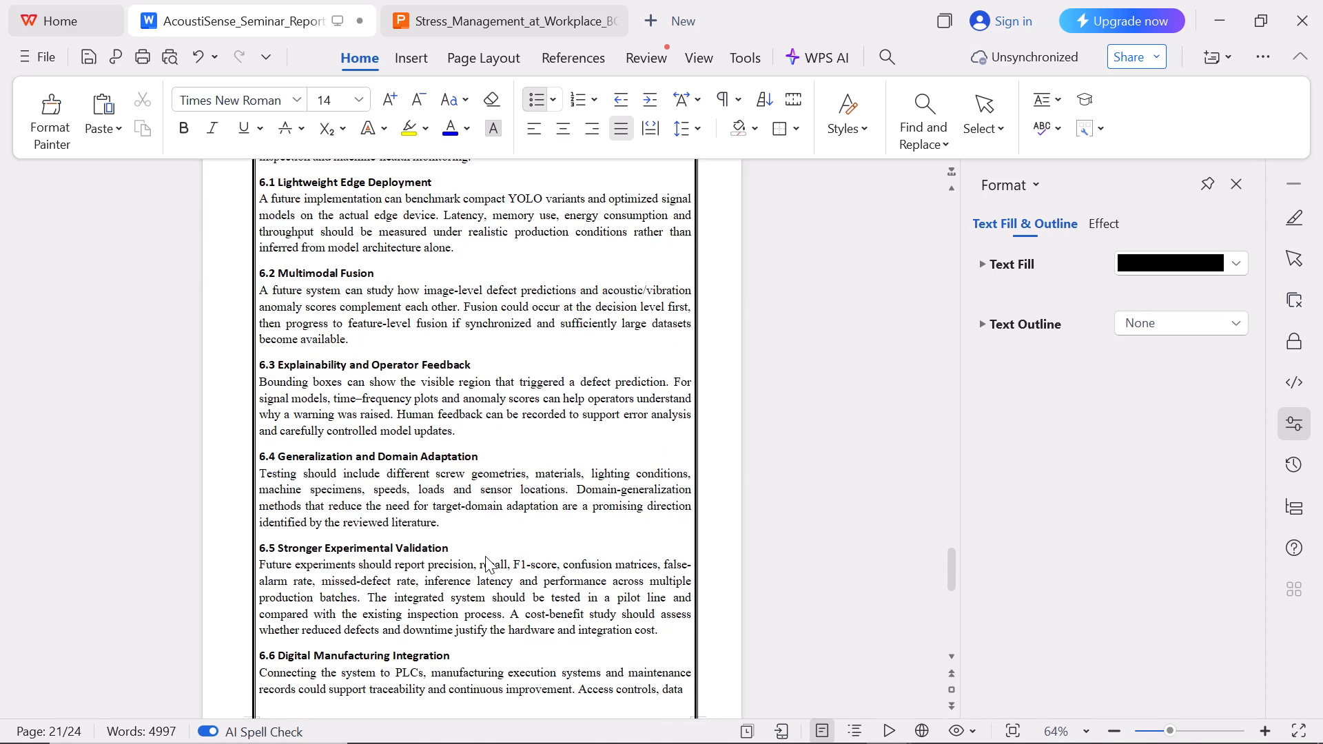
{"action": "scroll", "coordinate": [485, 556], "scroll_direction": "down", "scroll_amount": 7}
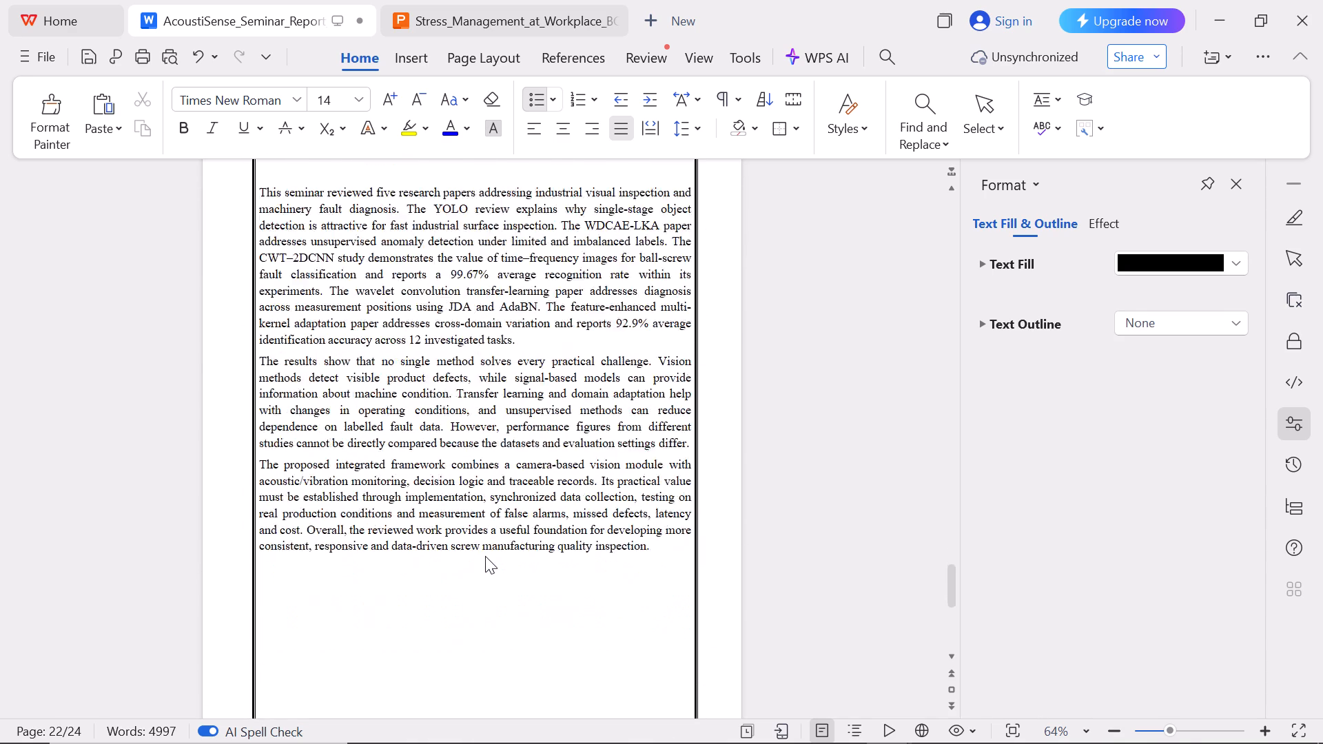
{"action": "scroll", "coordinate": [485, 556], "scroll_direction": "down", "scroll_amount": 3}
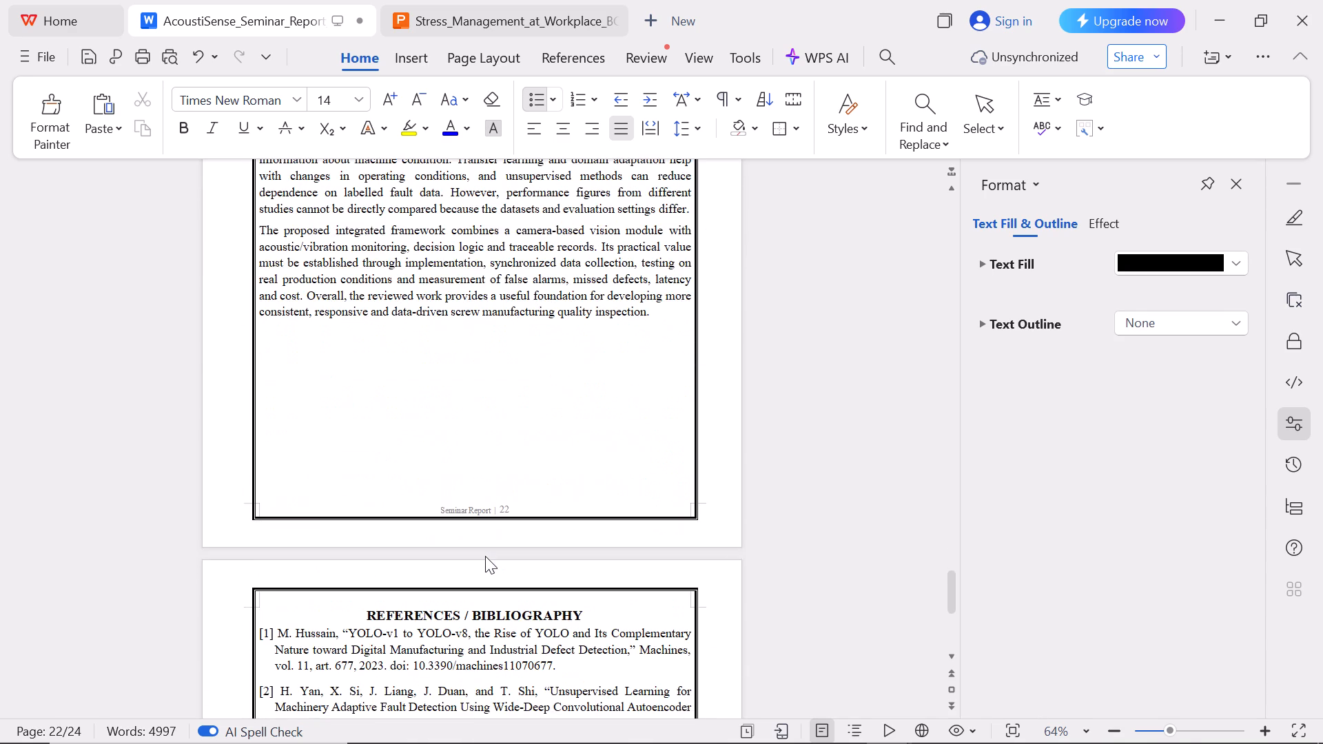
{"action": "scroll", "coordinate": [485, 556], "scroll_direction": "down", "scroll_amount": 4}
Look back through the report's chapters from the references to Chapter 1, checking headings, tables, figures and page breaks.
{"action": "scroll", "coordinate": [485, 556], "scroll_direction": "up", "scroll_amount": 11}
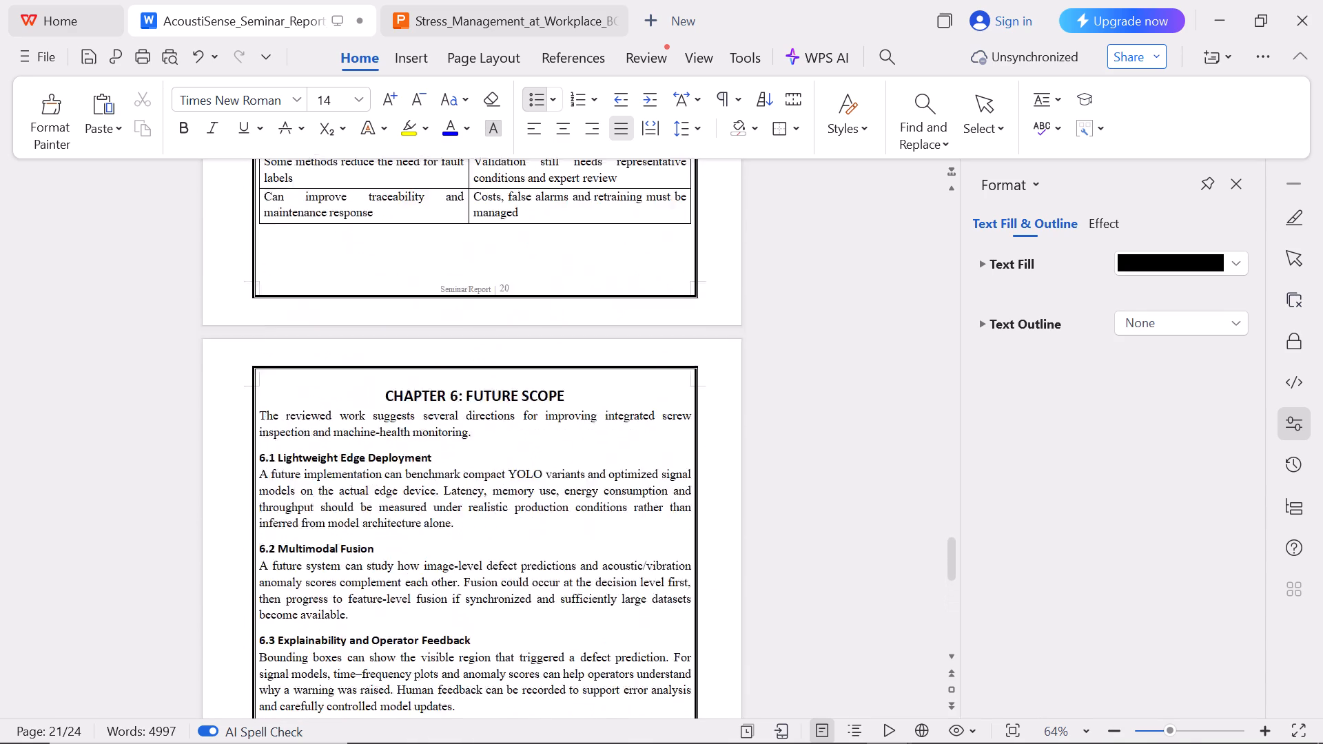
{"action": "scroll", "coordinate": [482, 556], "scroll_direction": "up", "scroll_amount": 20}
{"action": "scroll", "coordinate": [482, 556], "scroll_direction": "up", "scroll_amount": 5}
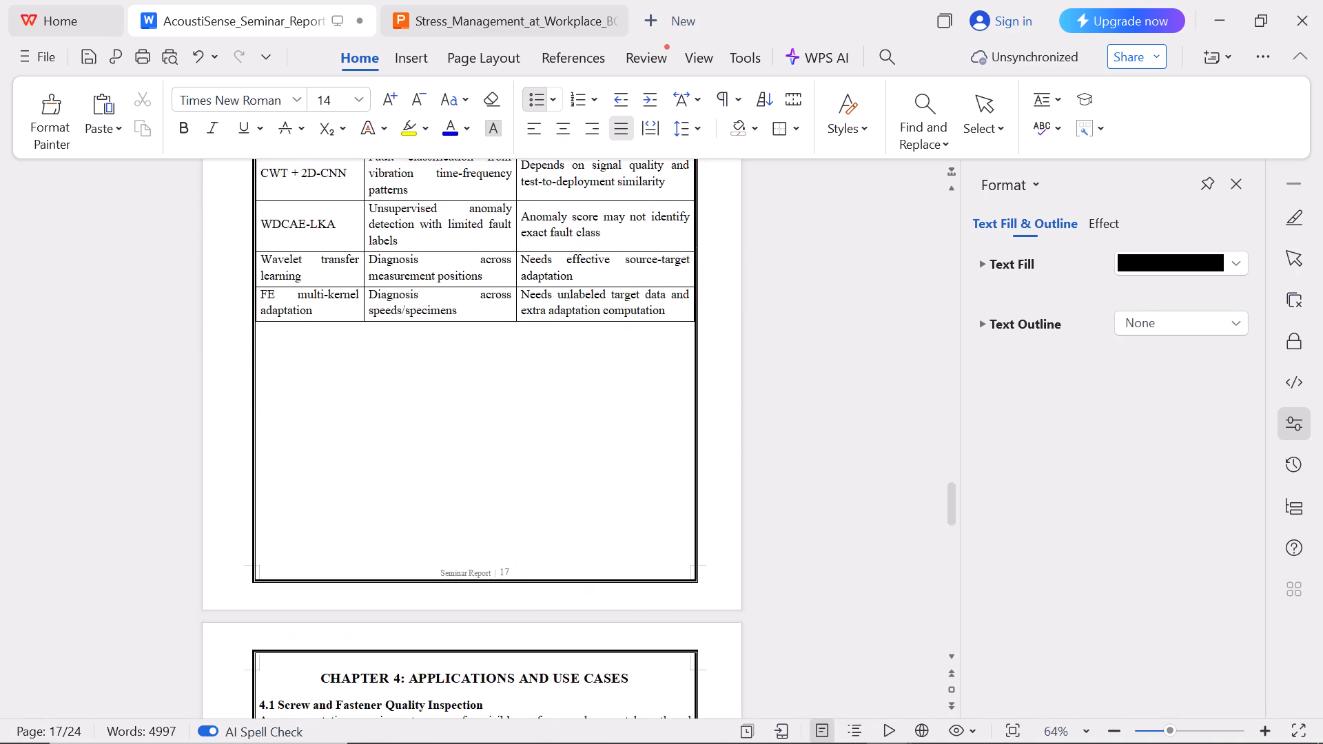
{"action": "scroll", "coordinate": [482, 556], "scroll_direction": "up", "scroll_amount": 13}
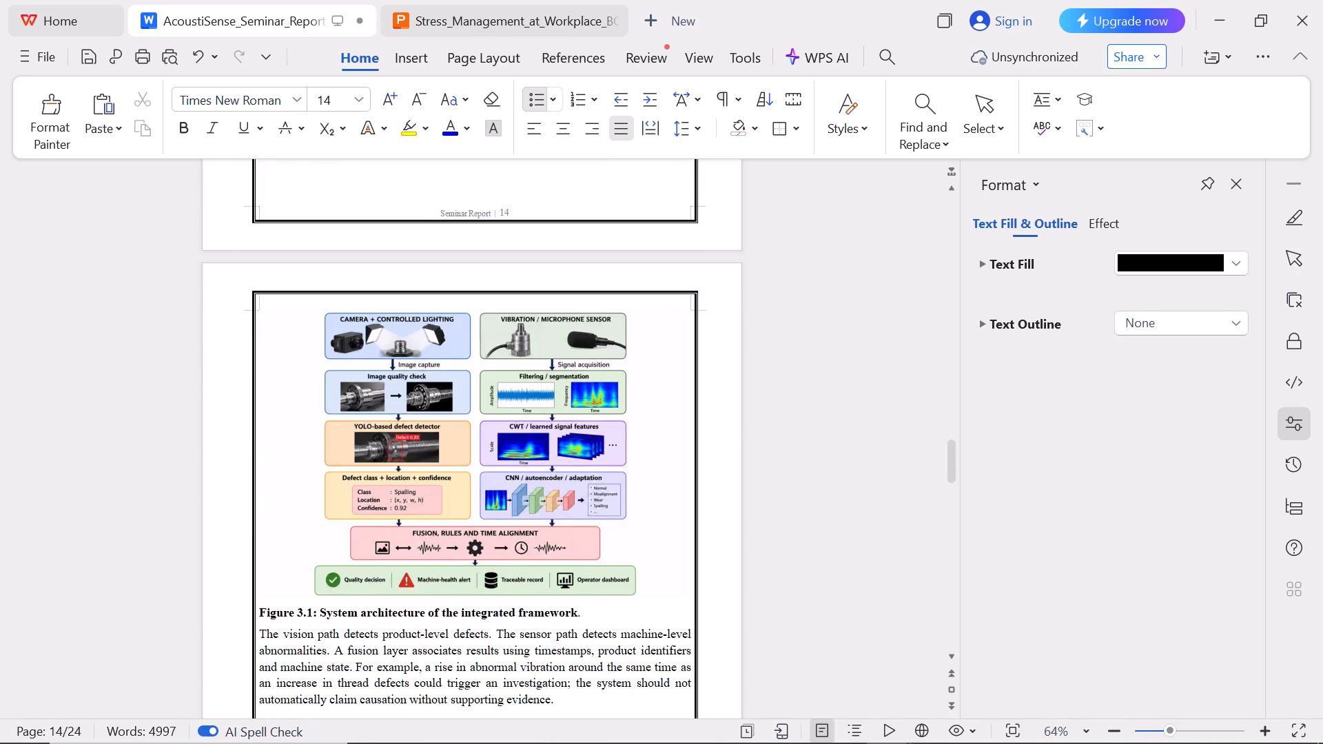
{"action": "scroll", "coordinate": [482, 556], "scroll_direction": "up", "scroll_amount": 10}
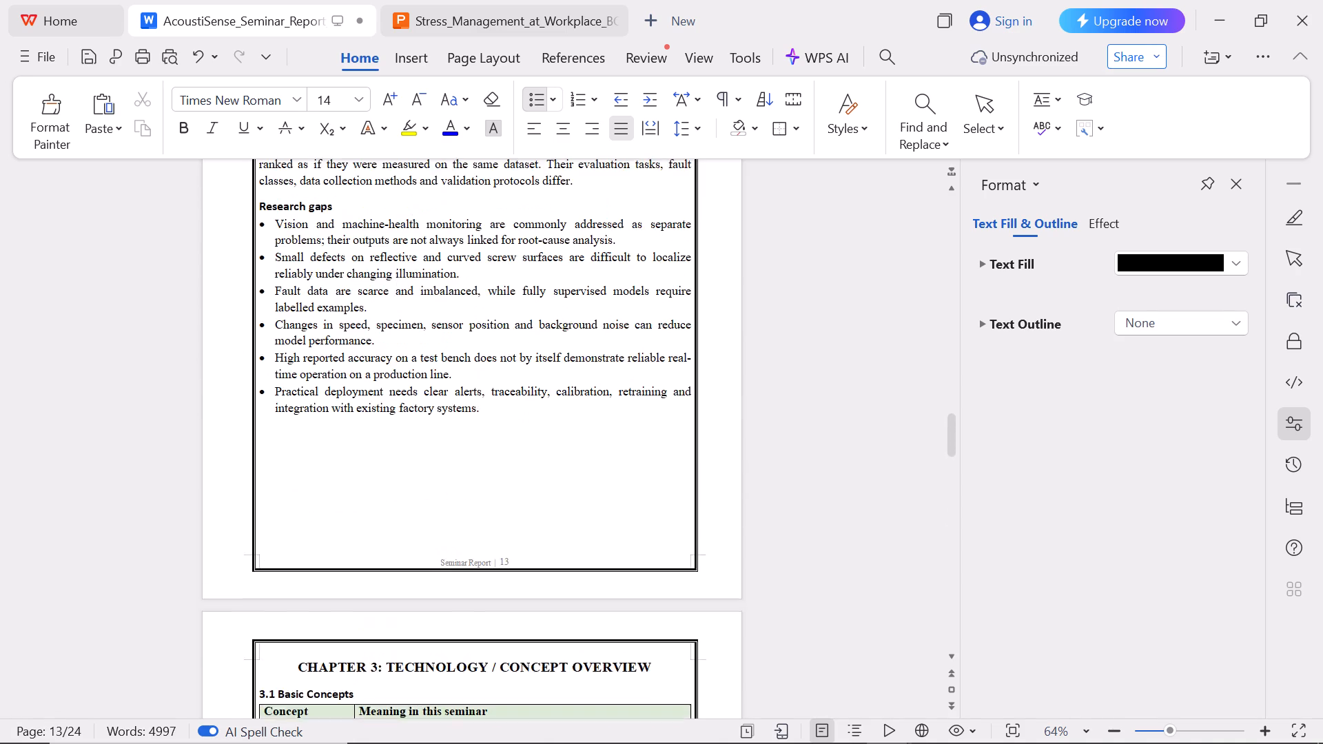
{"action": "scroll", "coordinate": [482, 556], "scroll_direction": "up", "scroll_amount": 3}
{"action": "scroll", "coordinate": [482, 556], "scroll_direction": "down", "scroll_amount": 1}
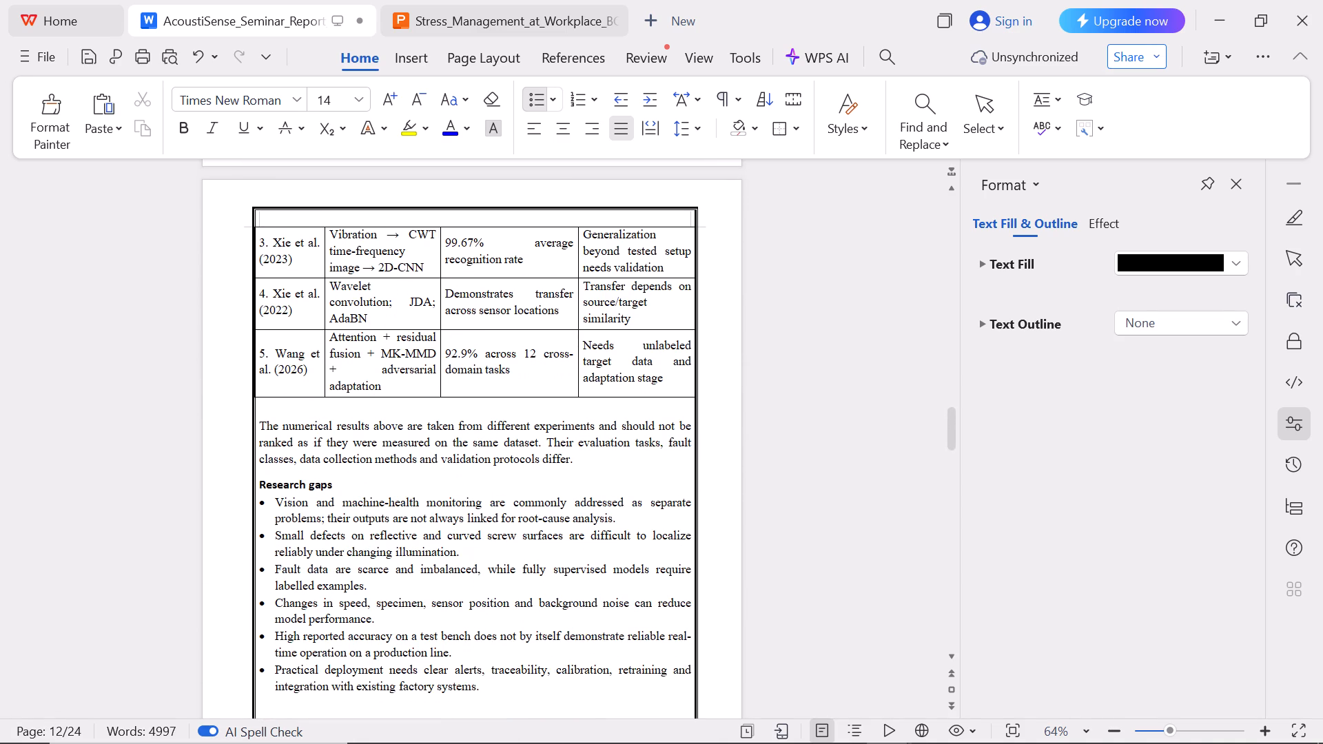
{"action": "scroll", "coordinate": [482, 556], "scroll_direction": "down", "scroll_amount": 1}
{"action": "scroll", "coordinate": [482, 556], "scroll_direction": "up", "scroll_amount": 2}
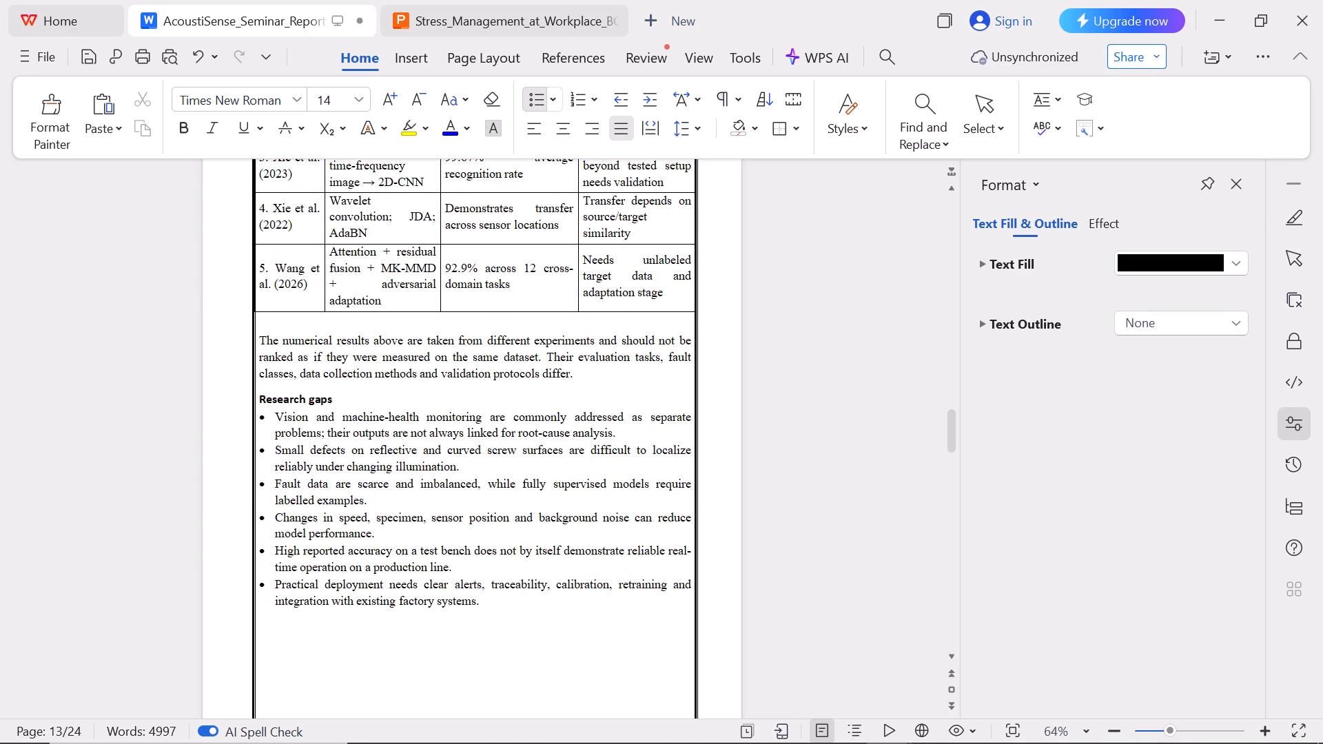
{"action": "scroll", "coordinate": [482, 556], "scroll_direction": "up", "scroll_amount": 6}
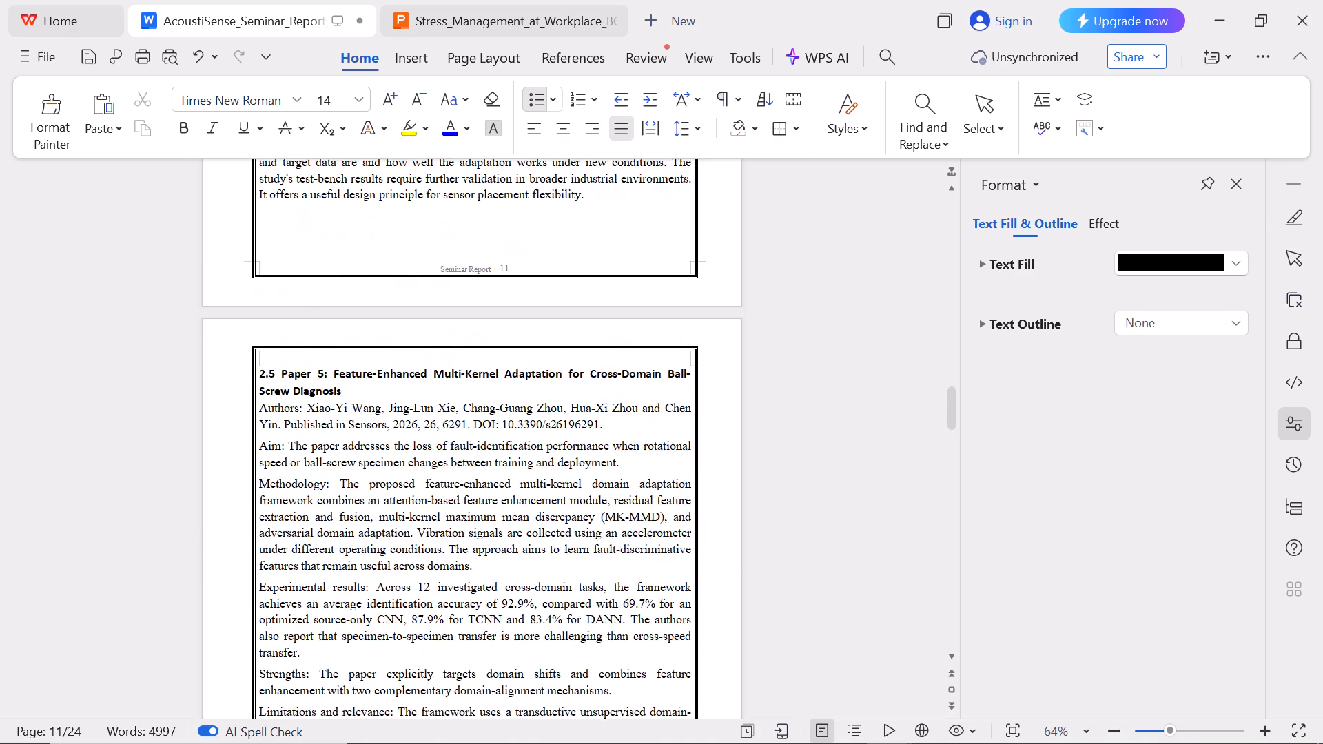
{"action": "scroll", "coordinate": [482, 556], "scroll_direction": "up", "scroll_amount": 7}
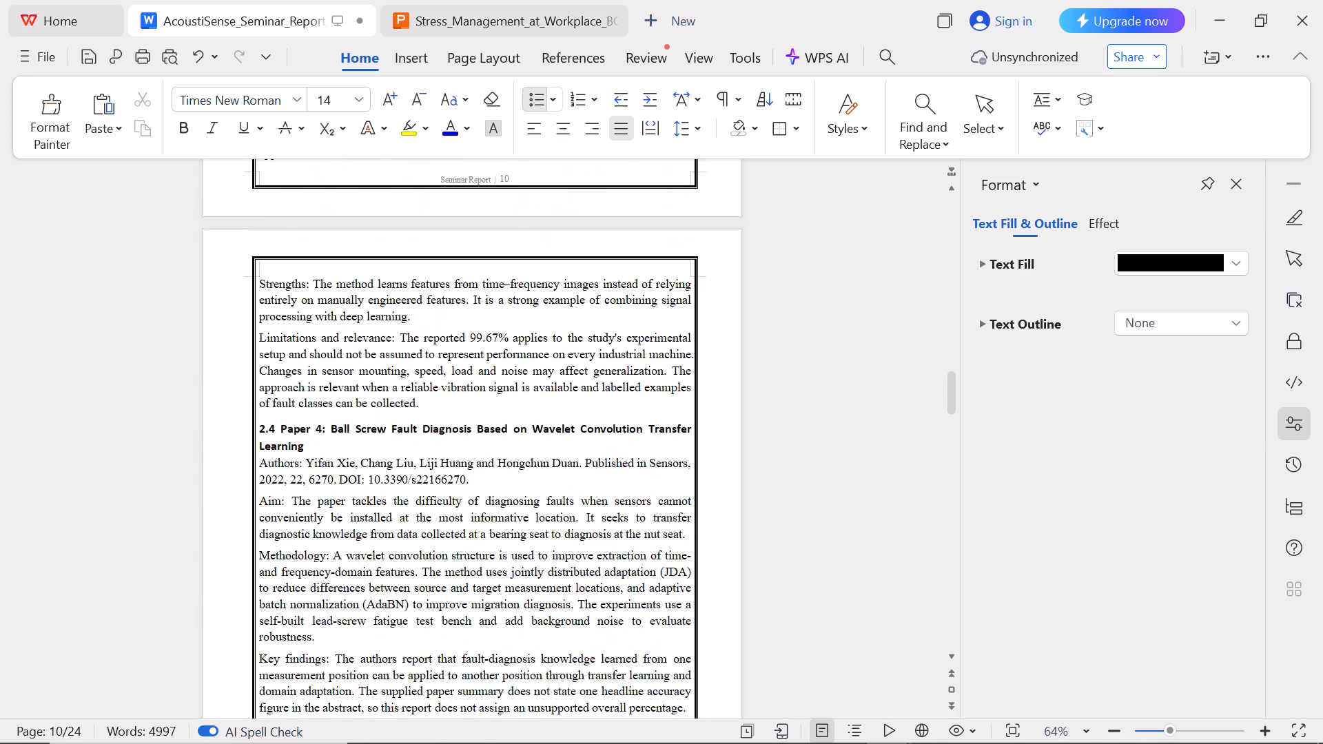
{"action": "scroll", "coordinate": [482, 556], "scroll_direction": "up", "scroll_amount": 2}
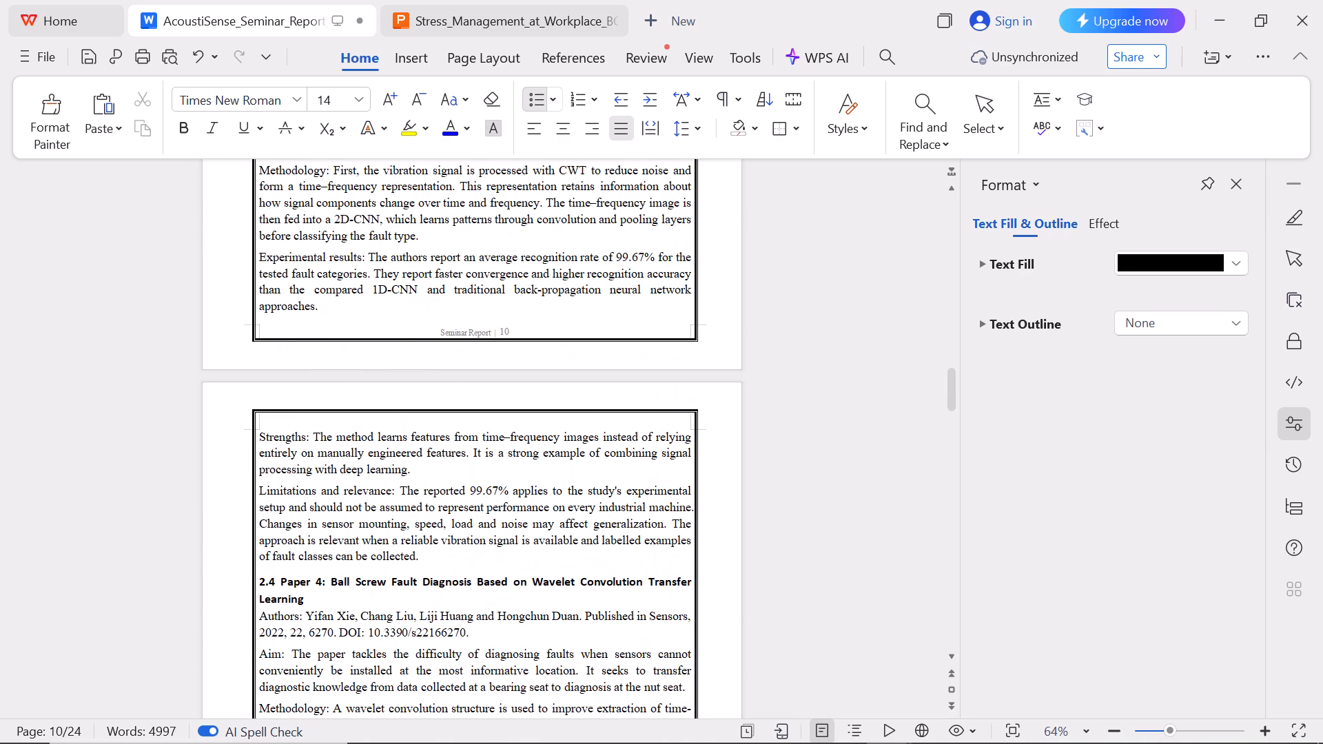
{"action": "scroll", "coordinate": [482, 556], "scroll_direction": "up", "scroll_amount": 9}
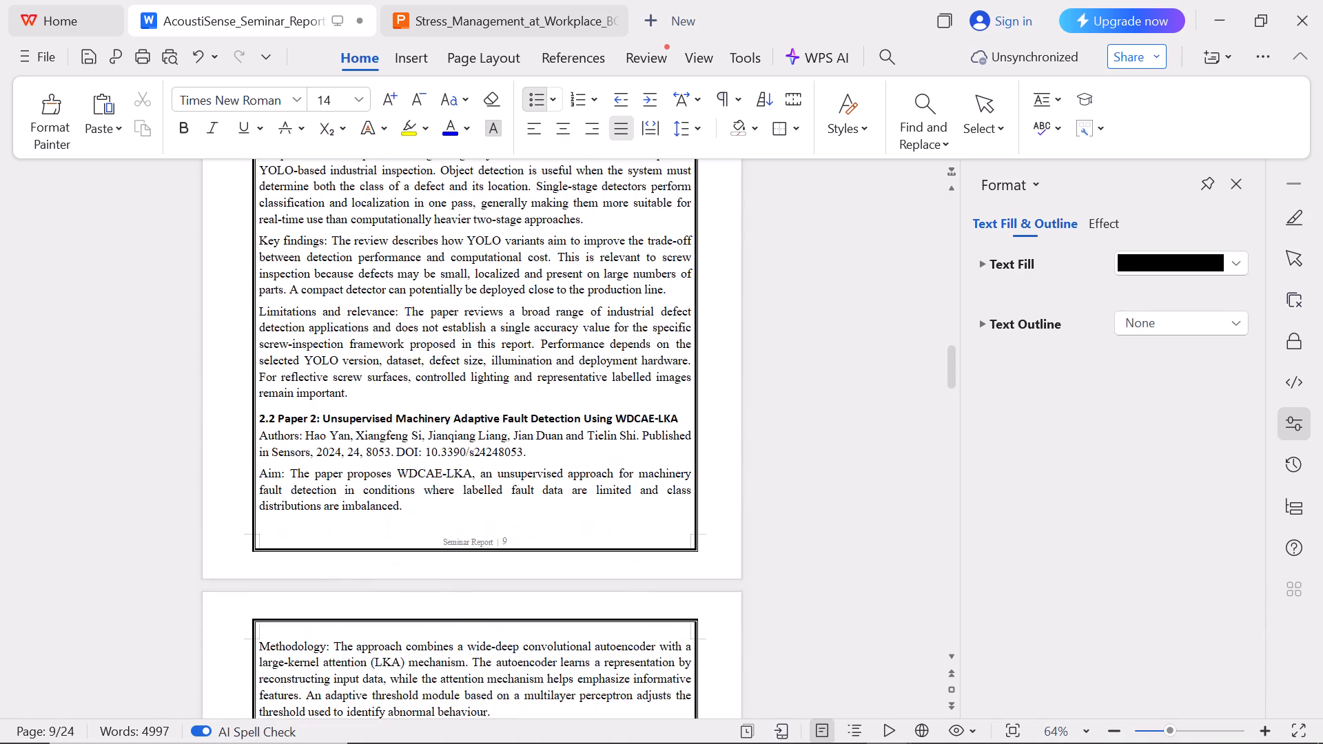
{"action": "scroll", "coordinate": [482, 556], "scroll_direction": "up", "scroll_amount": 8}
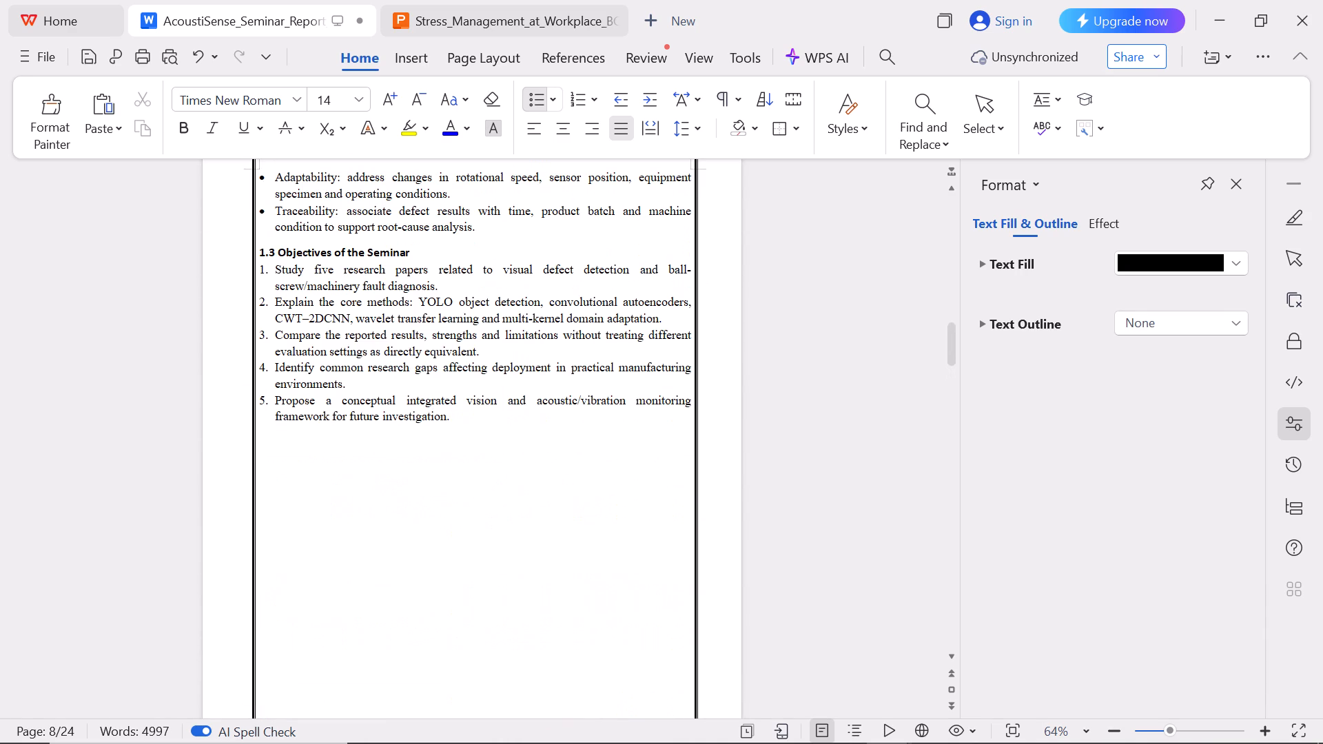
{"action": "scroll", "coordinate": [482, 556], "scroll_direction": "up", "scroll_amount": 2}
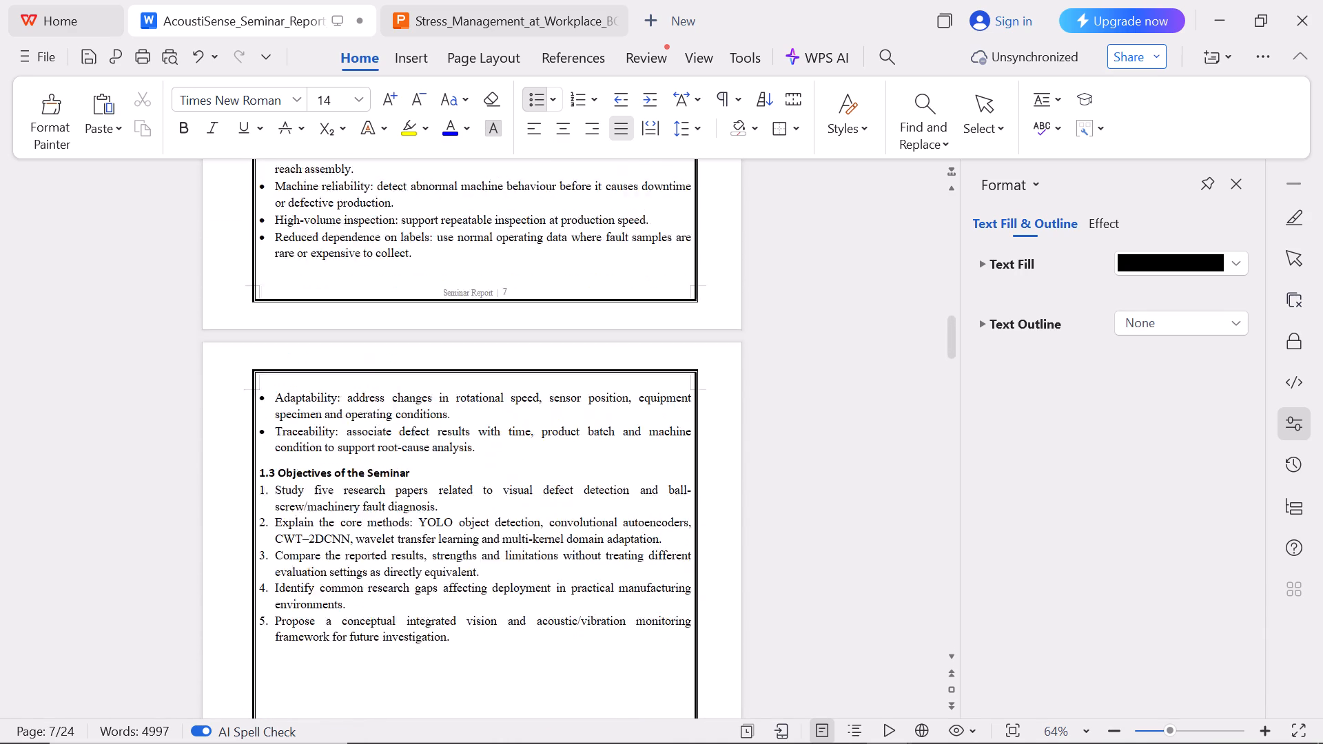
{"action": "scroll", "coordinate": [482, 556], "scroll_direction": "up", "scroll_amount": 6}
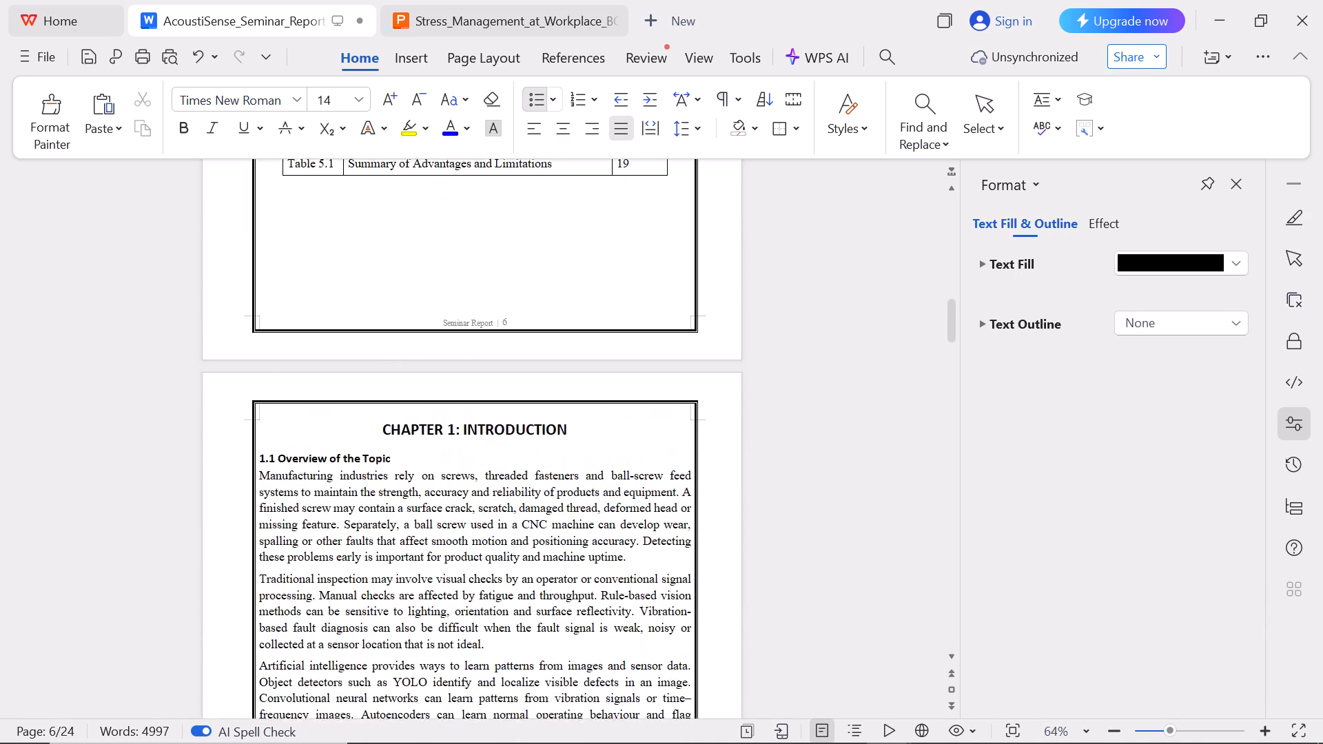
Examine the front matter from the lists of tables and figures back through the index, abstract, acknowledgement and certificate to the cover page.
{"action": "scroll", "coordinate": [482, 556], "scroll_direction": "up", "scroll_amount": 7}
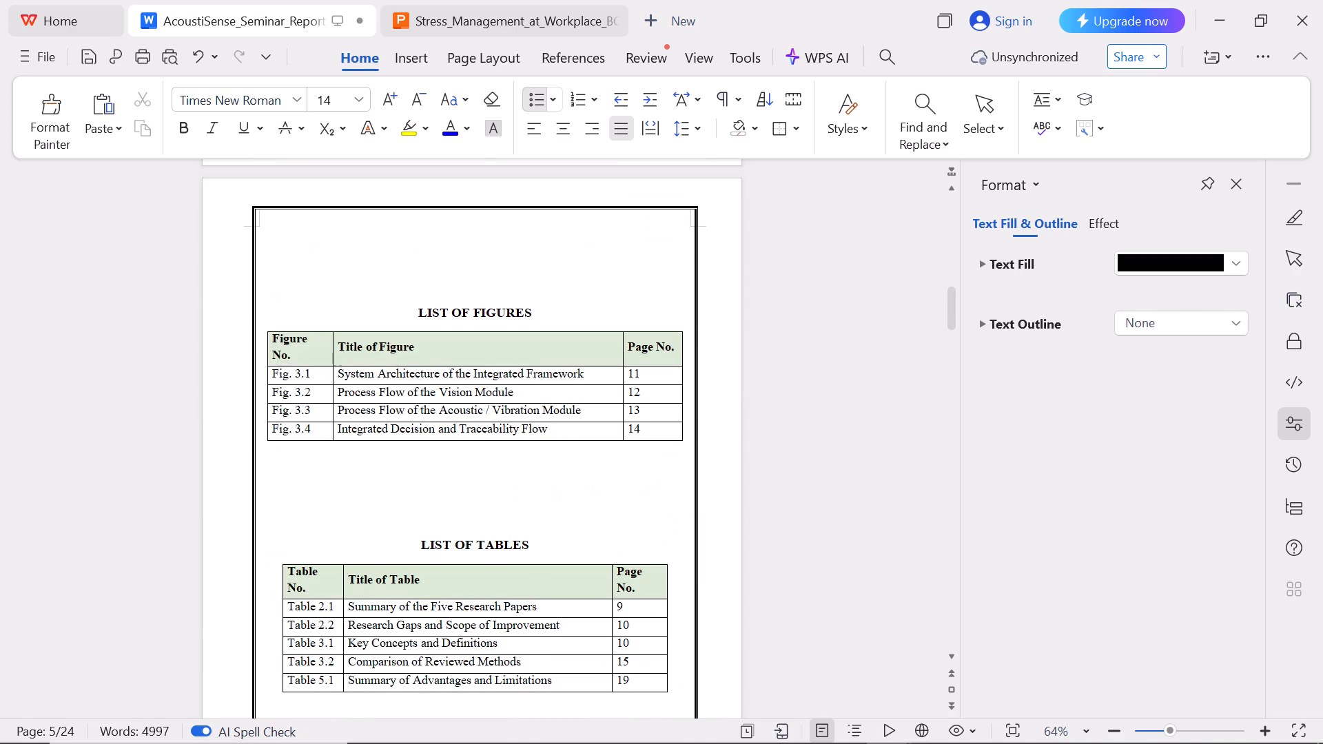
{"action": "scroll", "coordinate": [482, 556], "scroll_direction": "up", "scroll_amount": 7}
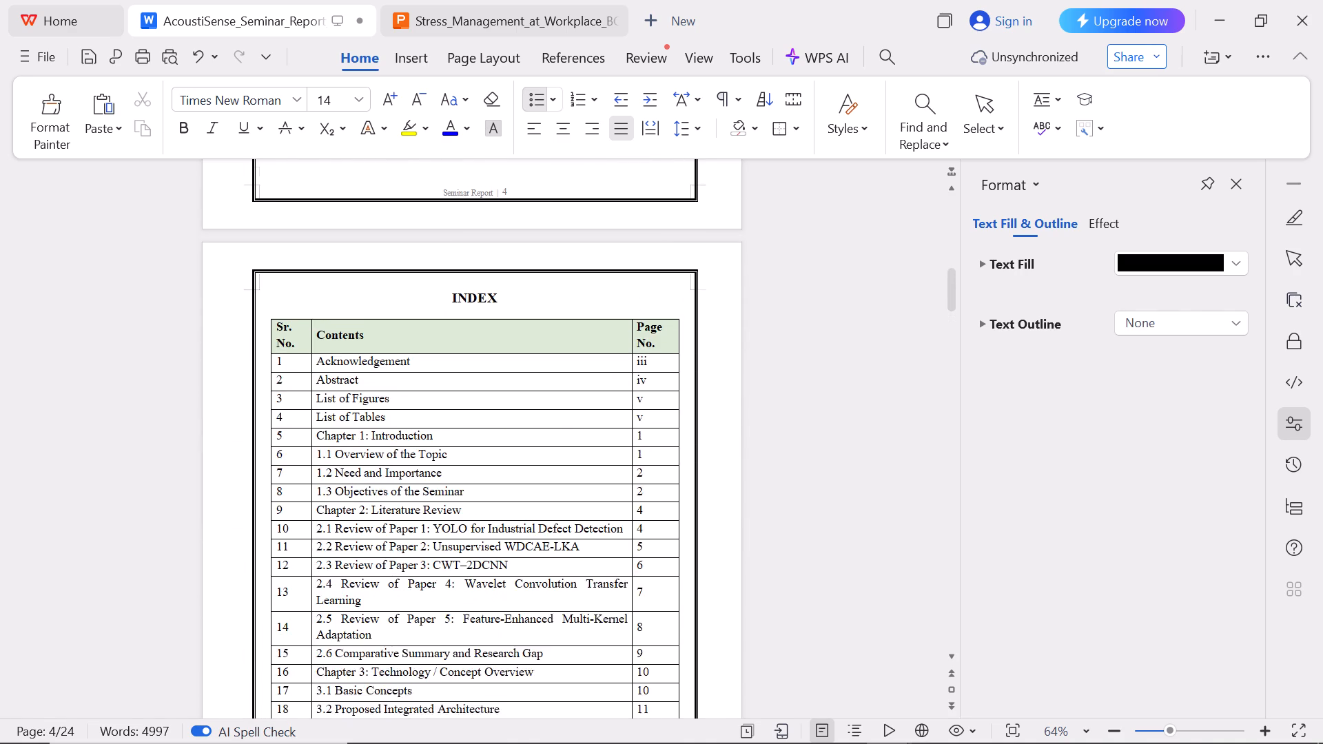
{"action": "scroll", "coordinate": [482, 556], "scroll_direction": "up", "scroll_amount": 5}
{"action": "right_click", "coordinate": [480, 556]}
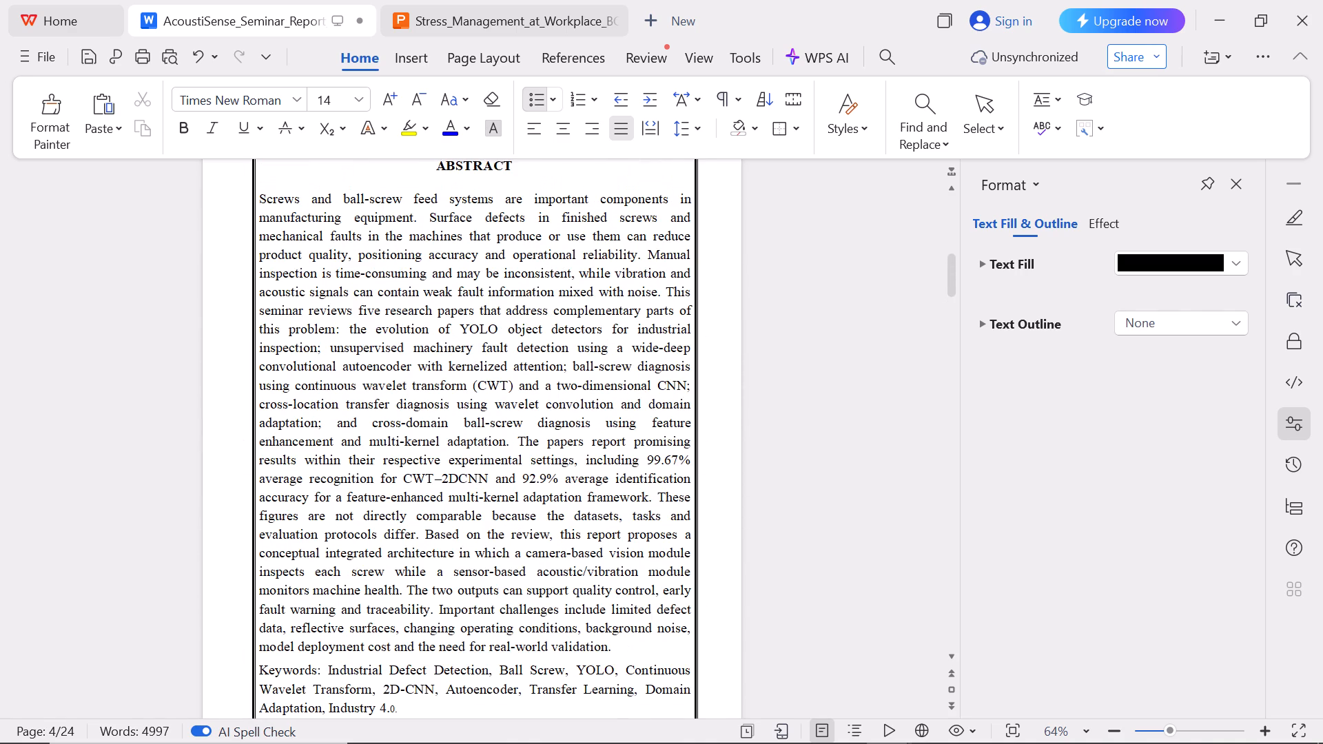
{"action": "scroll", "coordinate": [480, 556], "scroll_direction": "up", "scroll_amount": 4}
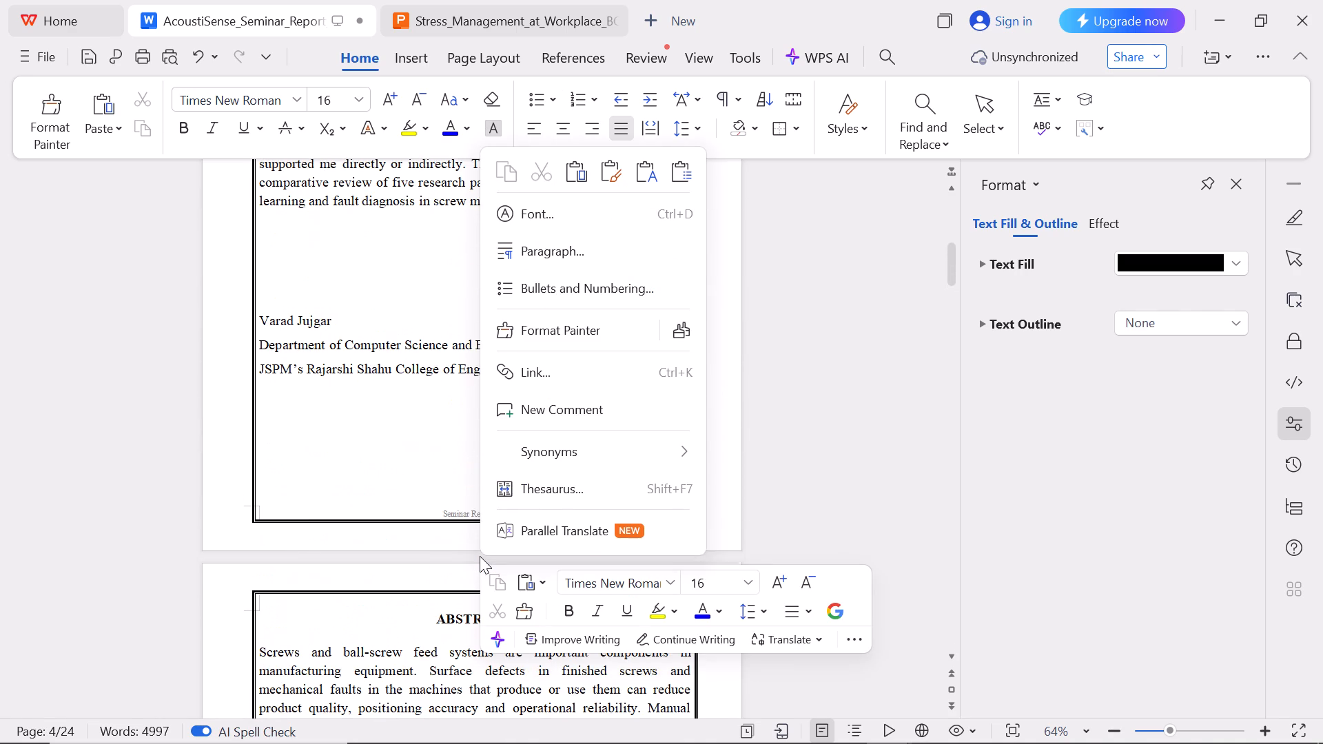
{"action": "scroll", "coordinate": [480, 556], "scroll_direction": "up", "scroll_amount": 1}
{"action": "left_click", "coordinate": [480, 556]}
{"action": "scroll", "coordinate": [480, 556], "scroll_direction": "up", "scroll_amount": 2}
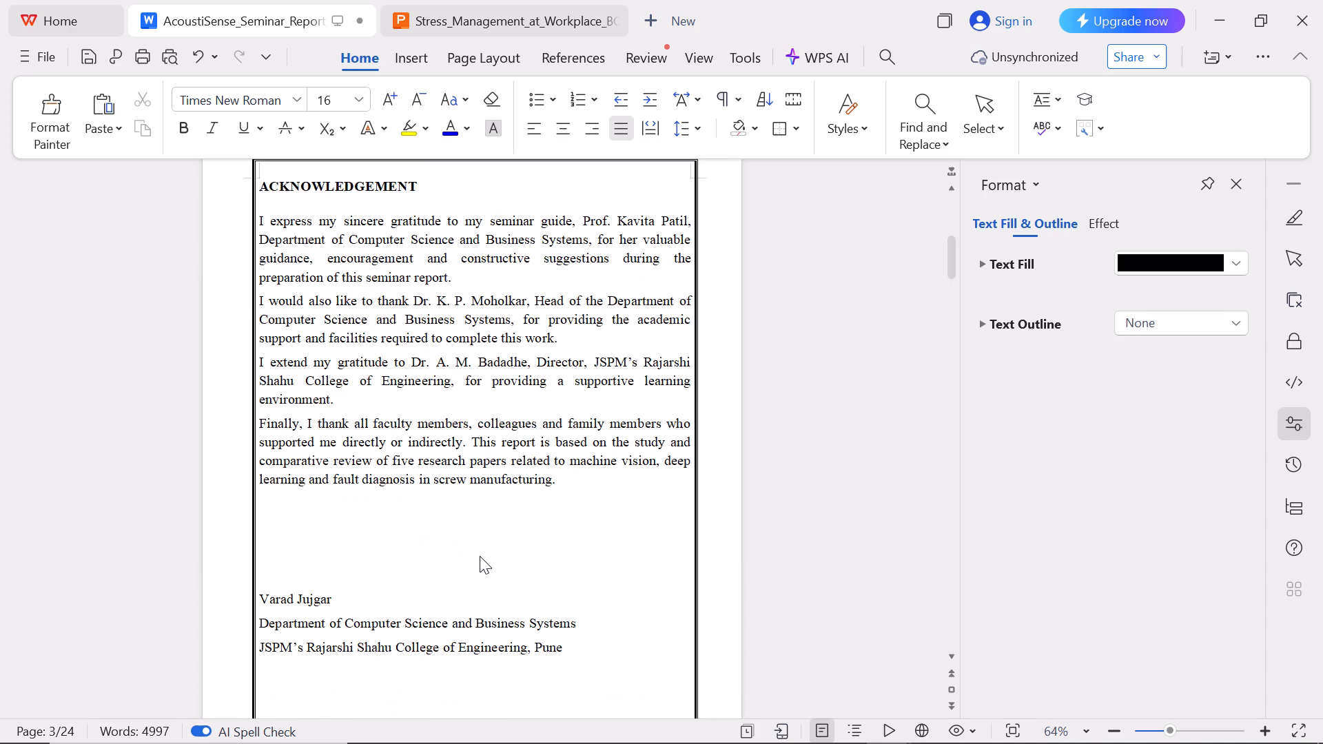
{"action": "scroll", "coordinate": [480, 556], "scroll_direction": "up", "scroll_amount": 5}
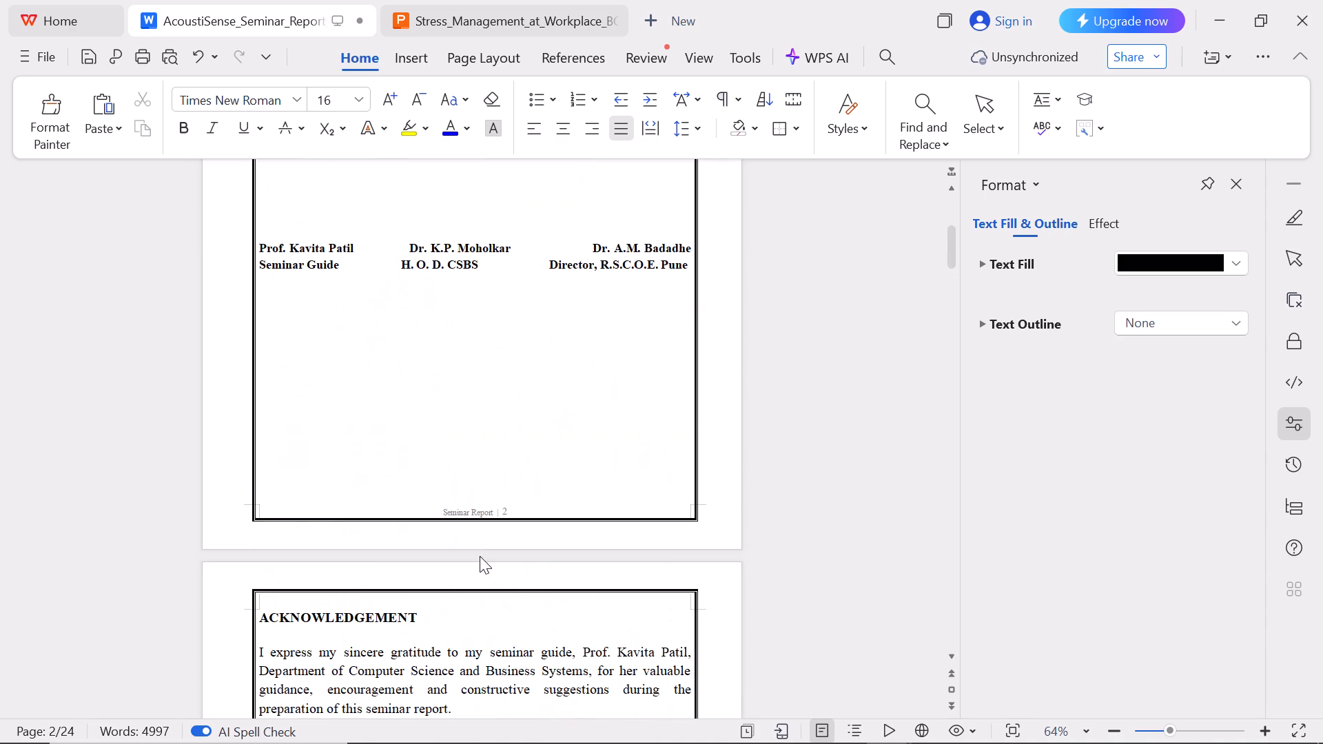
{"action": "scroll", "coordinate": [480, 556], "scroll_direction": "up", "scroll_amount": 1}
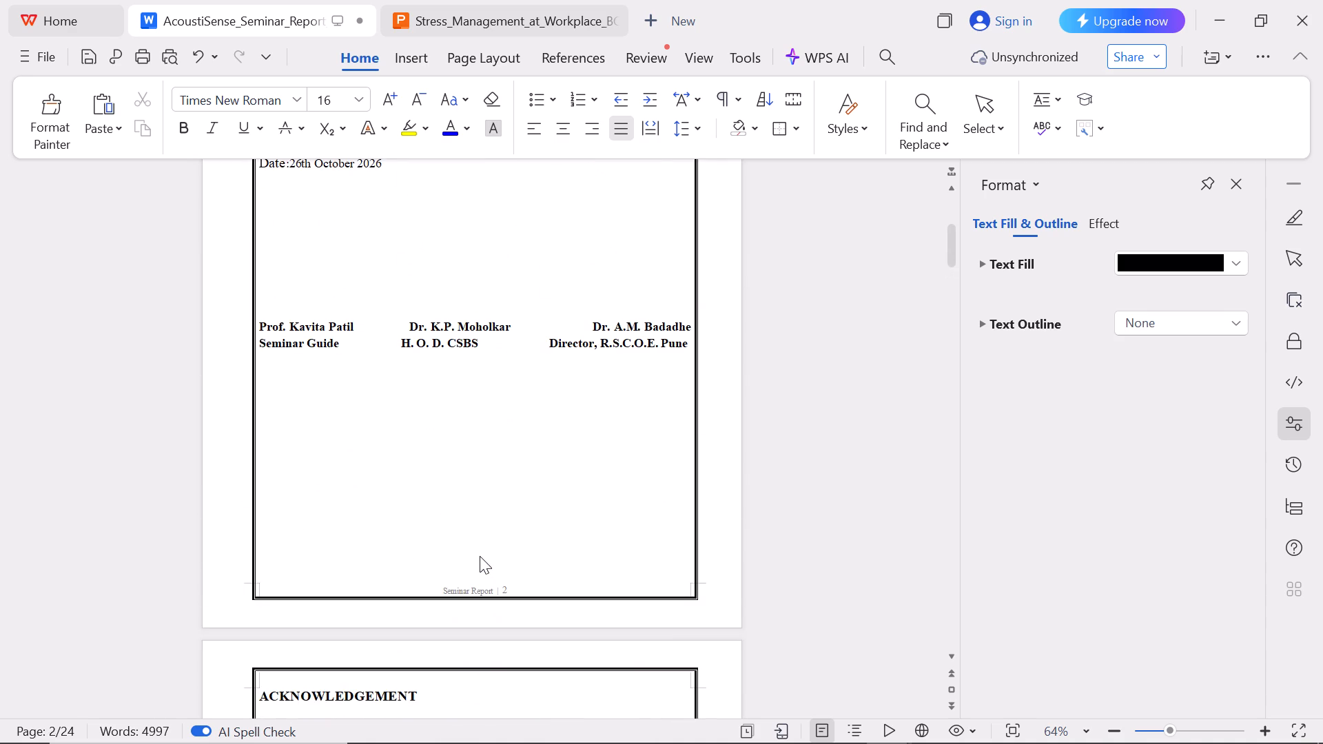
{"action": "scroll", "coordinate": [480, 556], "scroll_direction": "up", "scroll_amount": 3}
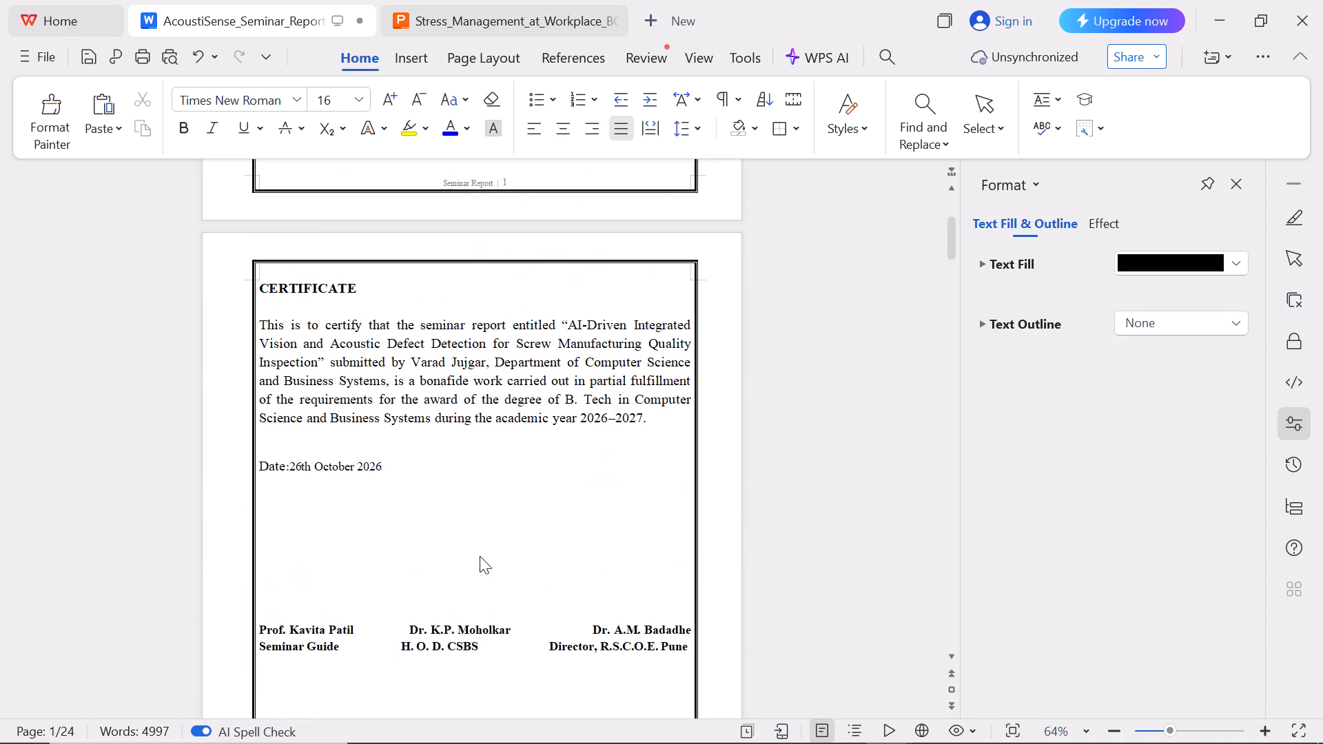
{"action": "scroll", "coordinate": [480, 556], "scroll_direction": "up", "scroll_amount": 2}
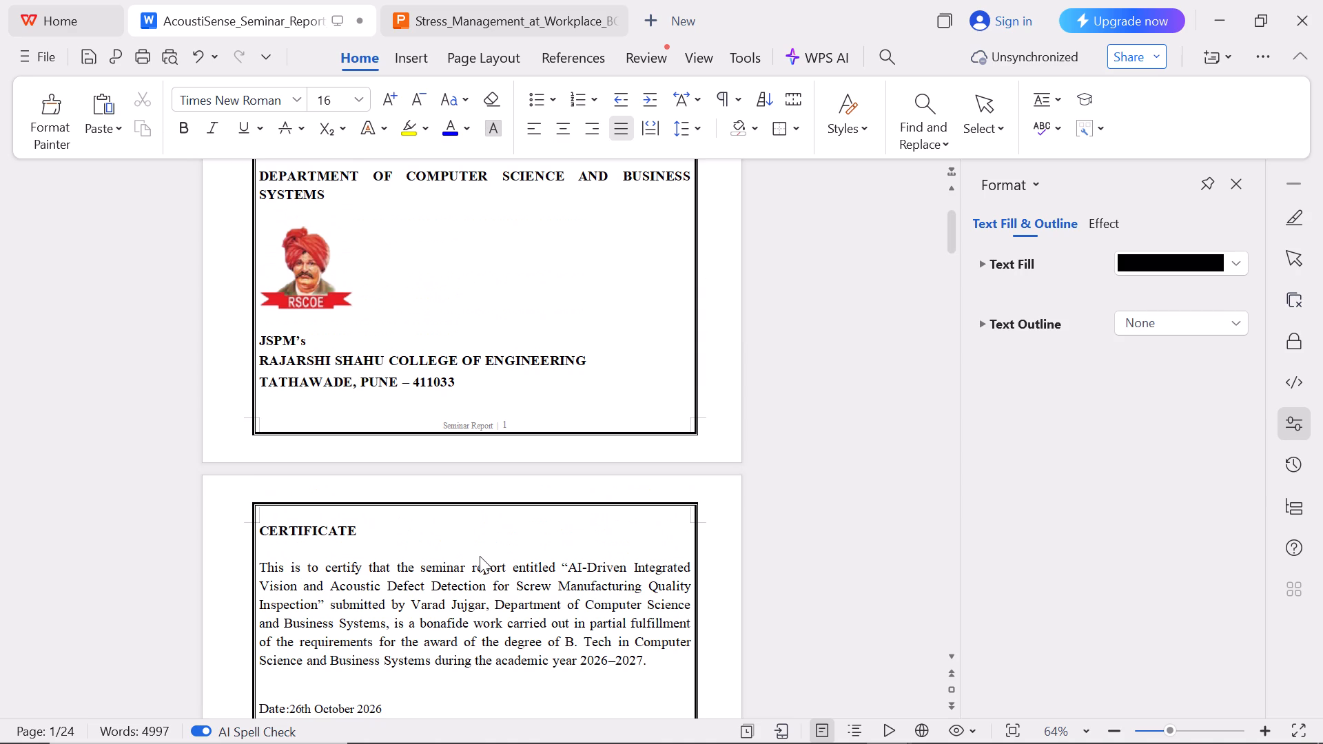
{"action": "scroll", "coordinate": [480, 556], "scroll_direction": "up", "scroll_amount": 3}
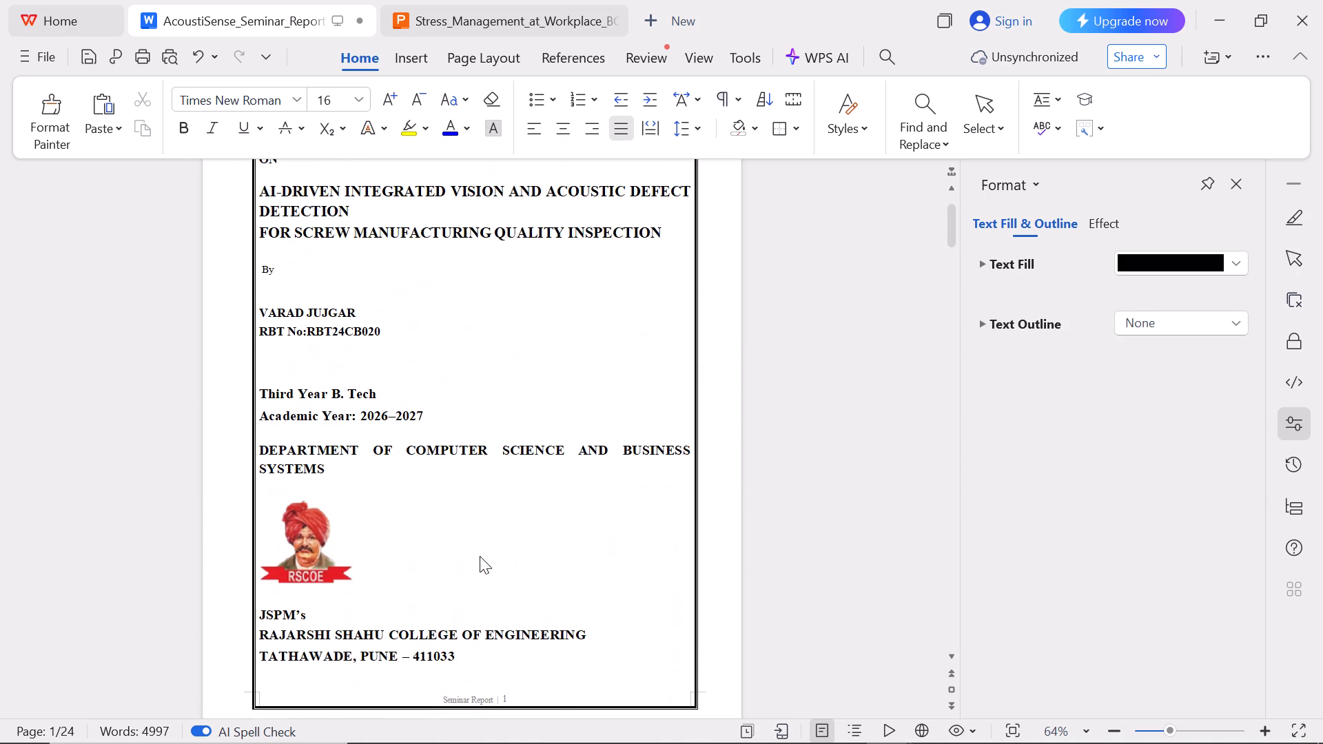
Look over the cover page and undo the last change, made to the APPENDIX A: PAPERS REVIEWED heading.
{"action": "scroll", "coordinate": [480, 556], "scroll_direction": "up", "scroll_amount": 2}
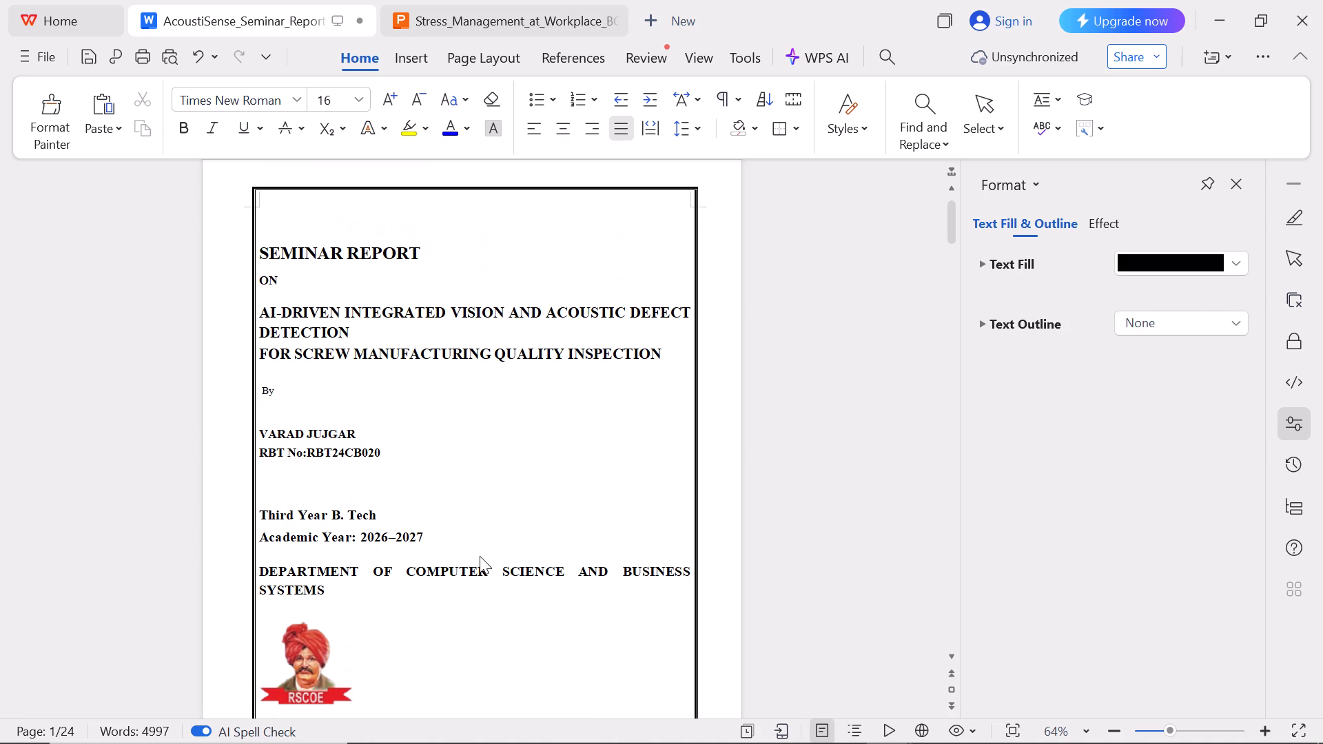
{"action": "left_click", "coordinate": [480, 556]}
{"action": "scroll", "coordinate": [480, 556], "scroll_direction": "down", "scroll_amount": 1}
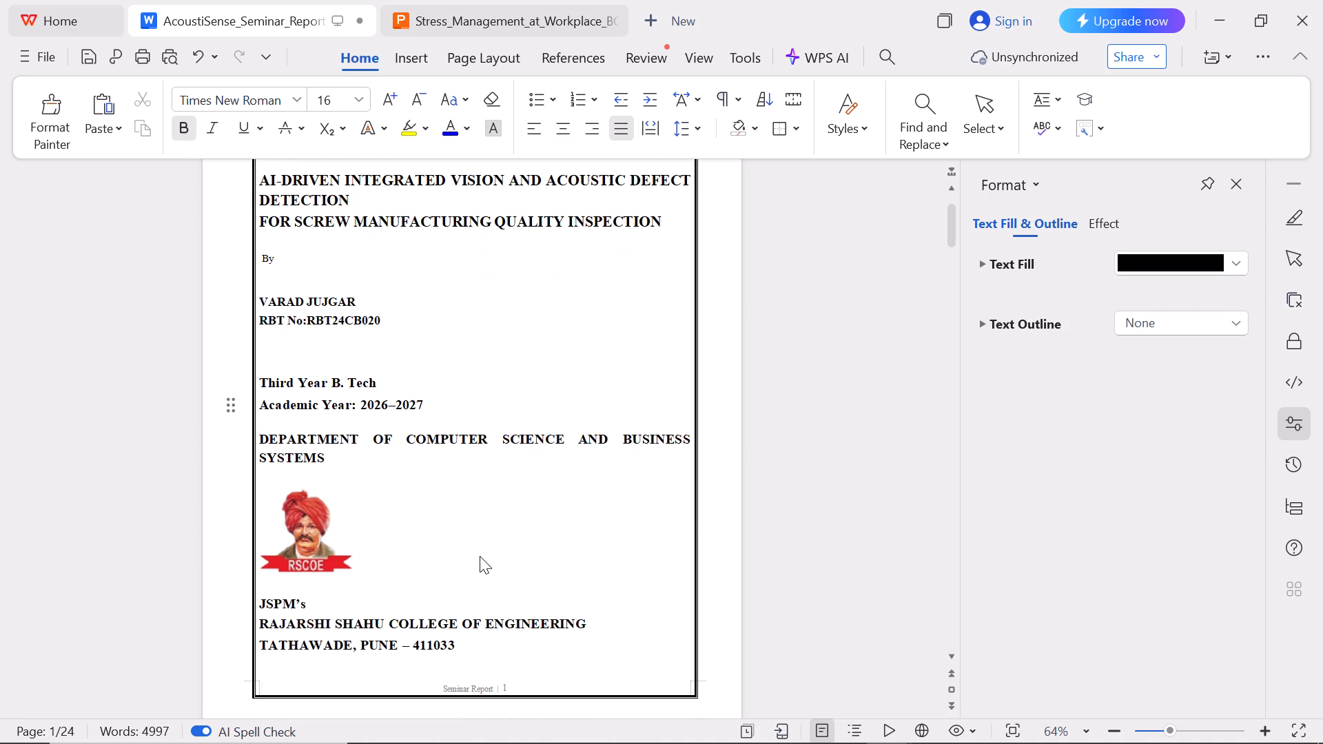
{"action": "key", "text": "ctrl+z"}
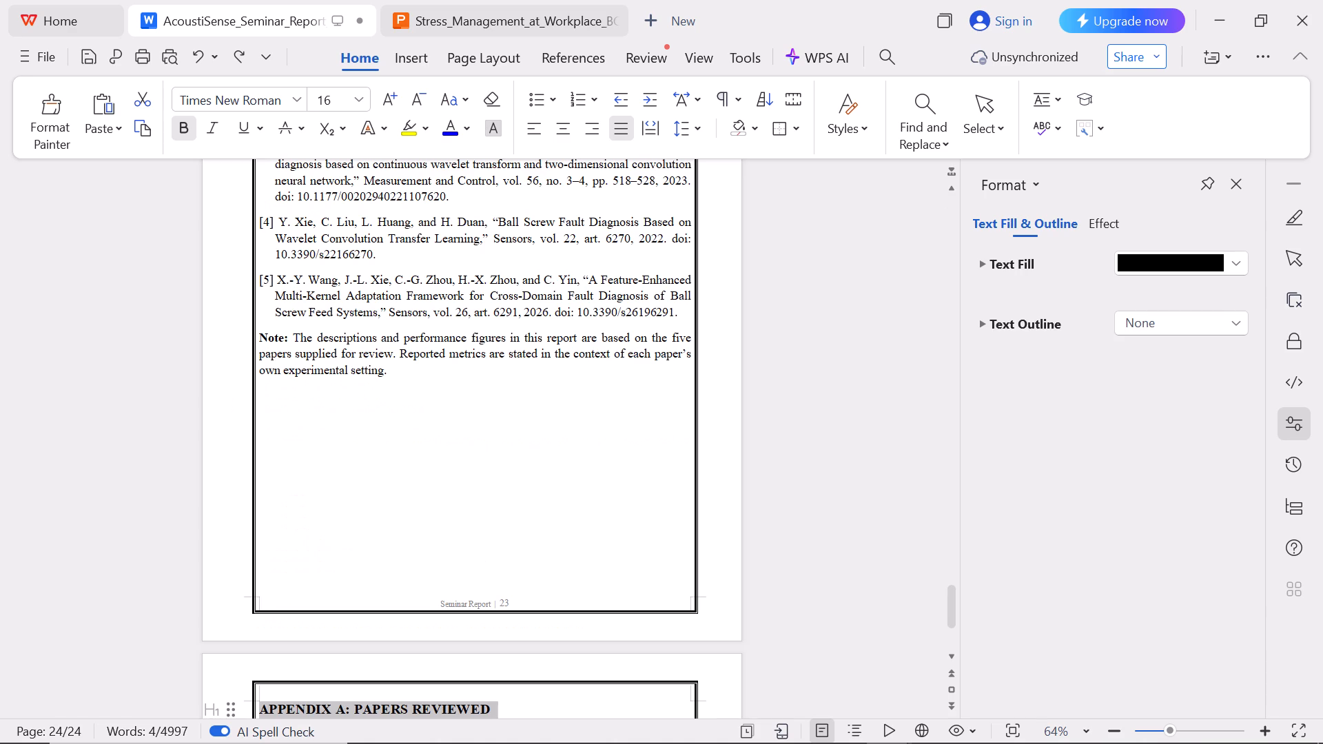
Check the report back to the cover page and undo three more changes, back to the CHAPTER 6: FUTURE SCOPE heading.
{"action": "scroll", "coordinate": [480, 556], "scroll_direction": "up", "scroll_amount": 17}
{"action": "scroll", "coordinate": [480, 556], "scroll_direction": "up", "scroll_amount": 15}
{"action": "scroll", "coordinate": [480, 556], "scroll_direction": "up", "scroll_amount": 8}
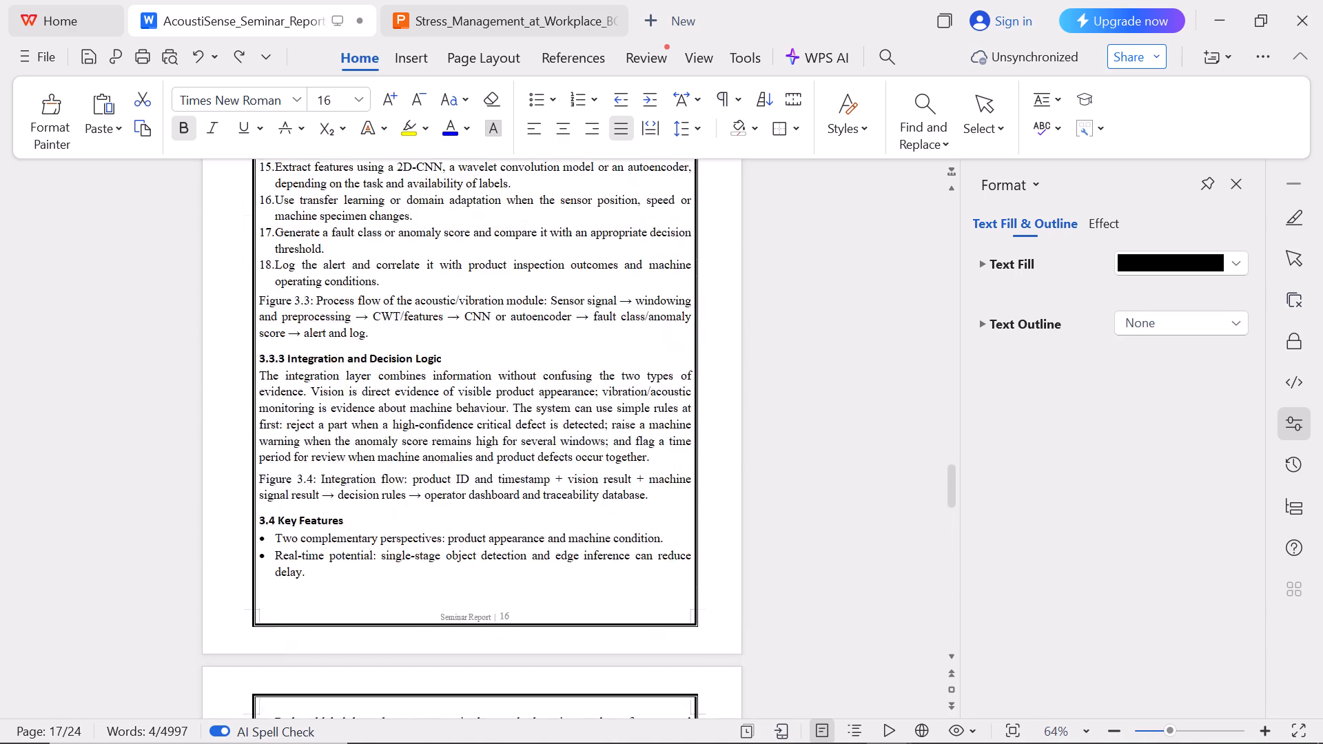
{"action": "scroll", "coordinate": [480, 556], "scroll_direction": "up", "scroll_amount": 11}
{"action": "scroll", "coordinate": [480, 556], "scroll_direction": "up", "scroll_amount": 20}
{"action": "scroll", "coordinate": [480, 556], "scroll_direction": "up", "scroll_amount": 7}
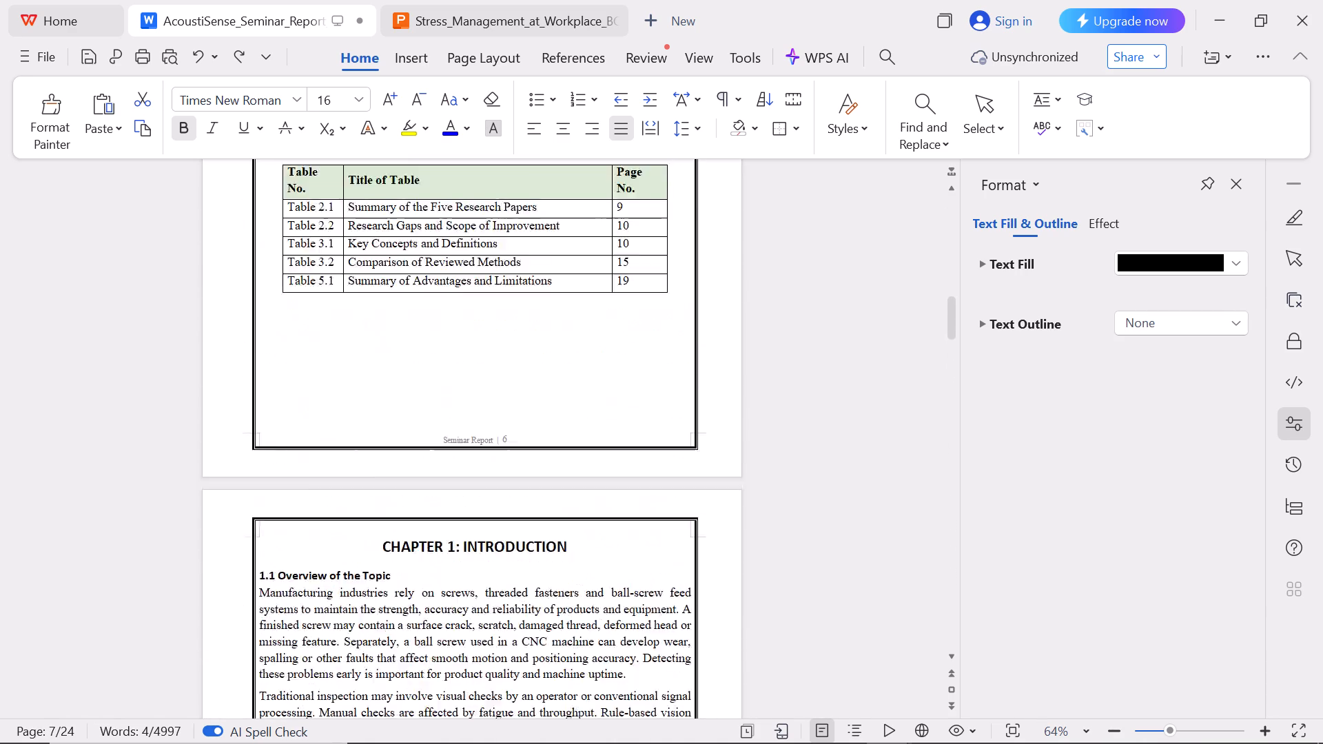
{"action": "scroll", "coordinate": [480, 556], "scroll_direction": "up", "scroll_amount": 20}
{"action": "scroll", "coordinate": [480, 556], "scroll_direction": "up", "scroll_amount": 13}
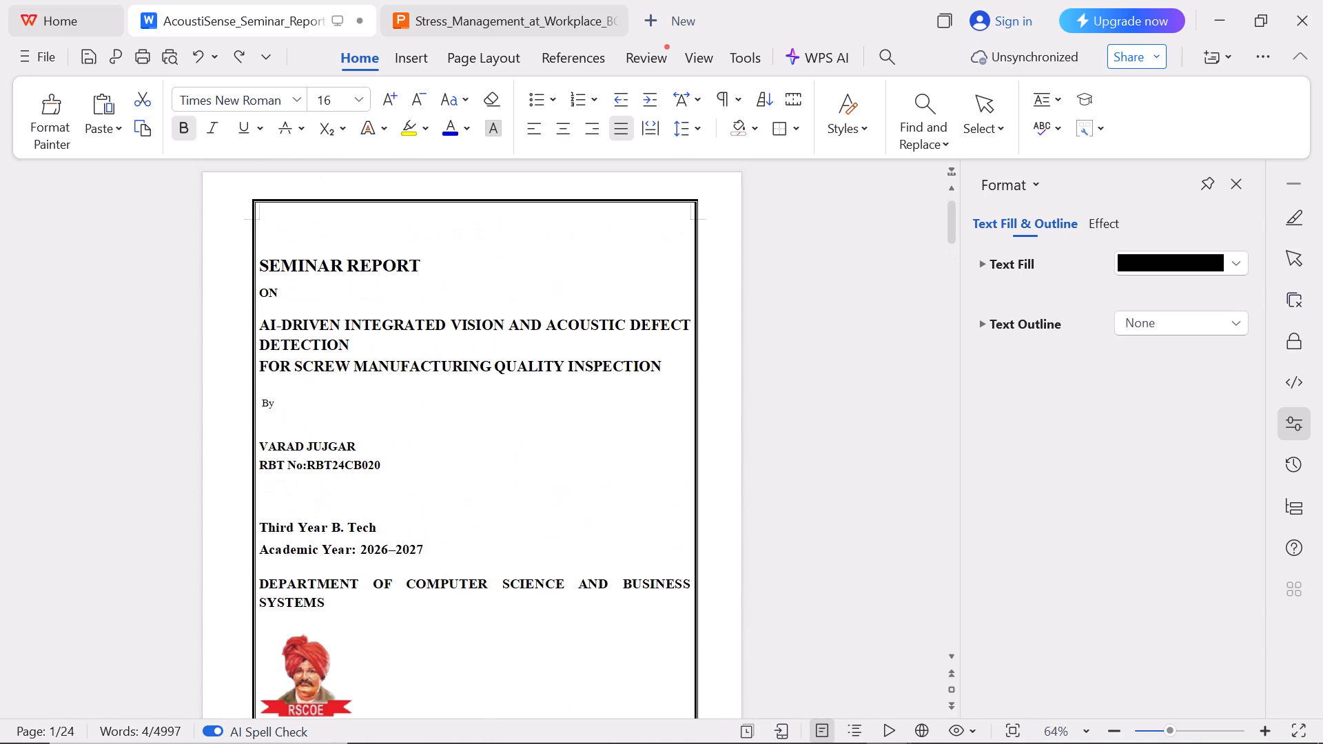
{"action": "key", "text": "ctrl+z"}
{"action": "key", "text": "ctrl+z"}
{"action": "key", "text": "ctrl+z"}
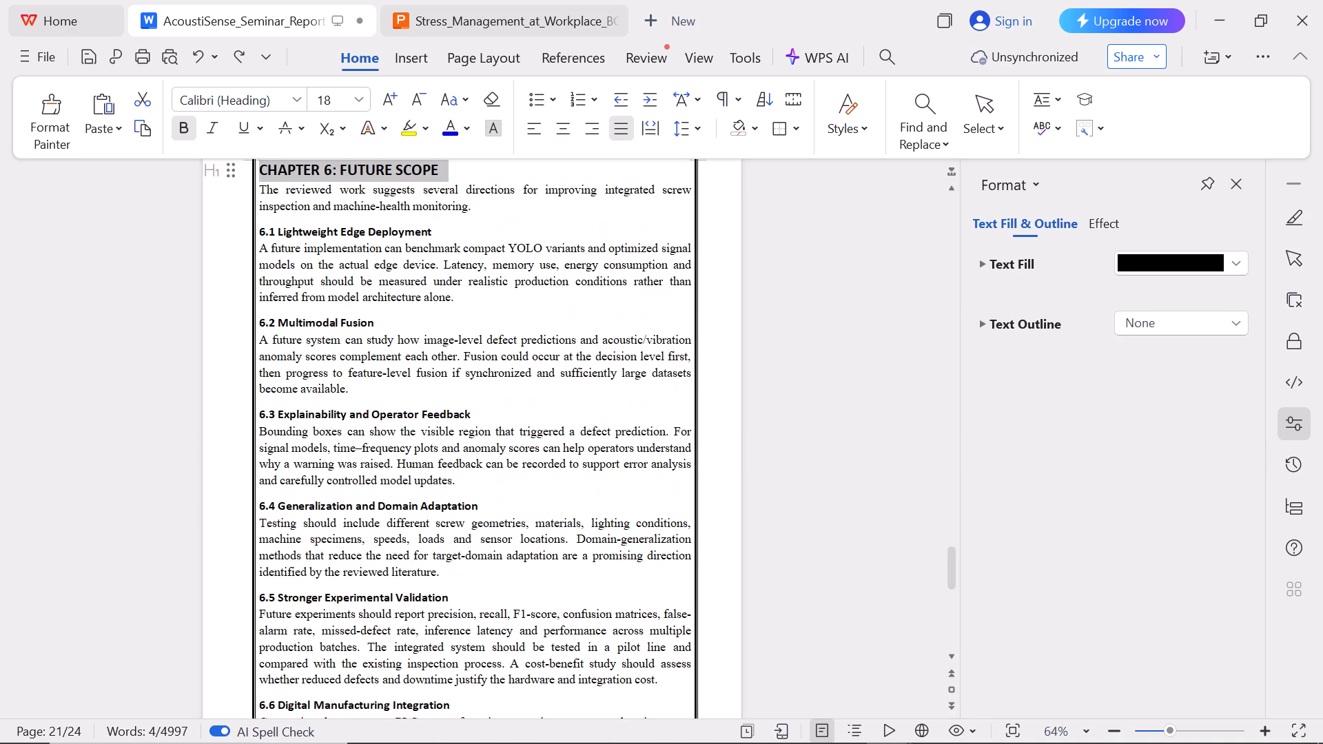
{"action": "scroll", "coordinate": [480, 556], "scroll_direction": "up", "scroll_amount": 13}
{"action": "scroll", "coordinate": [480, 556], "scroll_direction": "up", "scroll_amount": 8}
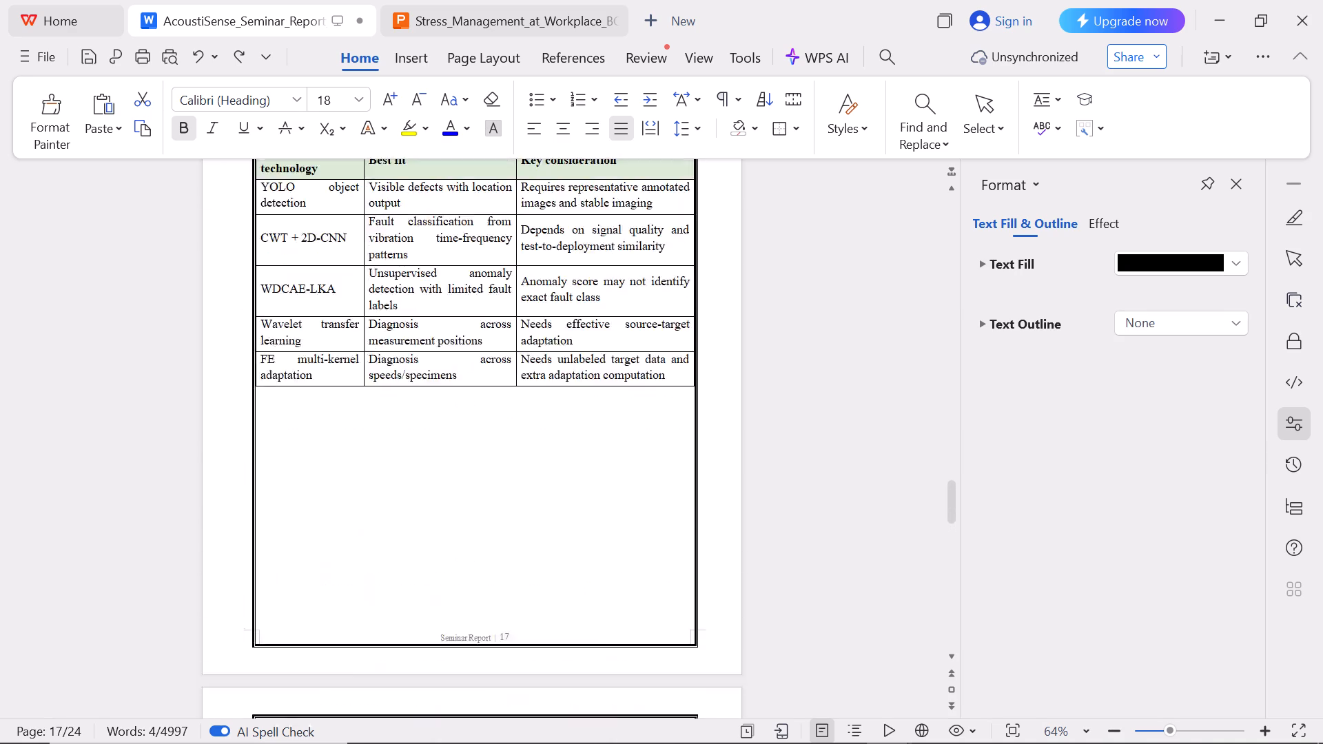
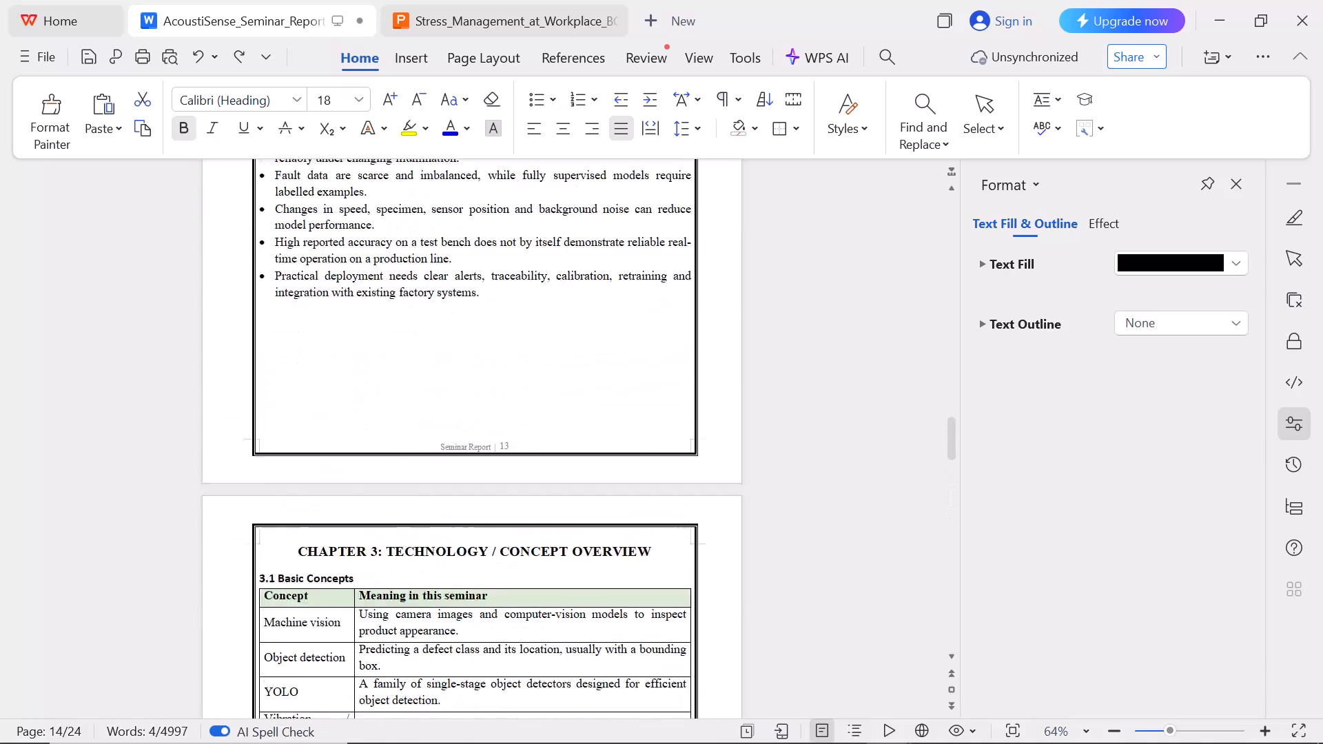
Centre-align all the cover page content, from the SEMINAR REPORT title through the college logo to the TATHAWADE, PUNE line.
{"action": "left_click", "coordinate": [431, 488]}
{"action": "scroll", "coordinate": [427, 391], "scroll_direction": "up", "scroll_amount": 15}
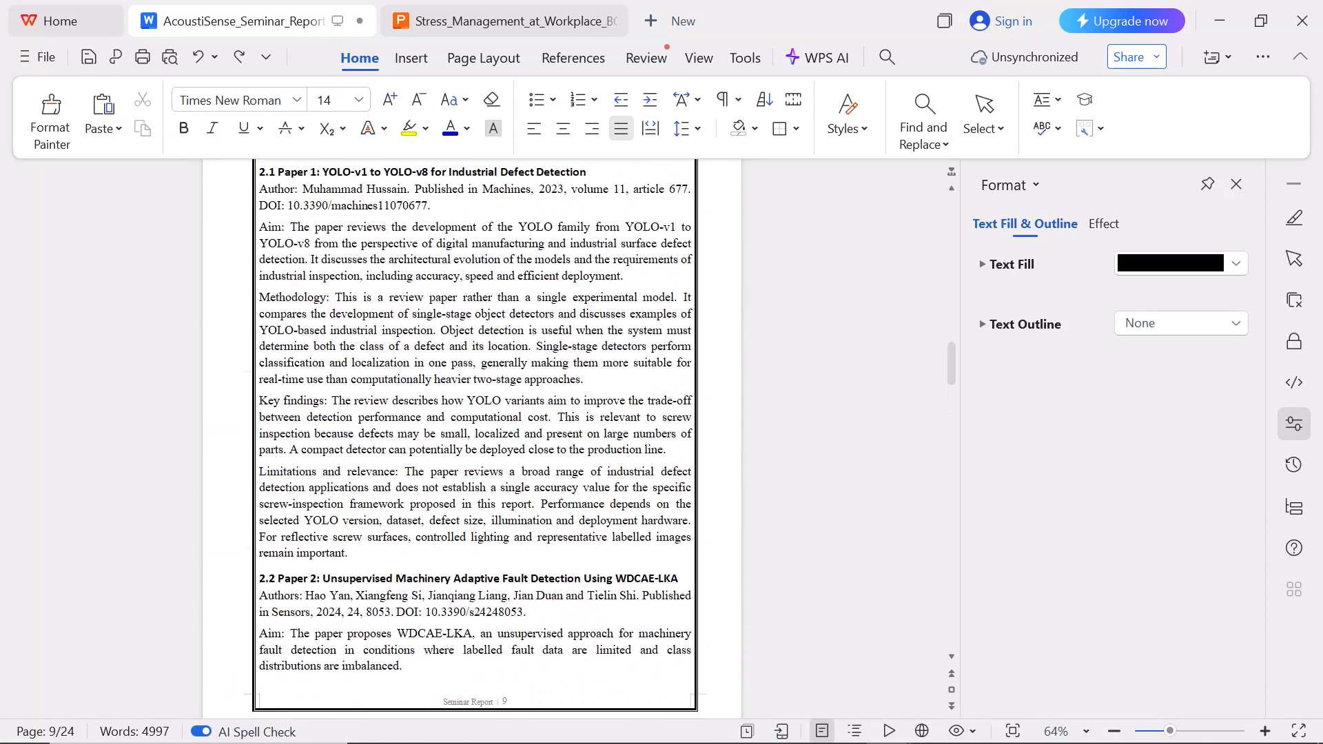
{"action": "scroll", "coordinate": [427, 391], "scroll_direction": "up", "scroll_amount": 20}
{"action": "scroll", "coordinate": [427, 391], "scroll_direction": "up", "scroll_amount": 20}
{"action": "scroll", "coordinate": [427, 391], "scroll_direction": "up", "scroll_amount": 10}
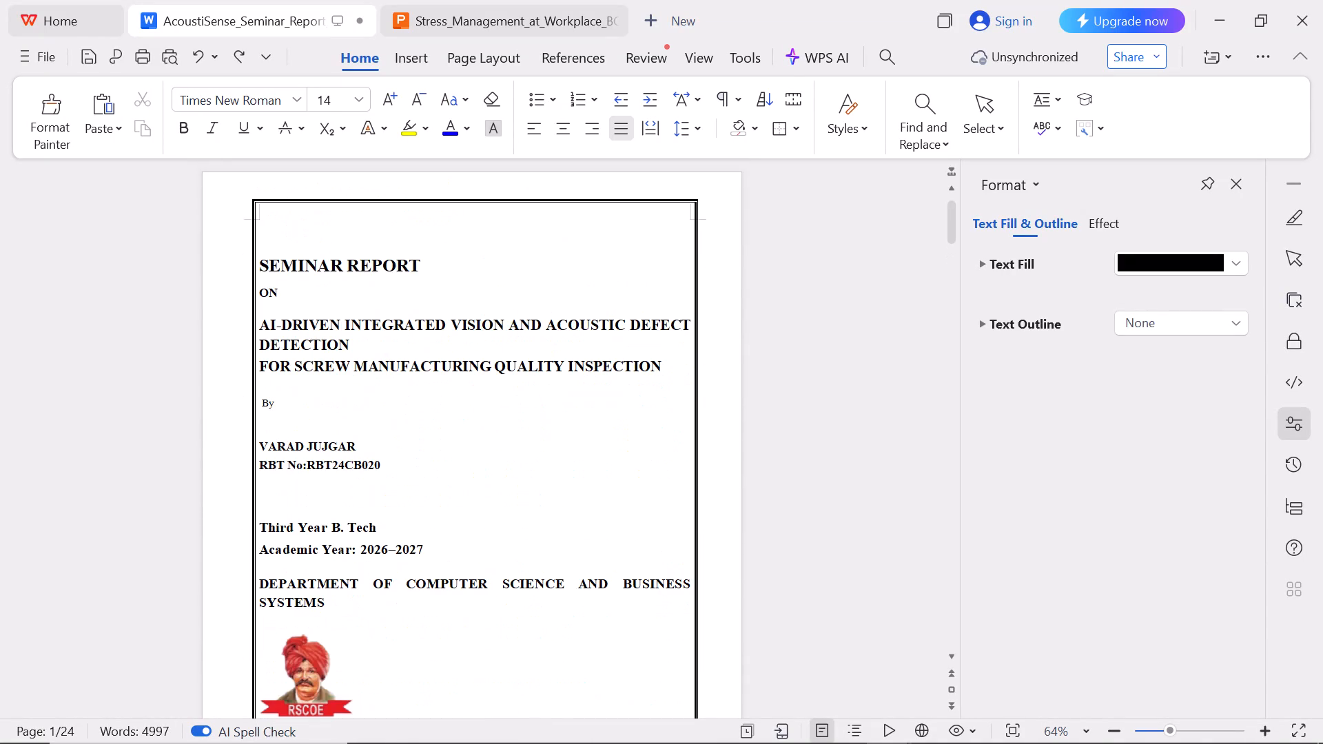
{"action": "left_click", "coordinate": [317, 272]}
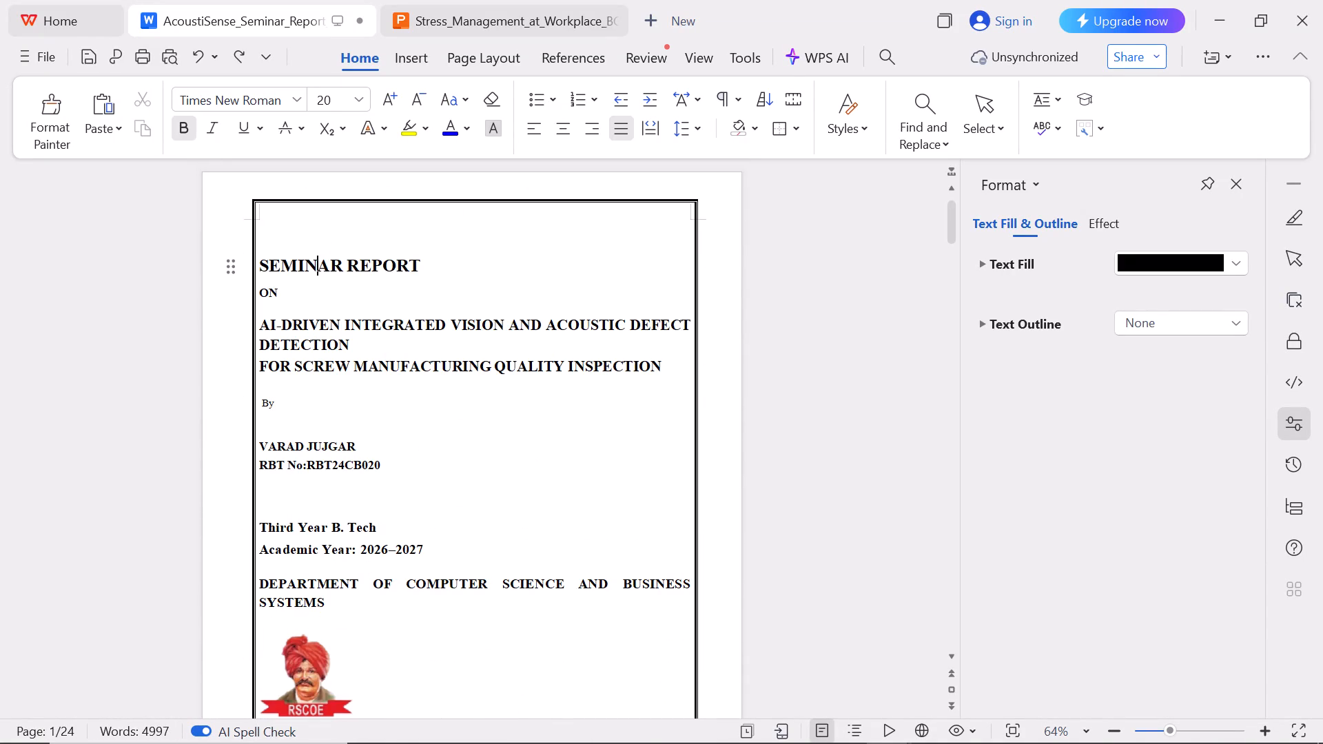
{"action": "left_click_drag", "start_coordinate": [263, 265], "coordinate": [516, 304]}
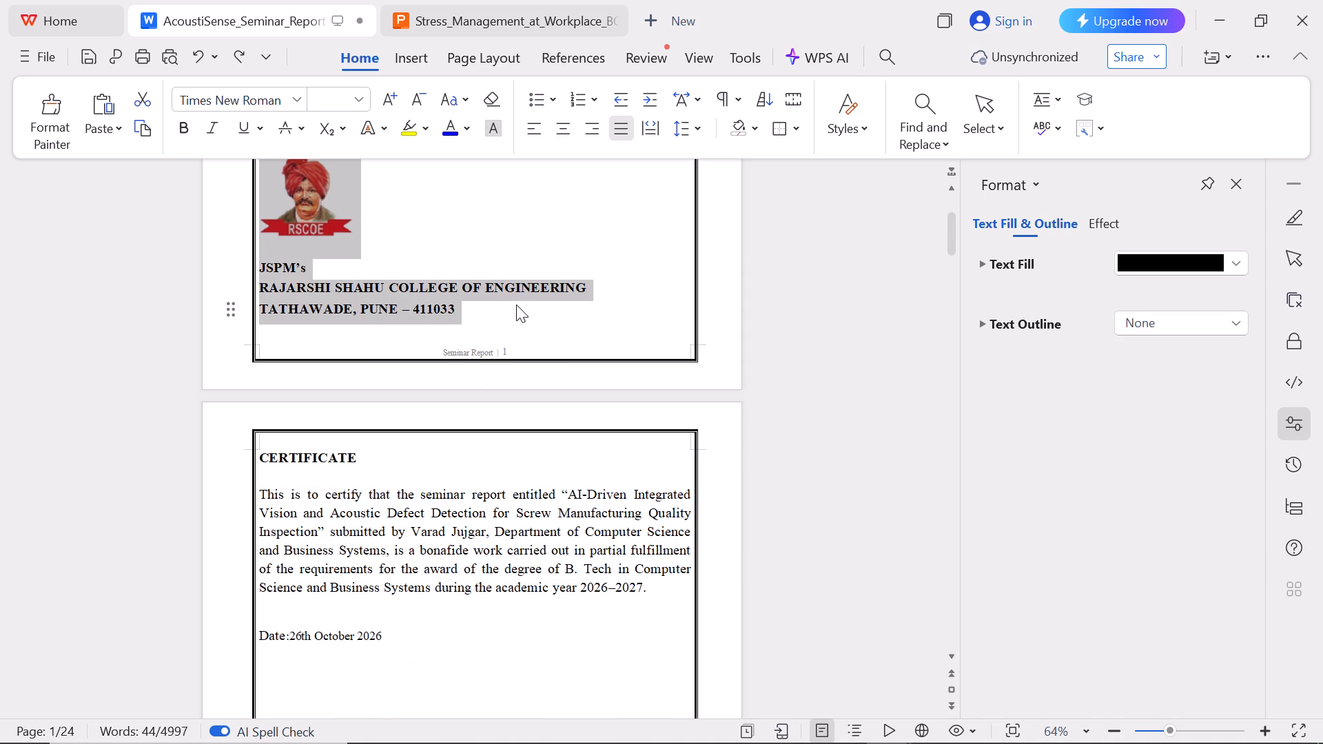
{"action": "left_click_drag", "start_coordinate": [516, 304], "coordinate": [518, 311]}
{"action": "left_click", "coordinate": [592, 375]}
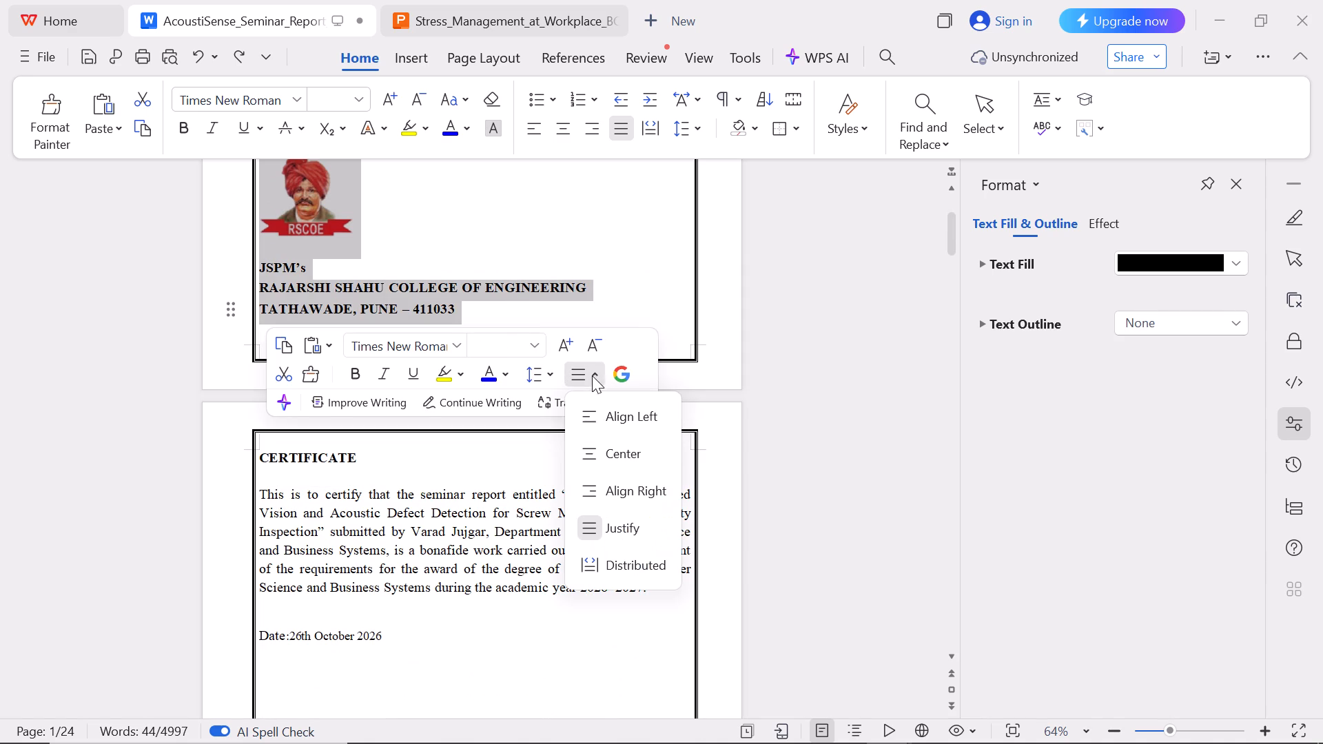
{"action": "left_click", "coordinate": [595, 464]}
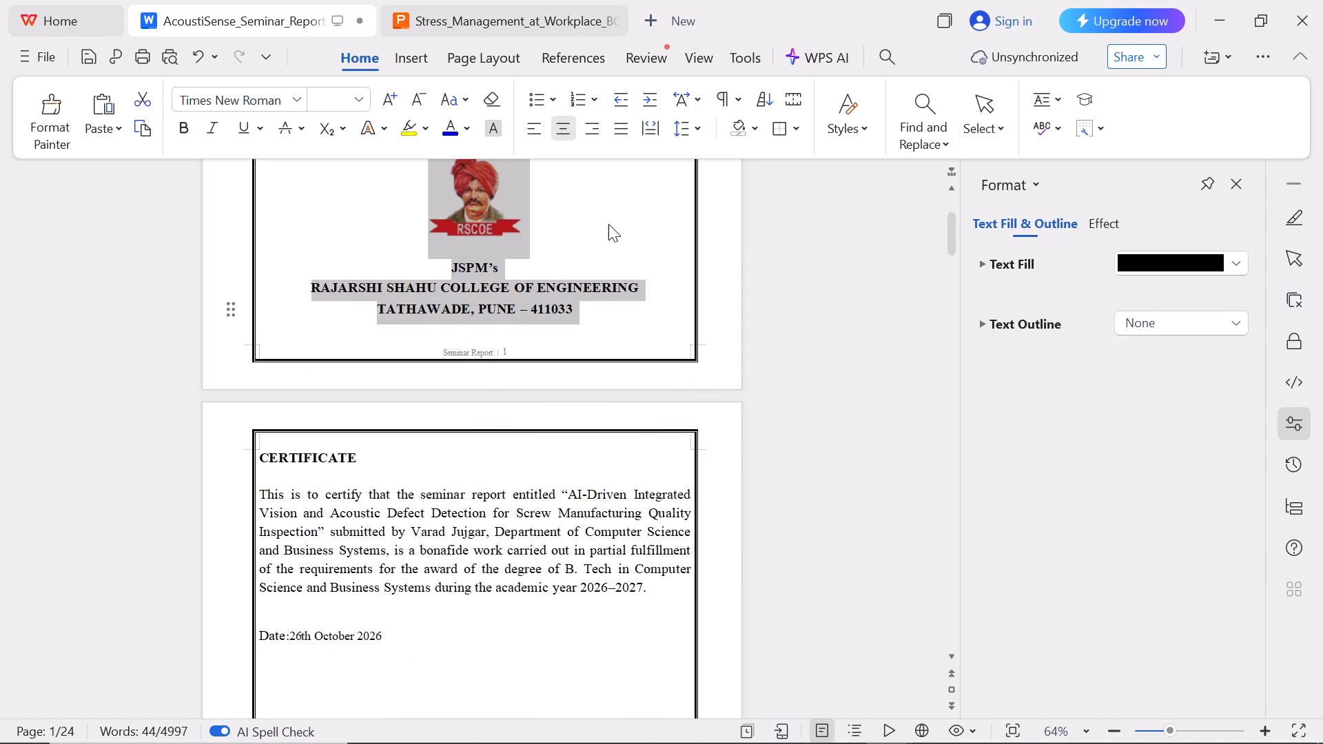
{"action": "left_click", "coordinate": [608, 224]}
{"action": "scroll", "coordinate": [608, 224], "scroll_direction": "up", "scroll_amount": 6}
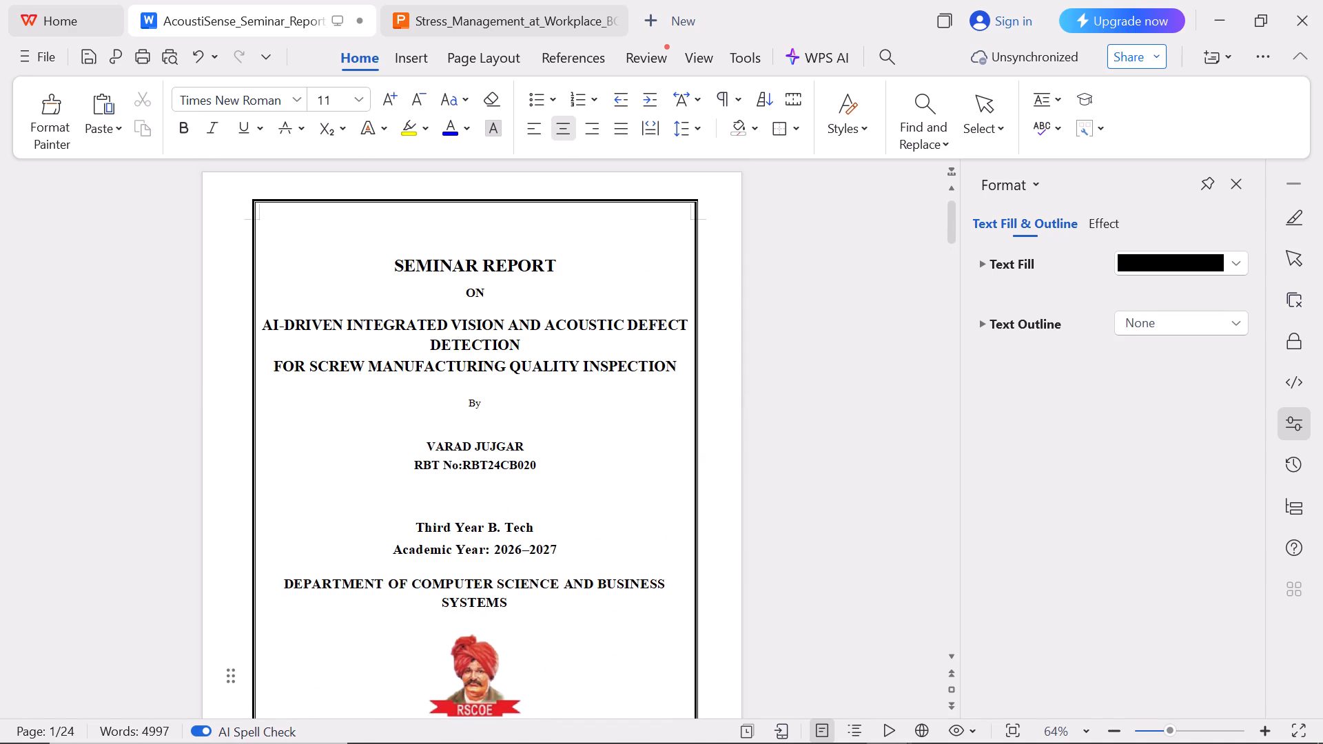
Centre-align the CERTIFICATE heading on page 2.
{"action": "scroll", "coordinate": [546, 424], "scroll_direction": "down", "scroll_amount": 5}
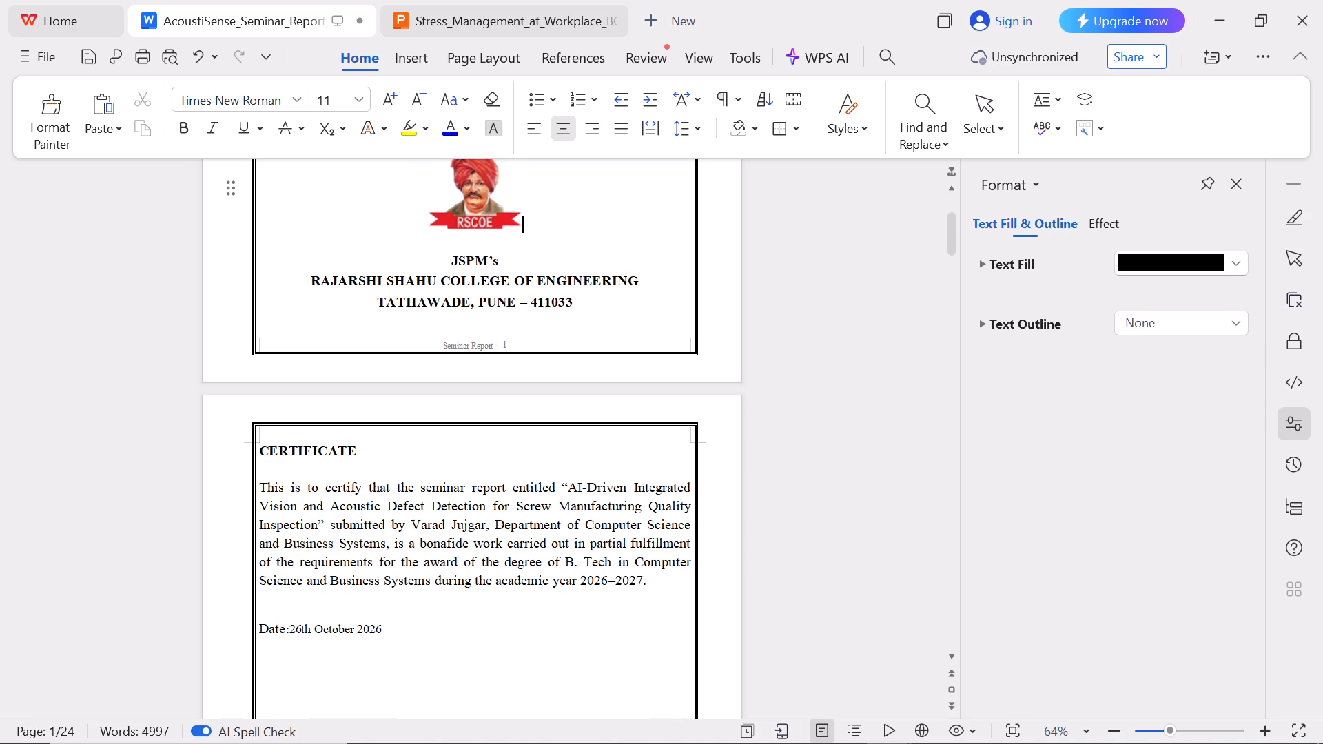
{"action": "left_click_drag", "start_coordinate": [385, 459], "coordinate": [249, 461]}
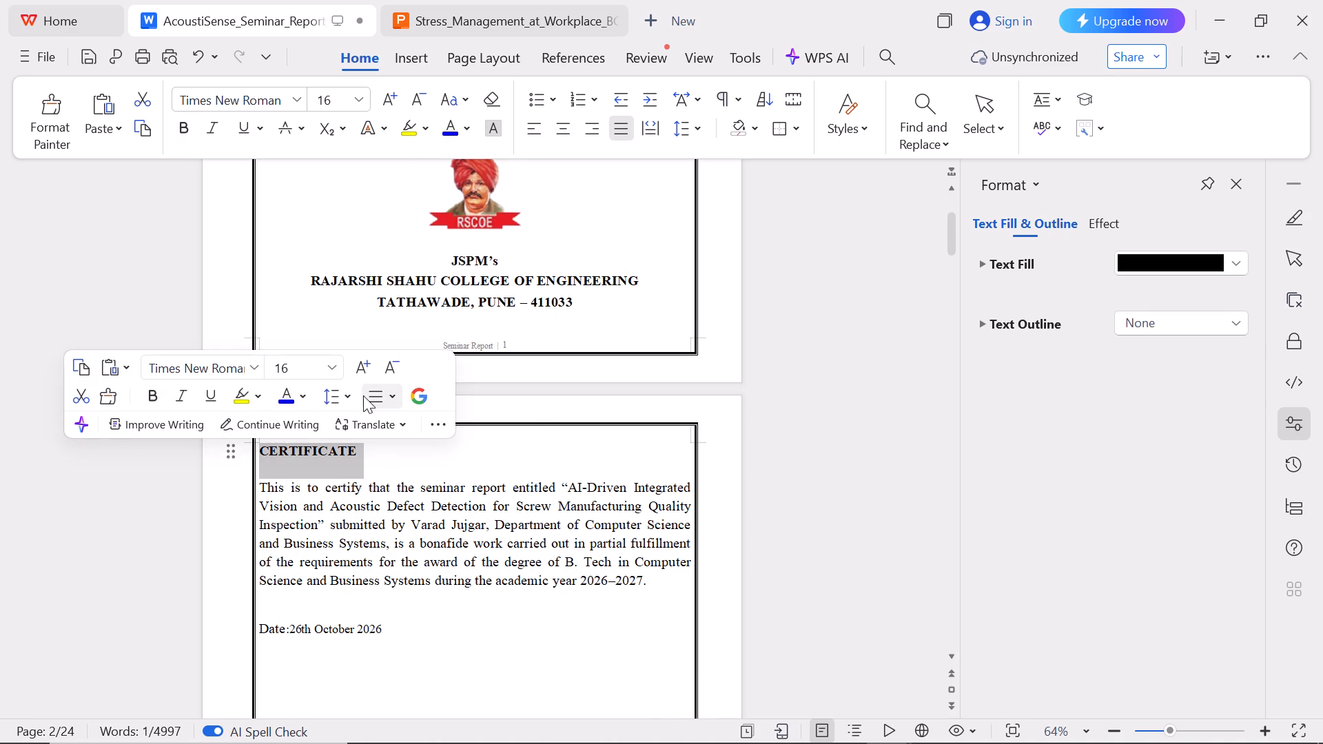
{"action": "left_click", "coordinate": [380, 397]}
{"action": "left_click", "coordinate": [408, 474]}
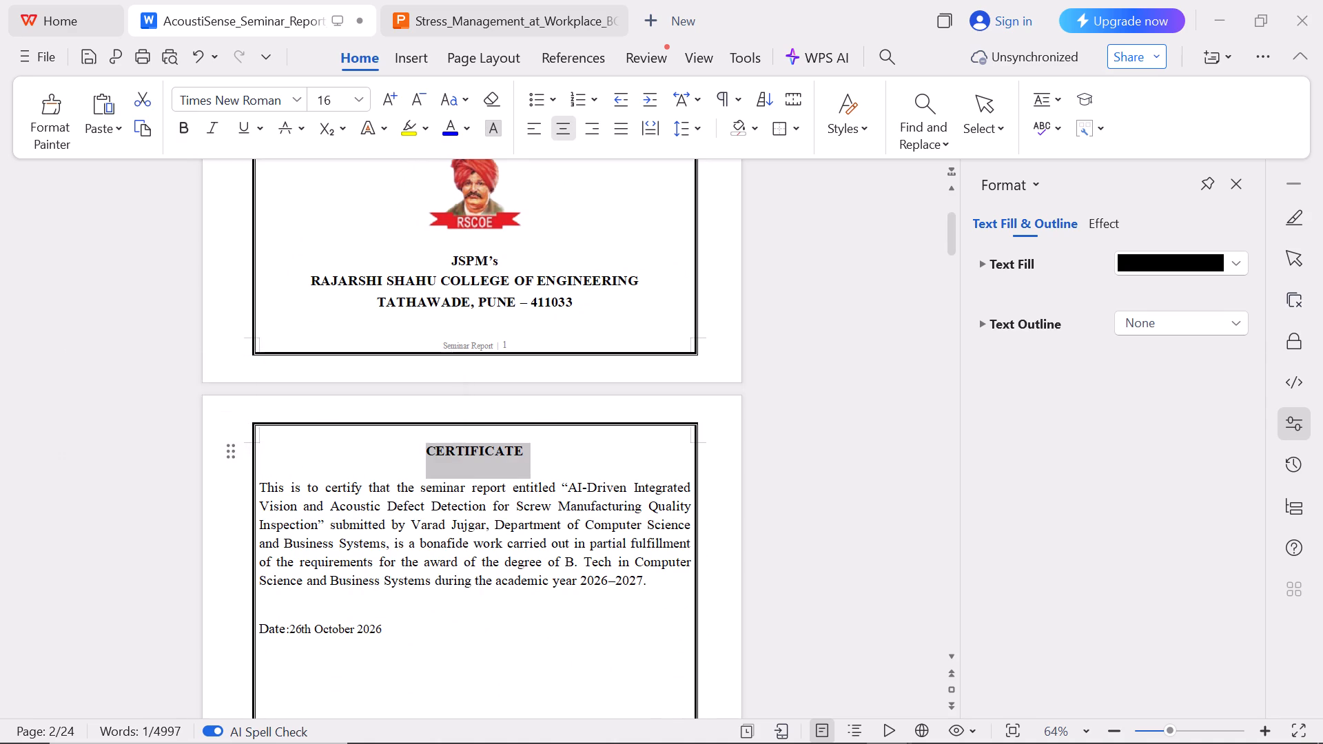
Apply the Narrow page margins, 0.5 in on every side, and check the cover and certificate pages.
{"action": "scroll", "coordinate": [497, 548], "scroll_direction": "down", "scroll_amount": 3}
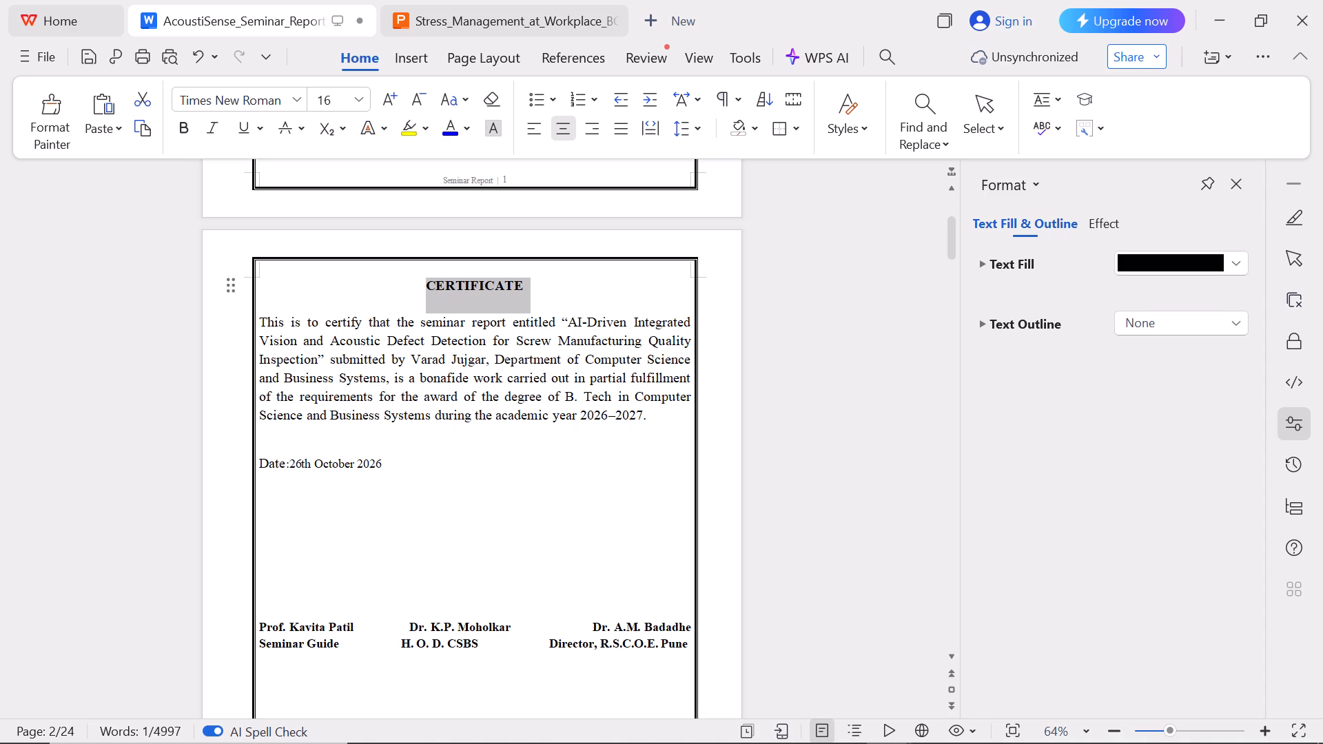
{"action": "left_click", "coordinate": [256, 316]}
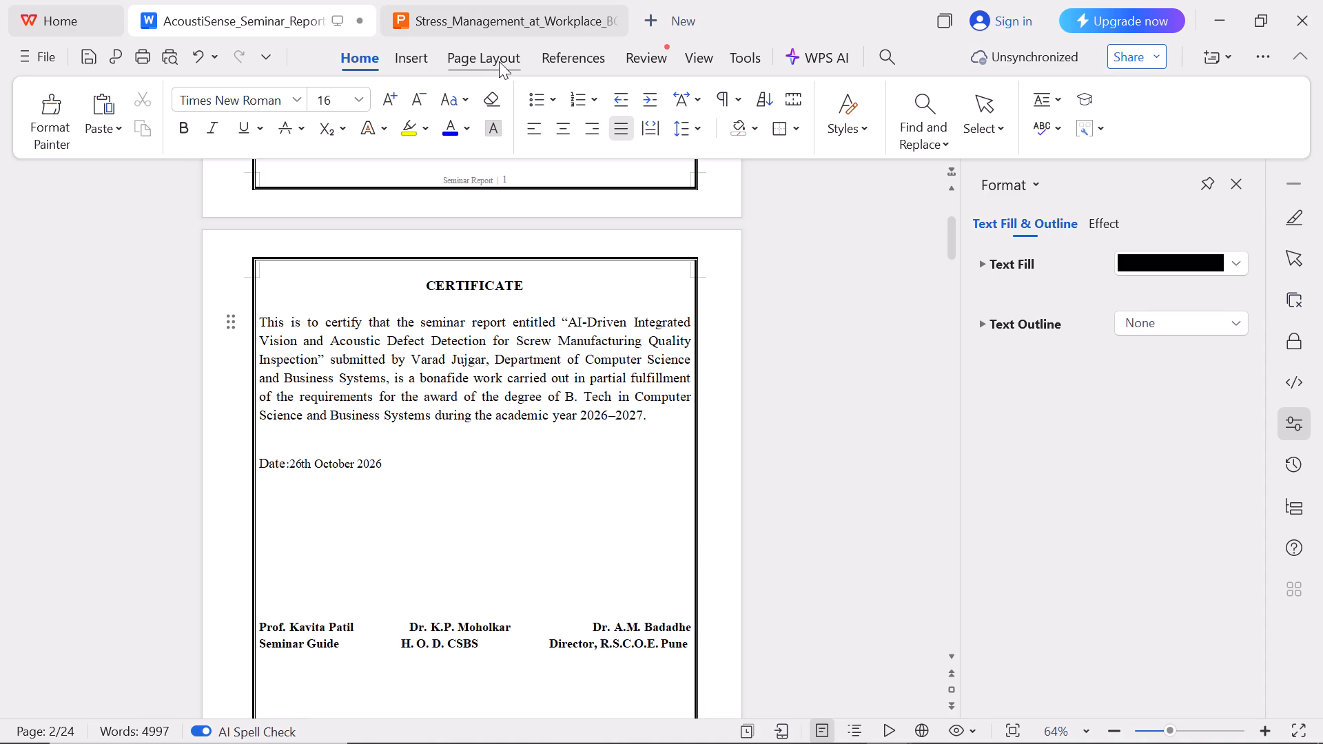
{"action": "left_click", "coordinate": [499, 61]}
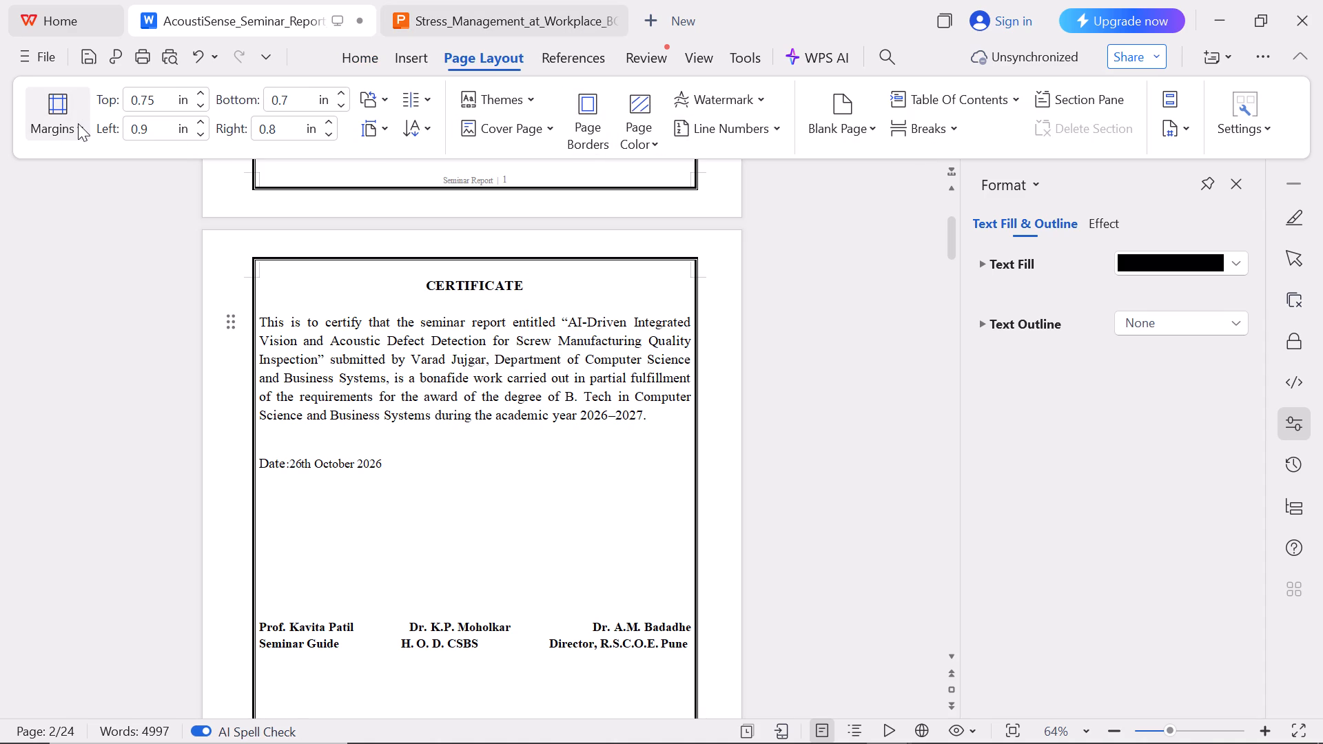
{"action": "left_click", "coordinate": [78, 123]}
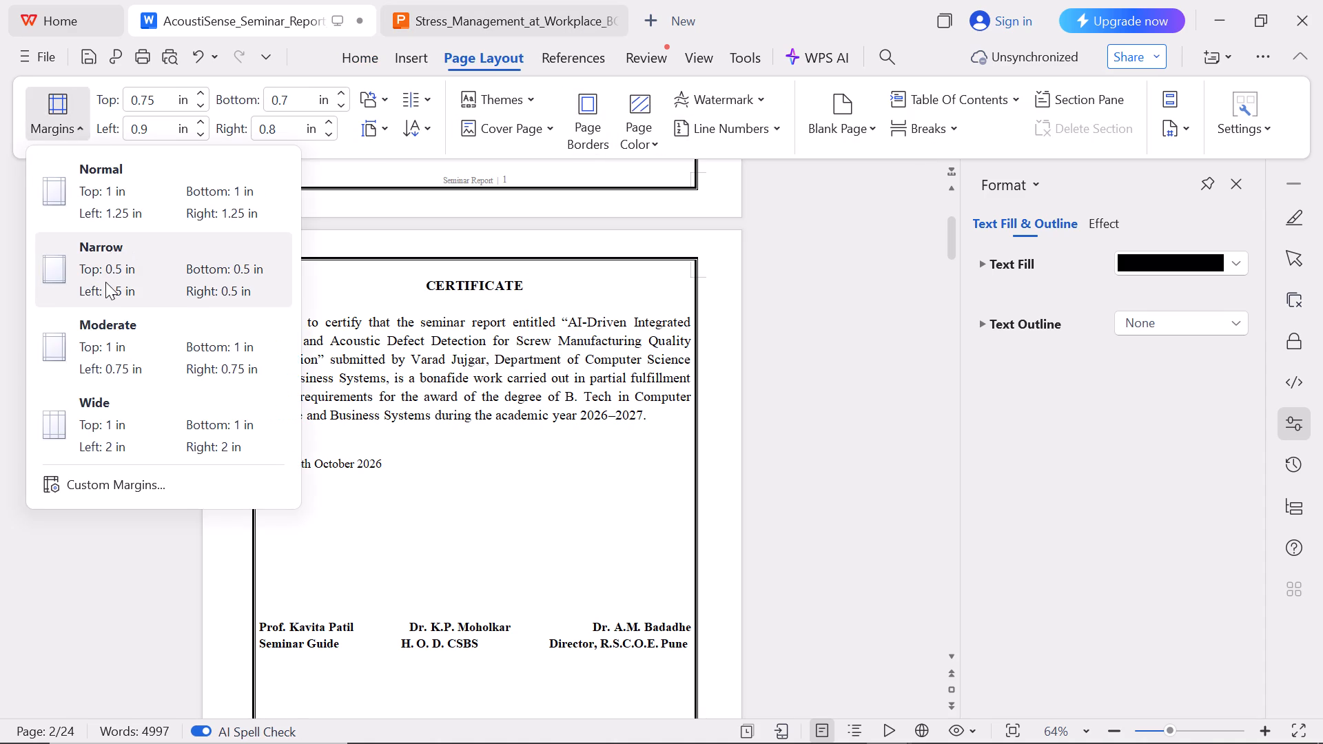
{"action": "left_click", "coordinate": [105, 282]}
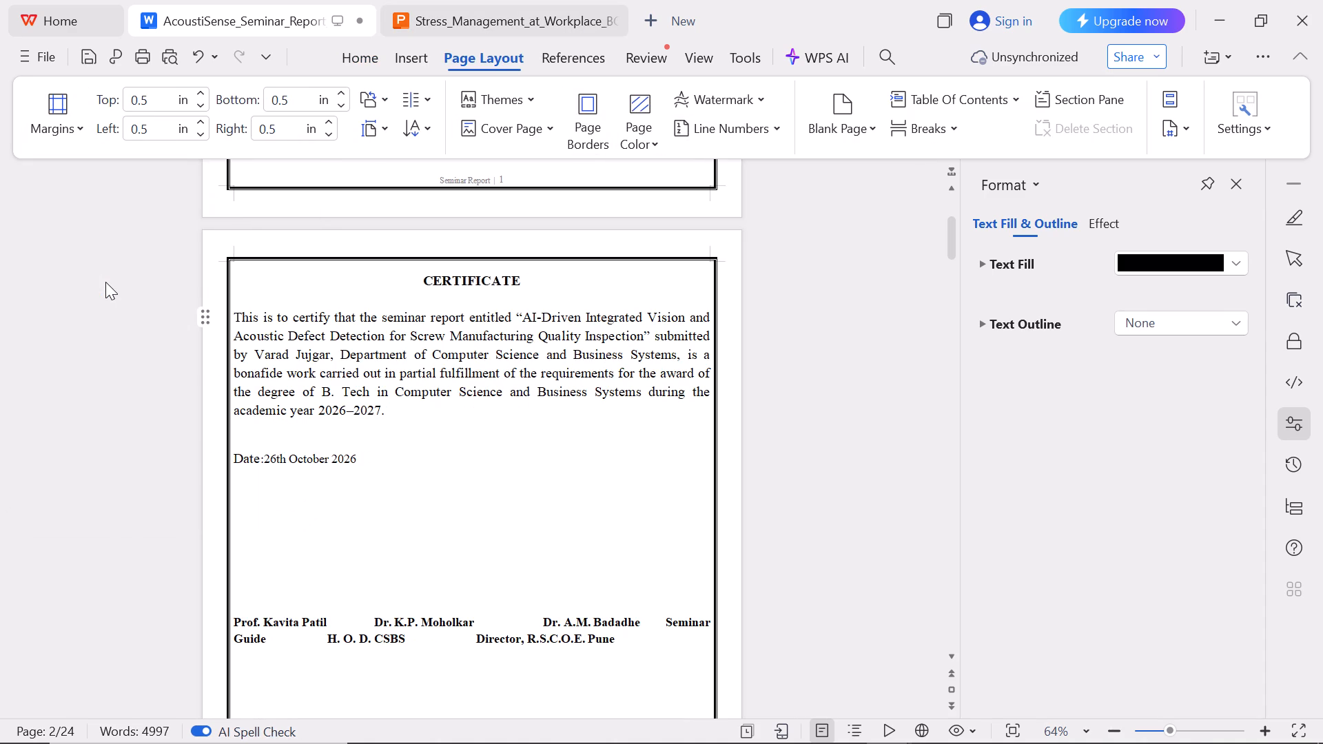
{"action": "scroll", "coordinate": [105, 282], "scroll_direction": "up", "scroll_amount": 2}
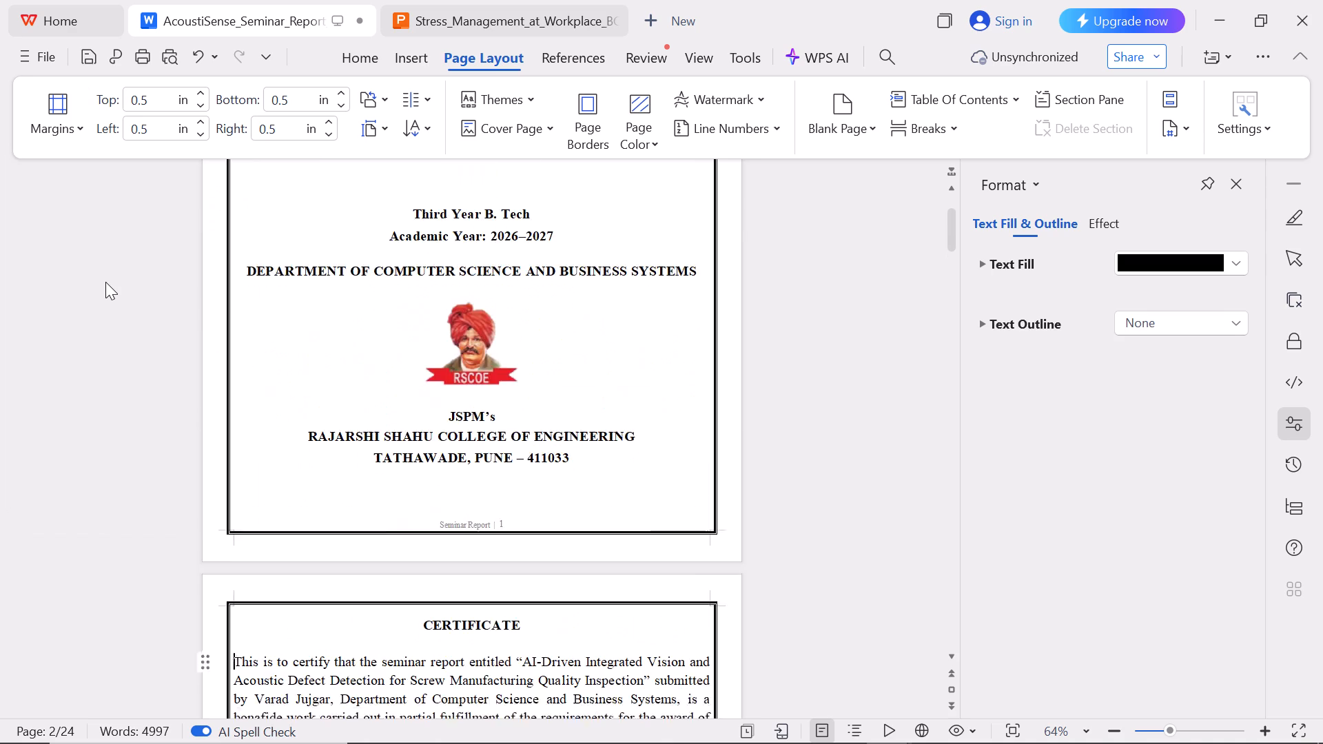
{"action": "scroll", "coordinate": [105, 282], "scroll_direction": "up", "scroll_amount": 4}
{"action": "scroll", "coordinate": [330, 444], "scroll_direction": "down", "scroll_amount": 8}
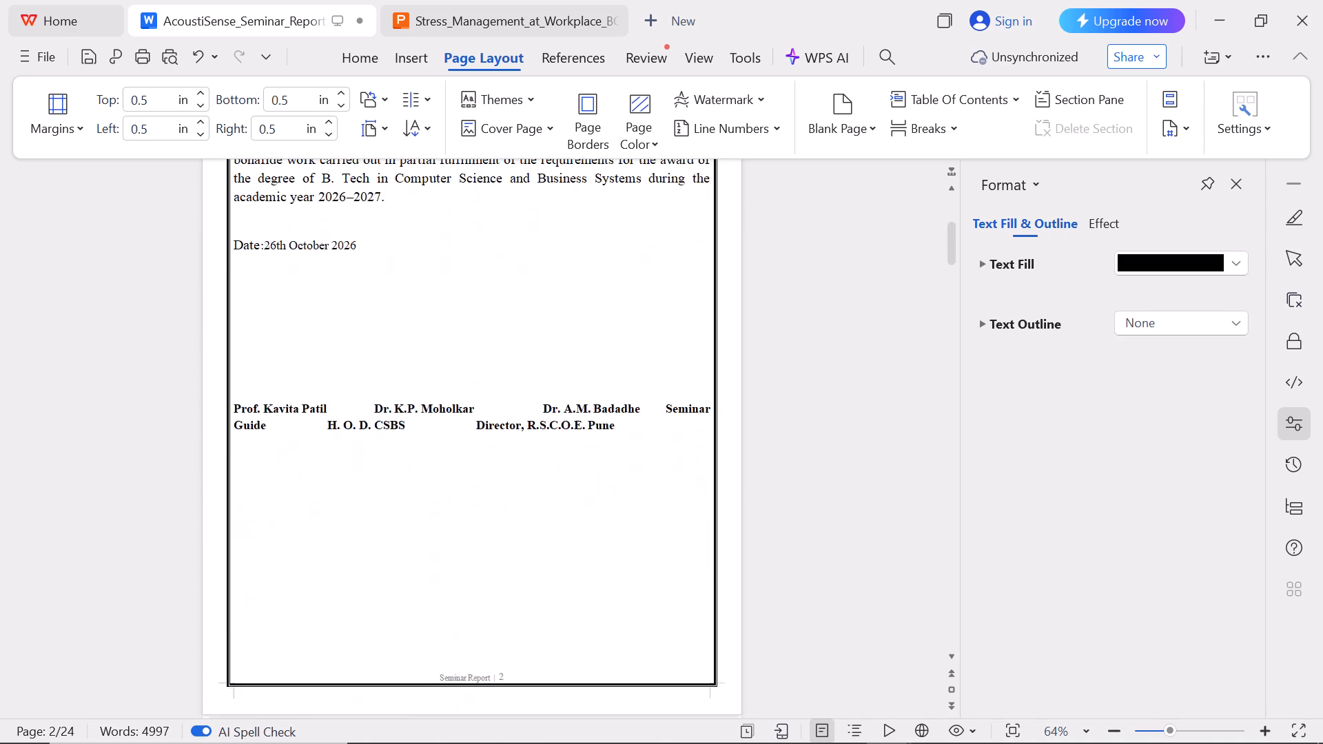
{"action": "scroll", "coordinate": [330, 444], "scroll_direction": "down", "scroll_amount": 6}
{"action": "scroll", "coordinate": [367, 445], "scroll_direction": "up", "scroll_amount": 1}
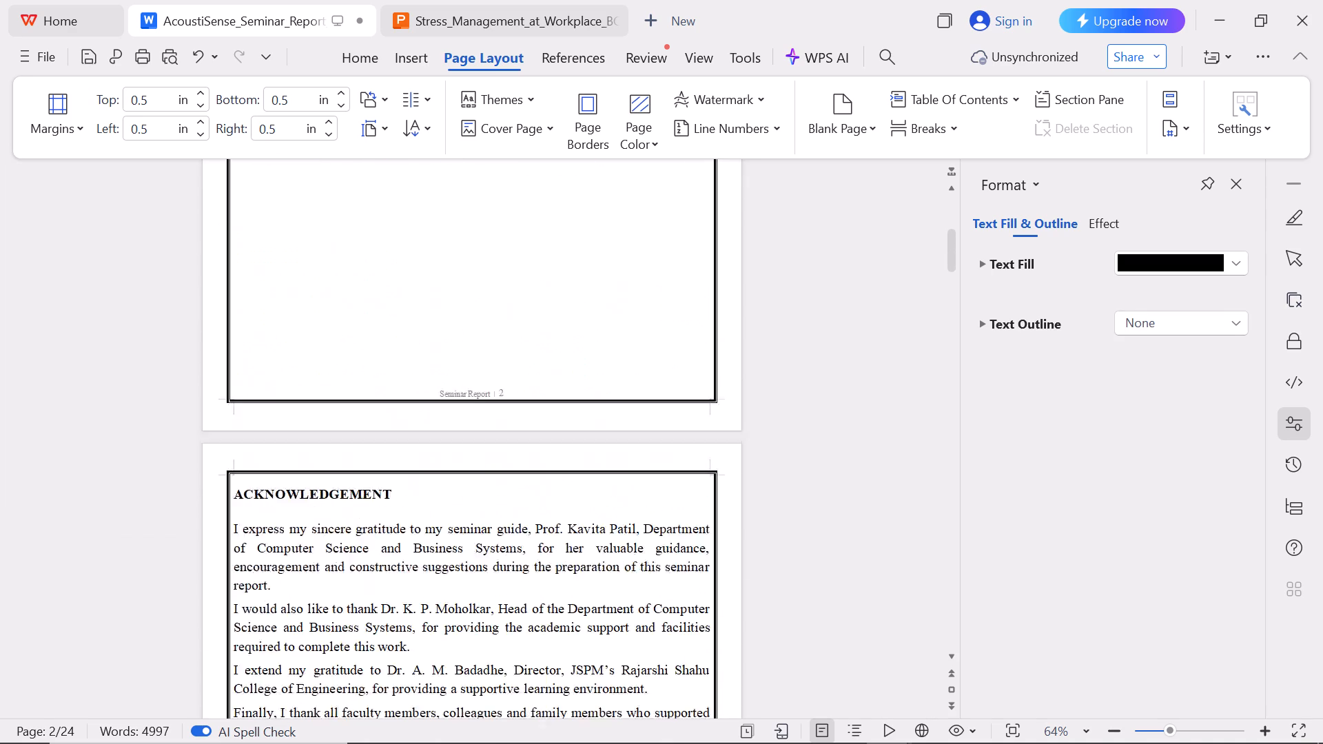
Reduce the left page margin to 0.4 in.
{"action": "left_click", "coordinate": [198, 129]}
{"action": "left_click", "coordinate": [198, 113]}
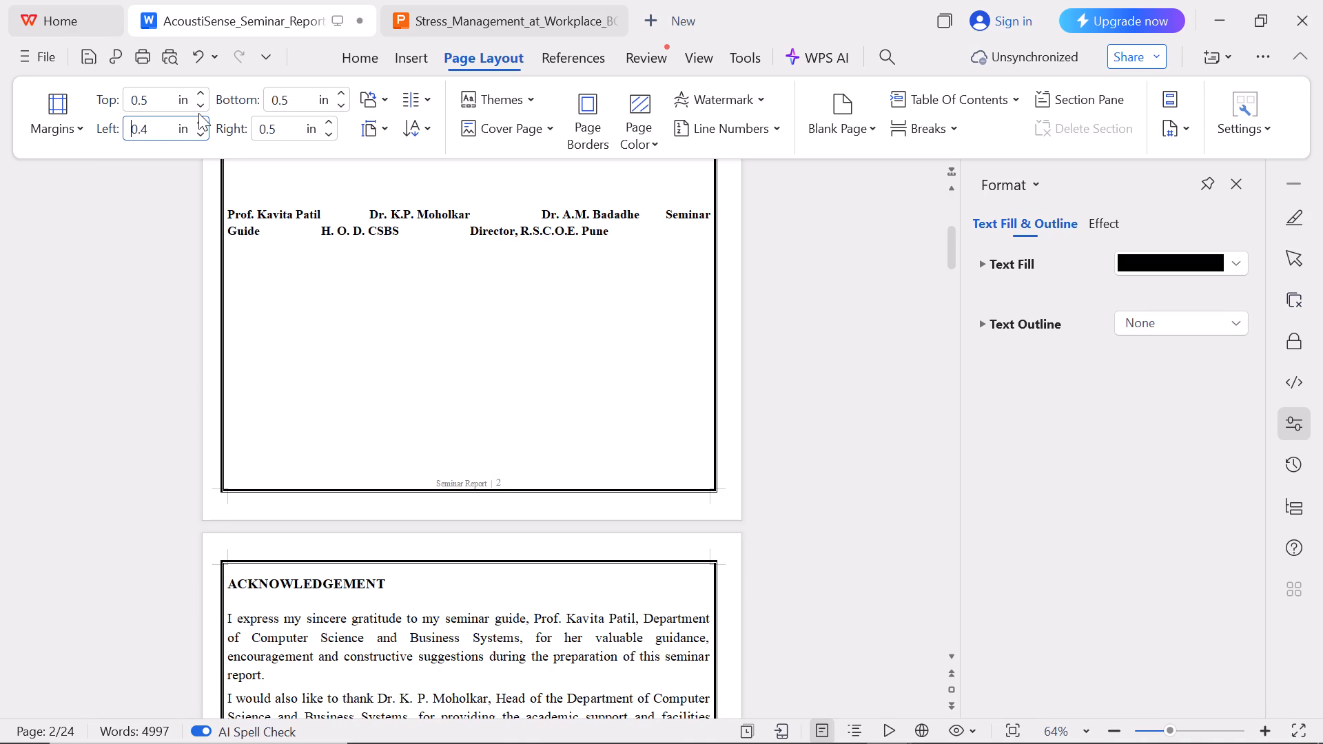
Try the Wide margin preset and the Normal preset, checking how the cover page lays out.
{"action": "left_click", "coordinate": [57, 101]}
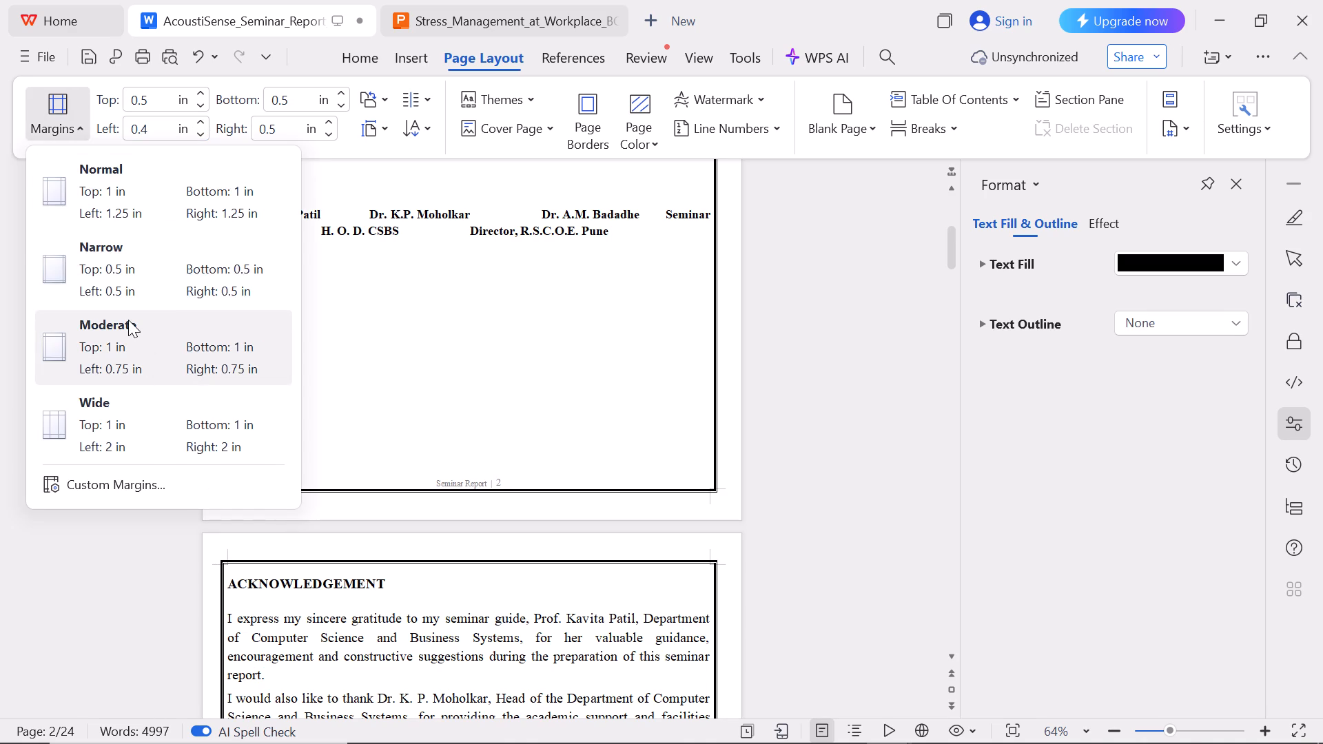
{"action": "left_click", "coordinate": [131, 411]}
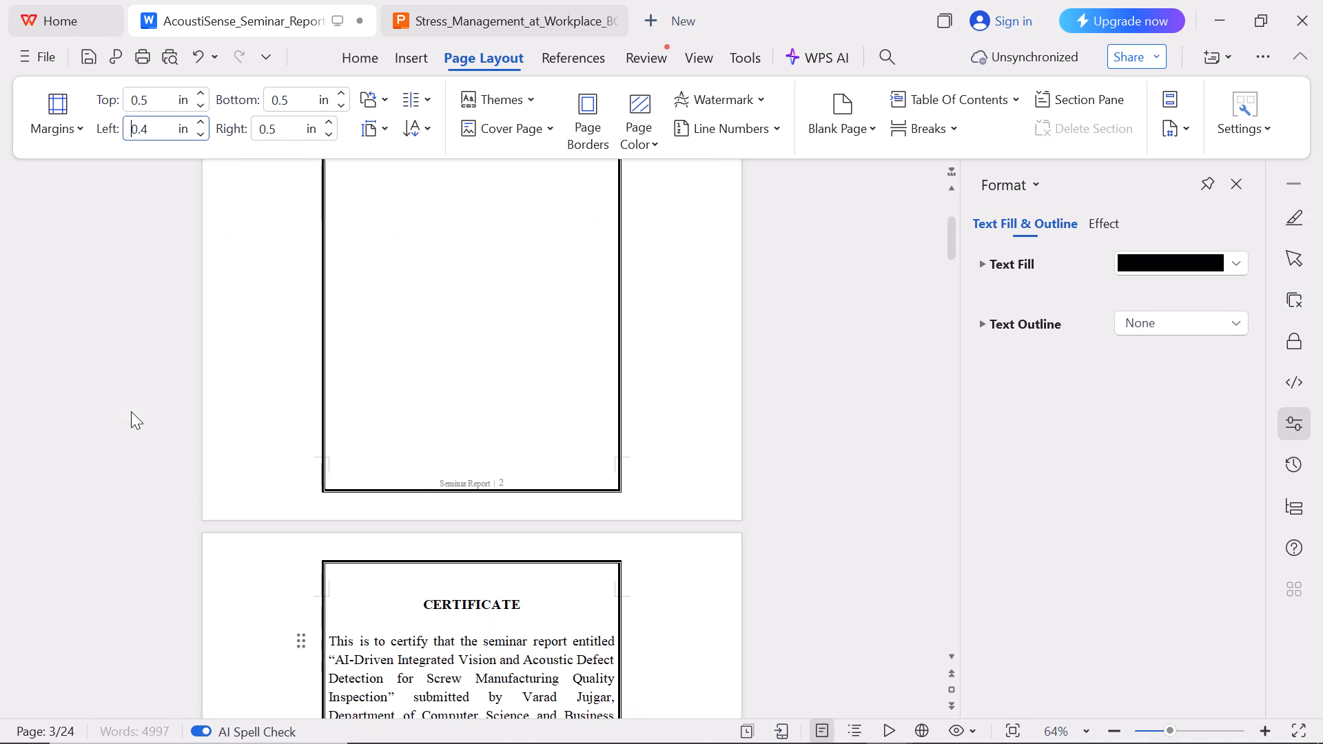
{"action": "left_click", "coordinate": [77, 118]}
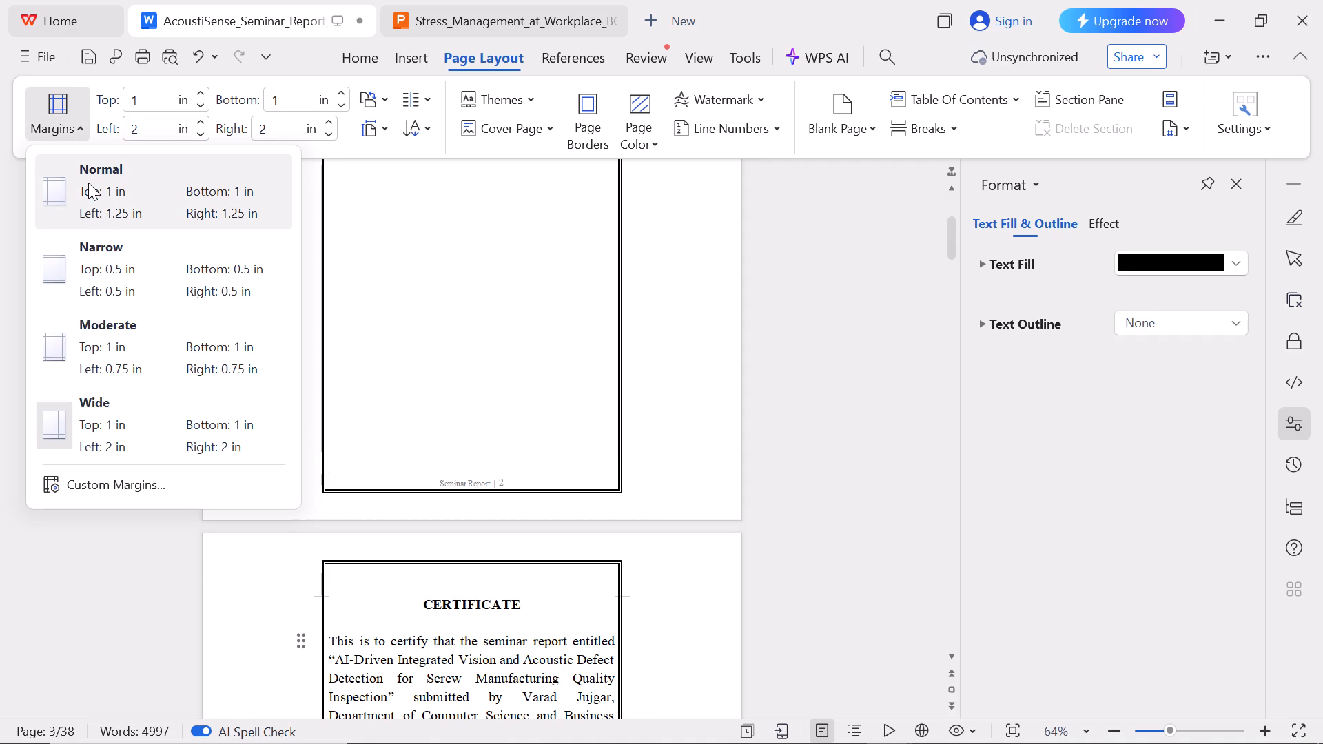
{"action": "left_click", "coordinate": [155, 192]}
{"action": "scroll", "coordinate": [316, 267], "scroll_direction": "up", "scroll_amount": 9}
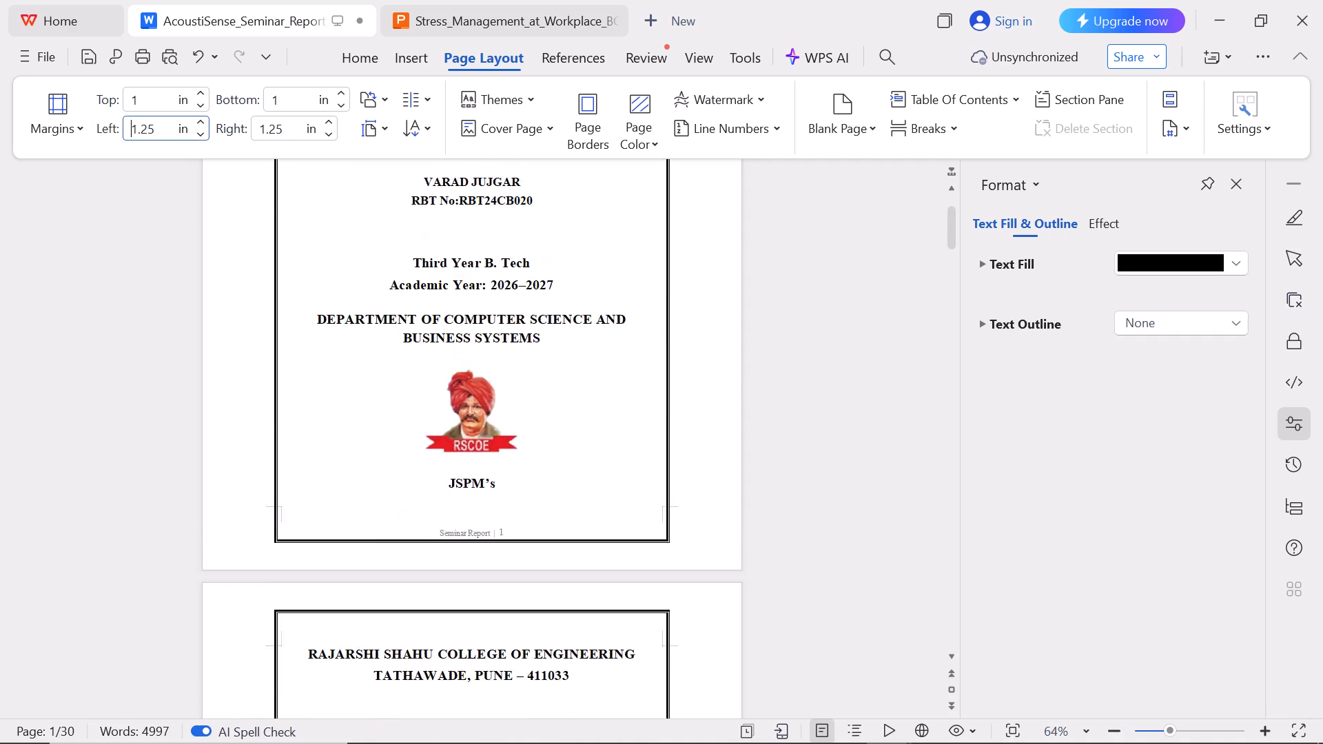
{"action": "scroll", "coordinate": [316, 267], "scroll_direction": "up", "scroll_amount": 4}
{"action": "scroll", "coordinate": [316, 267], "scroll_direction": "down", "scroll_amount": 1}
Apply the Narrow margin preset, 0.5 in on every side, to the report.
{"action": "left_click", "coordinate": [39, 109]}
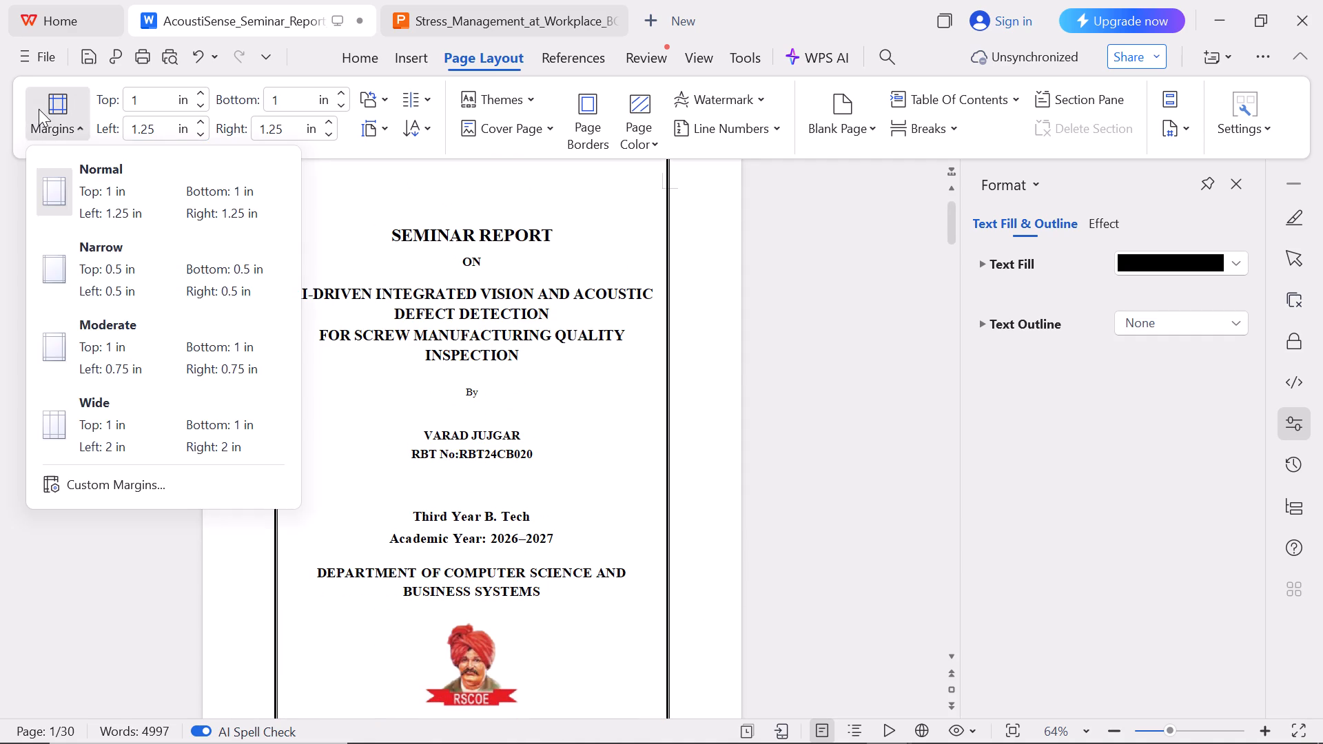
{"action": "left_click", "coordinate": [123, 271]}
Toggle off justified alignment for the certificate's body paragraph so its text is left-aligned.
{"action": "scroll", "coordinate": [405, 402], "scroll_direction": "down", "scroll_amount": 1}
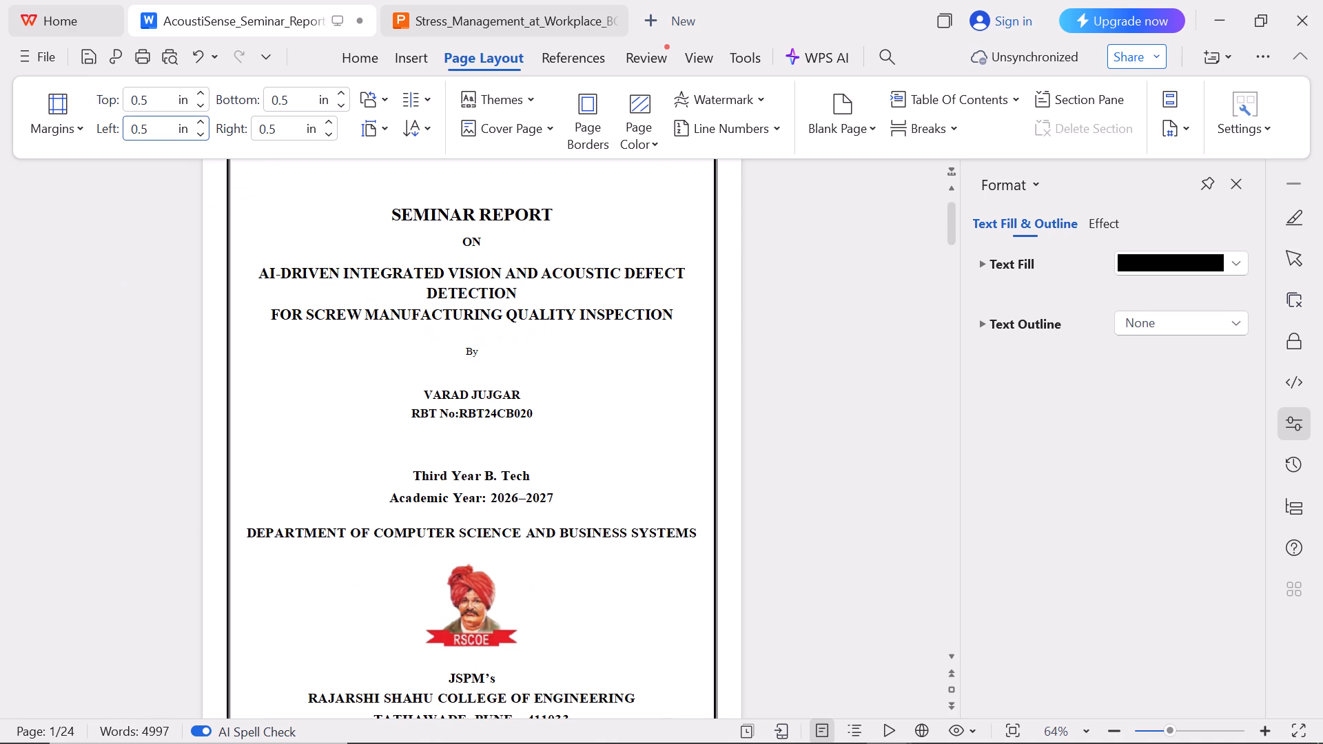
{"action": "scroll", "coordinate": [405, 402], "scroll_direction": "down", "scroll_amount": 5}
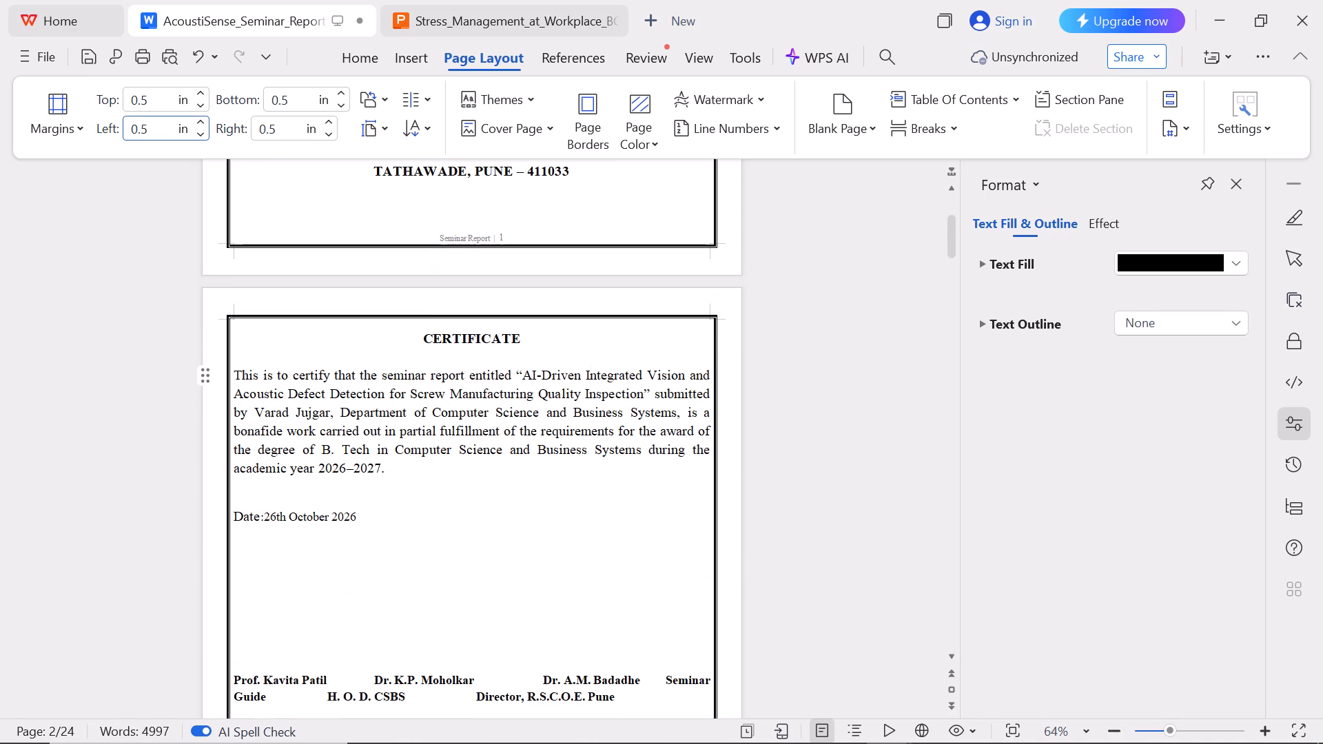
{"action": "left_click_drag", "start_coordinate": [234, 373], "coordinate": [411, 480]}
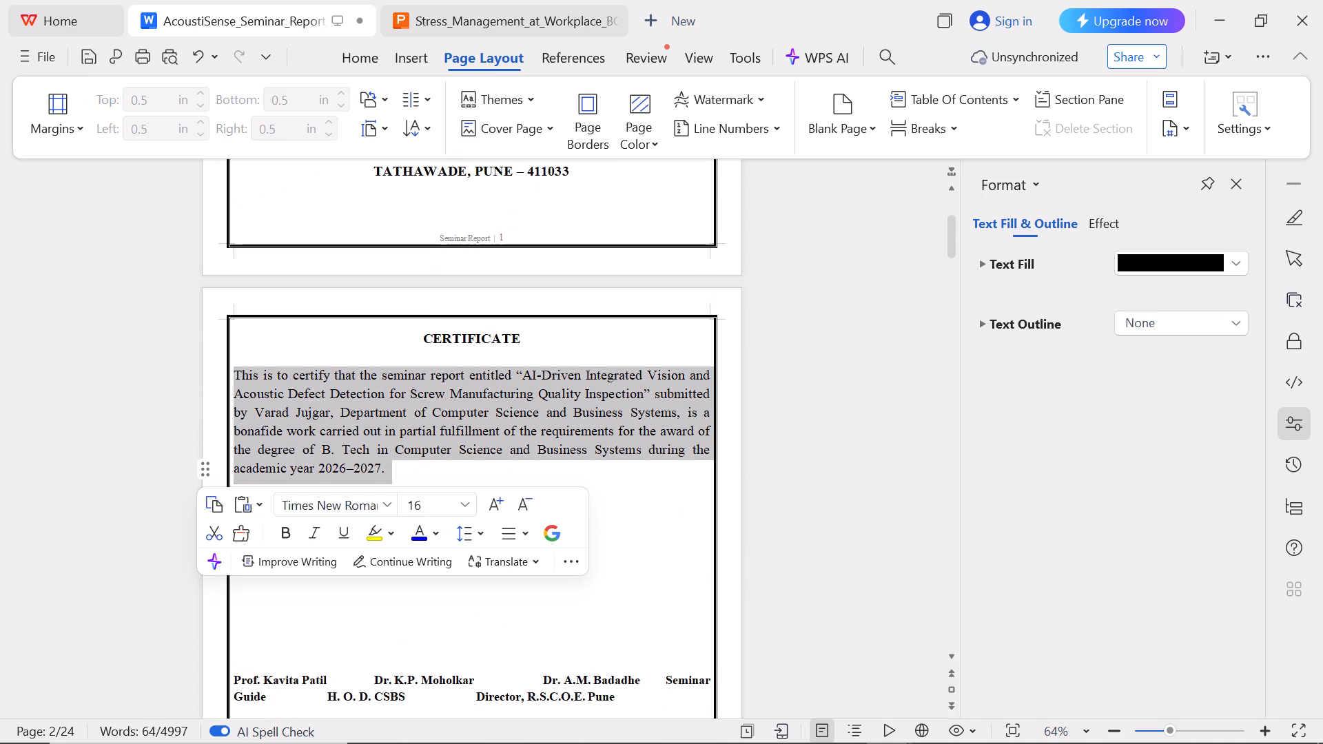
{"action": "key", "text": "ctrl+j"}
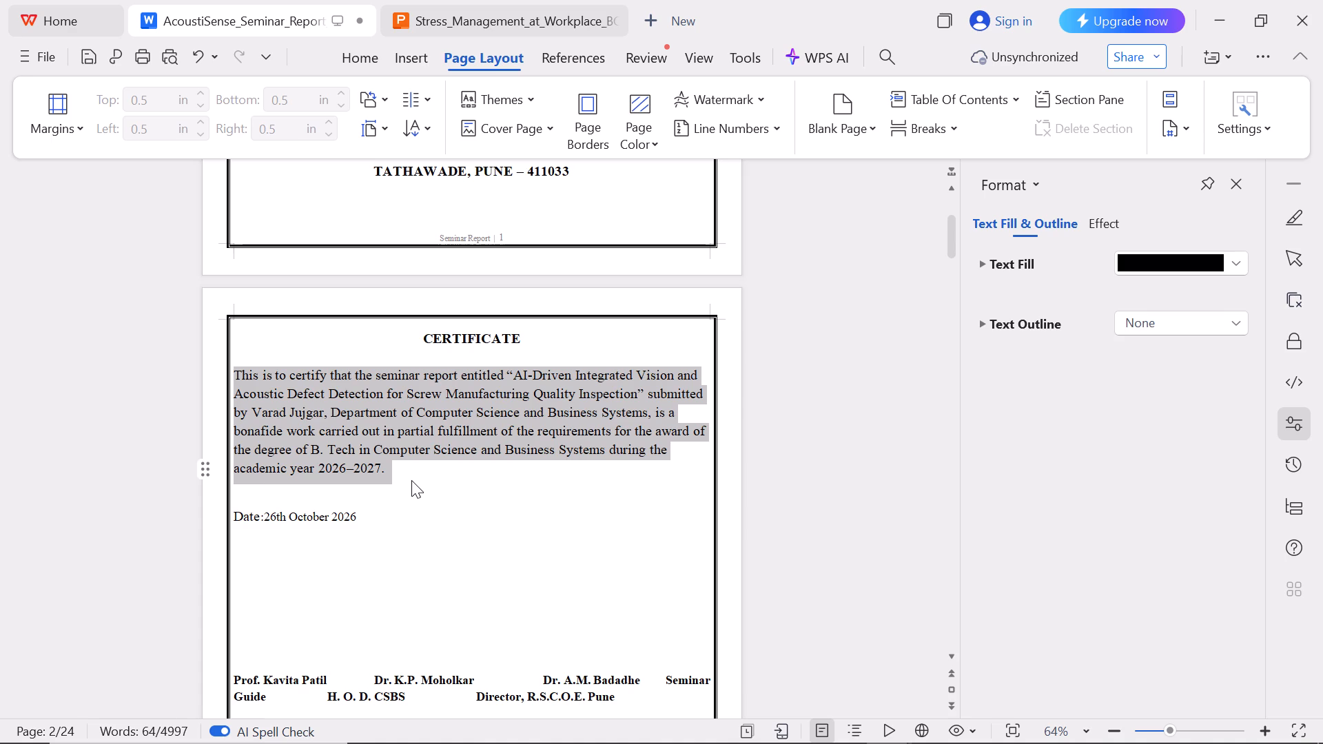
Insert 17 spaces before H. O. D. CSBS in the certificate's signature block to shift the titles along the line.
{"action": "scroll", "coordinate": [397, 570], "scroll_direction": "down", "scroll_amount": 3}
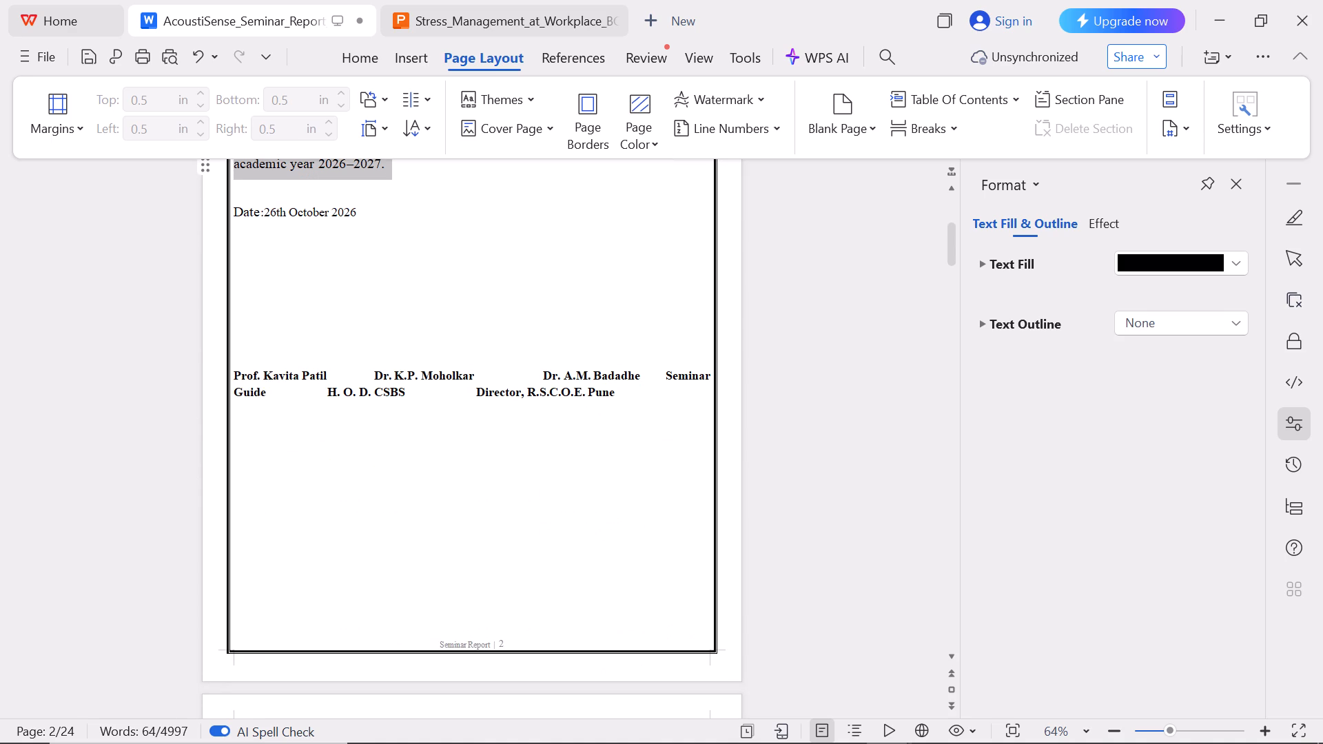
{"action": "left_click", "coordinate": [345, 383]}
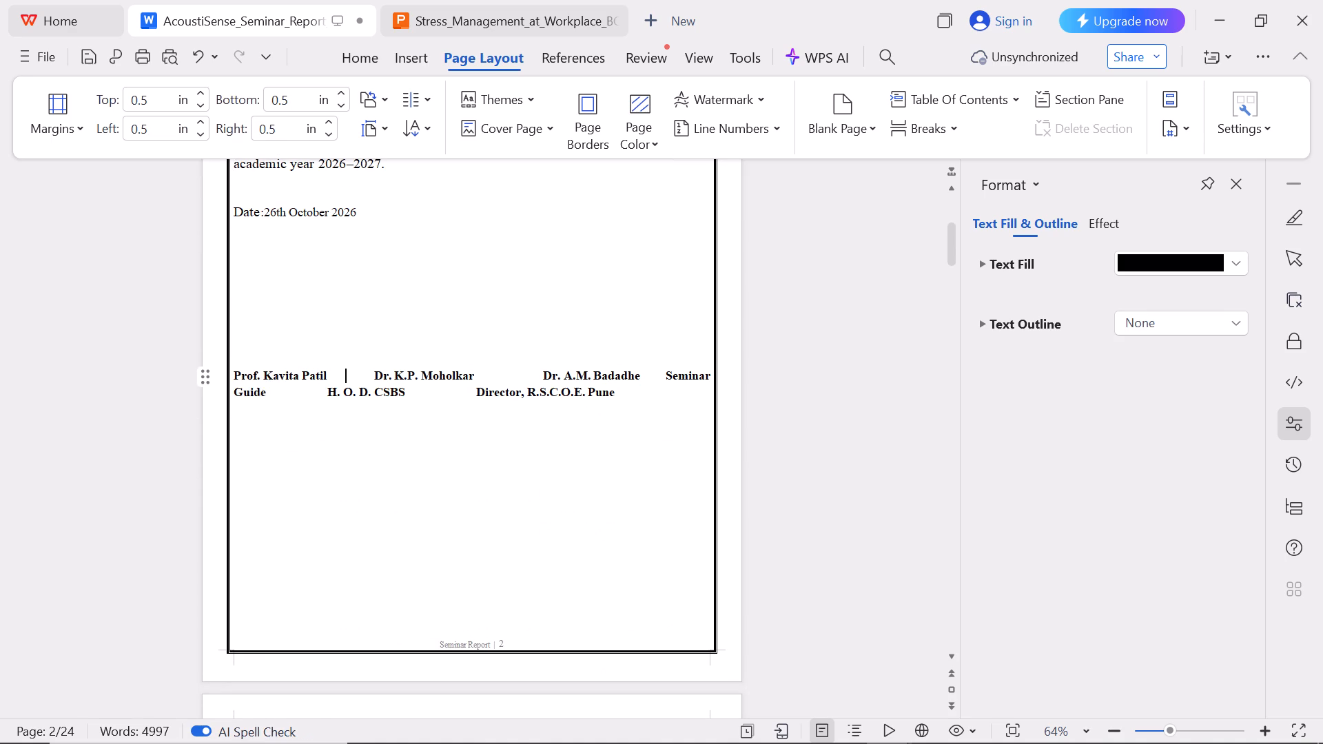
{"action": "left_click", "coordinate": [322, 387]}
{"action": "key", "text": "space"}
{"action": "key", "text": "space"}
{"action": "key", "text": "space"}
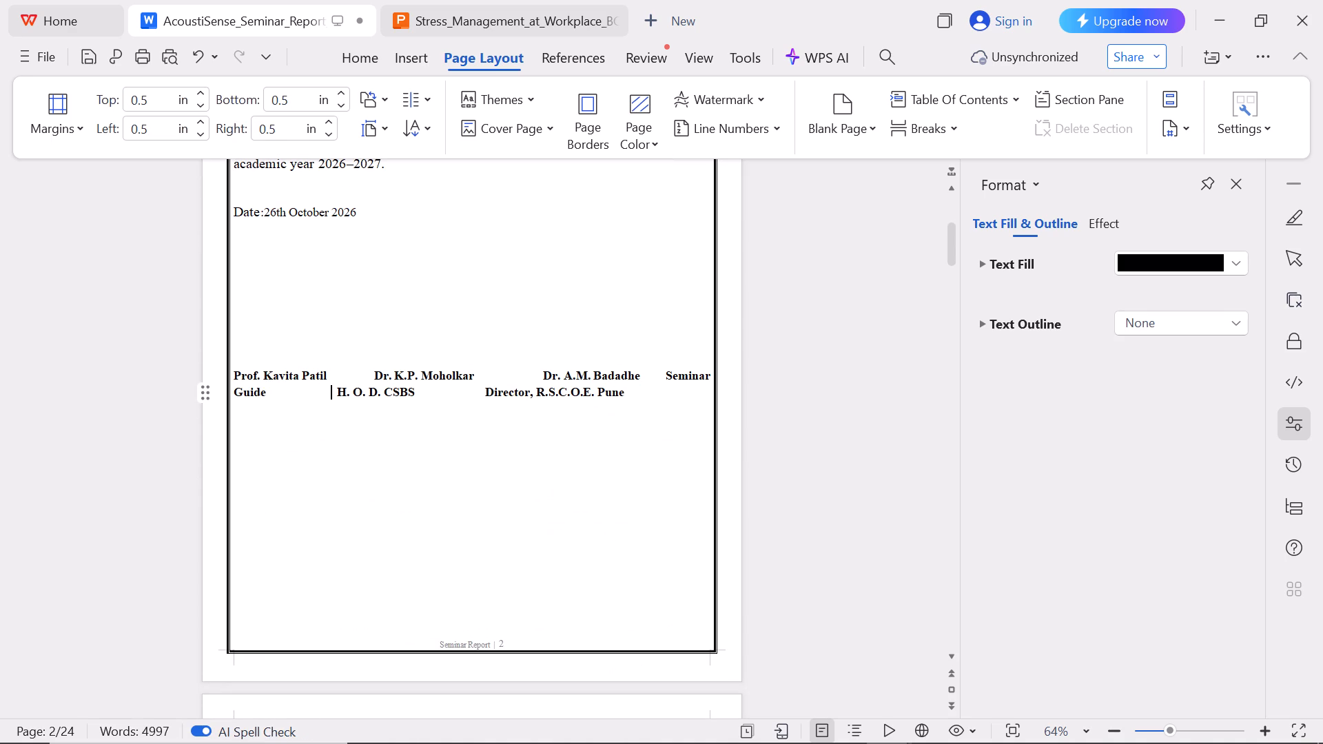
{"action": "key", "text": "space"}
{"action": "key", "text": "space"}
{"action": "key", "text": "space"}
{"action": "key", "text": "space"}
{"action": "key", "text": "space"}
{"action": "key", "text": "space"}
{"action": "key", "text": "space"}
{"action": "key", "text": "space"}
{"action": "key", "text": "space"}
{"action": "key", "text": "space"}
{"action": "key", "text": "space"}
{"action": "key", "text": "space"}
{"action": "key", "text": "space"}
{"action": "key", "text": "space"}
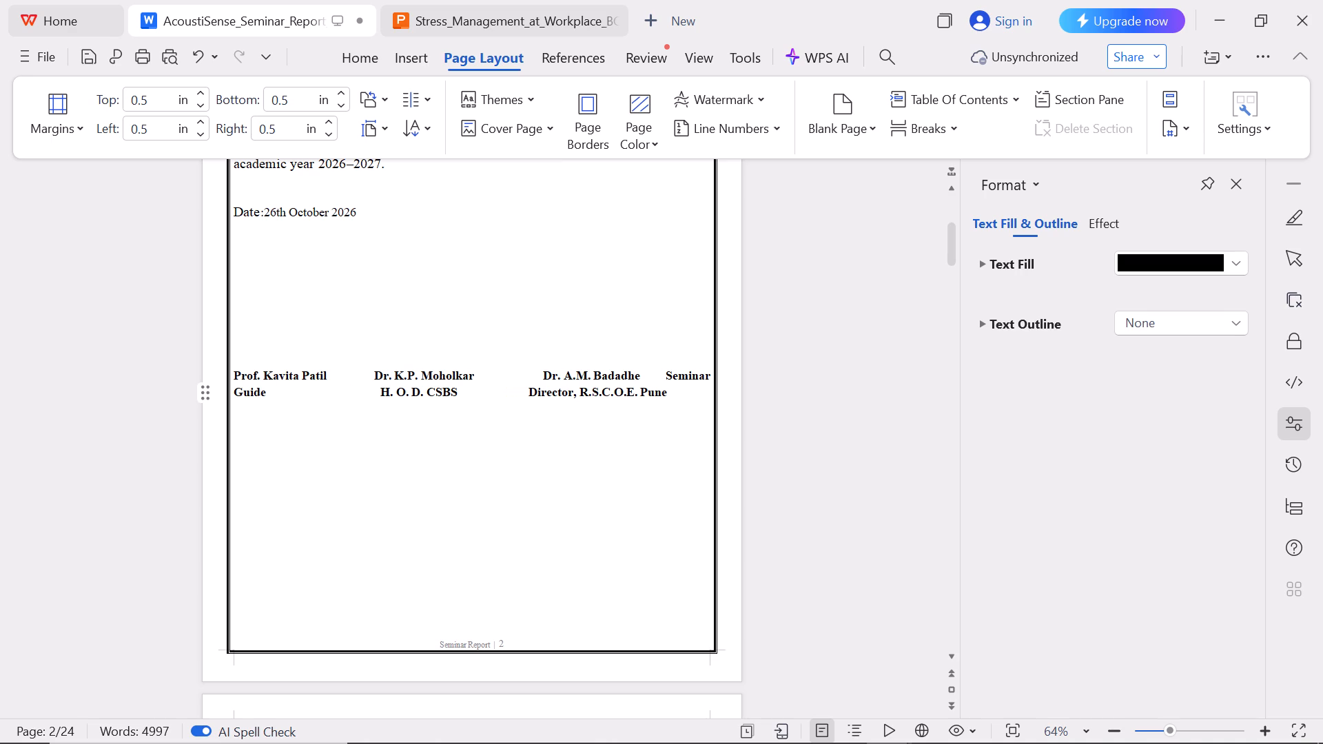
Insert three spaces before the director's name so Seminar moves down beside Guide in the signature block.
{"action": "left_click", "coordinate": [529, 384]}
{"action": "key", "text": "space"}
{"action": "key", "text": "space"}
{"action": "key", "text": "space"}
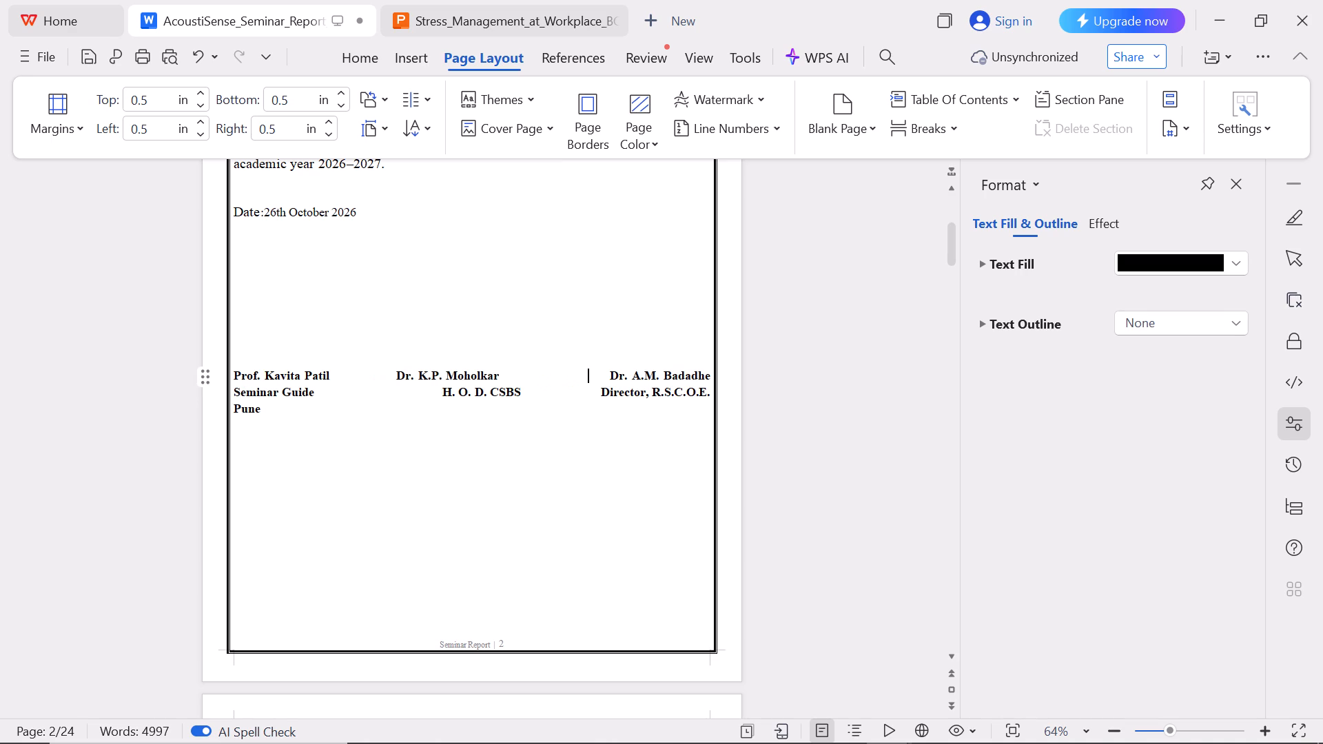
Insert 14 spaces before the head of department's name to line it up above the H. O. D. CSBS title.
{"action": "left_click", "coordinate": [394, 384]}
{"action": "key", "text": "space"}
{"action": "key", "text": "space"}
{"action": "key", "text": "space"}
{"action": "key", "text": "space"}
{"action": "key", "text": "space"}
{"action": "key", "text": "space"}
{"action": "key", "text": "space"}
{"action": "key", "text": "space"}
{"action": "key", "text": "space"}
{"action": "key", "text": "space"}
{"action": "key", "text": "space"}
{"action": "key", "text": "space"}
{"action": "key", "text": "space"}
{"action": "key", "text": "space"}
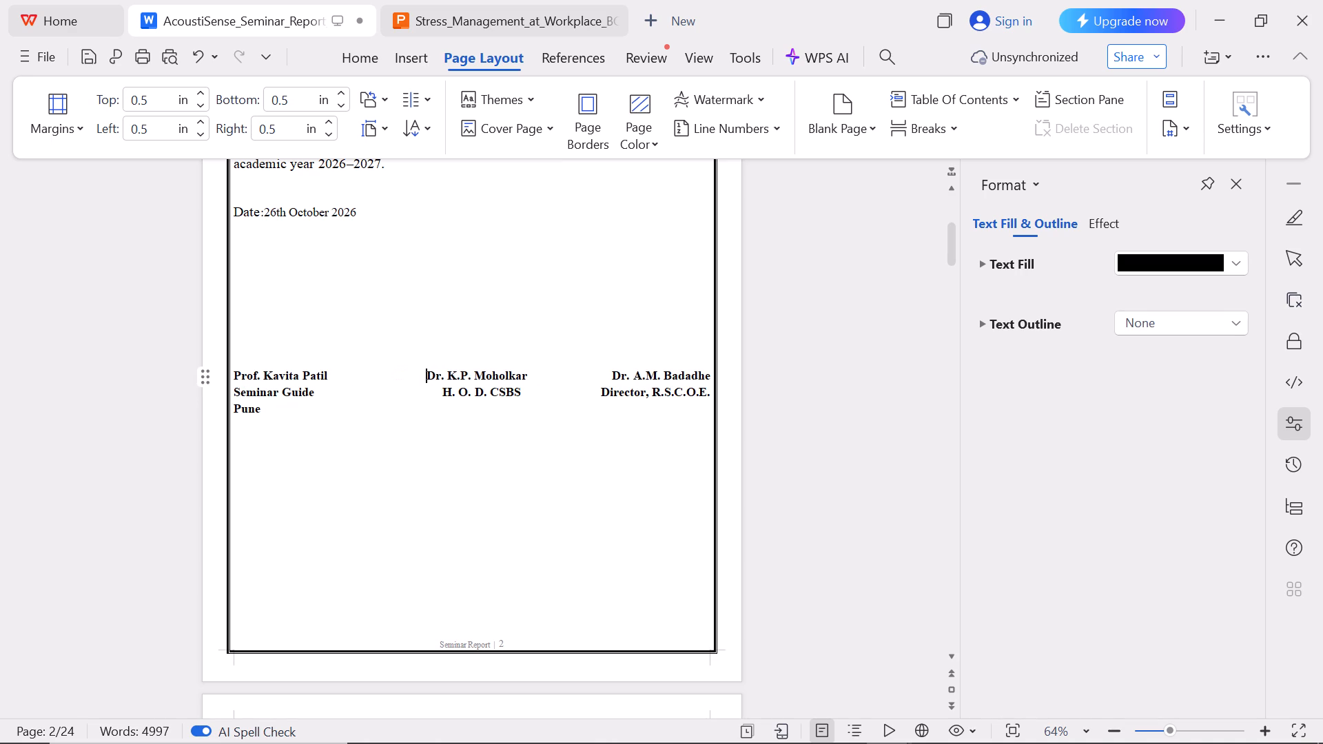
Shift the head of department's name along the line by inserting three spaces before it and deleting five before the director's name.
{"action": "key", "text": "space"}
{"action": "key", "text": "space"}
{"action": "key", "text": "space"}
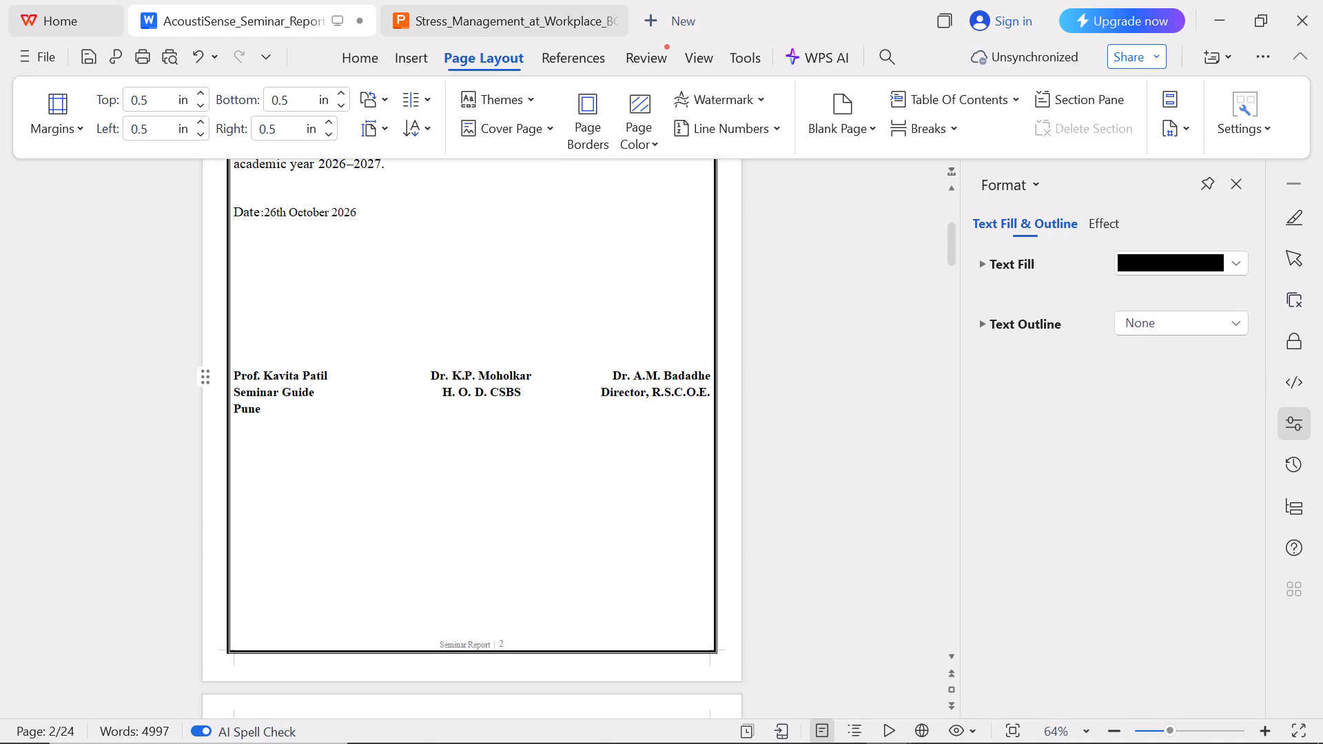
{"action": "left_click", "coordinate": [575, 375]}
{"action": "left_click", "coordinate": [575, 375]}
{"action": "key", "text": "BackSpace"}
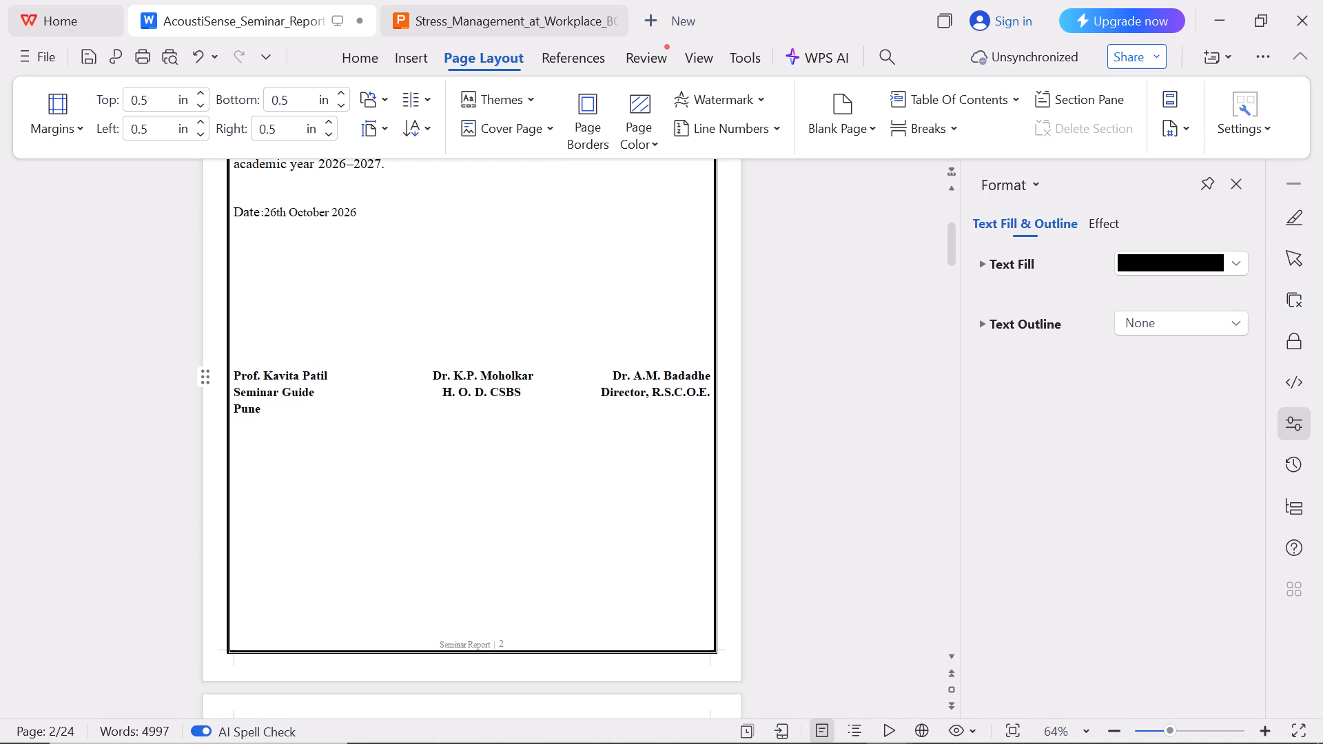
{"action": "key", "text": "BackSpace"}
{"action": "key", "text": "BackSpace"}
{"action": "key", "text": "BackSpace"}
{"action": "key", "text": "BackSpace"}
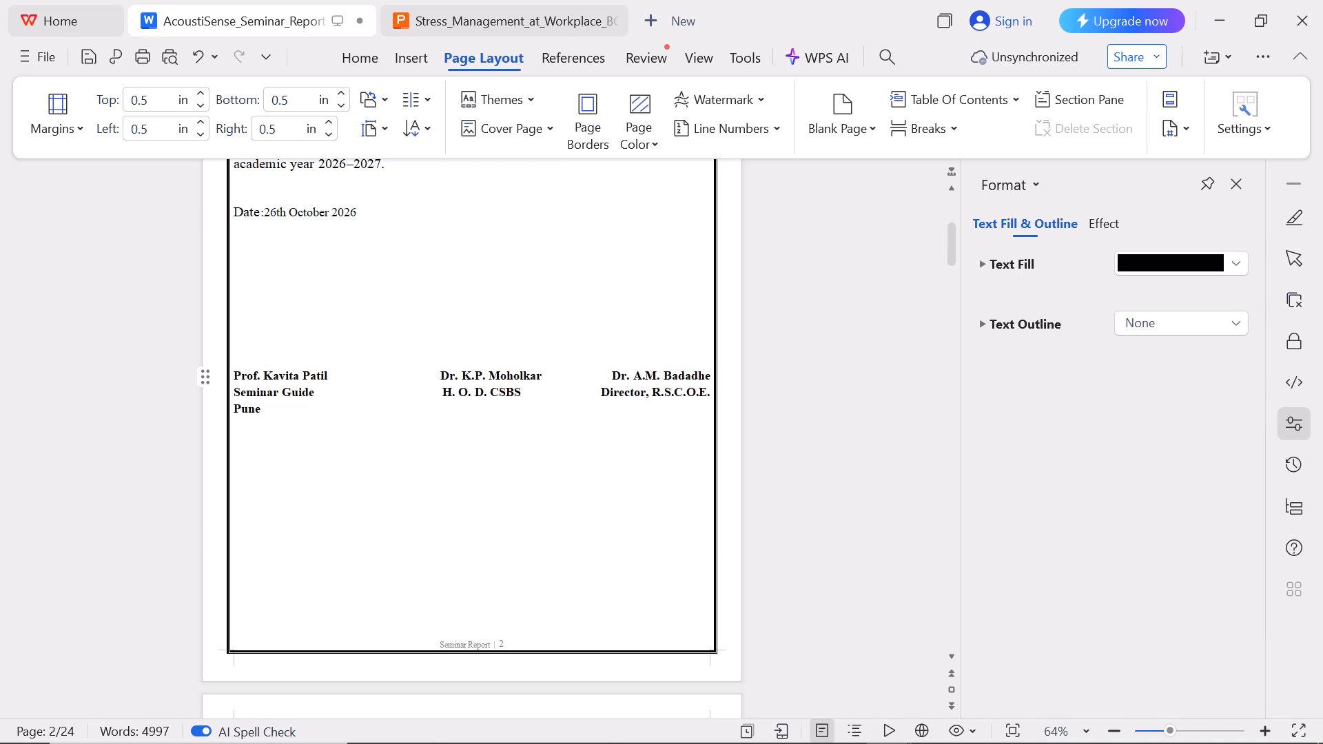
Delete two spaces before Director, R.S.C.O.E. so that Pune moves up onto the titles line of the signature block.
{"action": "left_click", "coordinate": [602, 369]}
{"action": "left_click", "coordinate": [605, 370]}
{"action": "left_click", "coordinate": [600, 395]}
{"action": "key", "text": "BackSpace"}
{"action": "key", "text": "BackSpace"}
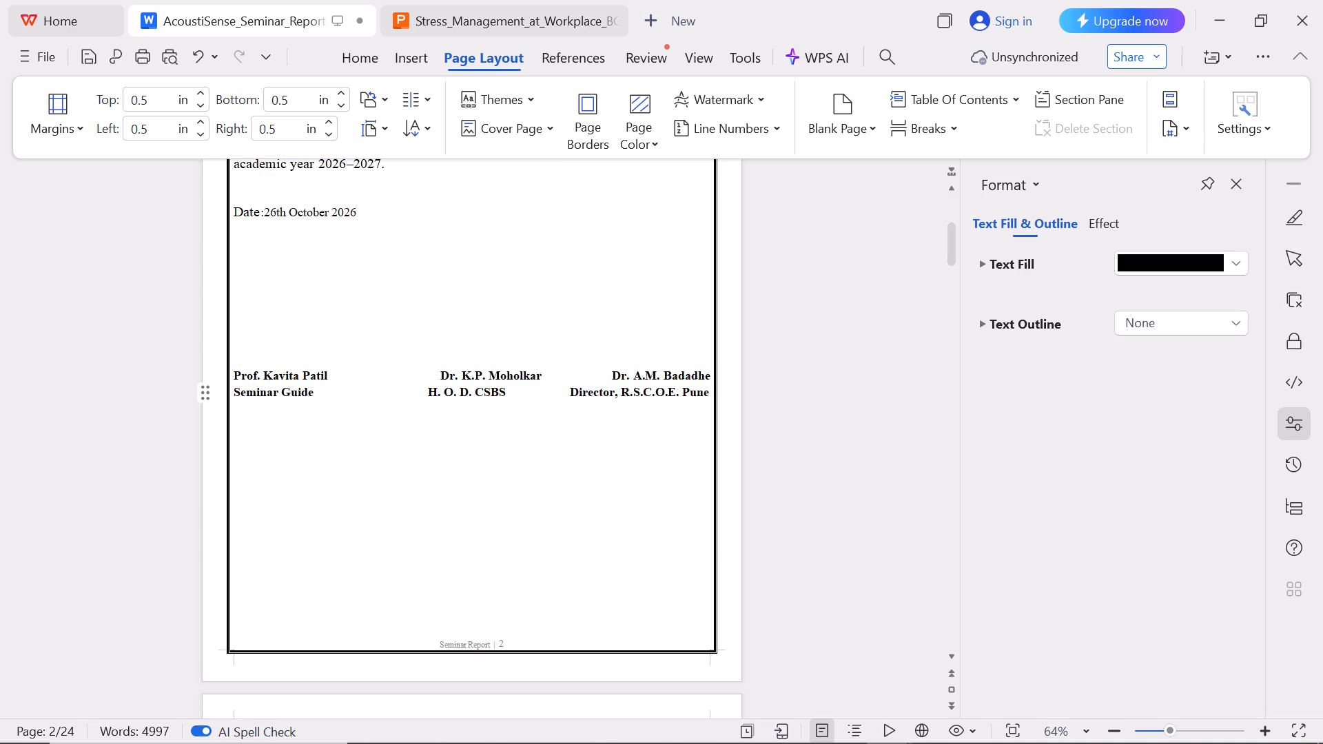
Delete 11 spaces before the head of department's name to bring it back above the H. O. D. CSBS title.
{"action": "left_click", "coordinate": [442, 375]}
{"action": "key", "text": "BackSpace"}
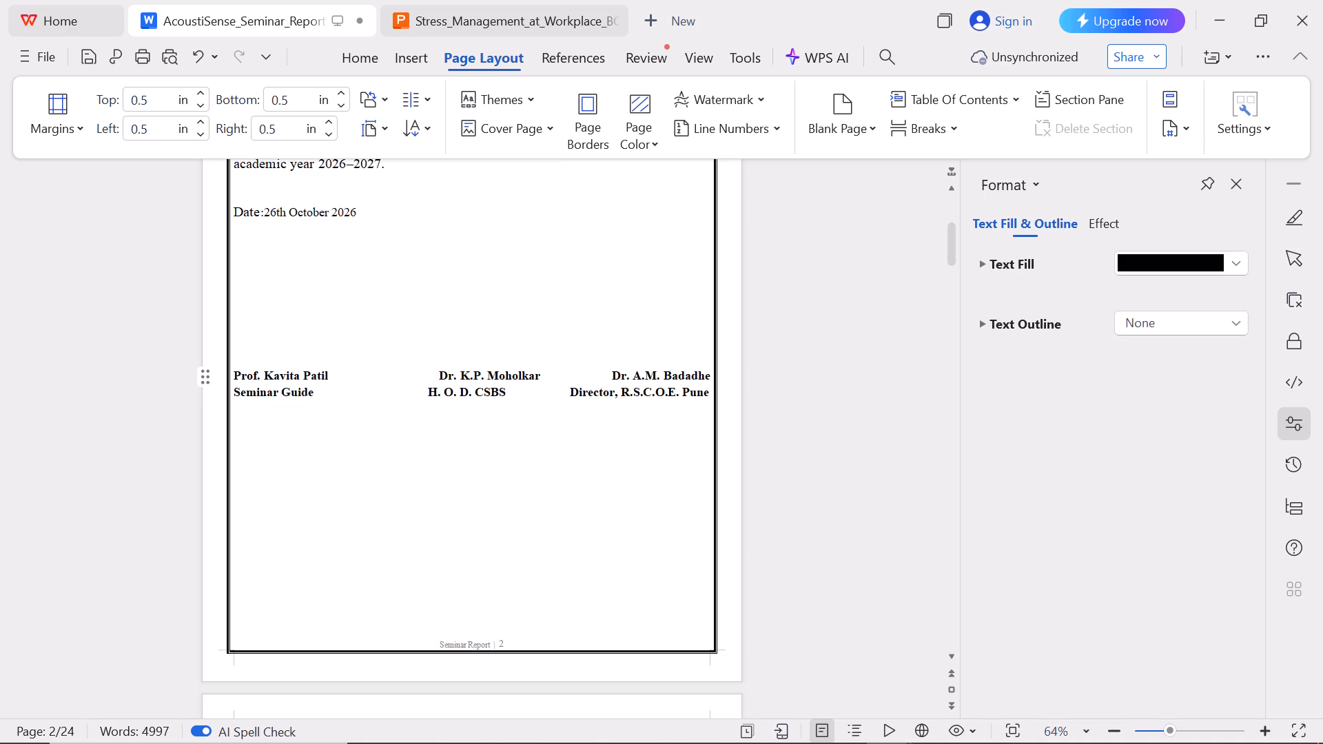
{"action": "key", "text": "BackSpace"}
{"action": "key", "text": "BackSpace"}
{"action": "key", "text": "BackSpace"}
{"action": "key", "text": "BackSpace"}
{"action": "key", "text": "BackSpace"}
{"action": "key", "text": "BackSpace"}
{"action": "key", "text": "BackSpace"}
{"action": "key", "text": "BackSpace"}
{"action": "key", "text": "BackSpace"}
{"action": "key", "text": "BackSpace"}
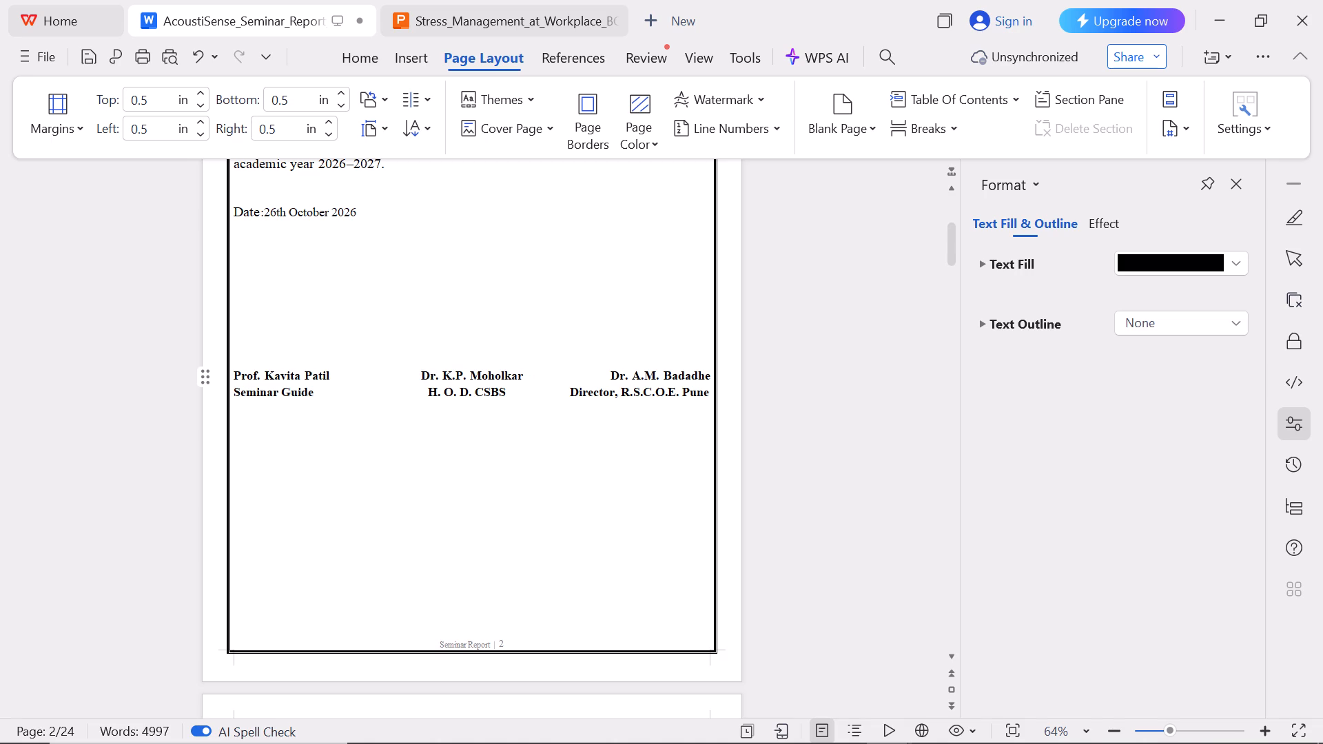
Indent the signature block's left column with two spaces before the guide's name and four before Seminar Guide.
{"action": "left_click", "coordinate": [237, 377]}
{"action": "key", "text": "space"}
{"action": "key", "text": "space"}
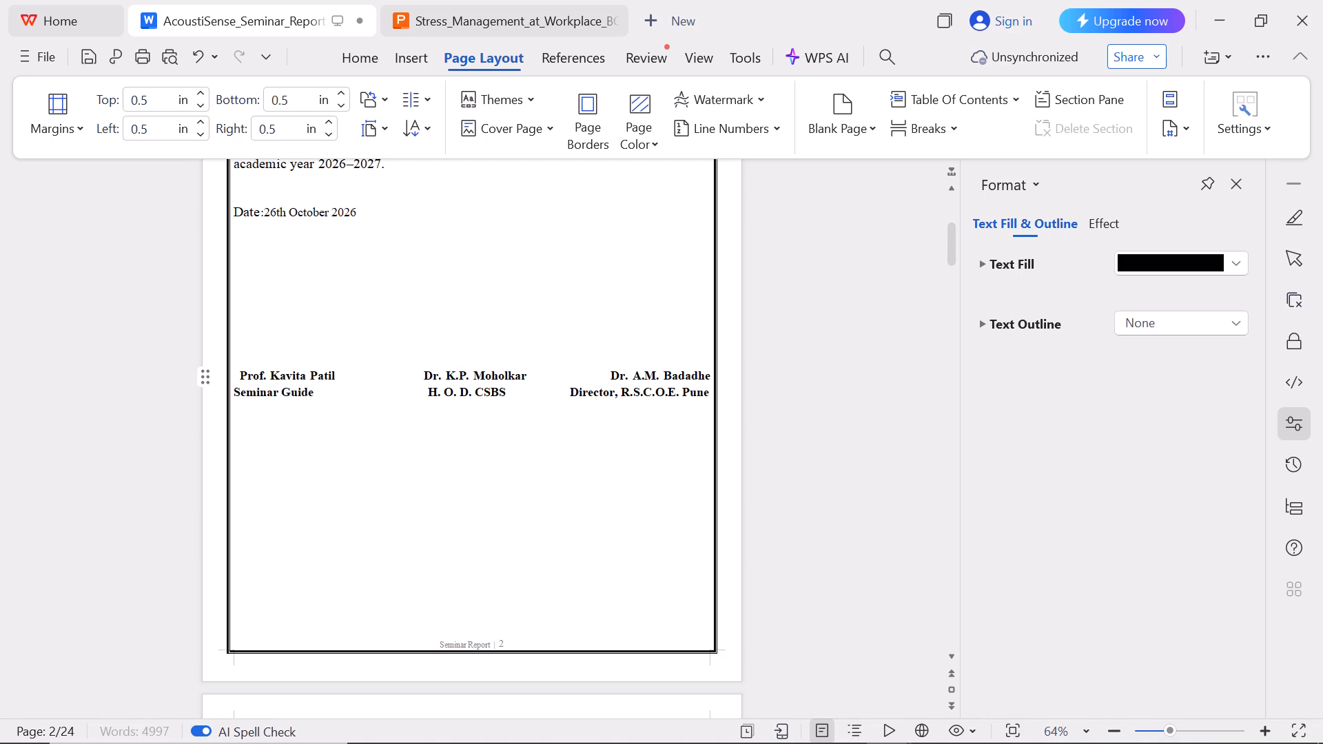
{"action": "left_click", "coordinate": [232, 393]}
{"action": "key", "text": "space"}
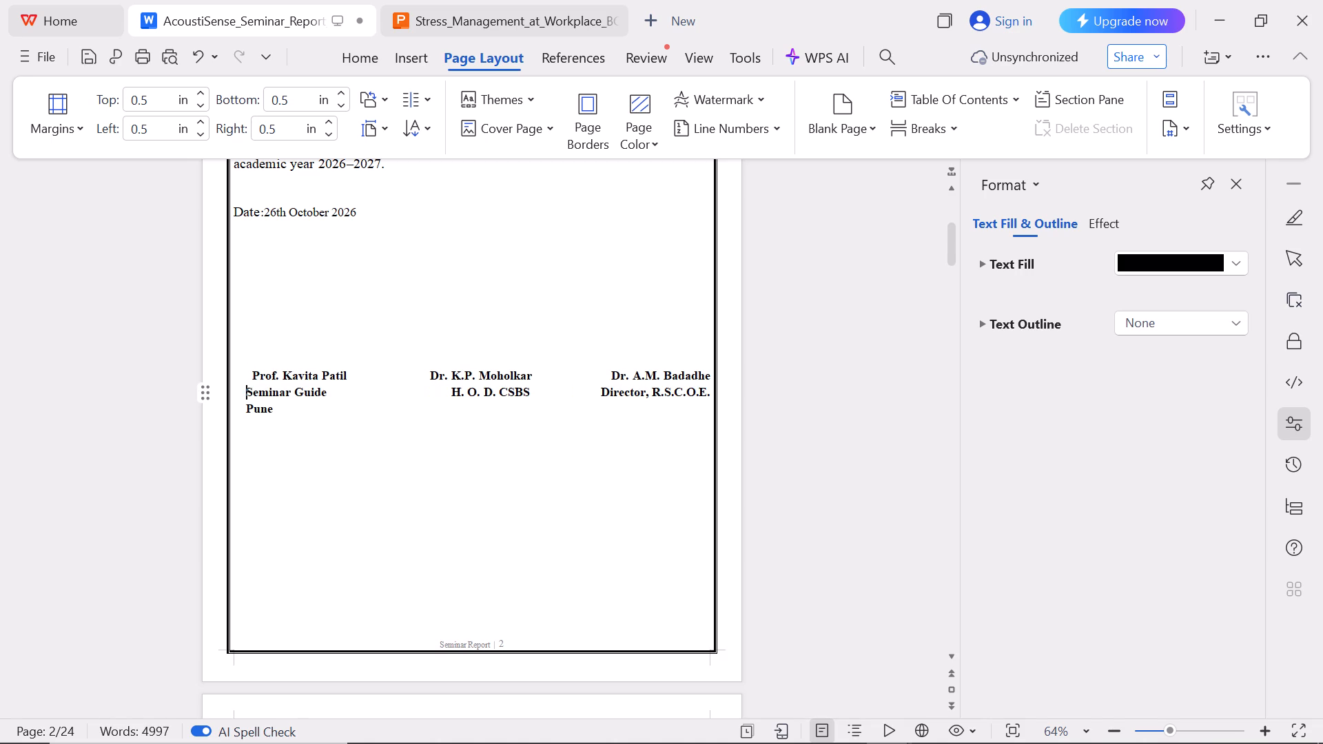
{"action": "key", "text": "space"}
{"action": "key", "text": "space"}
{"action": "key", "text": "space"}
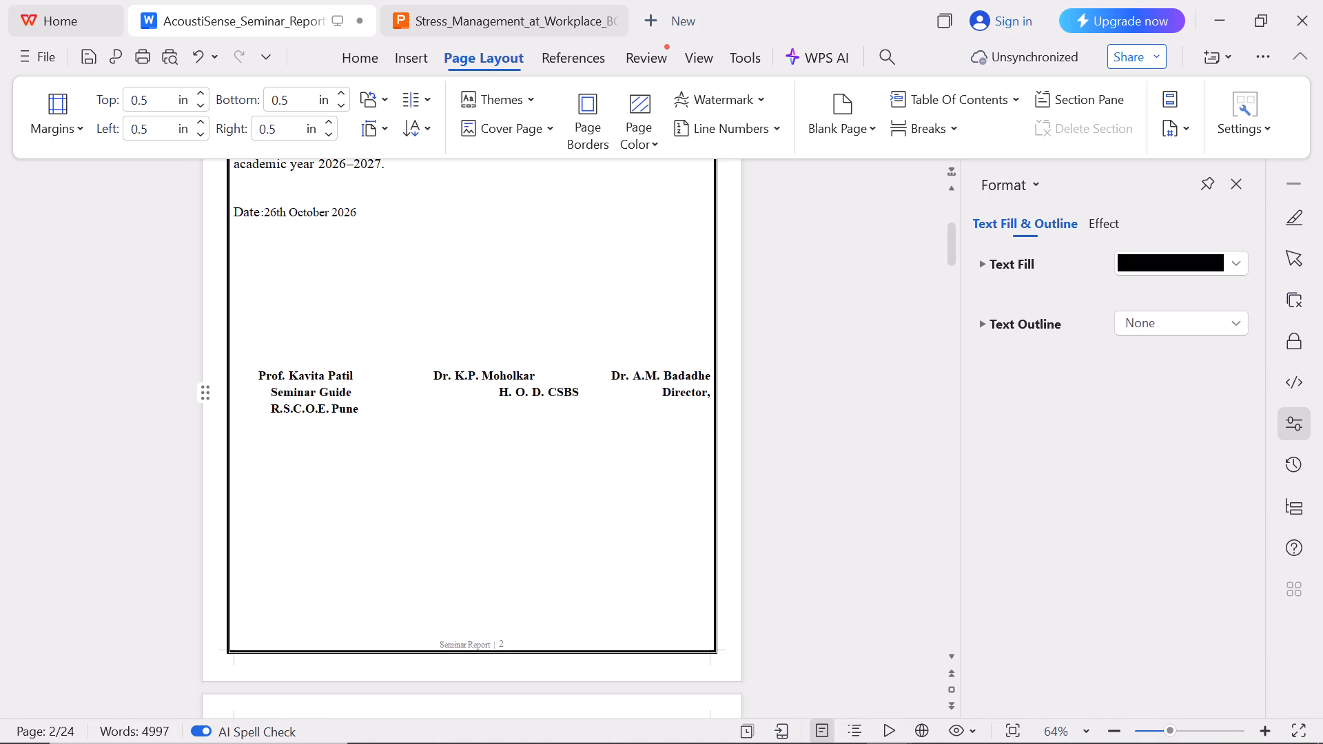
Delete 13 spaces before H. O. D. CSBS so that all the titles, including R.S.C.O.E. Pune, fit on one line.
{"action": "left_click", "coordinate": [493, 395]}
{"action": "key", "text": "BackSpace"}
{"action": "key", "text": "BackSpace"}
{"action": "key", "text": "BackSpace"}
{"action": "key", "text": "BackSpace"}
{"action": "key", "text": "BackSpace"}
{"action": "key", "text": "BackSpace"}
{"action": "key", "text": "BackSpace"}
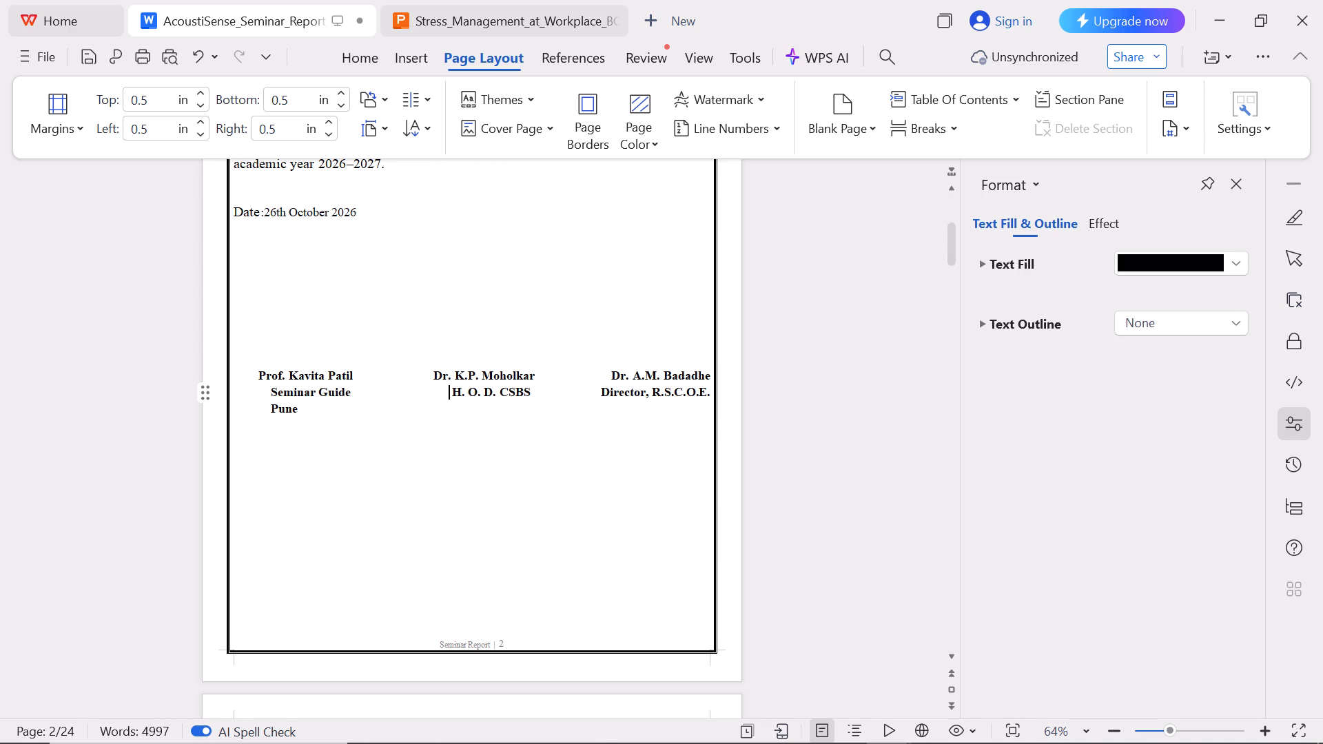
{"action": "key", "text": "BackSpace"}
{"action": "key", "text": "BackSpace"}
{"action": "key", "text": "BackSpace"}
{"action": "key", "text": "BackSpace"}
{"action": "key", "text": "BackSpace"}
{"action": "key", "text": "BackSpace"}
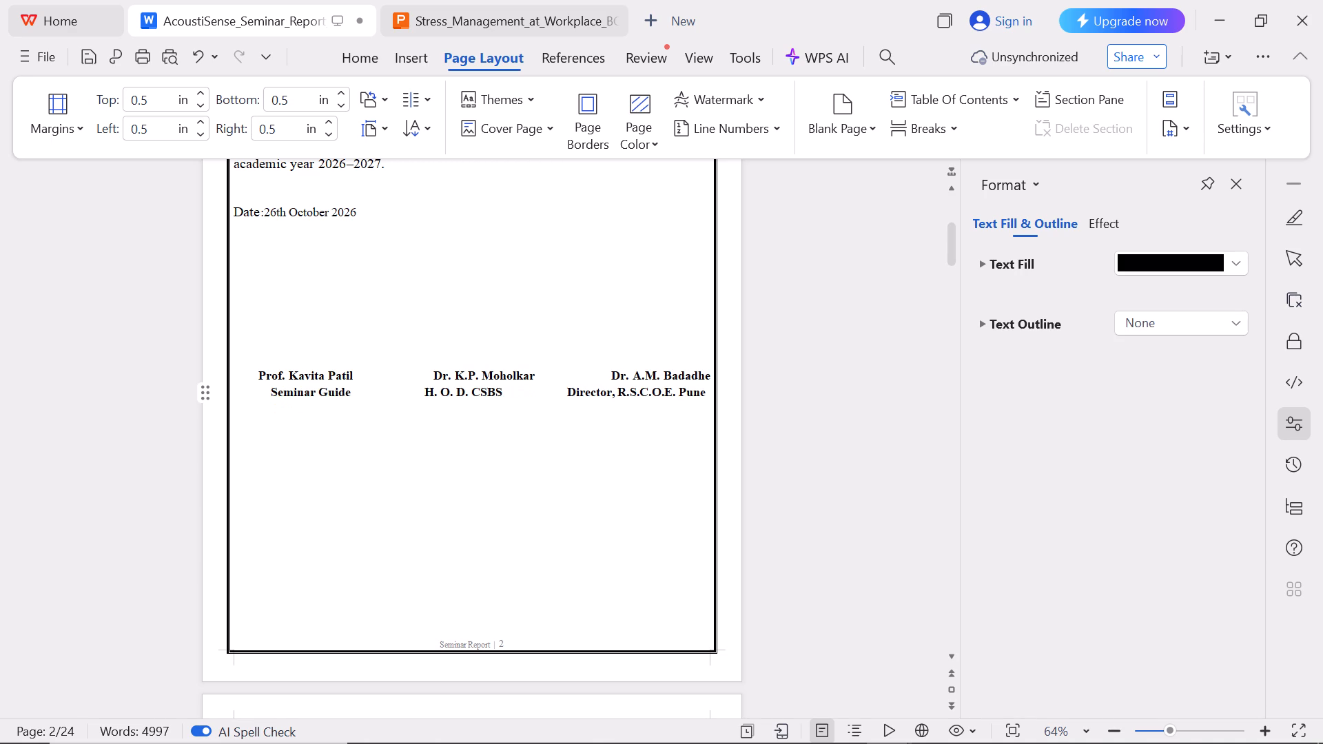
Delete seven spaces before the head of department's name and one before the director's name to realign them with their titles.
{"action": "left_click", "coordinate": [433, 373]}
{"action": "key", "text": "BackSpace"}
{"action": "key", "text": "BackSpace"}
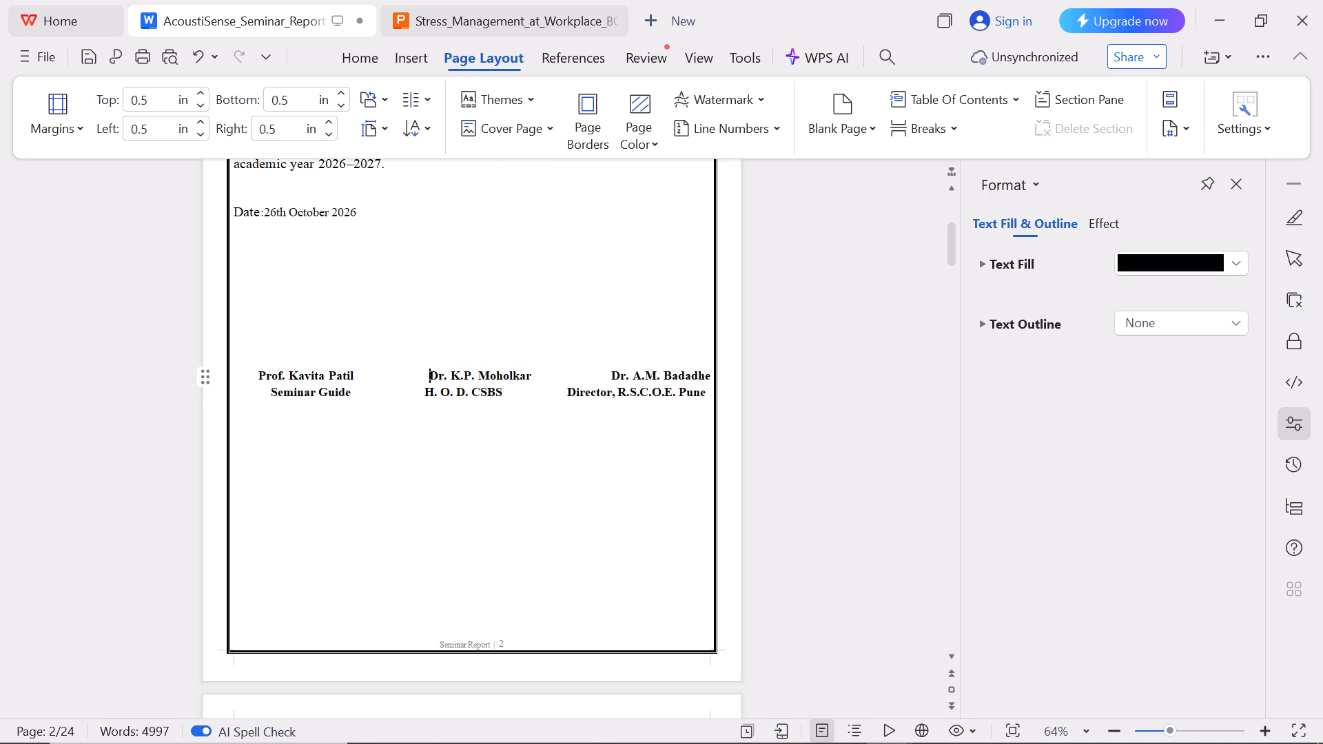
{"action": "key", "text": "BackSpace"}
{"action": "key", "text": "BackSpace"}
{"action": "key", "text": "BackSpace"}
{"action": "key", "text": "BackSpace"}
{"action": "key", "text": "BackSpace"}
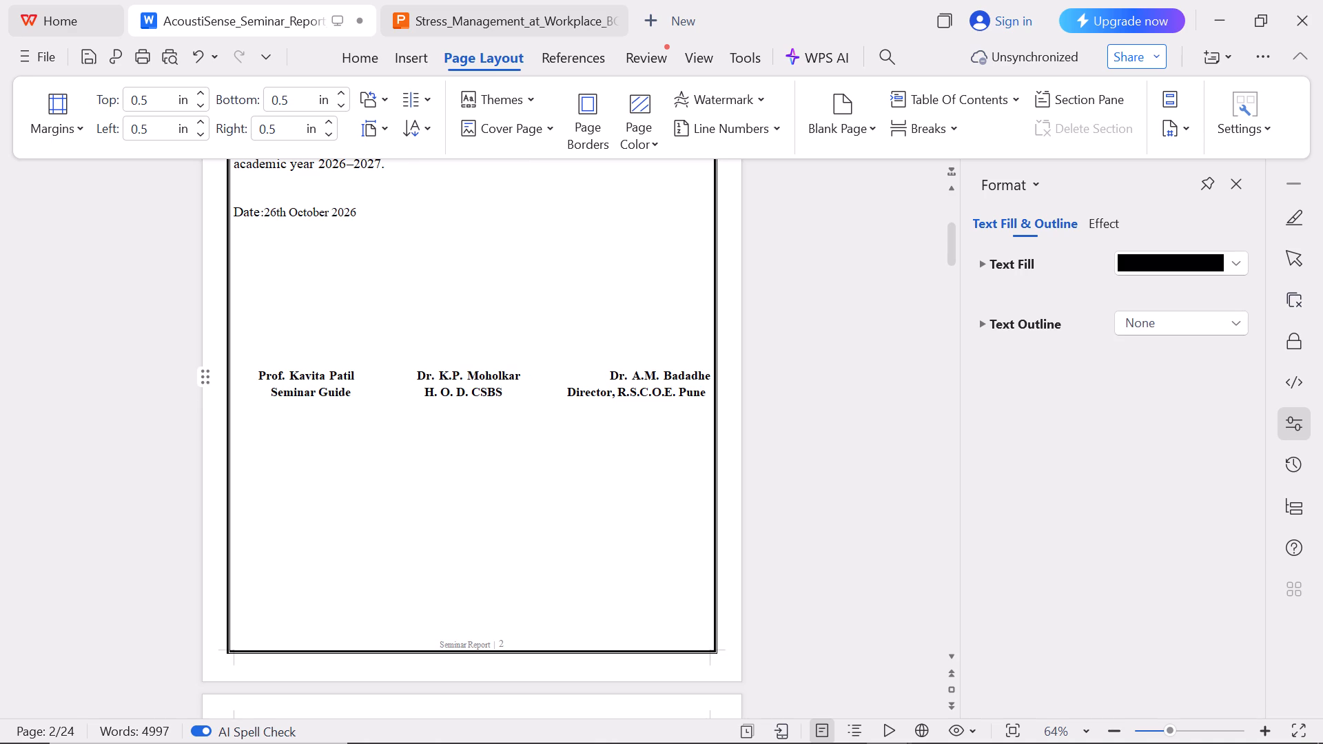
{"action": "left_click", "coordinate": [606, 377]}
{"action": "key", "text": "BackSpace"}
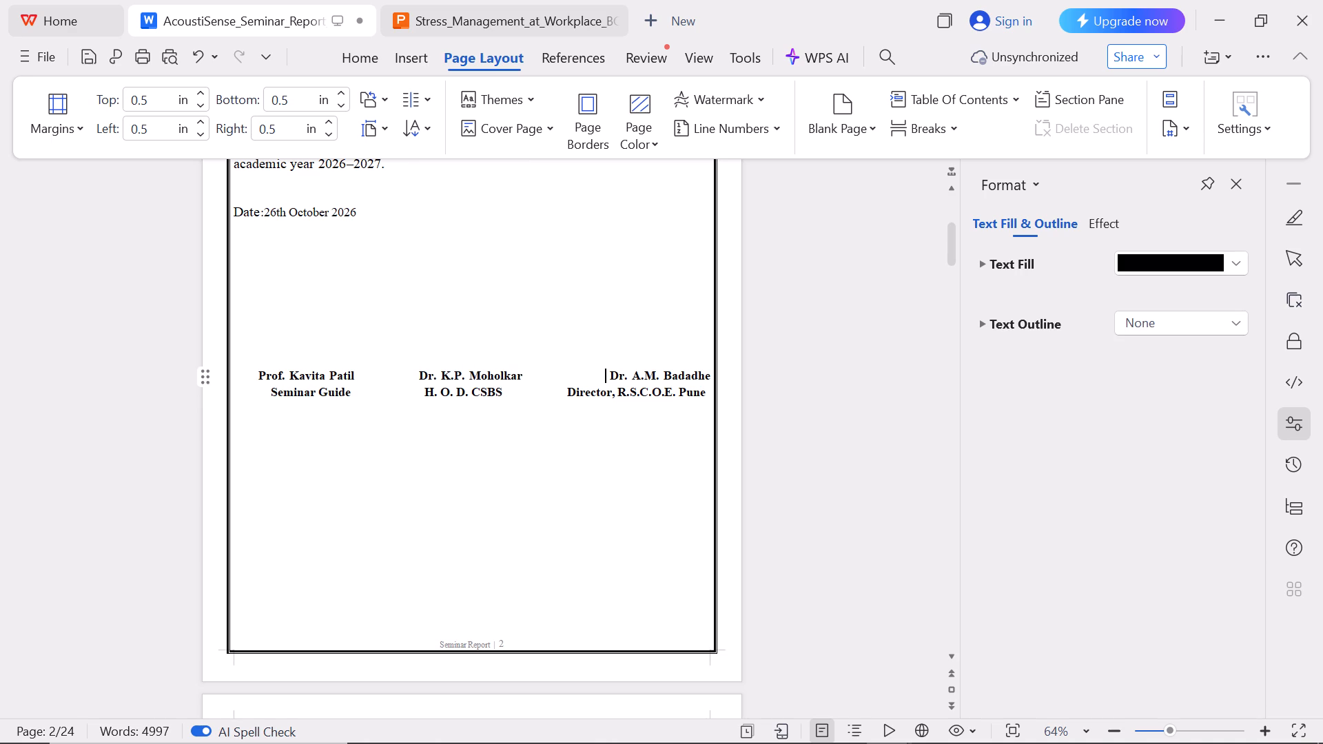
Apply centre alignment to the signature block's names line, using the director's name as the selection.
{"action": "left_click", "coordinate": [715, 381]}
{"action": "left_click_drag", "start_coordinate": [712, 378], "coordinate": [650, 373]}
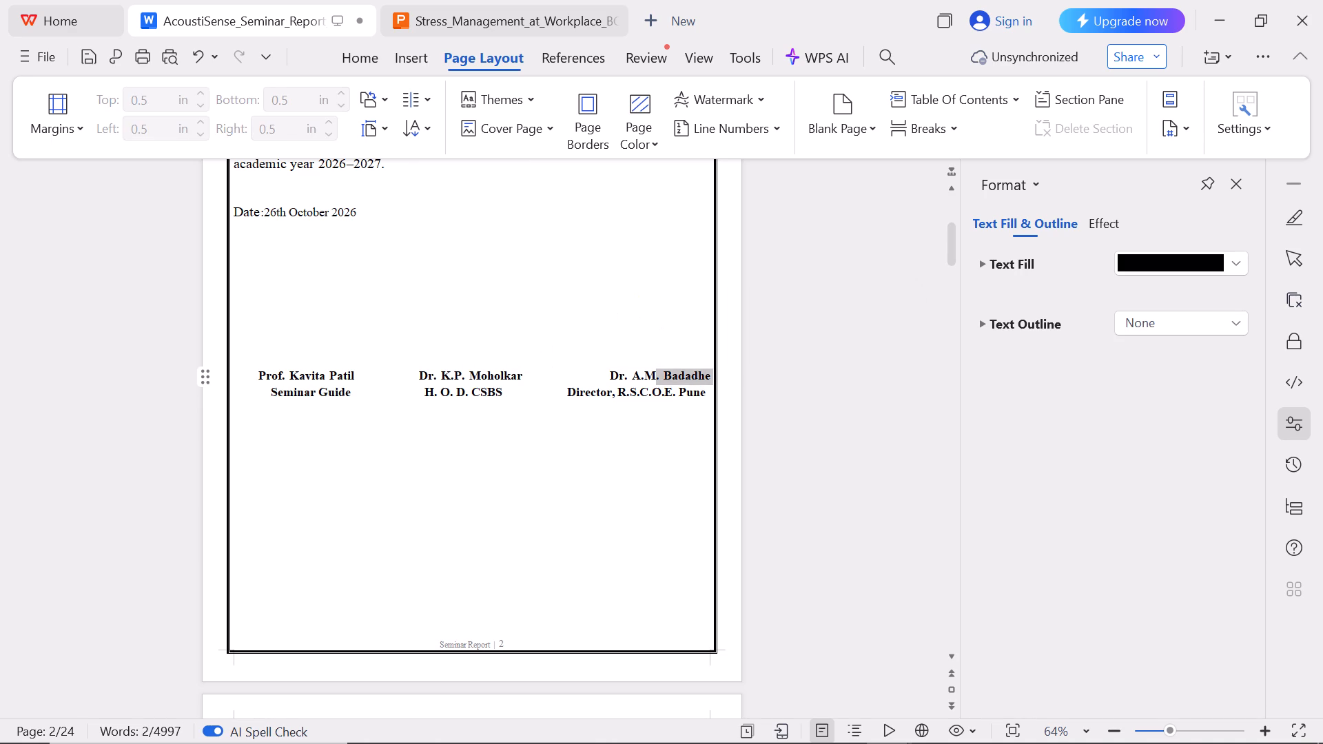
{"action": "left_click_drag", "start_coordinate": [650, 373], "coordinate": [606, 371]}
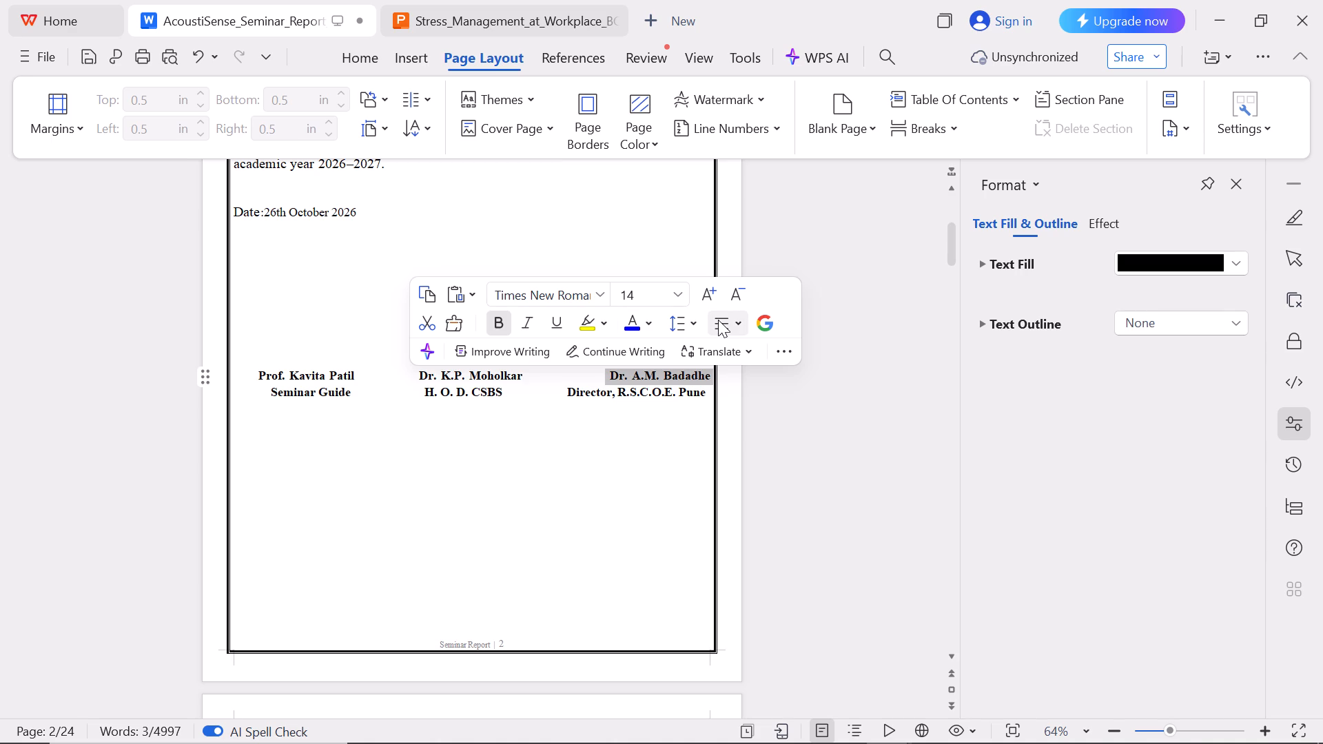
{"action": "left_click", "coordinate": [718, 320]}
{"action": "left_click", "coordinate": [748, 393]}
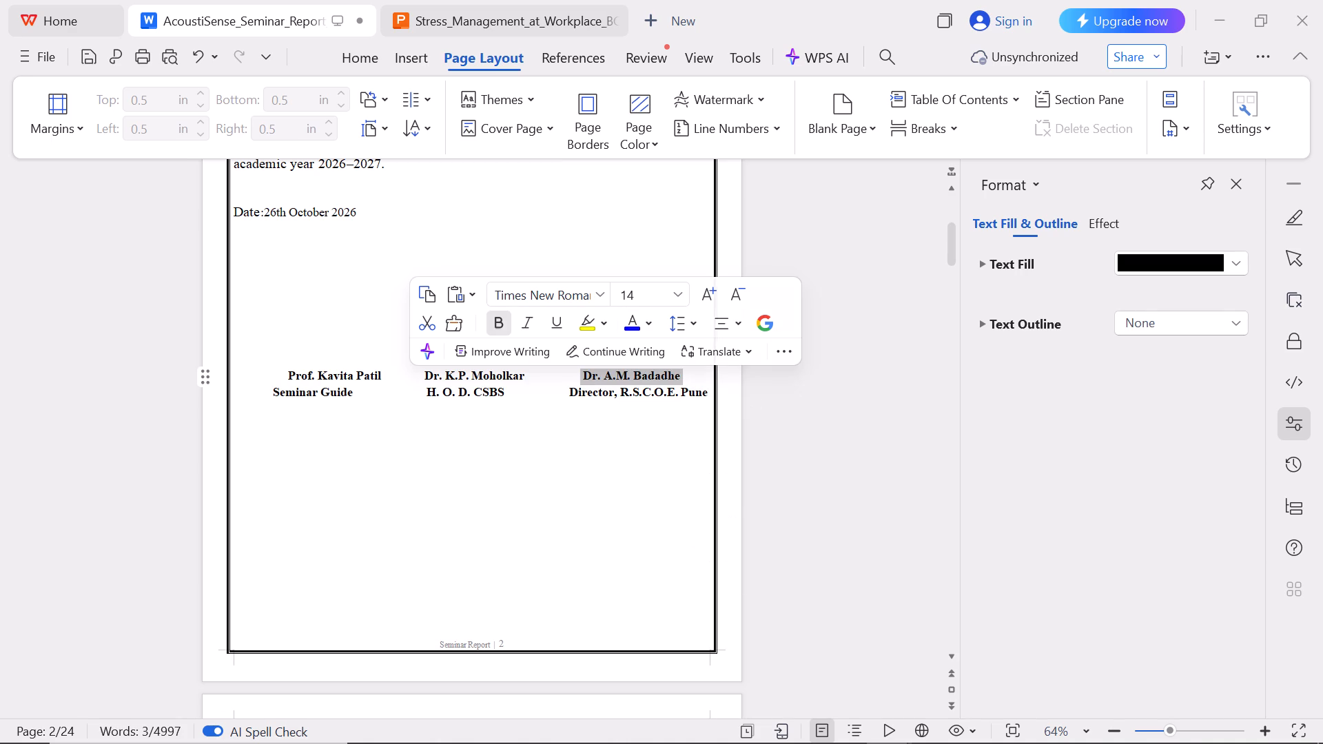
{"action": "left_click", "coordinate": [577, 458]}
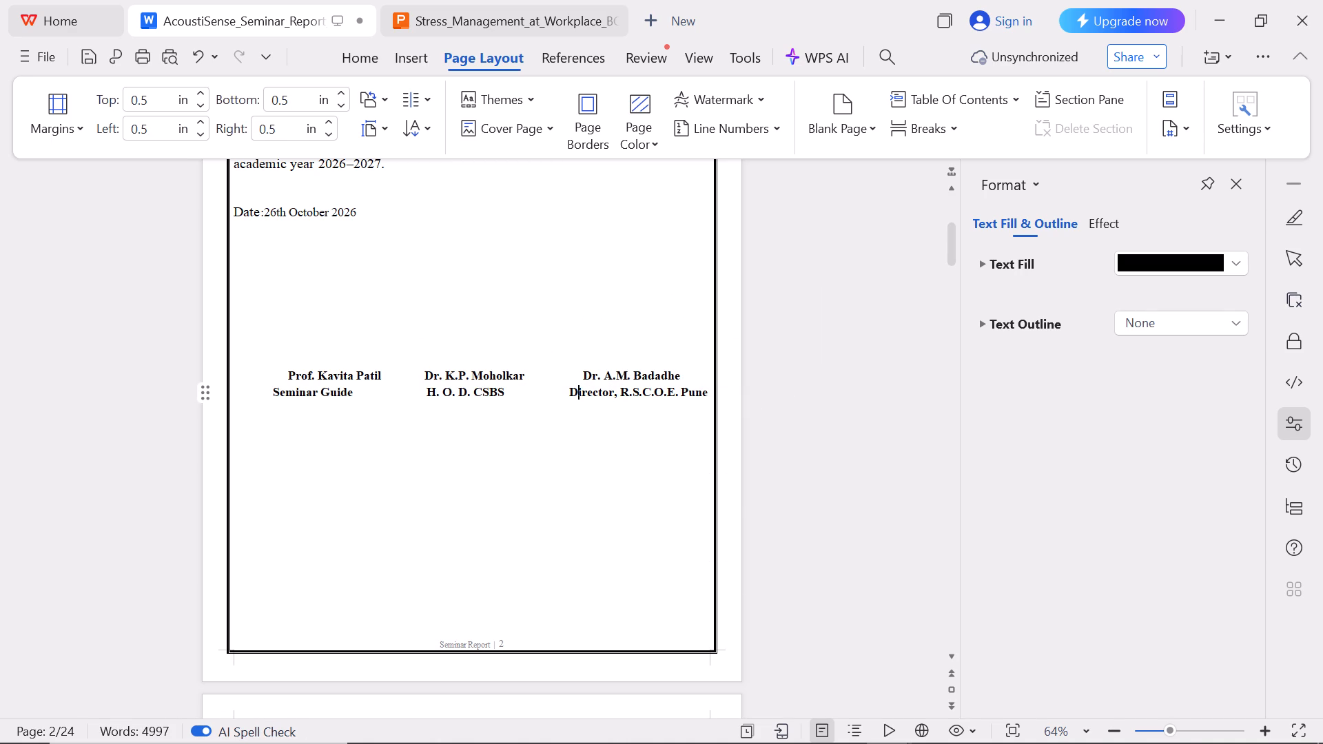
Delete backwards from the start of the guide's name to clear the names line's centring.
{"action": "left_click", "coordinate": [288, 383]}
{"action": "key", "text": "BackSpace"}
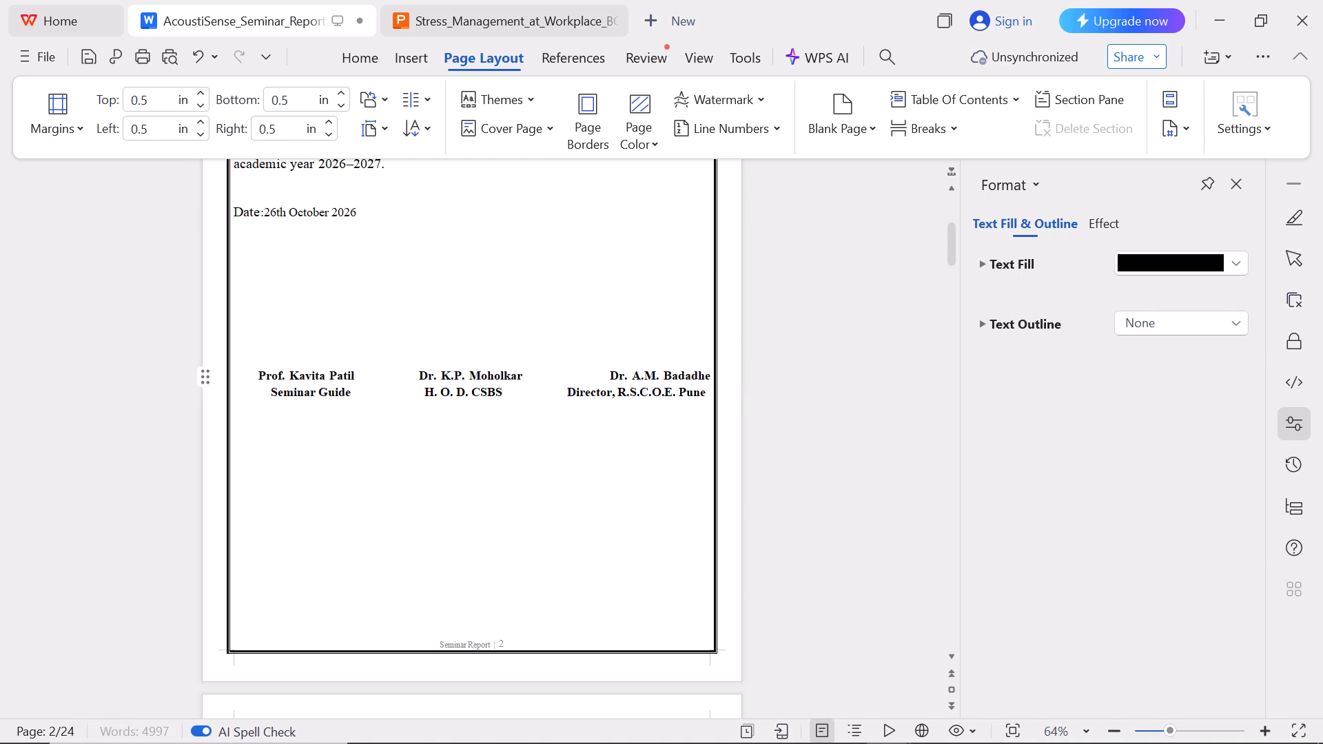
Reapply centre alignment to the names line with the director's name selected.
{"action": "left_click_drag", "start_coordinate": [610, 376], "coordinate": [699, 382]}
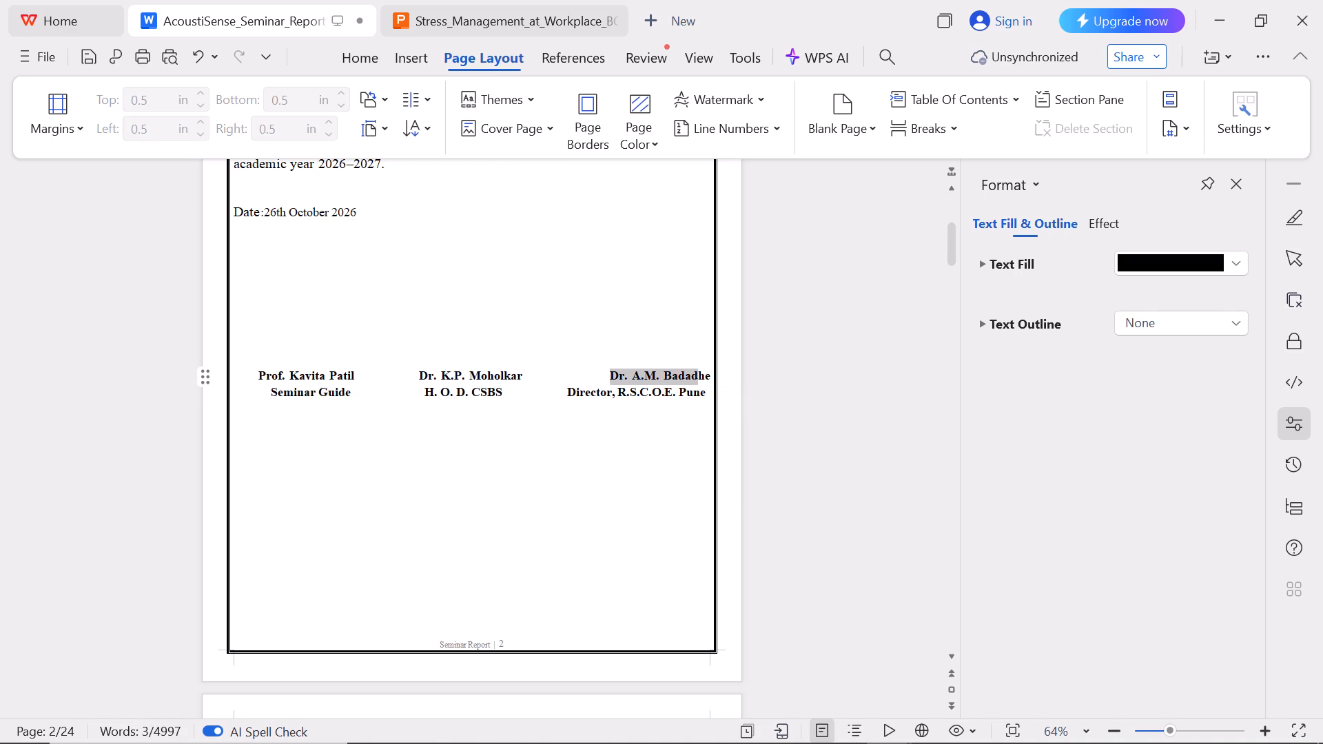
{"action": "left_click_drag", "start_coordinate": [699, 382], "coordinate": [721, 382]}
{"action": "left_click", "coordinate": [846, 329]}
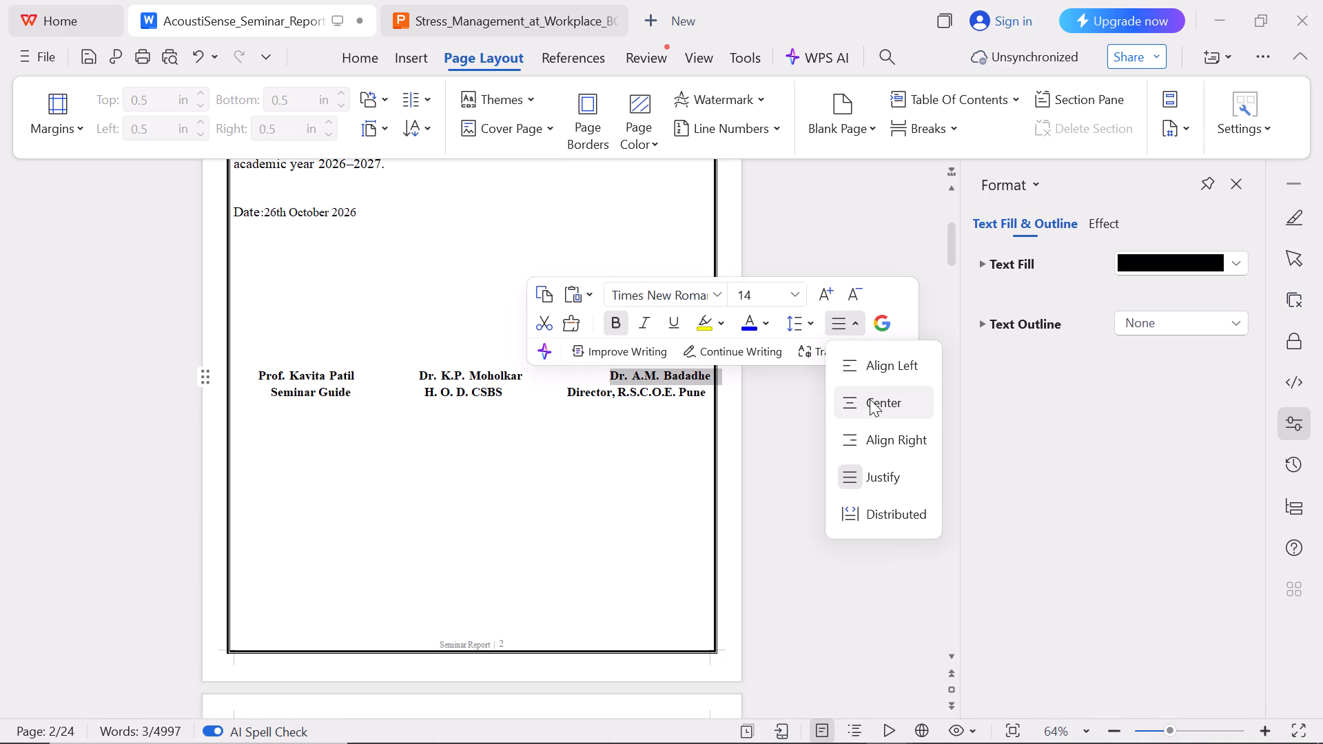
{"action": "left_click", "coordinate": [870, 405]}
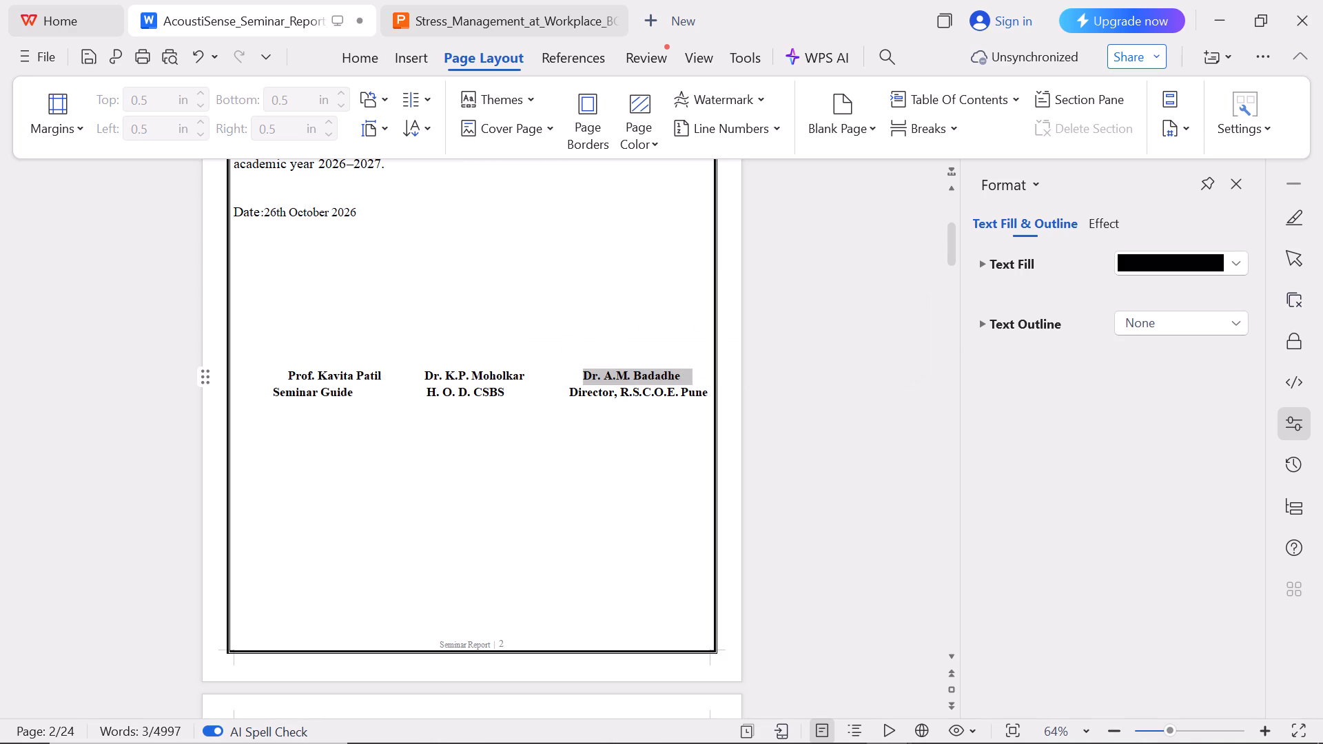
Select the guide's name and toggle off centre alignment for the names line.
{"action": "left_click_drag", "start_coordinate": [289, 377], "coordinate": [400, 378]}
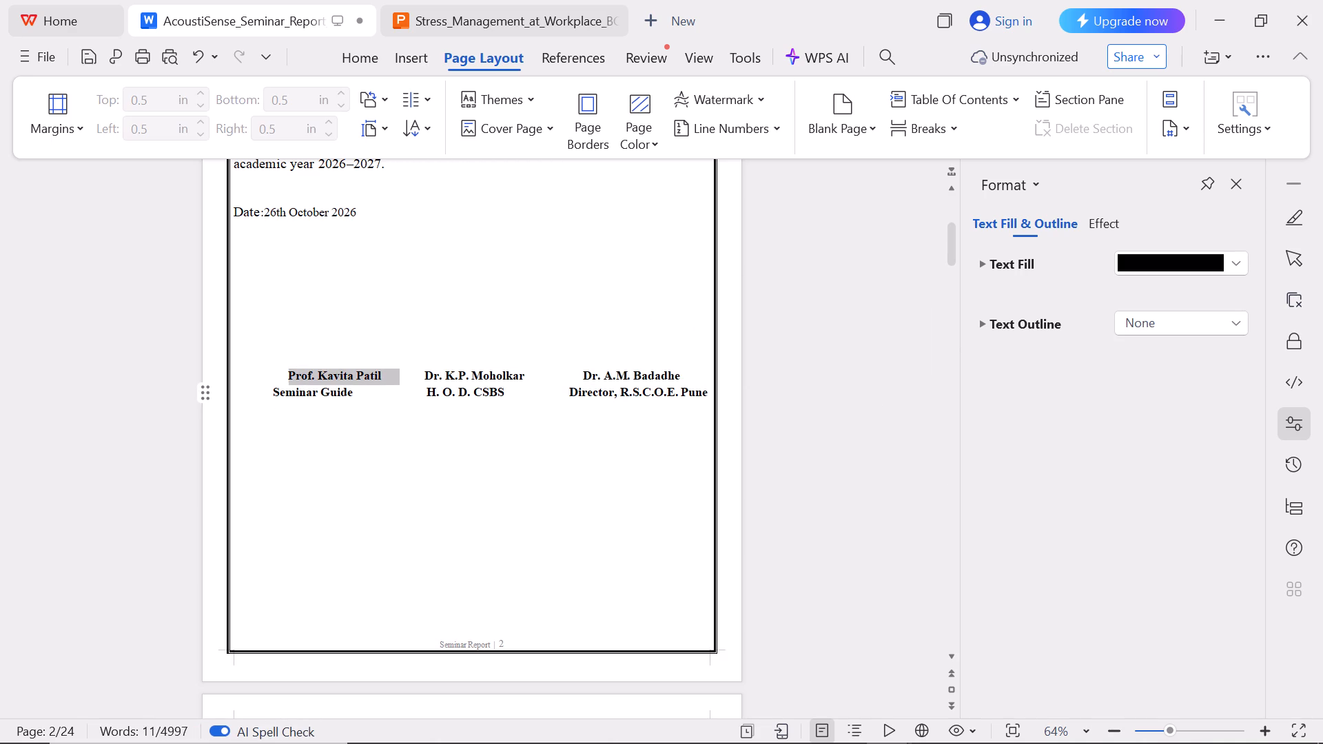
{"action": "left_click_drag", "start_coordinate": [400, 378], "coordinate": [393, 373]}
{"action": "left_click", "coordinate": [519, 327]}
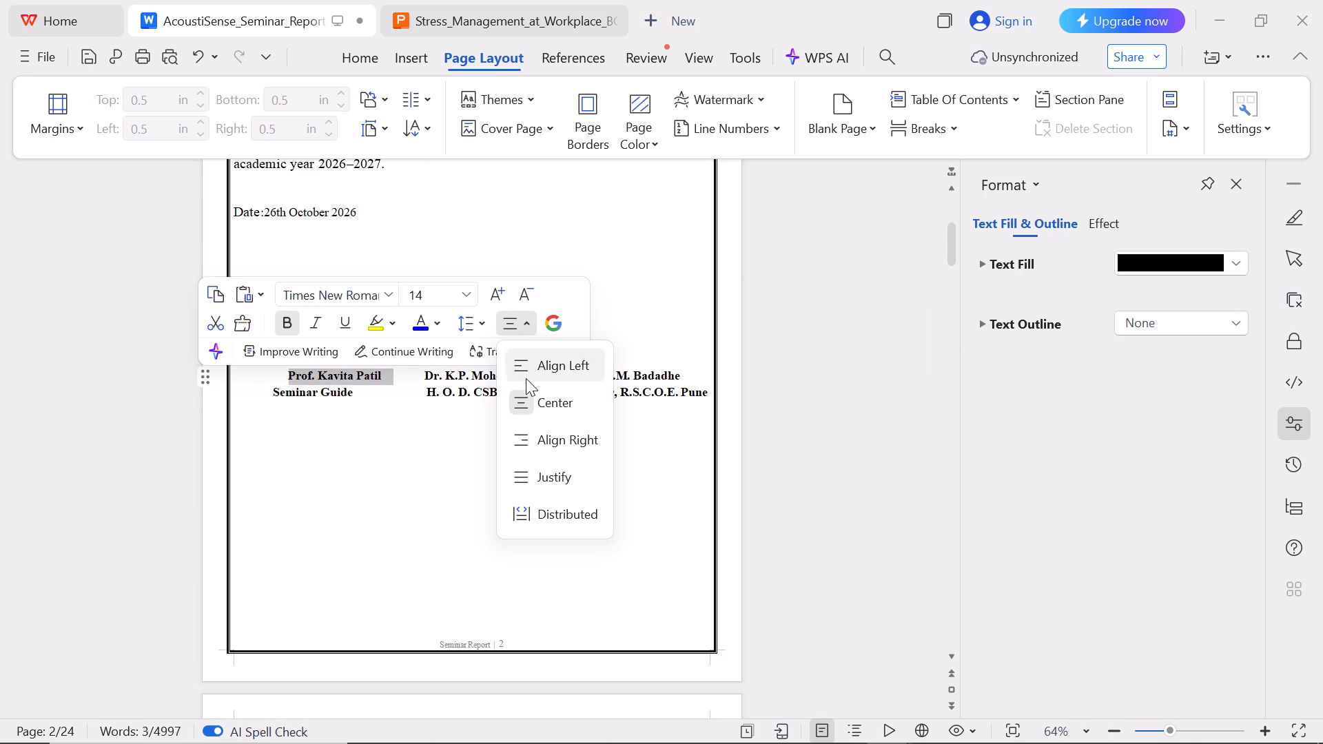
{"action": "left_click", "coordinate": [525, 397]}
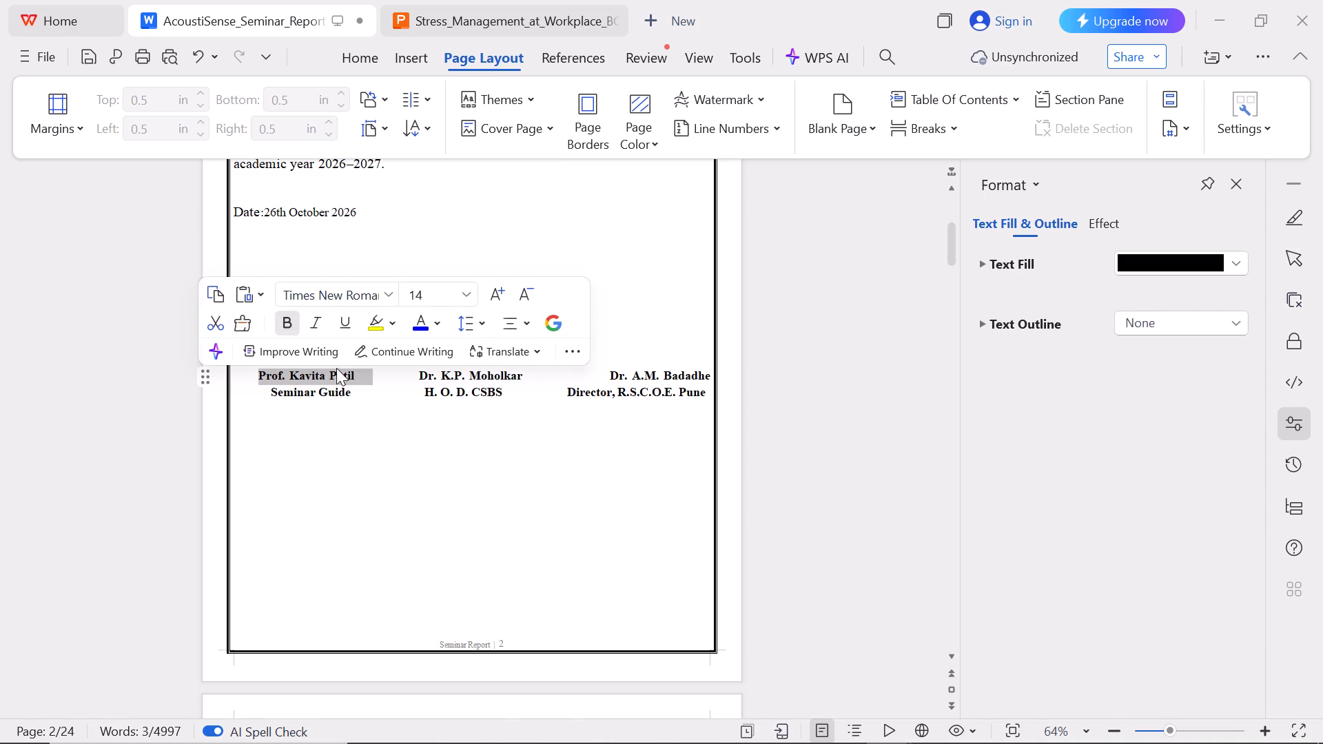
Select the head of department's name and centre the signature block's names line.
{"action": "left_click", "coordinate": [416, 369]}
{"action": "left_click_drag", "start_coordinate": [416, 369], "coordinate": [475, 366]}
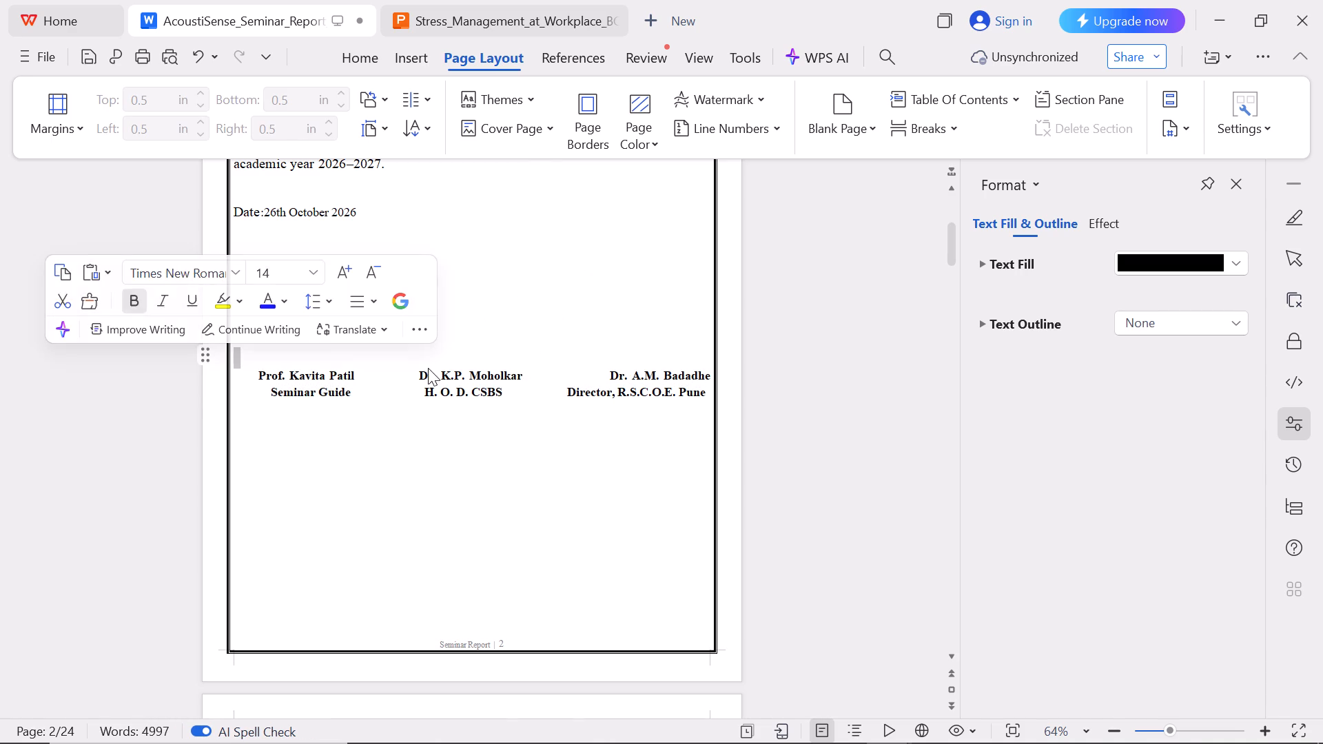
{"action": "left_click", "coordinate": [417, 371]}
{"action": "left_click_drag", "start_coordinate": [417, 371], "coordinate": [438, 375]}
{"action": "left_click", "coordinate": [438, 375]}
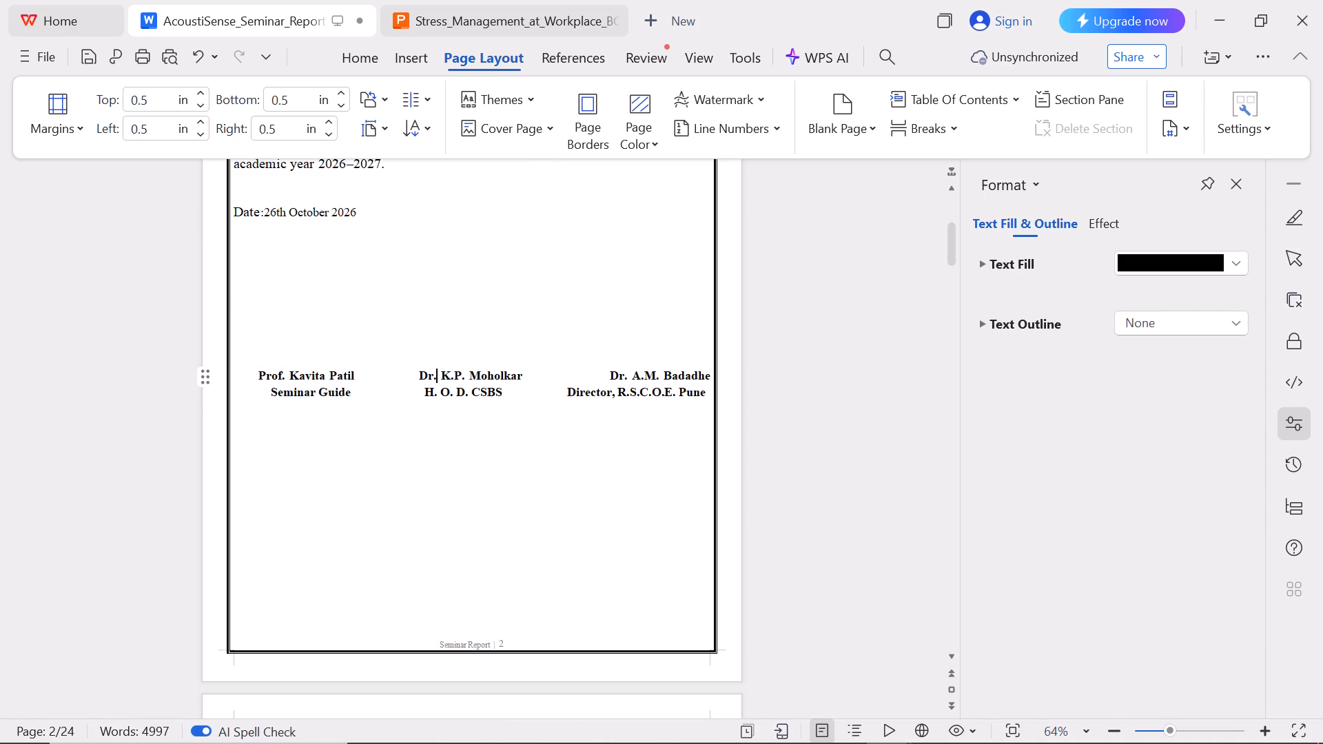
{"action": "left_click_drag", "start_coordinate": [422, 378], "coordinate": [486, 371]}
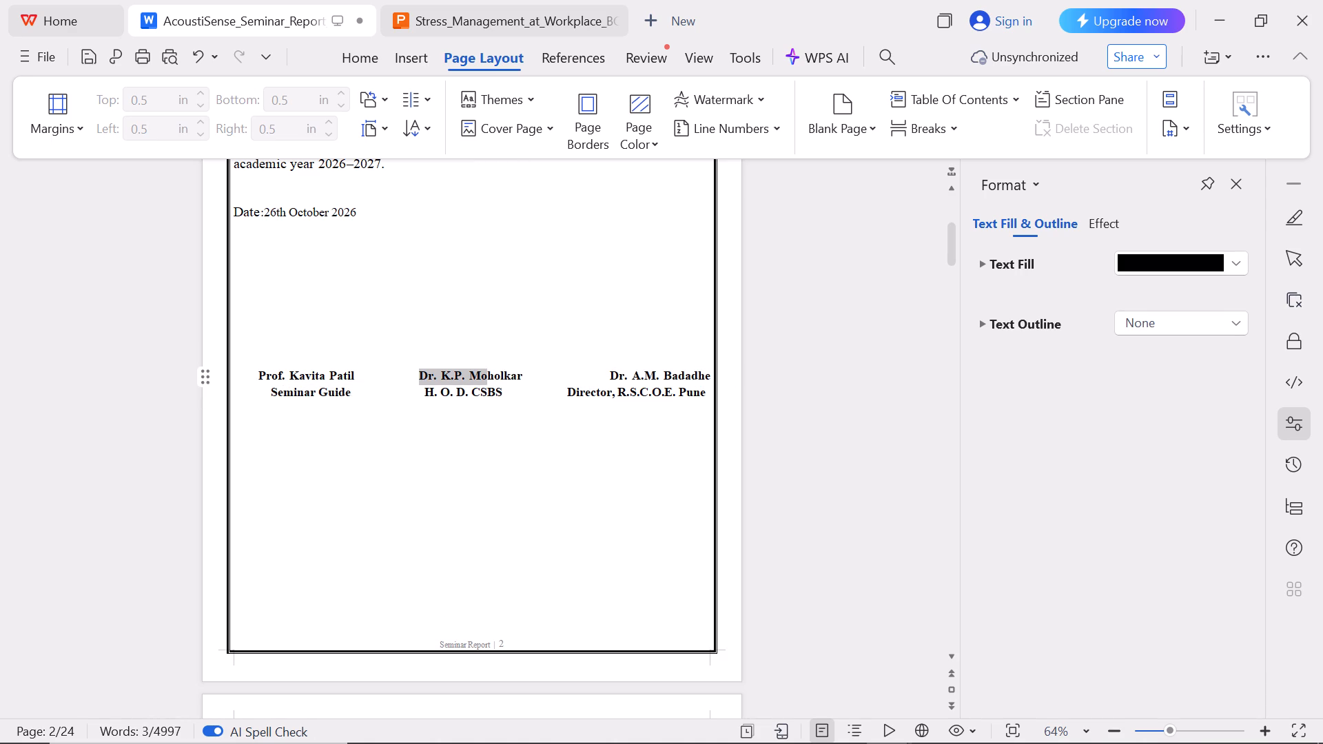
{"action": "left_click_drag", "start_coordinate": [486, 371], "coordinate": [532, 378]}
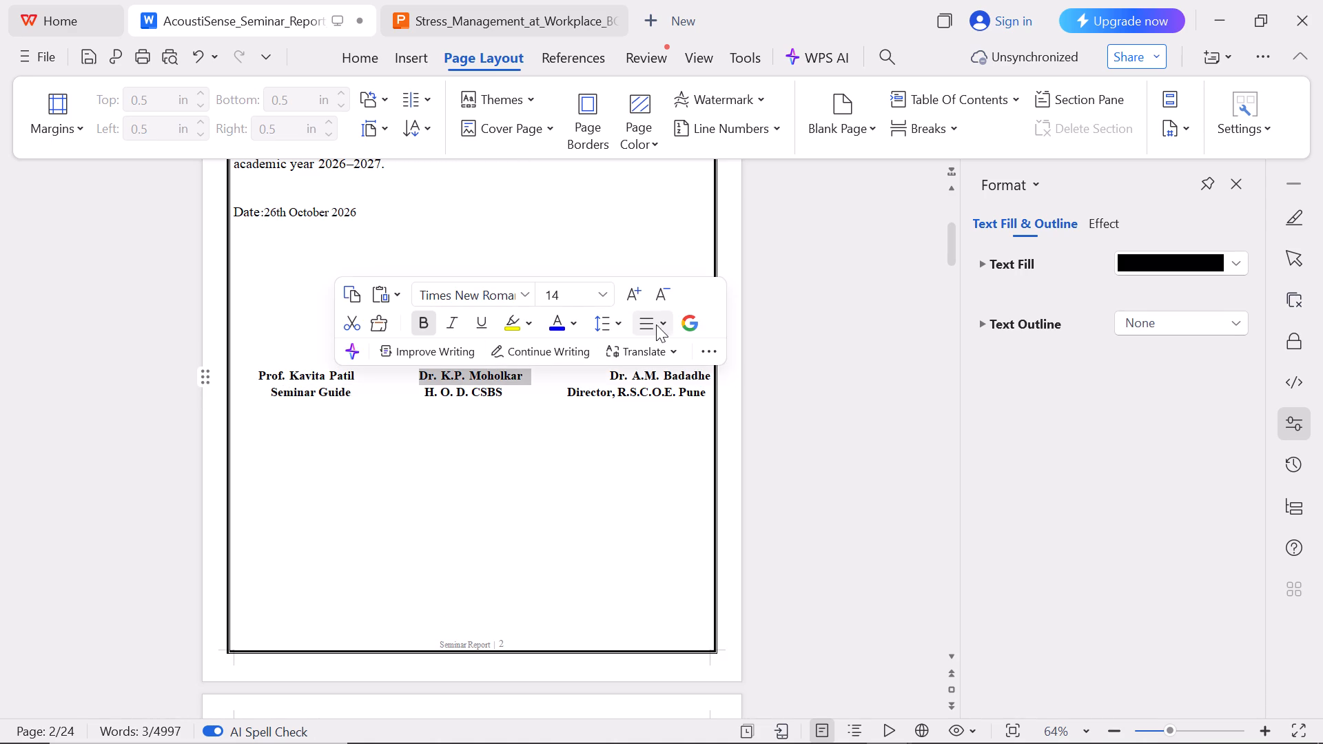
{"action": "left_click", "coordinate": [659, 324]}
{"action": "left_click", "coordinate": [651, 392]}
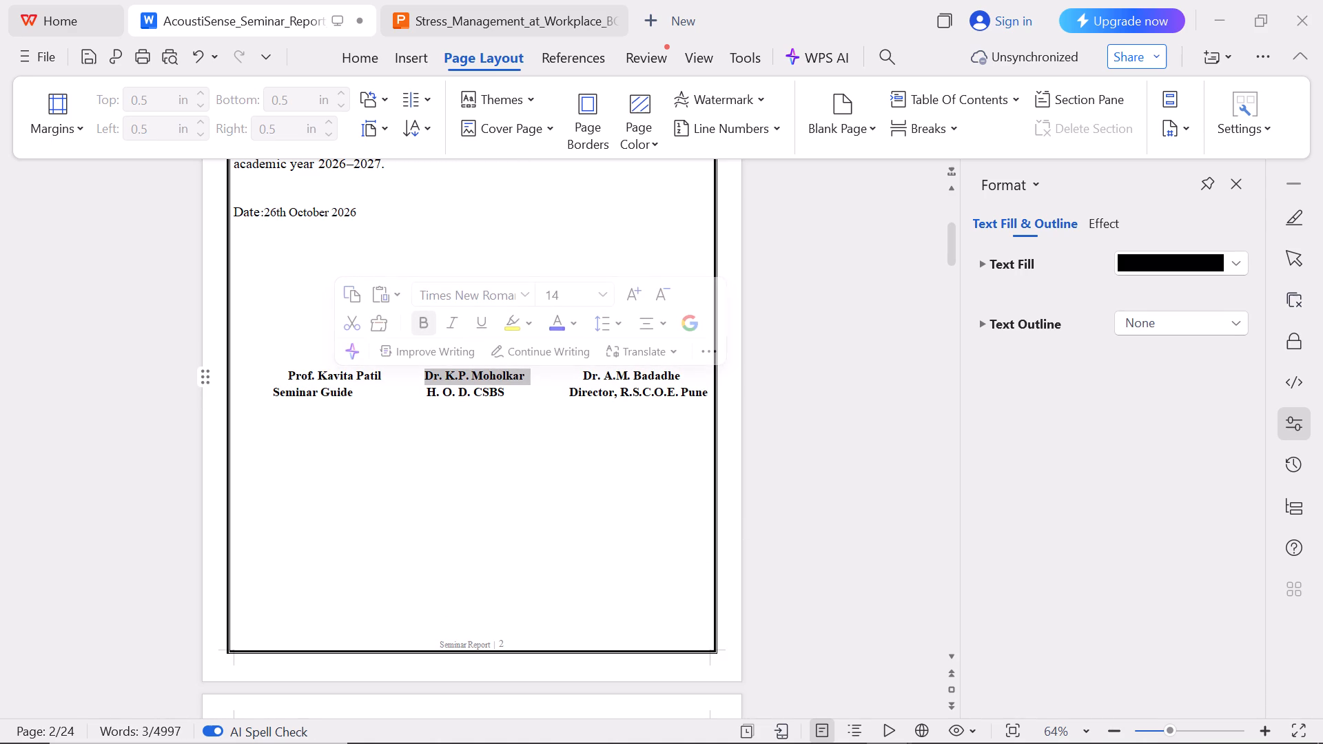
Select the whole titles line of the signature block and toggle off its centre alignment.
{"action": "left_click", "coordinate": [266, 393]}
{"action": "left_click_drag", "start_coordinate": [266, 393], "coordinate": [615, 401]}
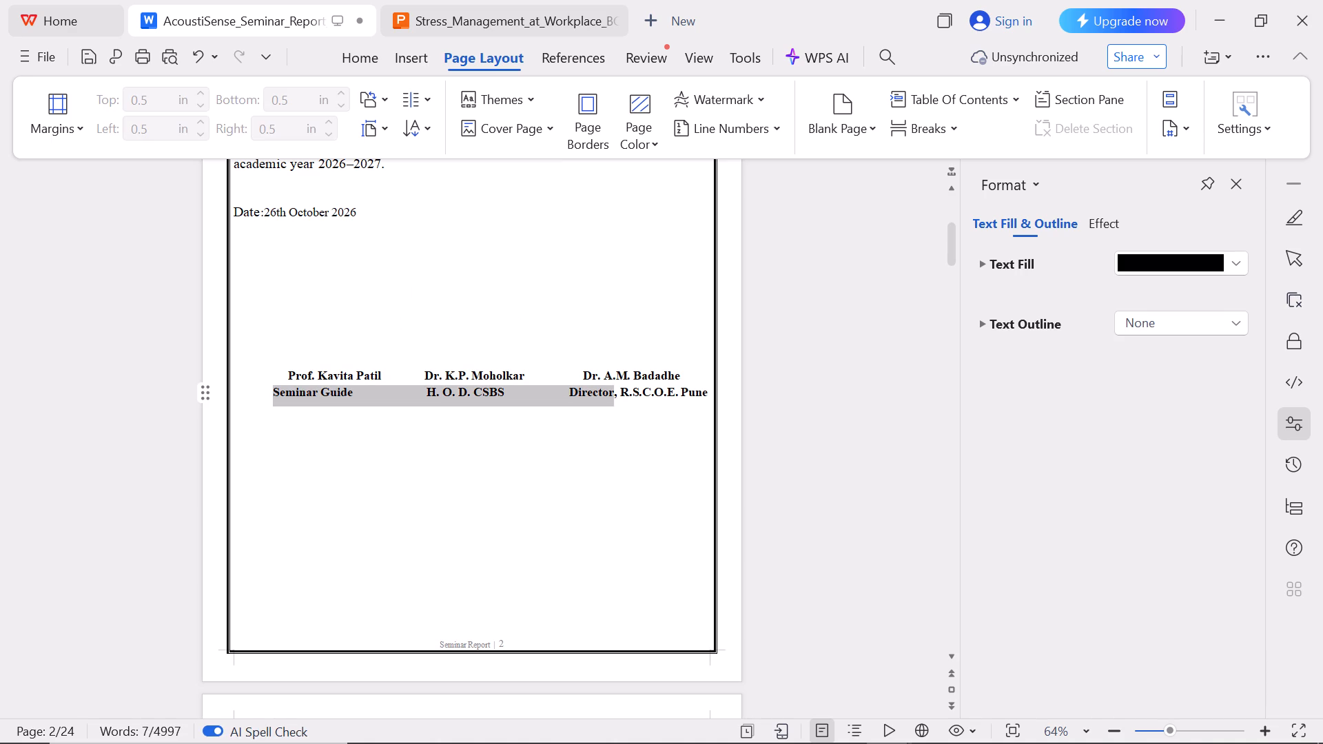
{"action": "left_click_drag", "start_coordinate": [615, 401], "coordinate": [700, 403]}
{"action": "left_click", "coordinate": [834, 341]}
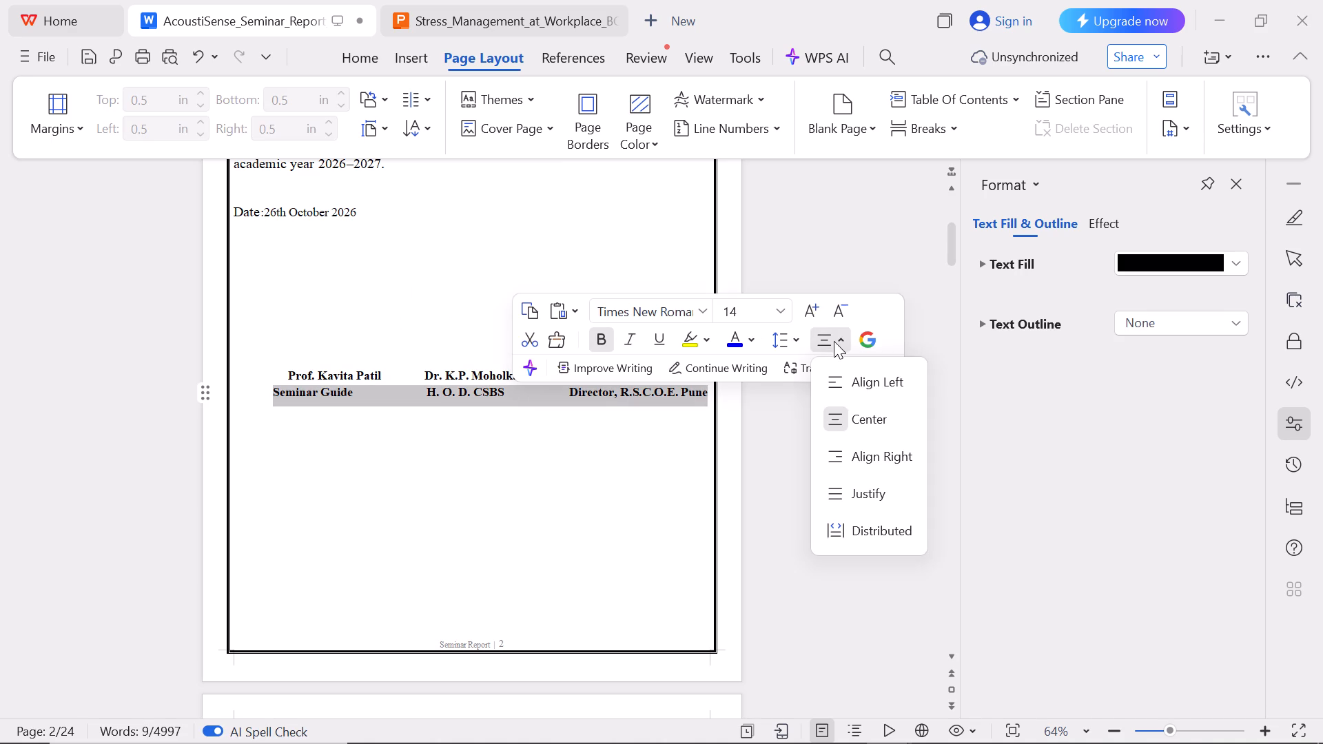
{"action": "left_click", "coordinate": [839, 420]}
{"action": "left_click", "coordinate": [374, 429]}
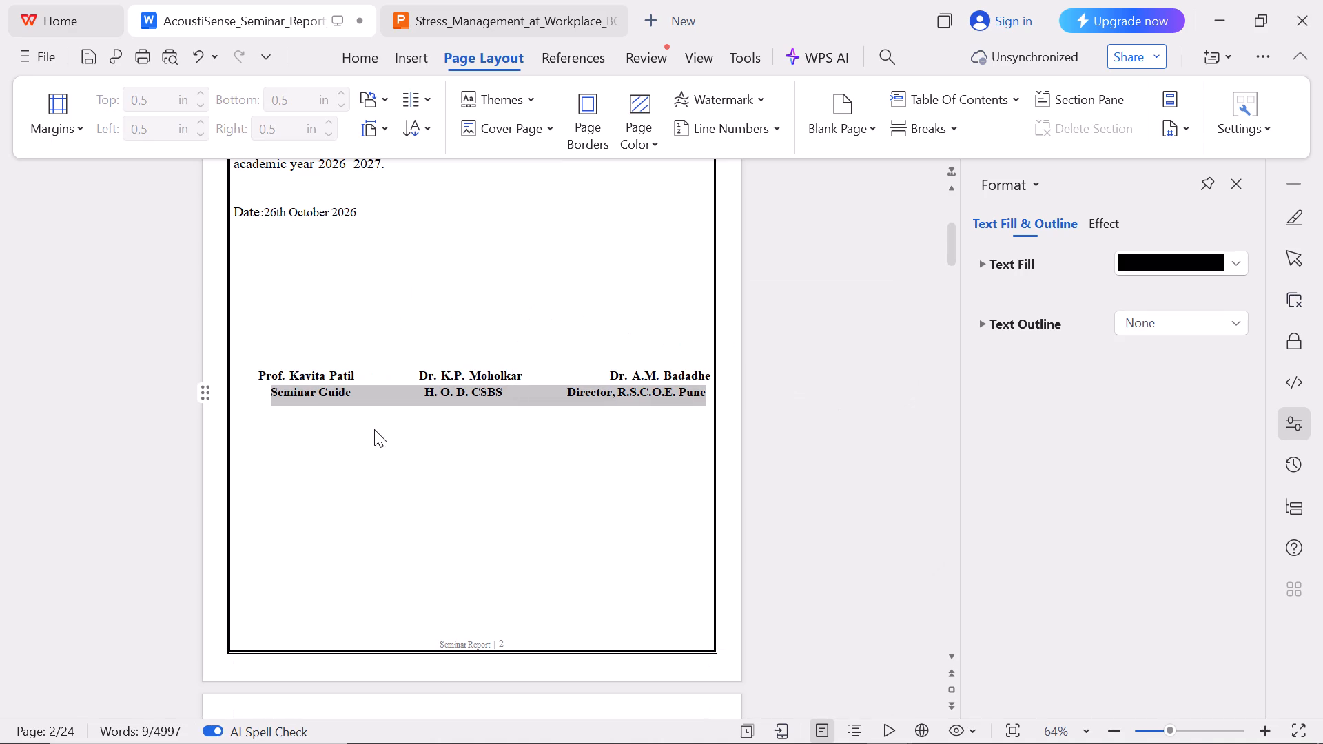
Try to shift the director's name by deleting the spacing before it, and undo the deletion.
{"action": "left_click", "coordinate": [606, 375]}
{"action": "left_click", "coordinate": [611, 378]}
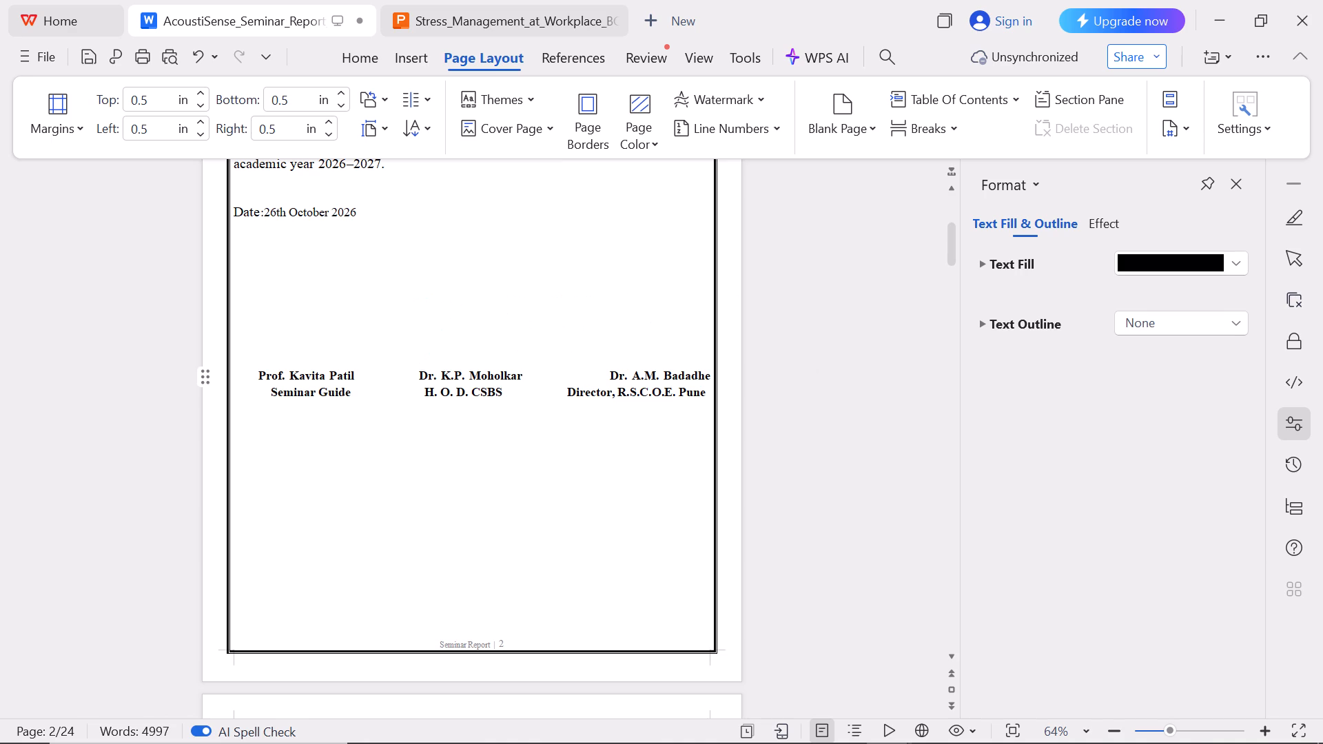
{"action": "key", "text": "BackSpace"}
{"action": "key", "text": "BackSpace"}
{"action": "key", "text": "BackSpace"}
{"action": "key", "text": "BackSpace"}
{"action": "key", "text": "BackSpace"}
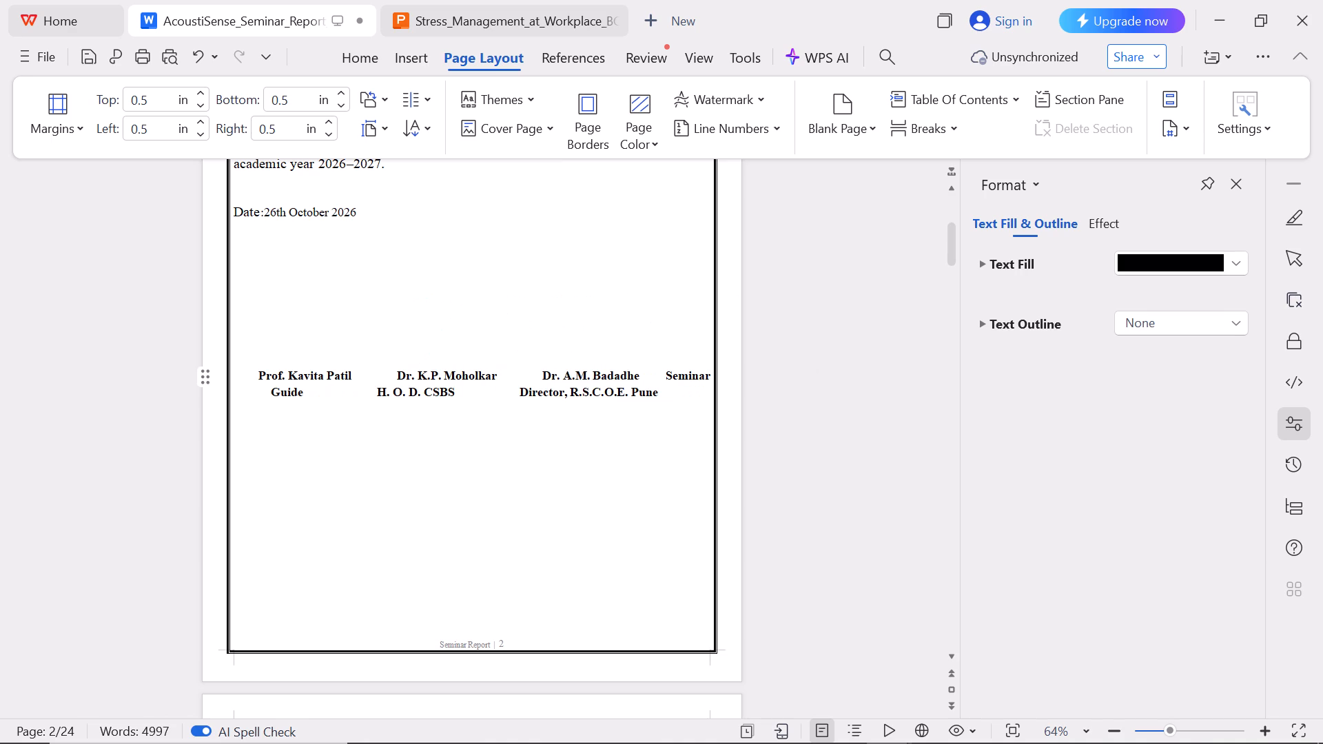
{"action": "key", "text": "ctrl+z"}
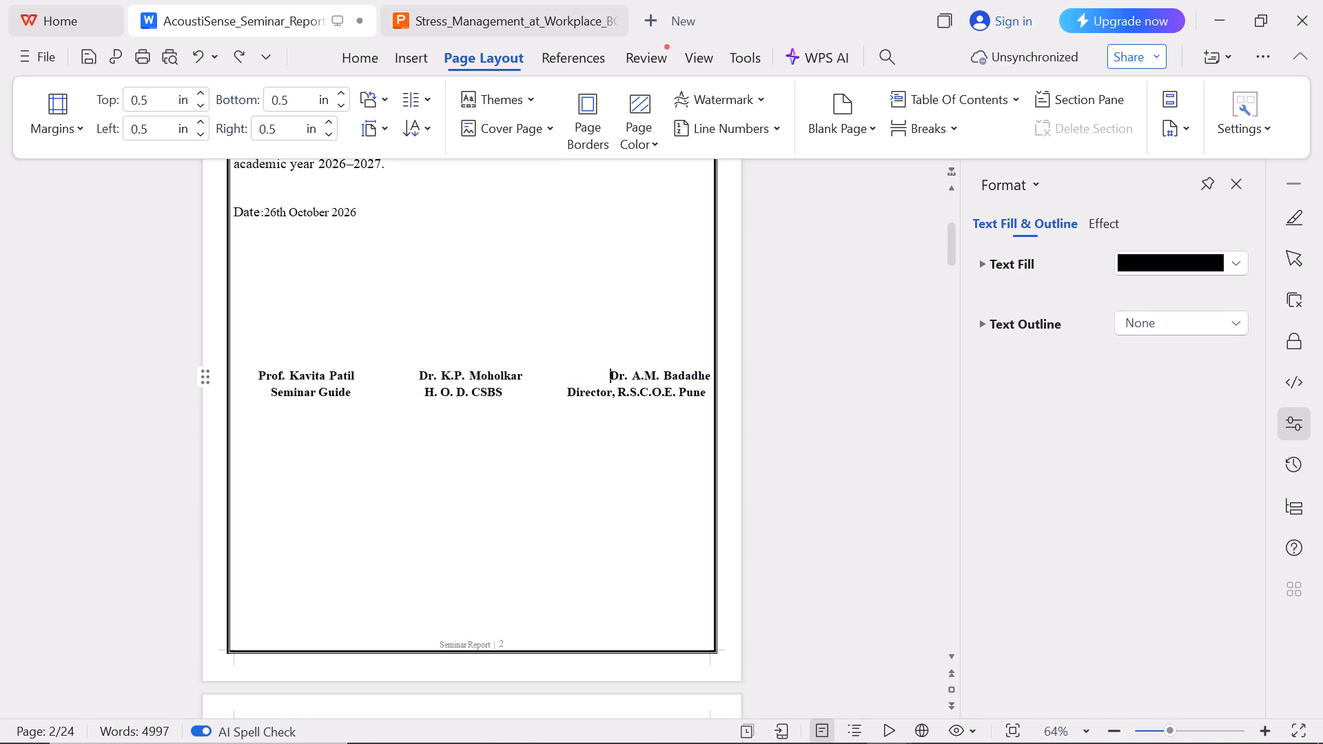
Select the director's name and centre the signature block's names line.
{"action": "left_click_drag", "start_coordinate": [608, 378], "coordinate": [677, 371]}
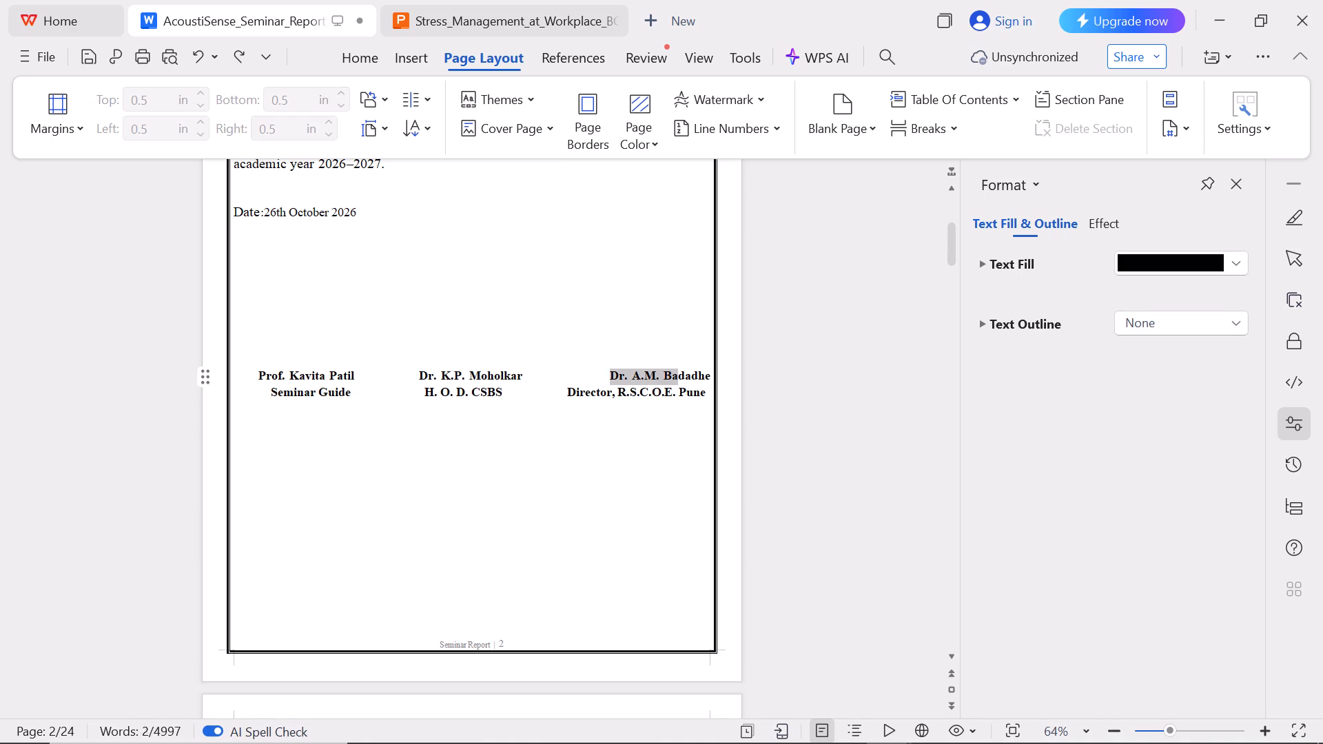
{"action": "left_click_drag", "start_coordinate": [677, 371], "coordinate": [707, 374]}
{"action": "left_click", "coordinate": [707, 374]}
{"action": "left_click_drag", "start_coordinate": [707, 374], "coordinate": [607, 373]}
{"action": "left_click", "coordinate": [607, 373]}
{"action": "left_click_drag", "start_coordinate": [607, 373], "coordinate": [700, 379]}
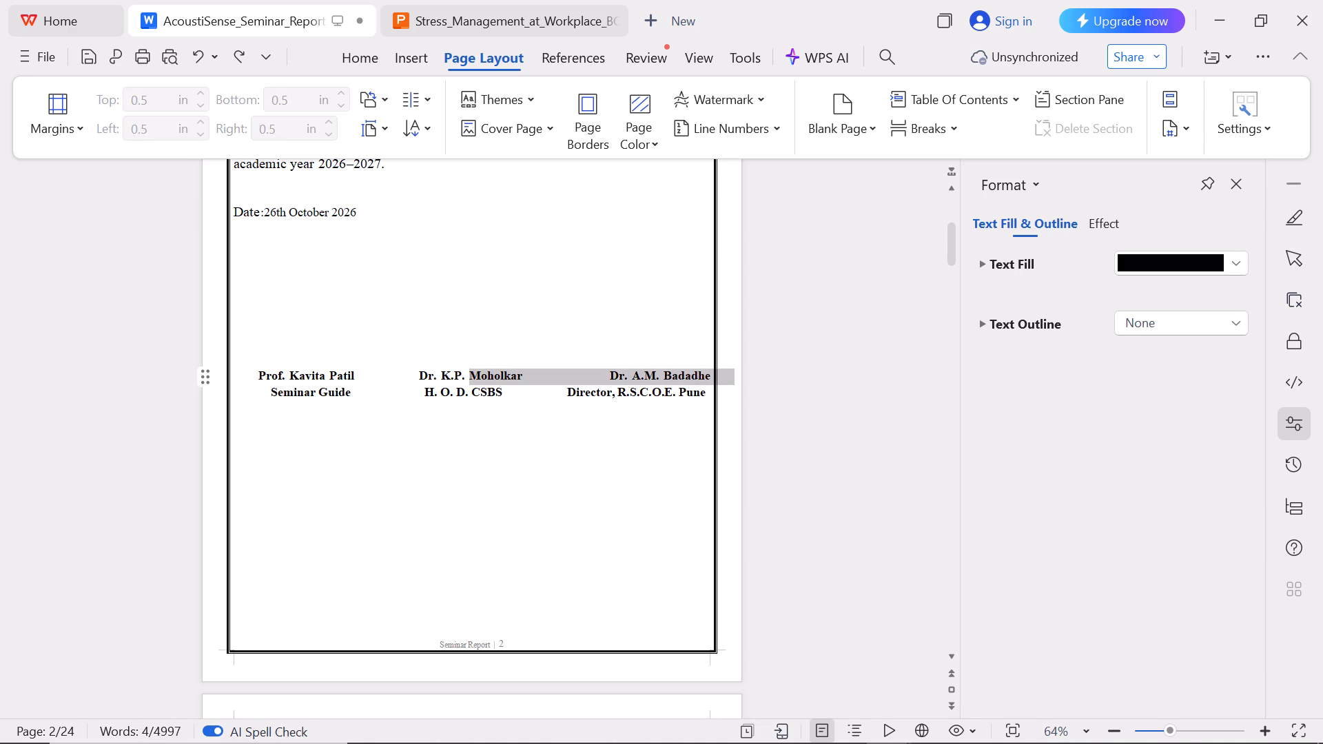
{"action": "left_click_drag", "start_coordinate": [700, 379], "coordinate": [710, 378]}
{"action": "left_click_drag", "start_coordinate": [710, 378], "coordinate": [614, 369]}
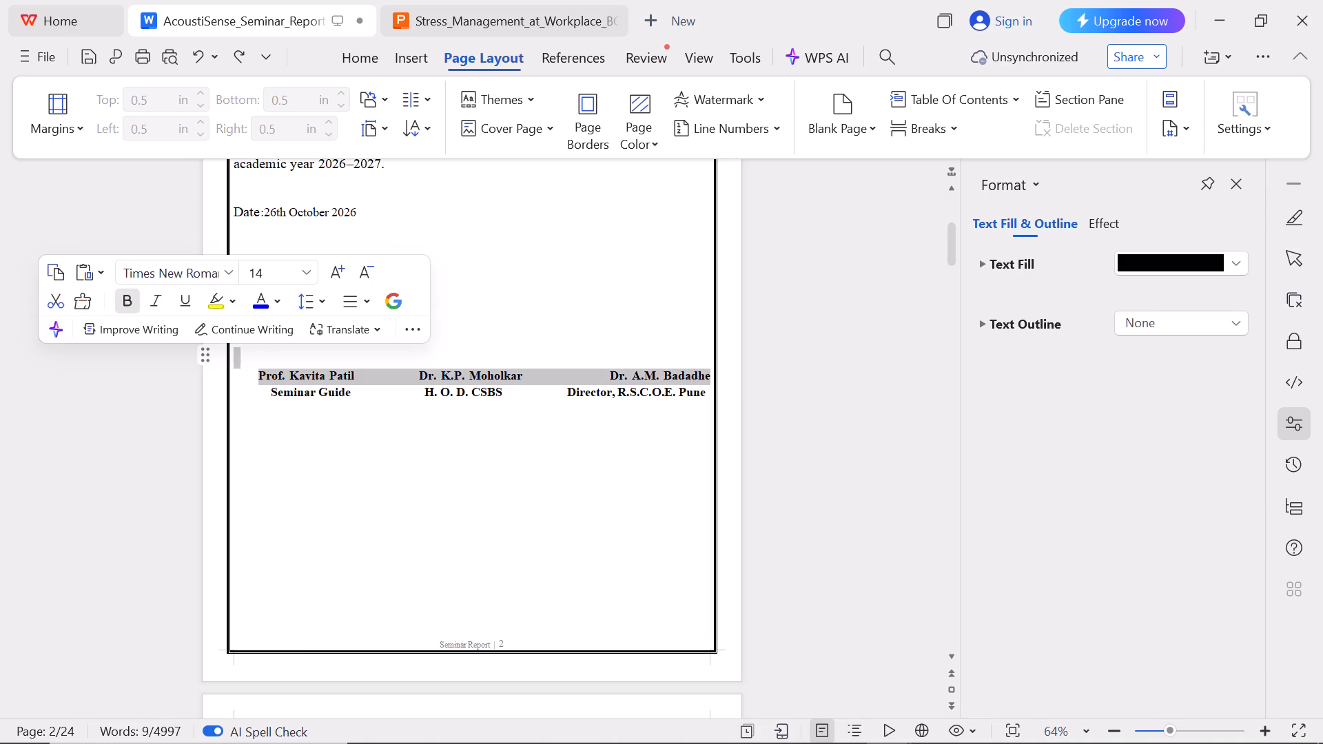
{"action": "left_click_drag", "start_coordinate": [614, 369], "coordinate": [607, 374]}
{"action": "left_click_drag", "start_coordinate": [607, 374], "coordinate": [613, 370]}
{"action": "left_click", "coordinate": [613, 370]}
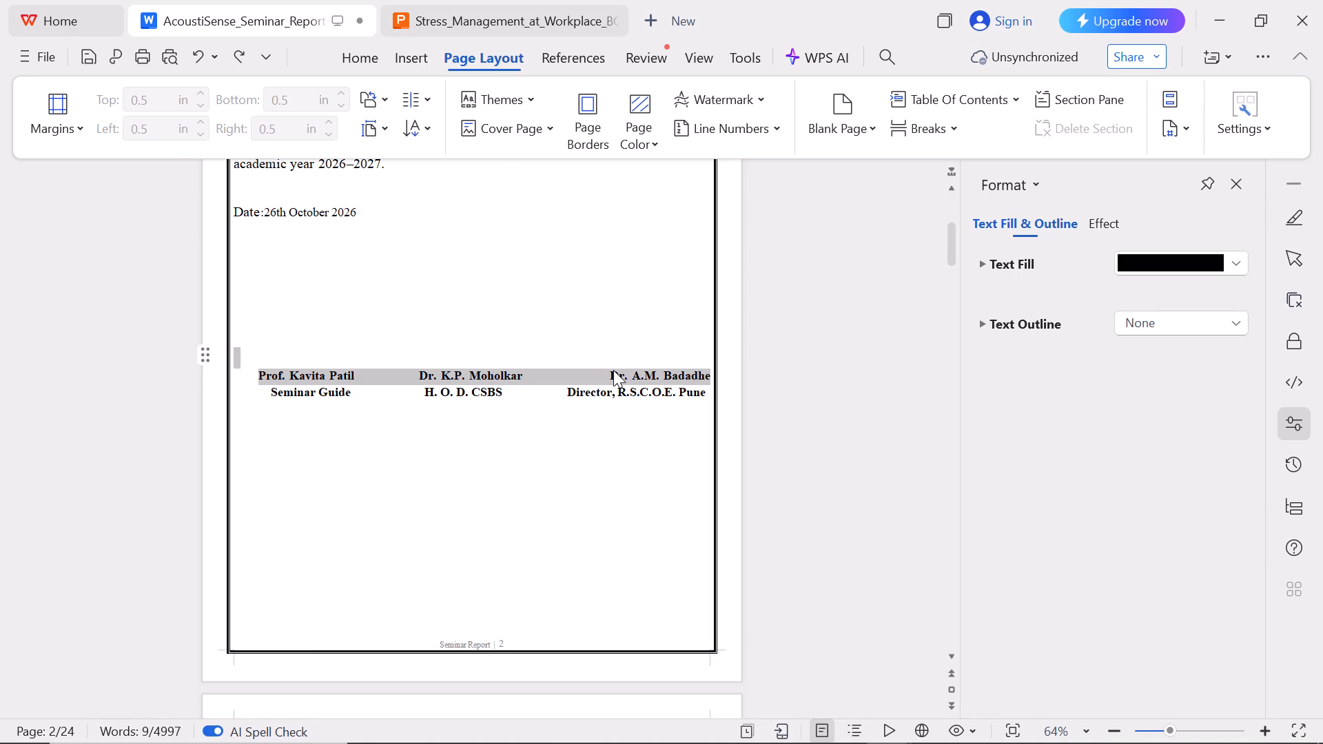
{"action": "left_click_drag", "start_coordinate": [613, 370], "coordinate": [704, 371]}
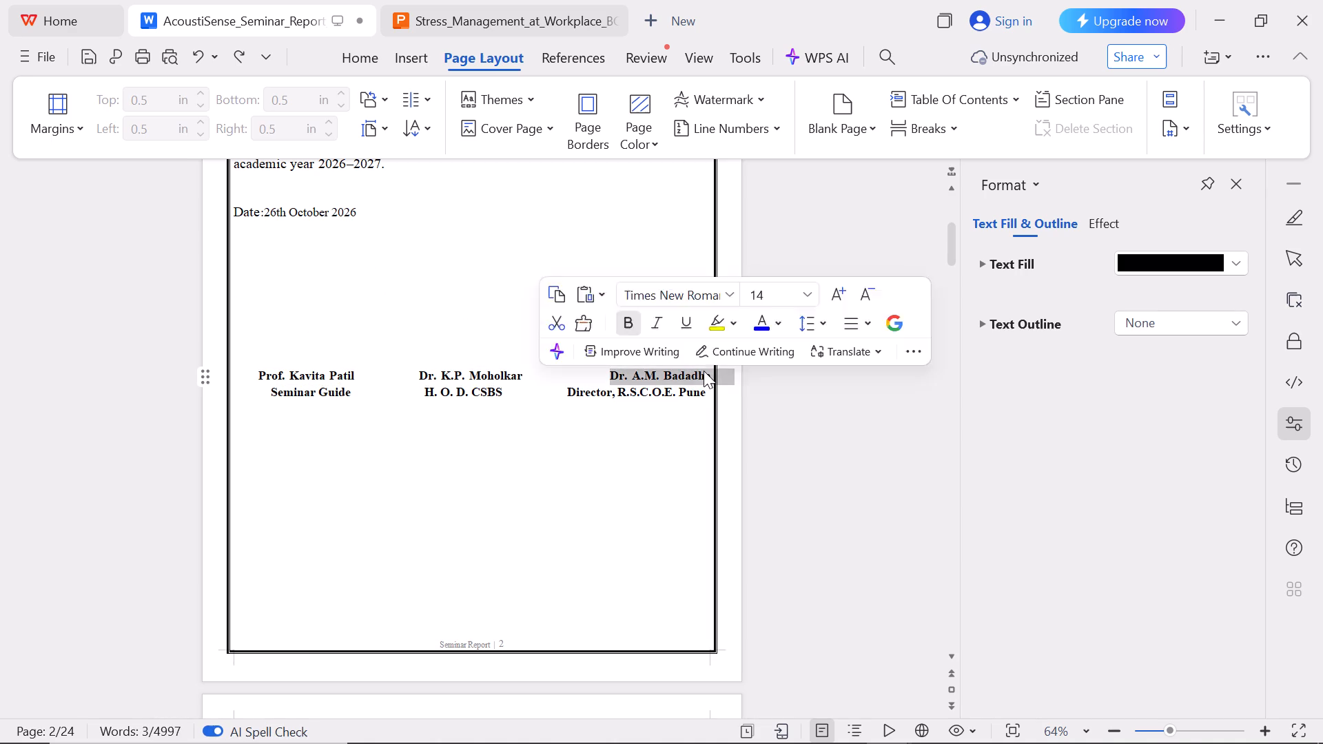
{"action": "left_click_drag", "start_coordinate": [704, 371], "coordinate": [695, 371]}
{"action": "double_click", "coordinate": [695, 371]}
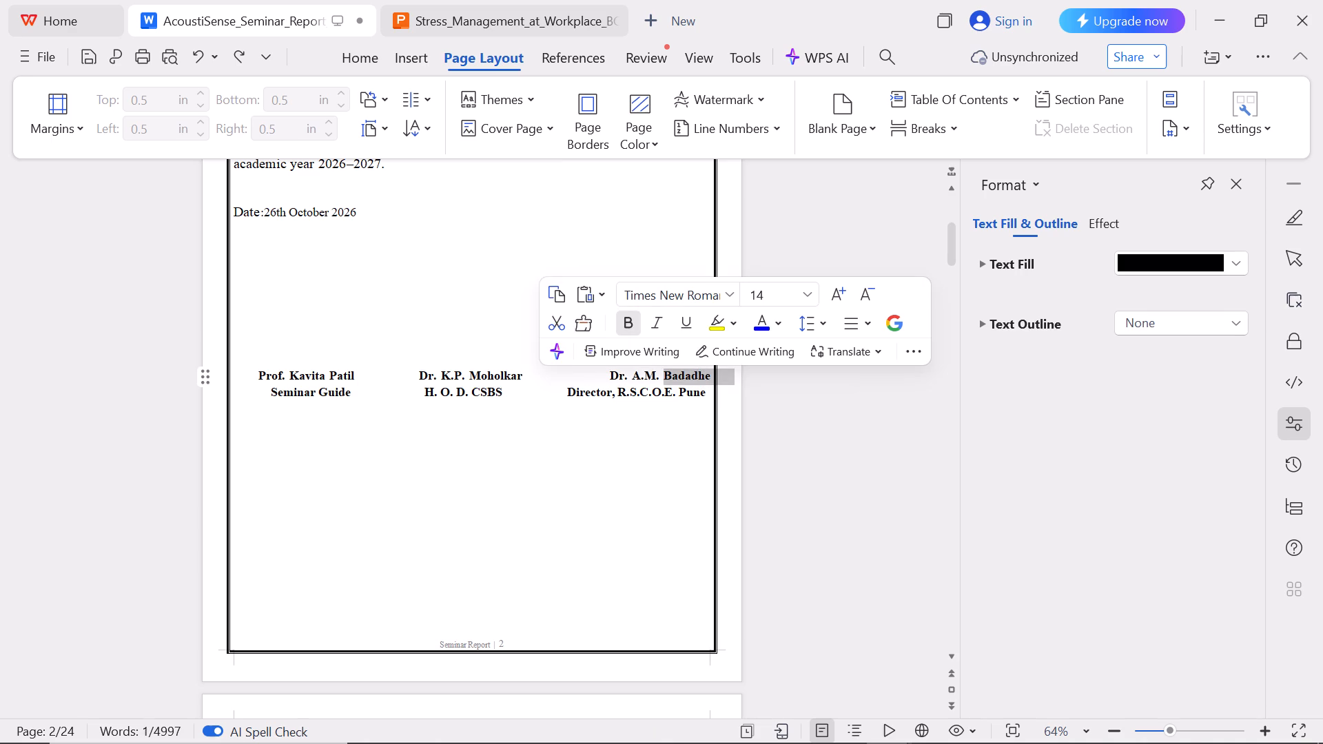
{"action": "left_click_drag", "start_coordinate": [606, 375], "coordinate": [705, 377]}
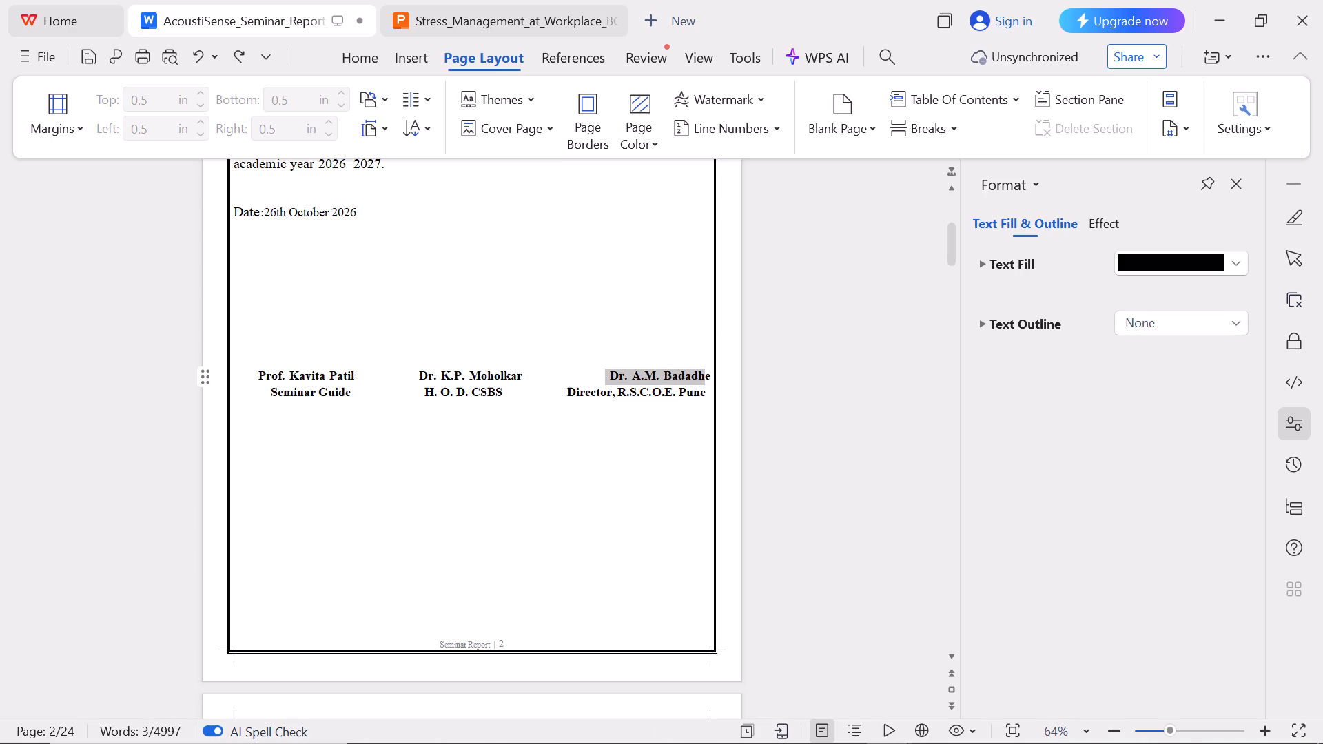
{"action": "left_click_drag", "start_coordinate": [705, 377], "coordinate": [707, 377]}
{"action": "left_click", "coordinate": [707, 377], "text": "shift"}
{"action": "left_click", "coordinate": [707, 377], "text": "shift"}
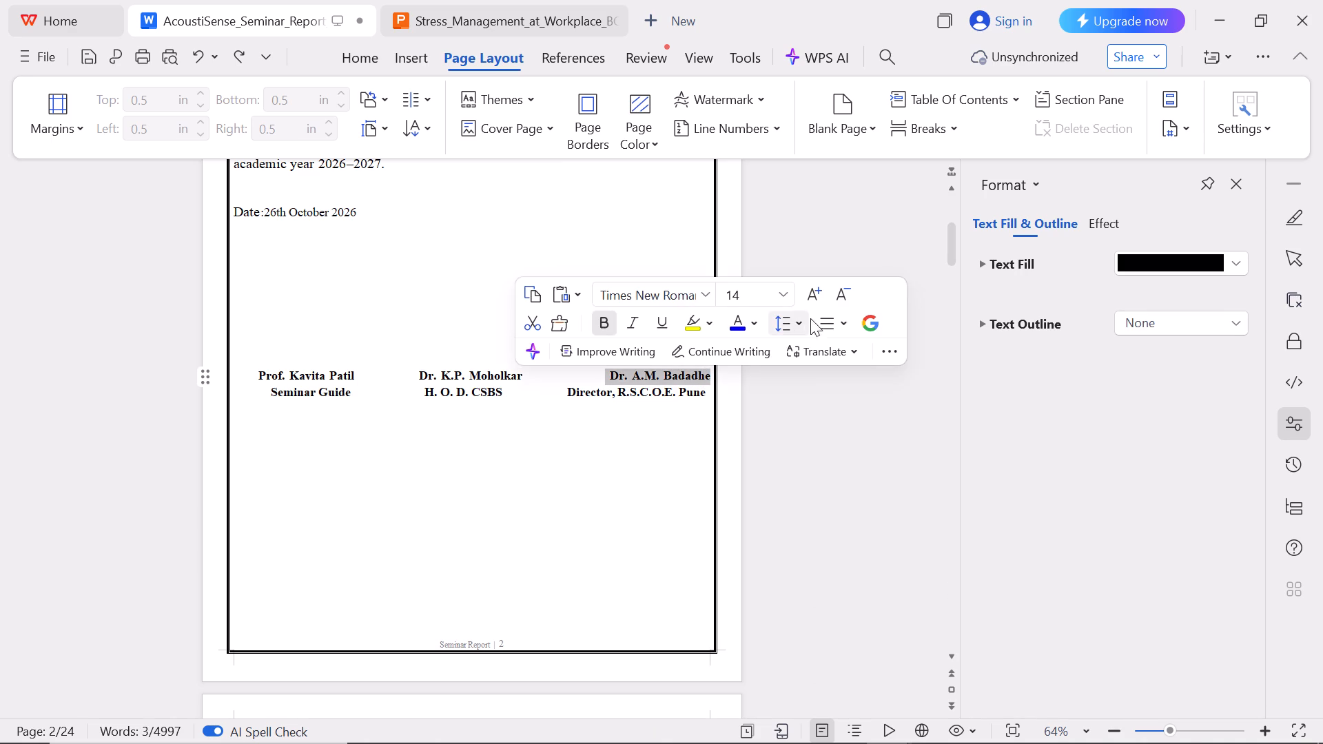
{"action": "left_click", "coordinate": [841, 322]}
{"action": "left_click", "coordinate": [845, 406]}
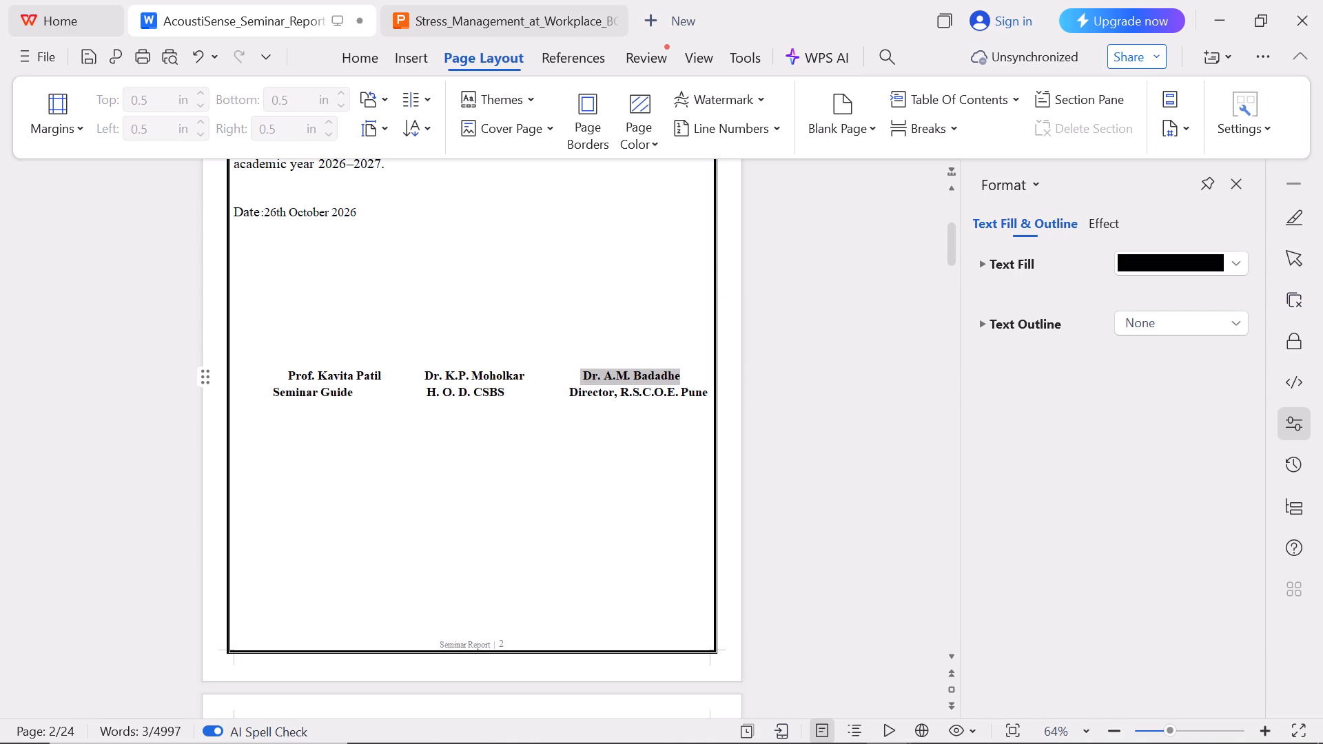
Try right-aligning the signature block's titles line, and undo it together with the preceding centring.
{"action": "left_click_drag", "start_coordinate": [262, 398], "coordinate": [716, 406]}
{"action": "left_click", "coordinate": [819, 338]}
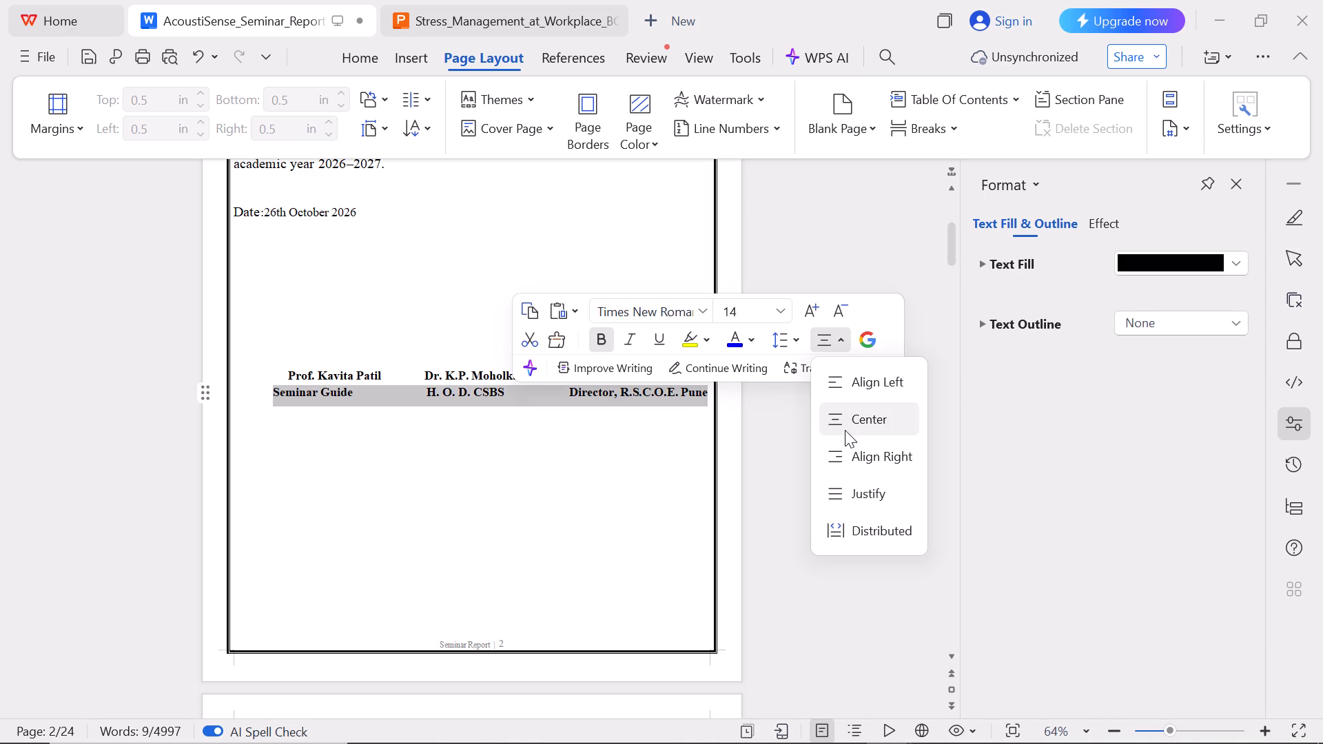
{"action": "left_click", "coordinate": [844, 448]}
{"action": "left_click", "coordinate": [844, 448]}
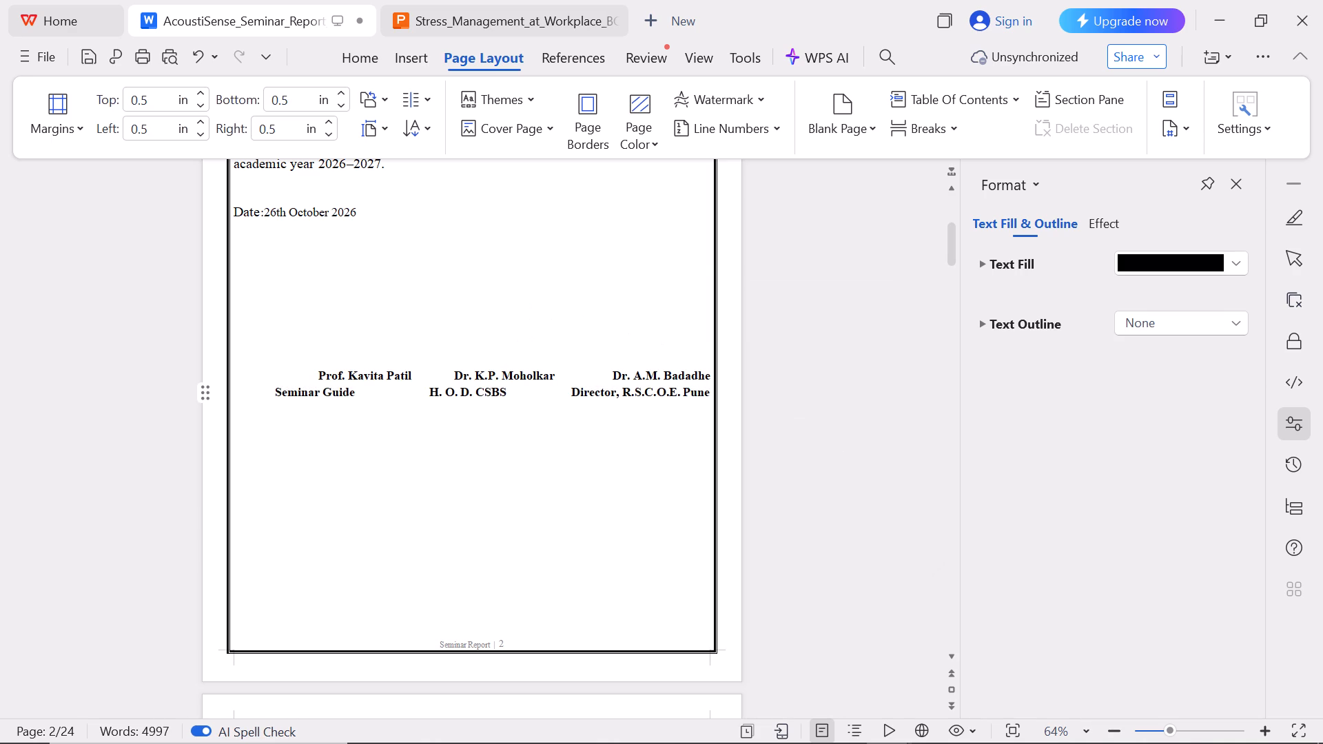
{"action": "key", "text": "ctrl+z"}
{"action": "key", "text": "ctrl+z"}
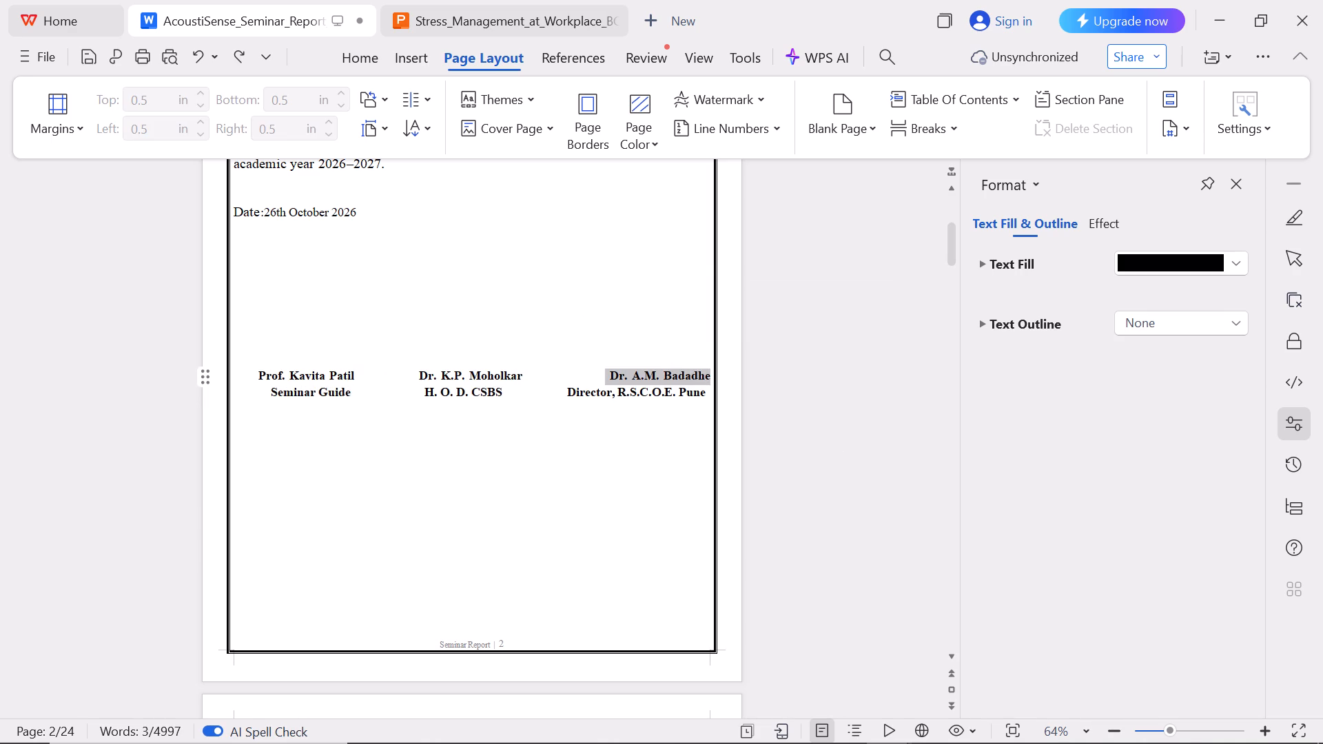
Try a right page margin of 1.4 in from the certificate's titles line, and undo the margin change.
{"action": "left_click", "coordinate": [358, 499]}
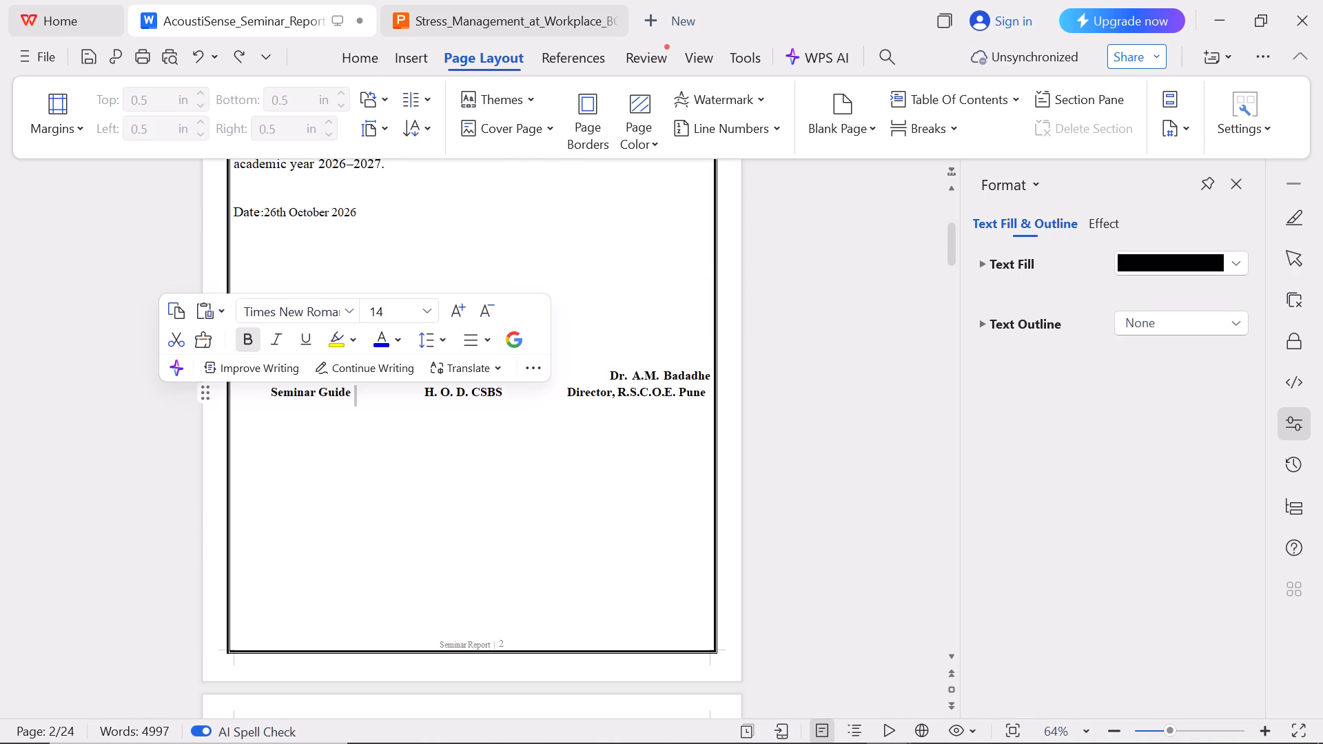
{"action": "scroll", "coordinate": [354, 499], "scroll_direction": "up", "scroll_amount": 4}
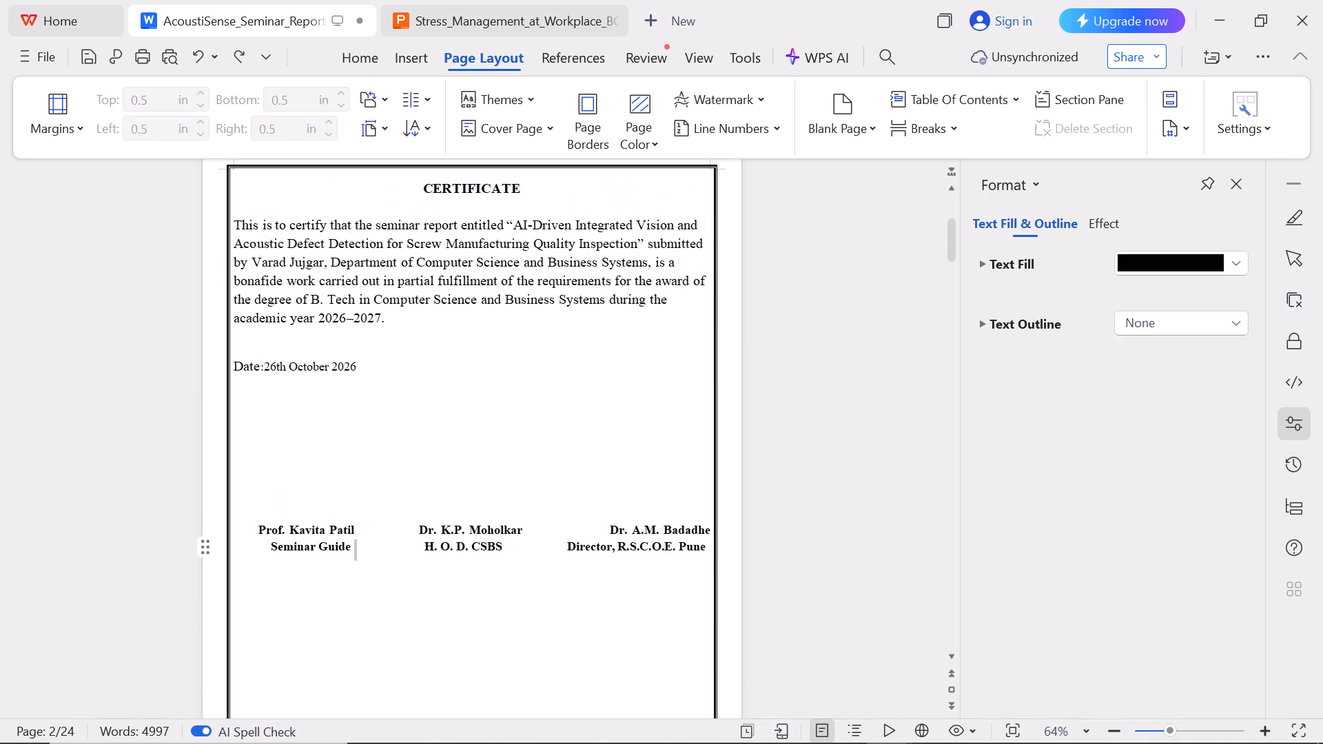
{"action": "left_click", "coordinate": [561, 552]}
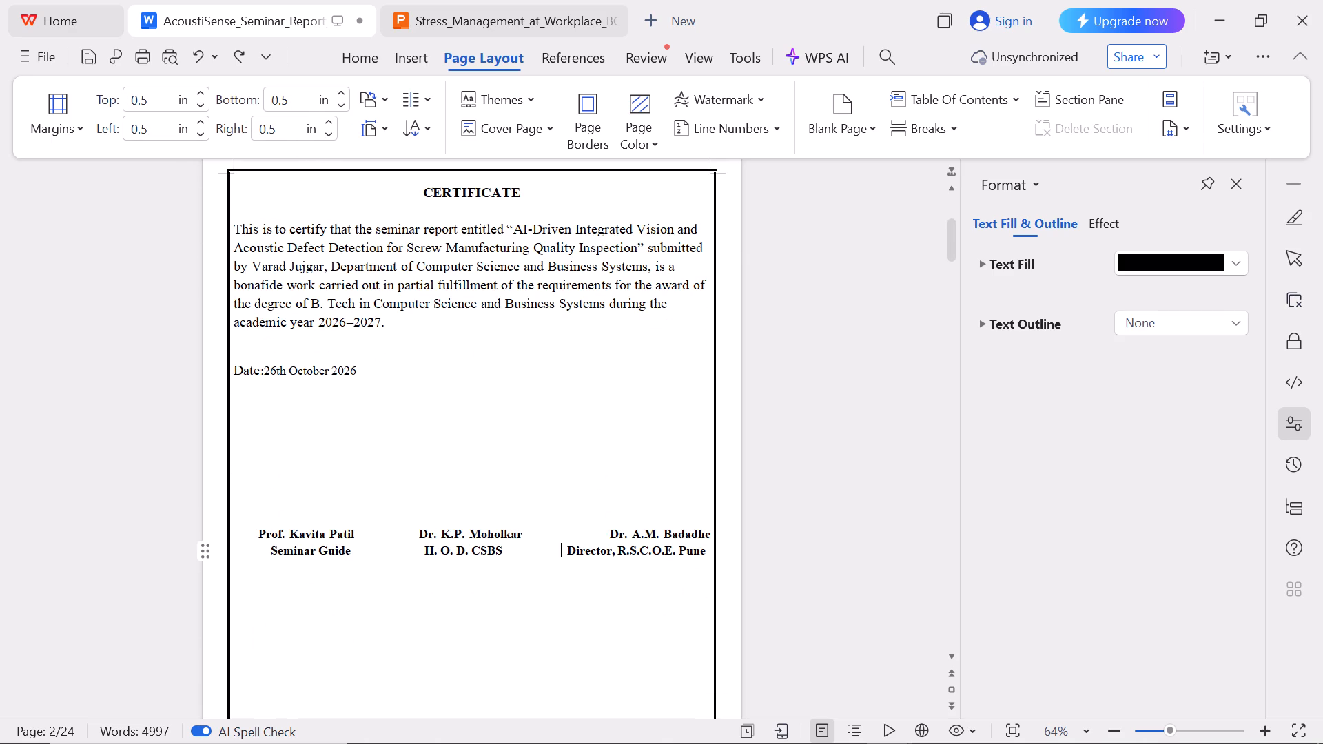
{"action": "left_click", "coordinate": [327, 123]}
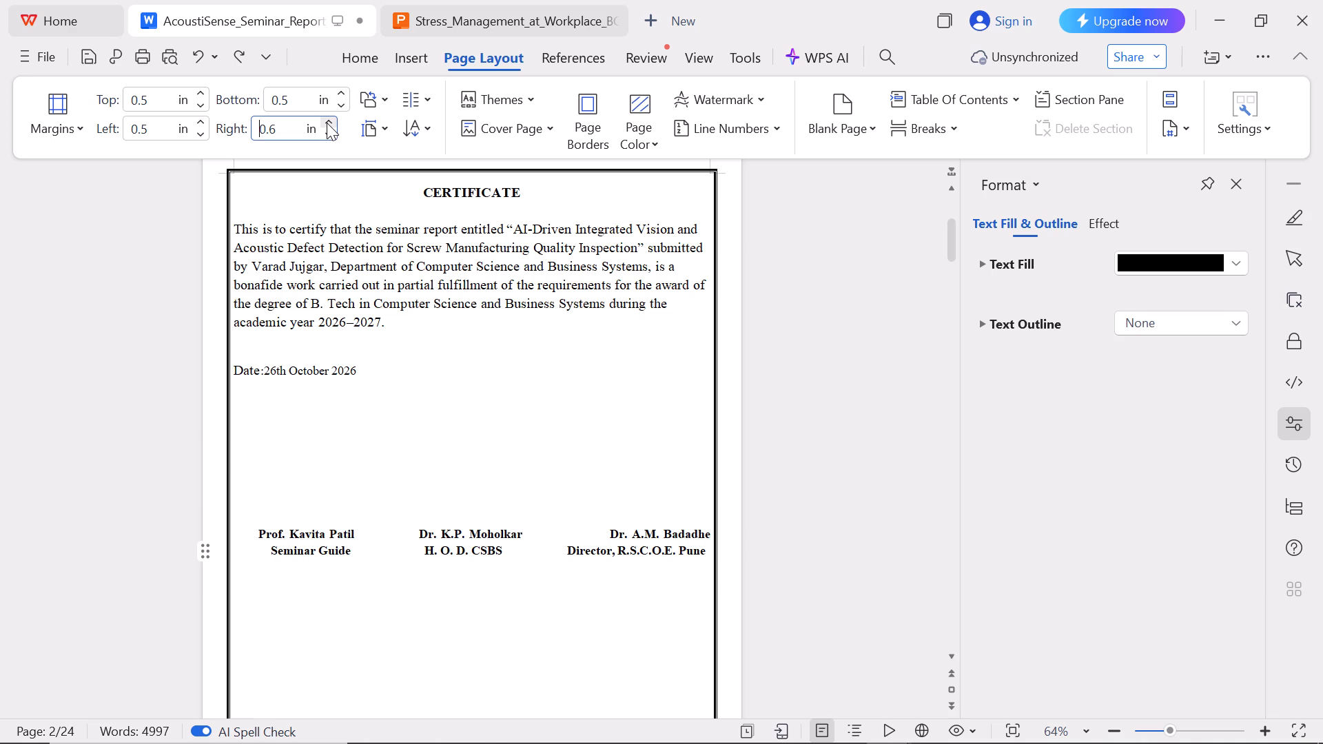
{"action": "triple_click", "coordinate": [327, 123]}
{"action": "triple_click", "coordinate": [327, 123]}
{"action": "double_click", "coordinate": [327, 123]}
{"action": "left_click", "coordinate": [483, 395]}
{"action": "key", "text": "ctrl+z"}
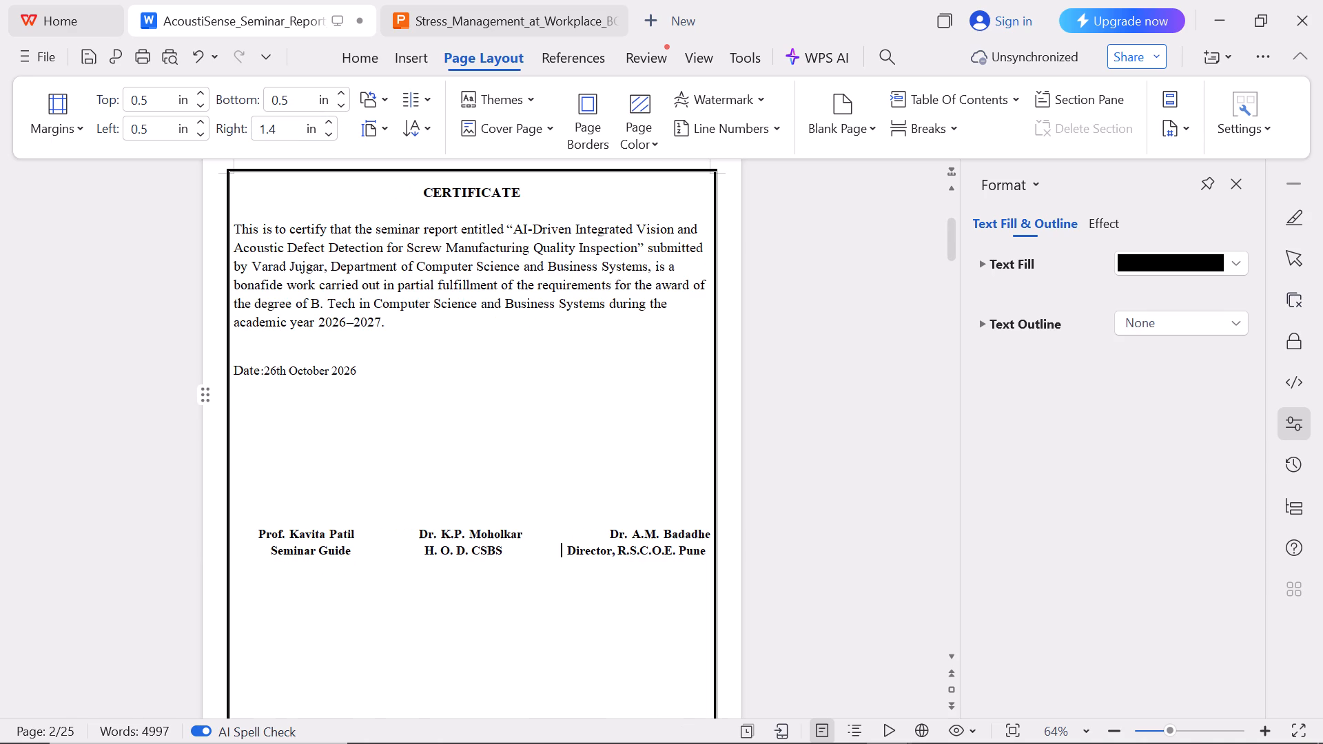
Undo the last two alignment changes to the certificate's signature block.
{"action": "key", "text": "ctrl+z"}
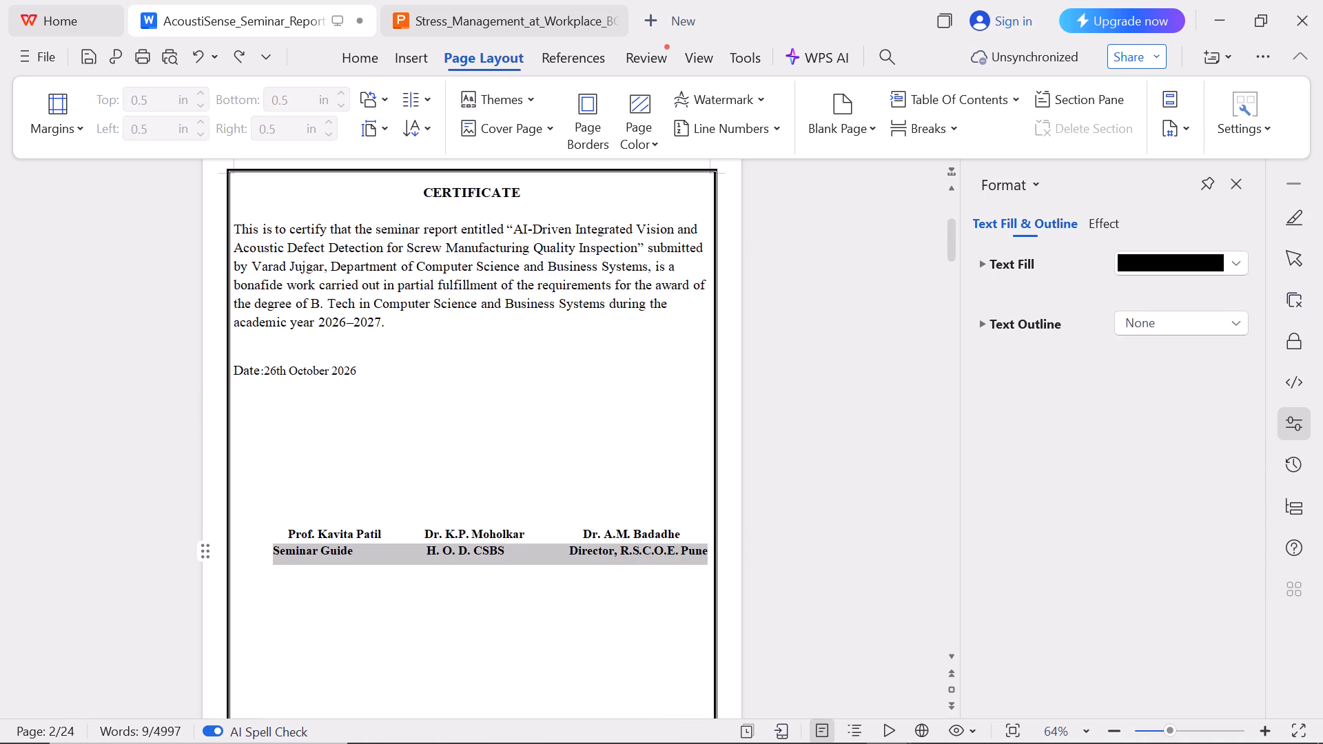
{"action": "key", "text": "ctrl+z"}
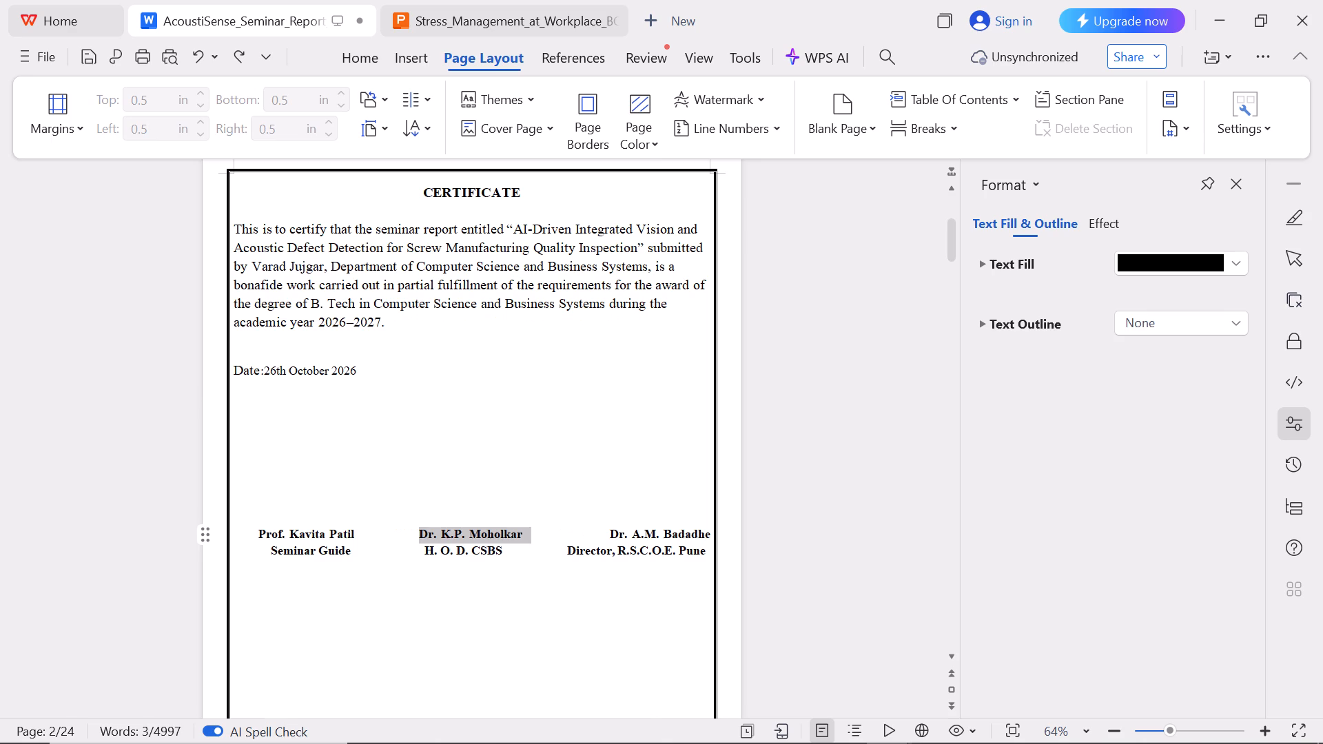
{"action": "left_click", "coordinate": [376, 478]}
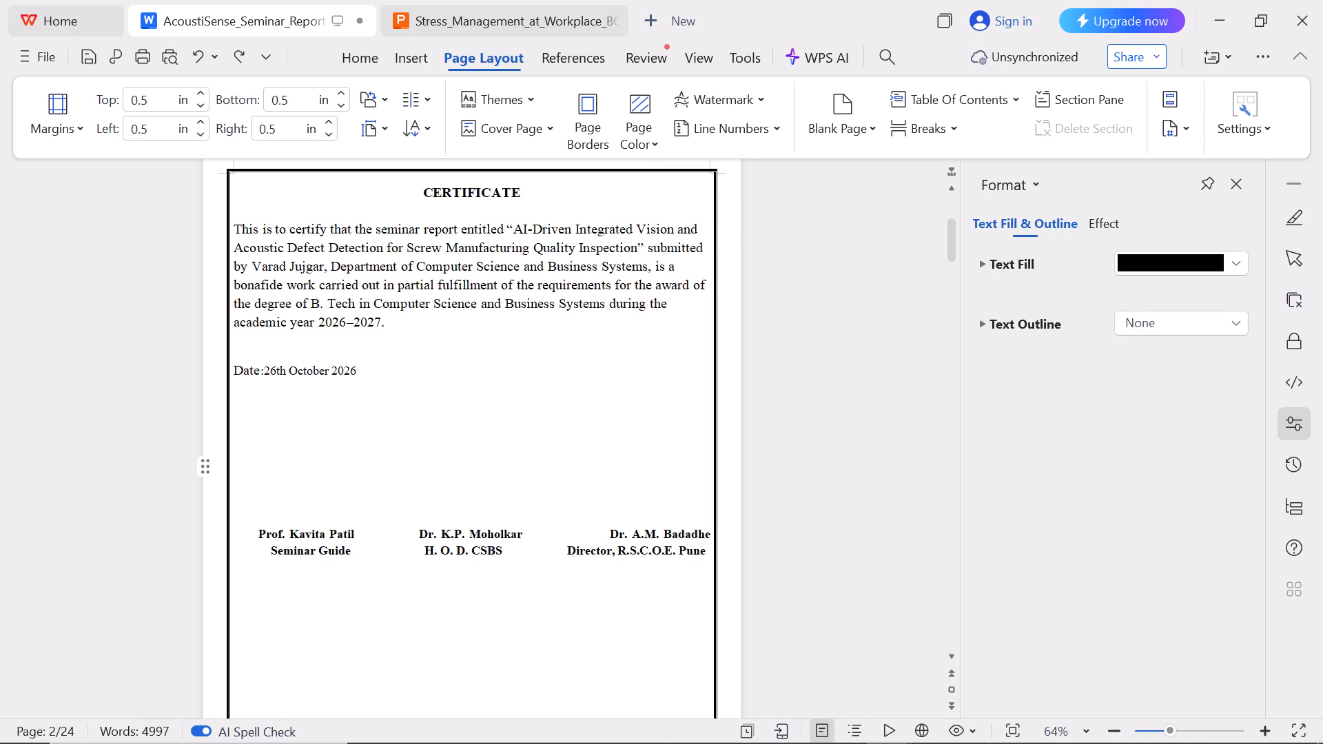
Centre the ACKNOWLEDGEMENT heading on page 3.
{"action": "scroll", "coordinate": [375, 478], "scroll_direction": "down", "scroll_amount": 7}
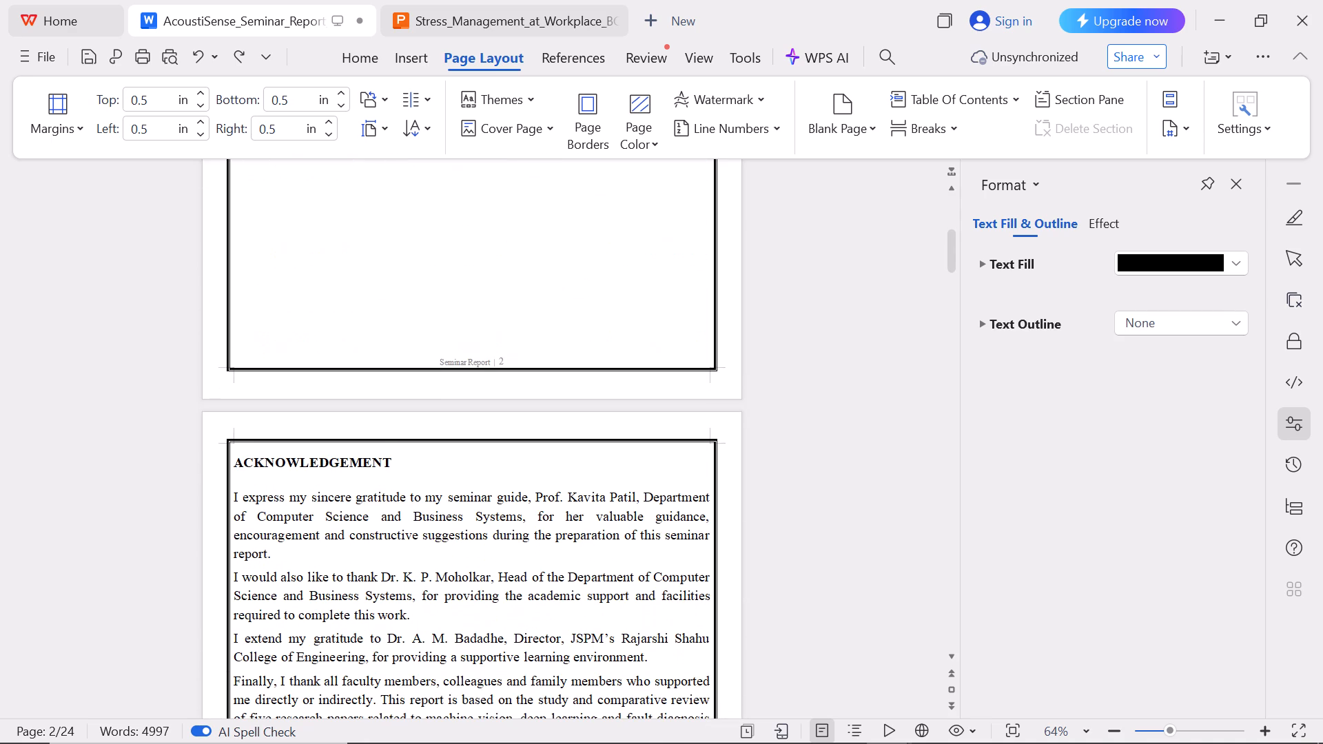
{"action": "left_click_drag", "start_coordinate": [387, 453], "coordinate": [411, 467]}
{"action": "left_click_drag", "start_coordinate": [411, 467], "coordinate": [226, 471]}
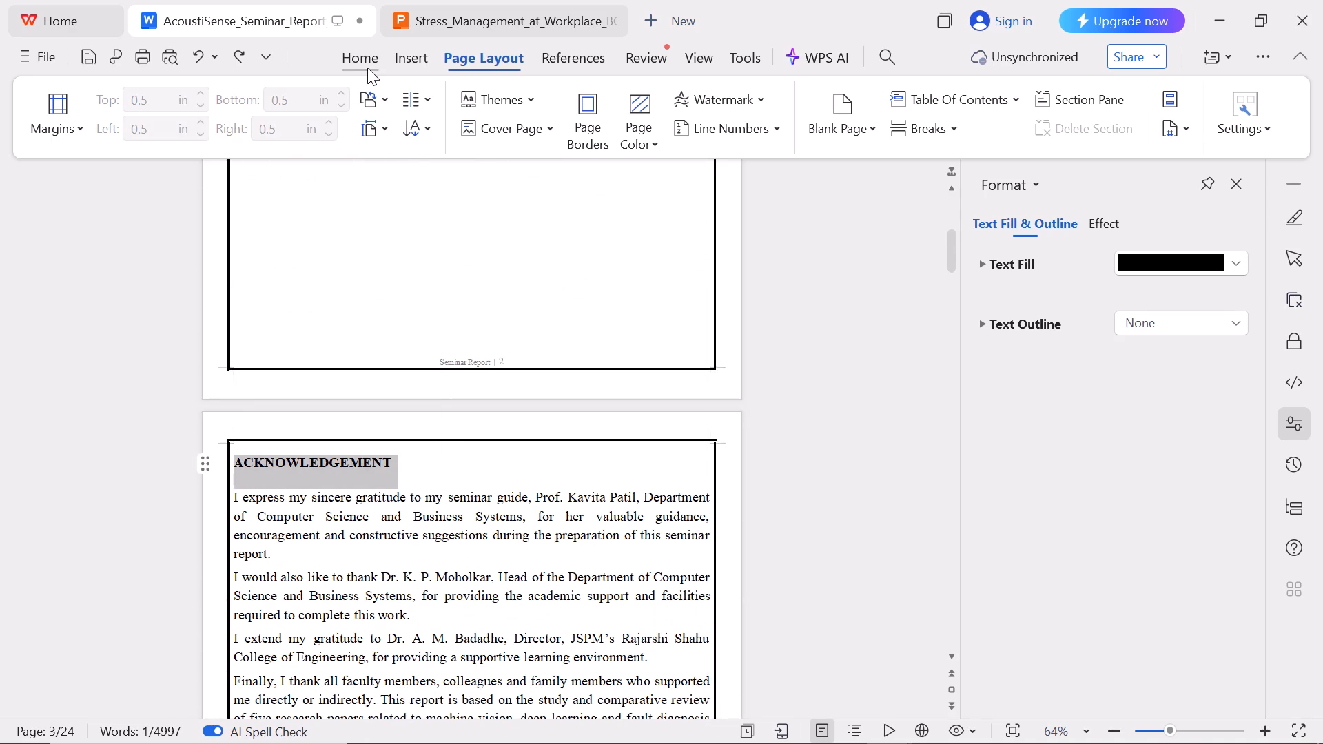
{"action": "left_click", "coordinate": [367, 68]}
{"action": "left_click_drag", "start_coordinate": [568, 130], "coordinate": [524, 246]}
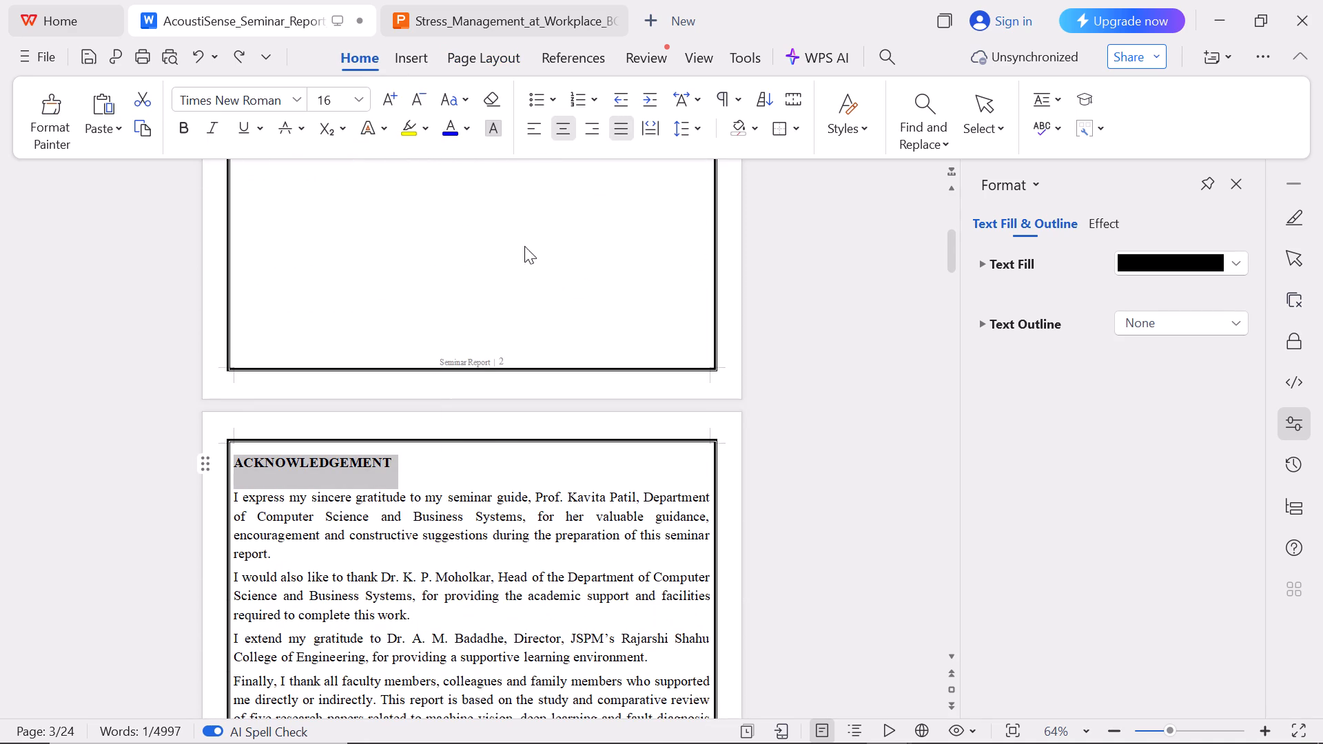
{"action": "left_click_drag", "start_coordinate": [524, 246], "coordinate": [565, 111]}
{"action": "left_click", "coordinate": [564, 127]}
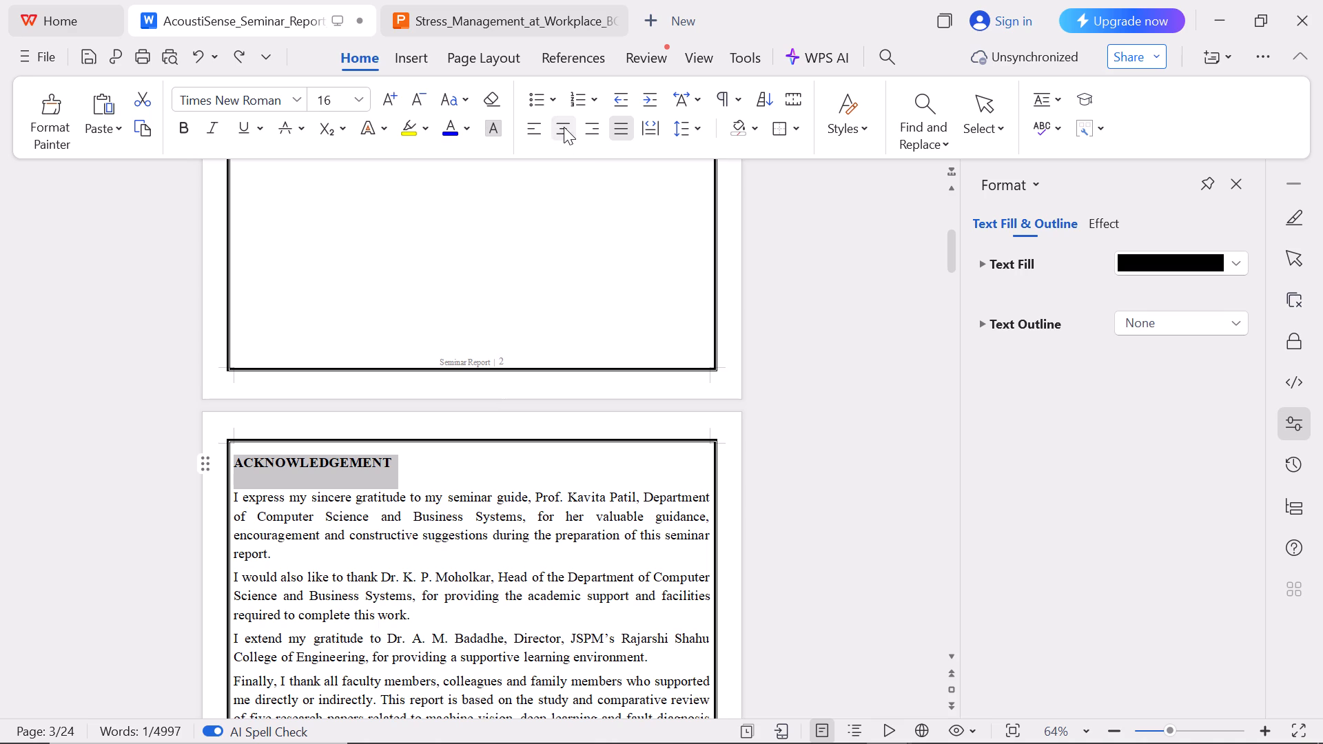
Review the layout of the pages from the acknowledgement through the abstract, index and lists to the start of Chapter 1.
{"action": "scroll", "coordinate": [475, 574], "scroll_direction": "down", "scroll_amount": 5}
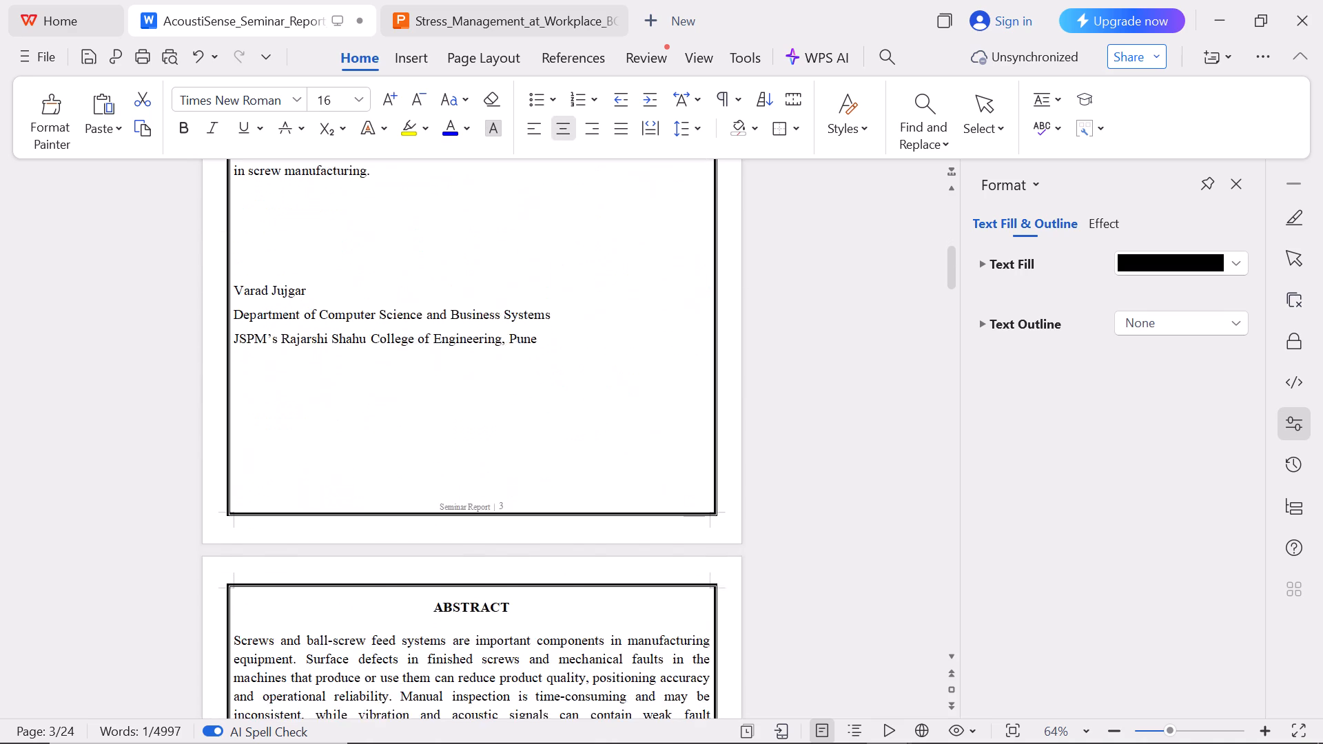
{"action": "scroll", "coordinate": [475, 574], "scroll_direction": "down", "scroll_amount": 9}
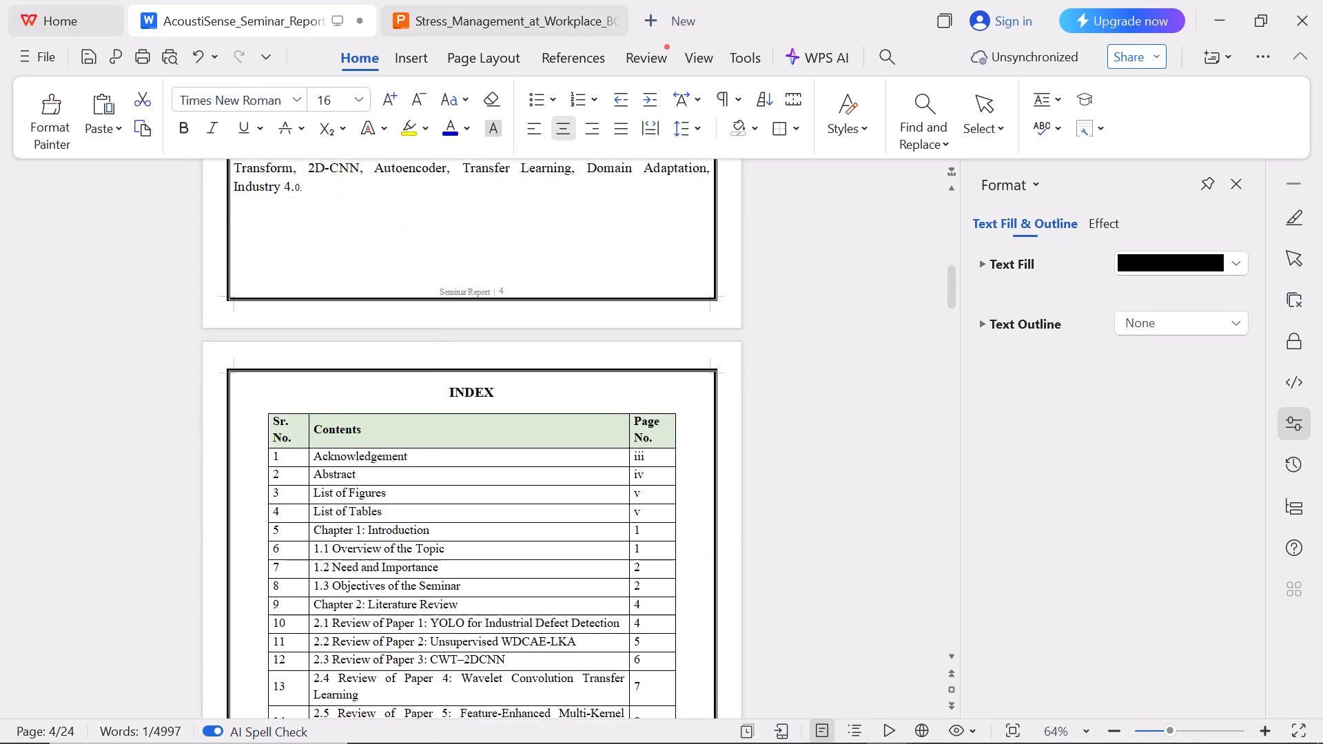
{"action": "scroll", "coordinate": [472, 567], "scroll_direction": "down", "scroll_amount": 12}
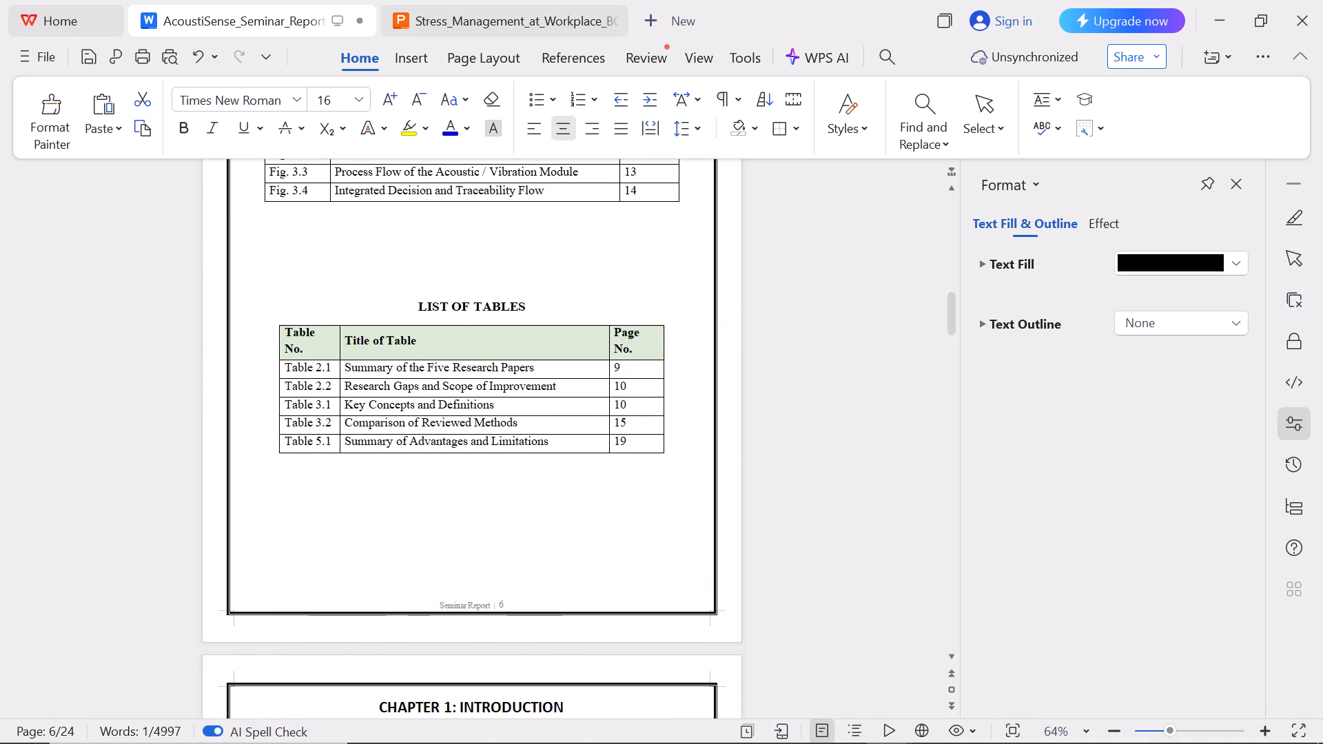
{"action": "scroll", "coordinate": [469, 567], "scroll_direction": "down", "scroll_amount": 3}
{"action": "scroll", "coordinate": [444, 515], "scroll_direction": "up", "scroll_amount": 5}
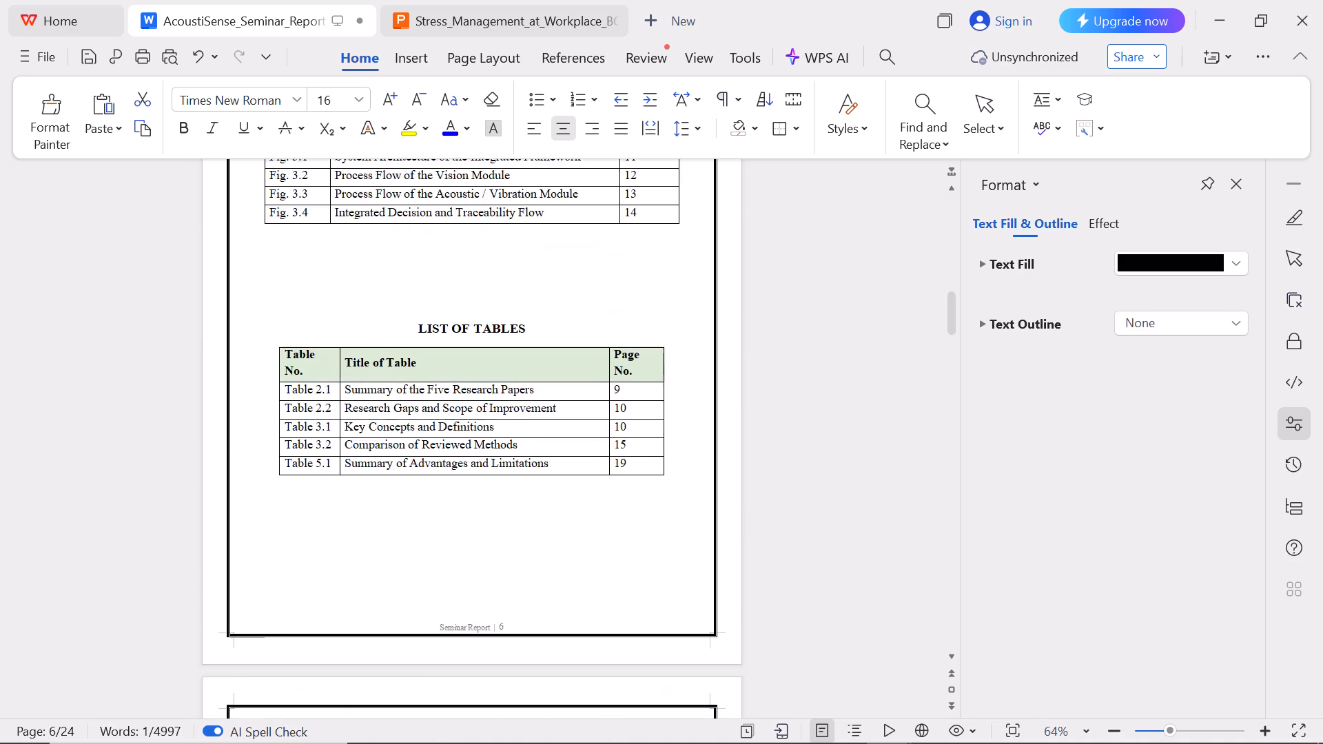
{"action": "scroll", "coordinate": [444, 515], "scroll_direction": "up", "scroll_amount": 5}
{"action": "scroll", "coordinate": [444, 515], "scroll_direction": "down", "scroll_amount": 5}
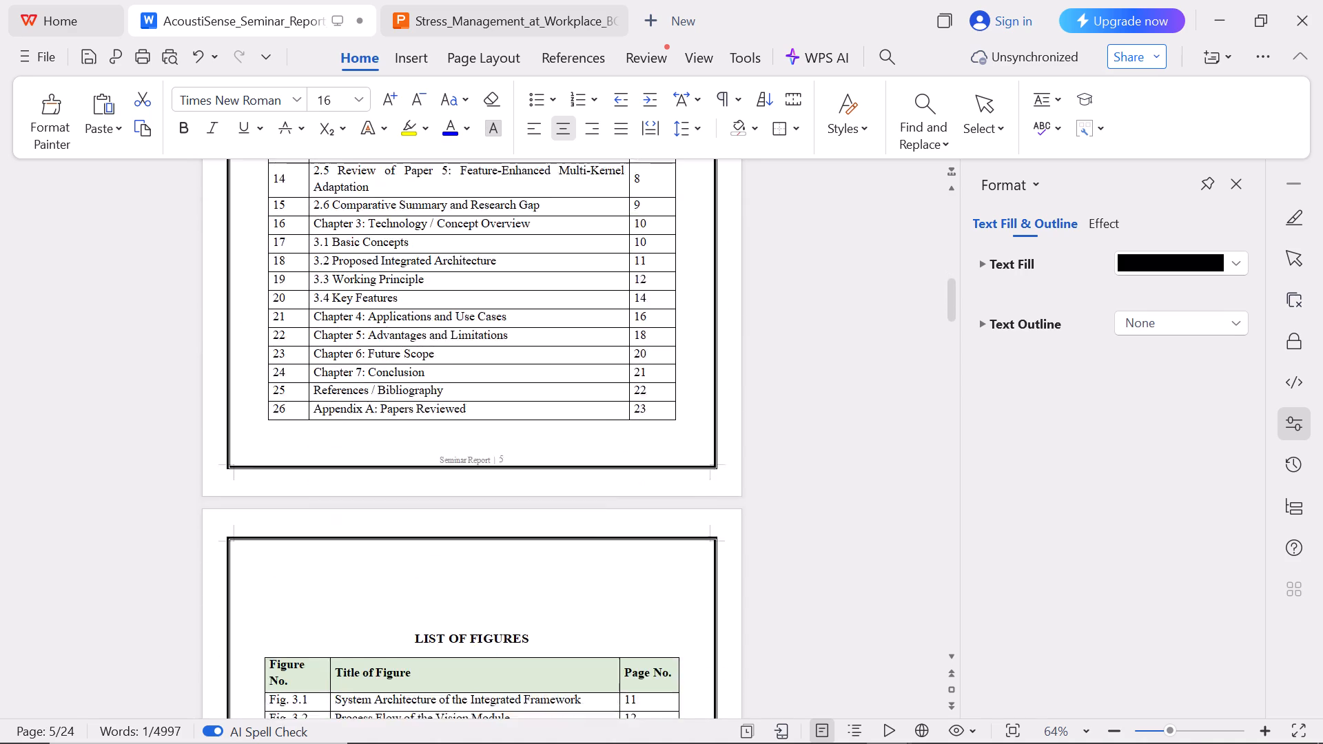
{"action": "scroll", "coordinate": [444, 515], "scroll_direction": "down", "scroll_amount": 4}
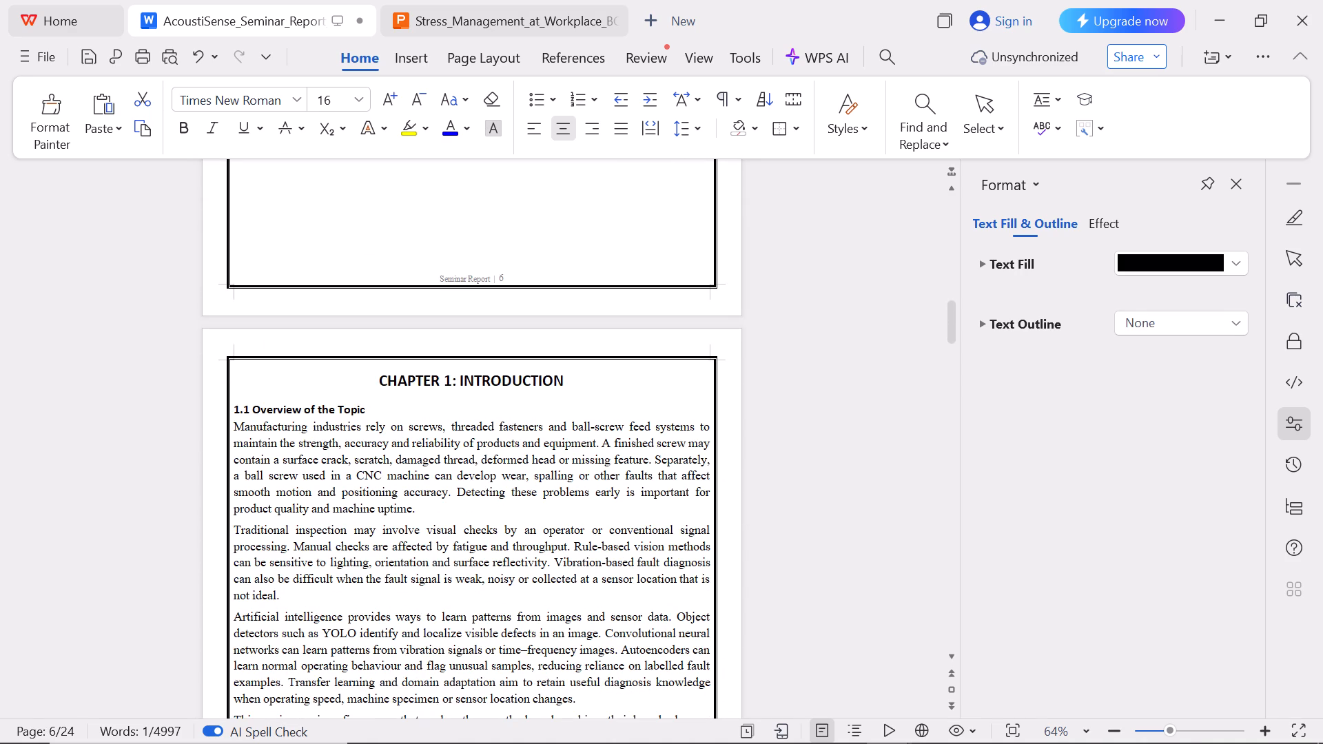
Set the page border's left and right margins to 2 pt, measured from the text, for the whole document.
{"action": "left_click", "coordinate": [236, 410]}
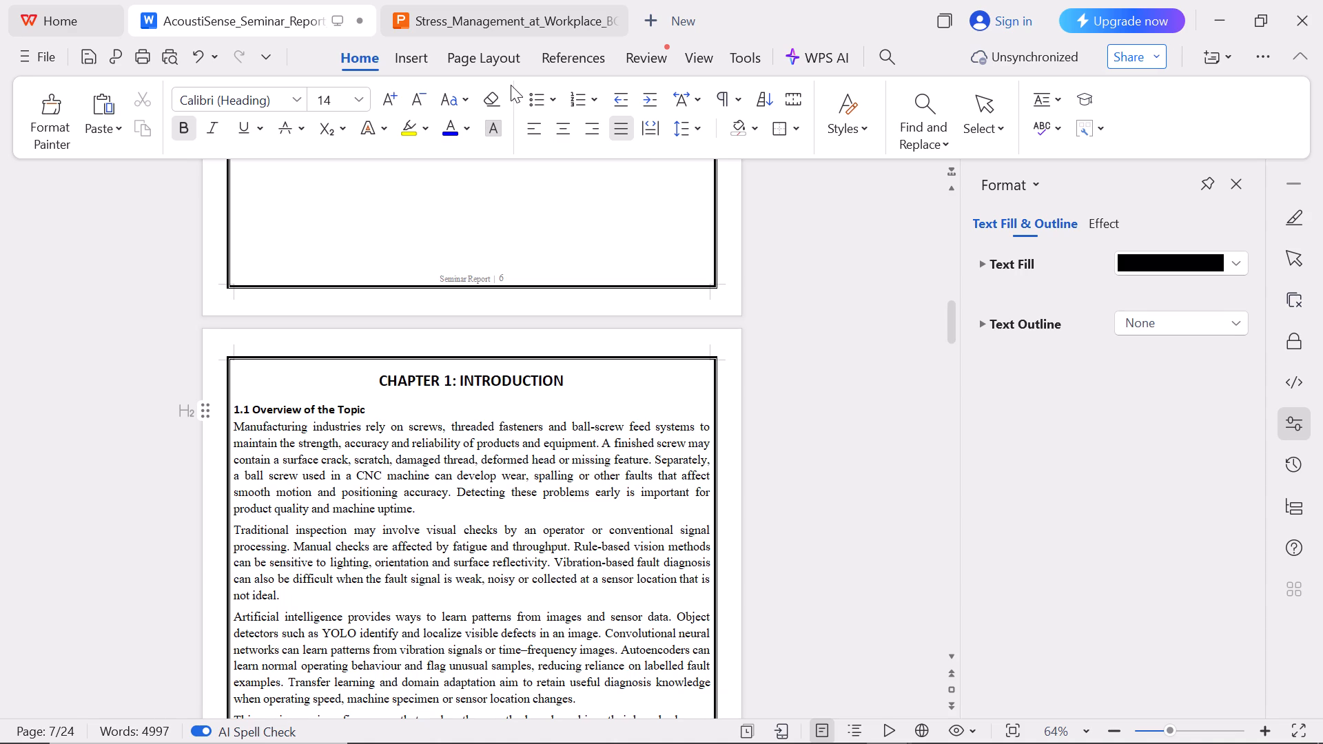
{"action": "left_click", "coordinate": [484, 44]}
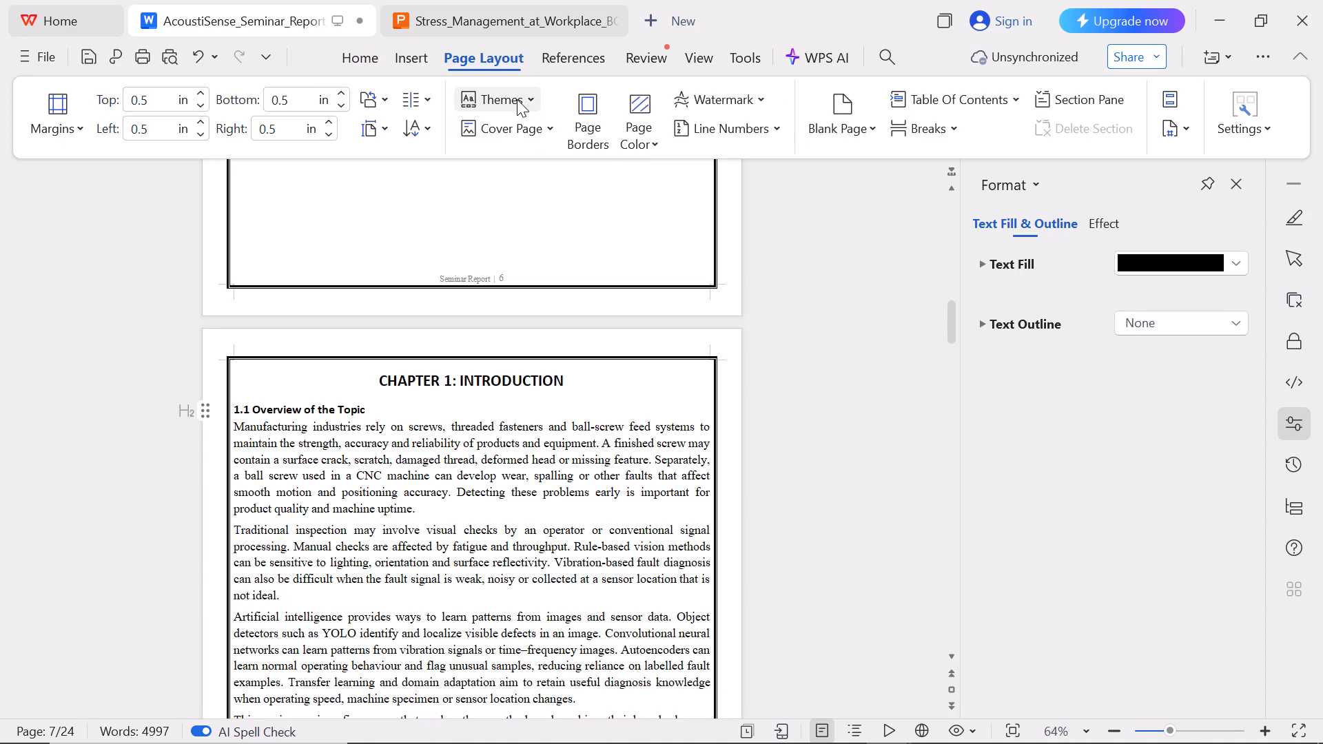
{"action": "left_click", "coordinate": [599, 120]}
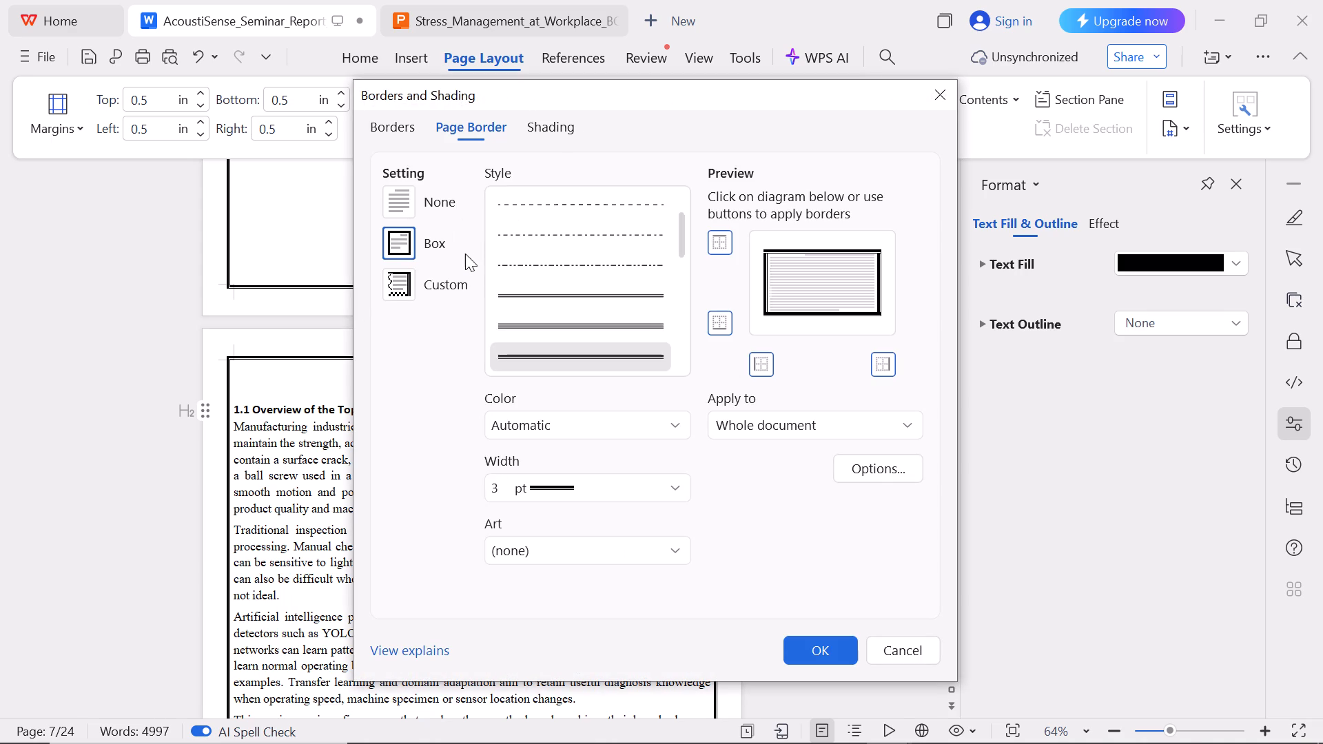
{"action": "left_click", "coordinate": [443, 282]}
{"action": "double_click", "coordinate": [664, 564]}
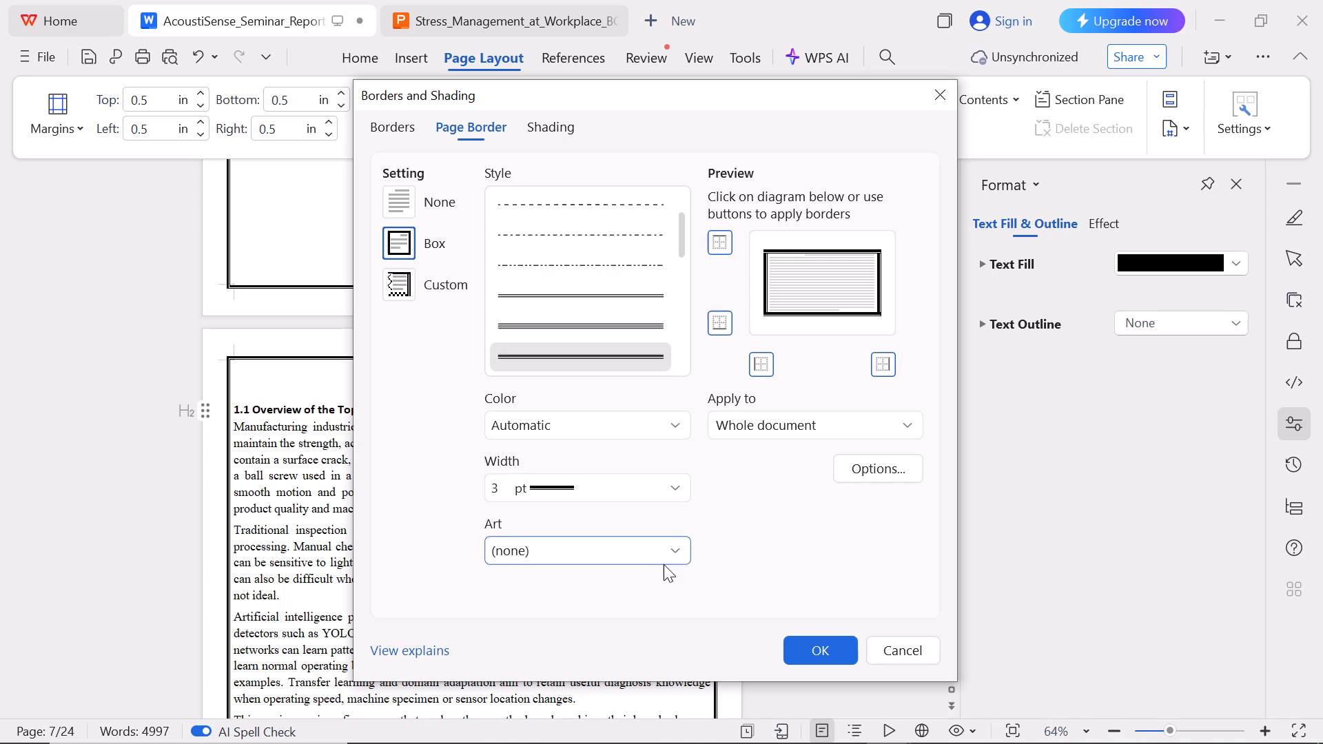
{"action": "left_click", "coordinate": [657, 546]}
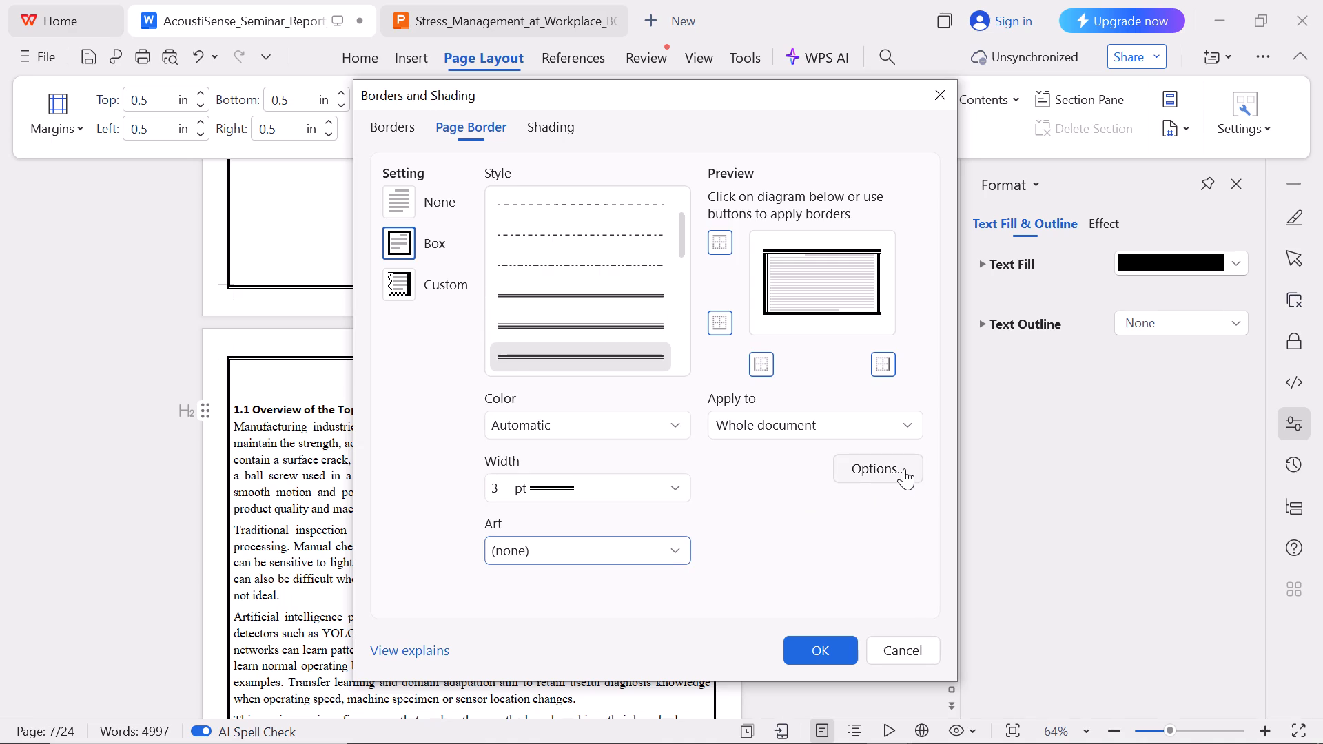
{"action": "left_click", "coordinate": [904, 468]}
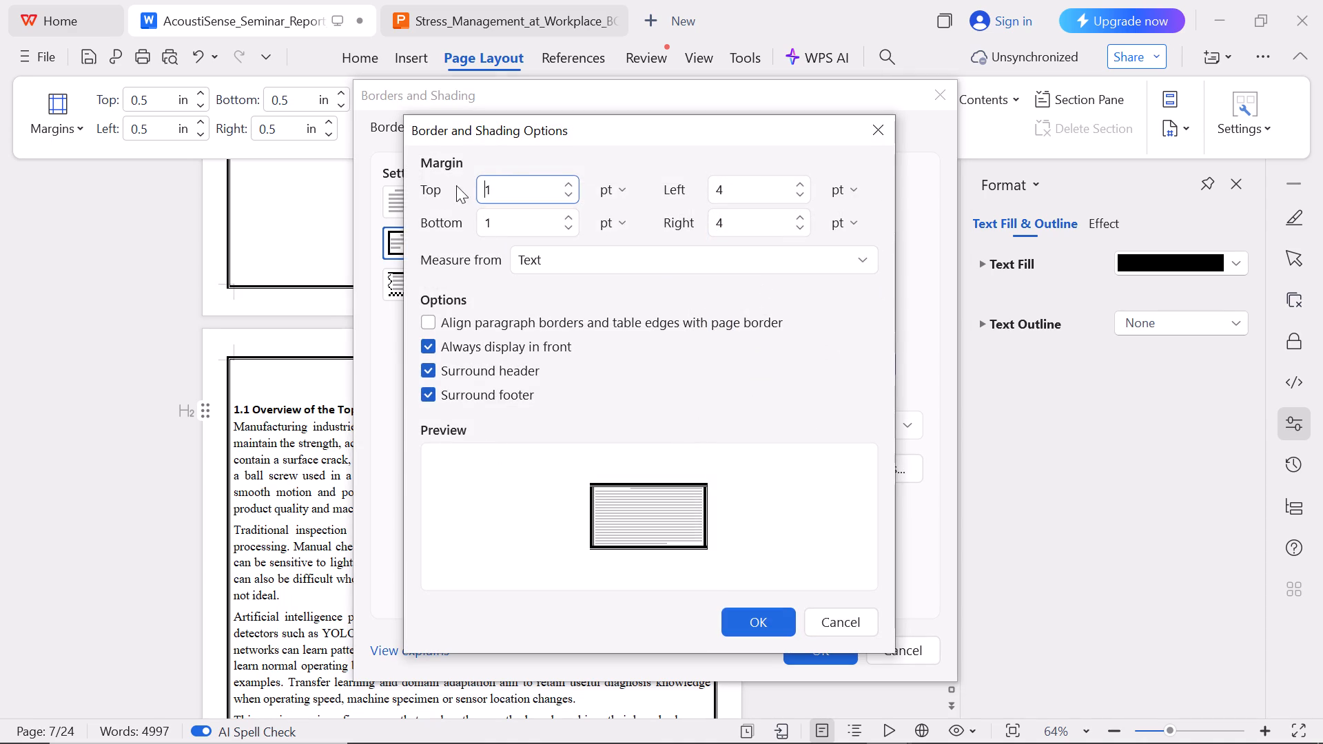
{"action": "double_click", "coordinate": [801, 198]}
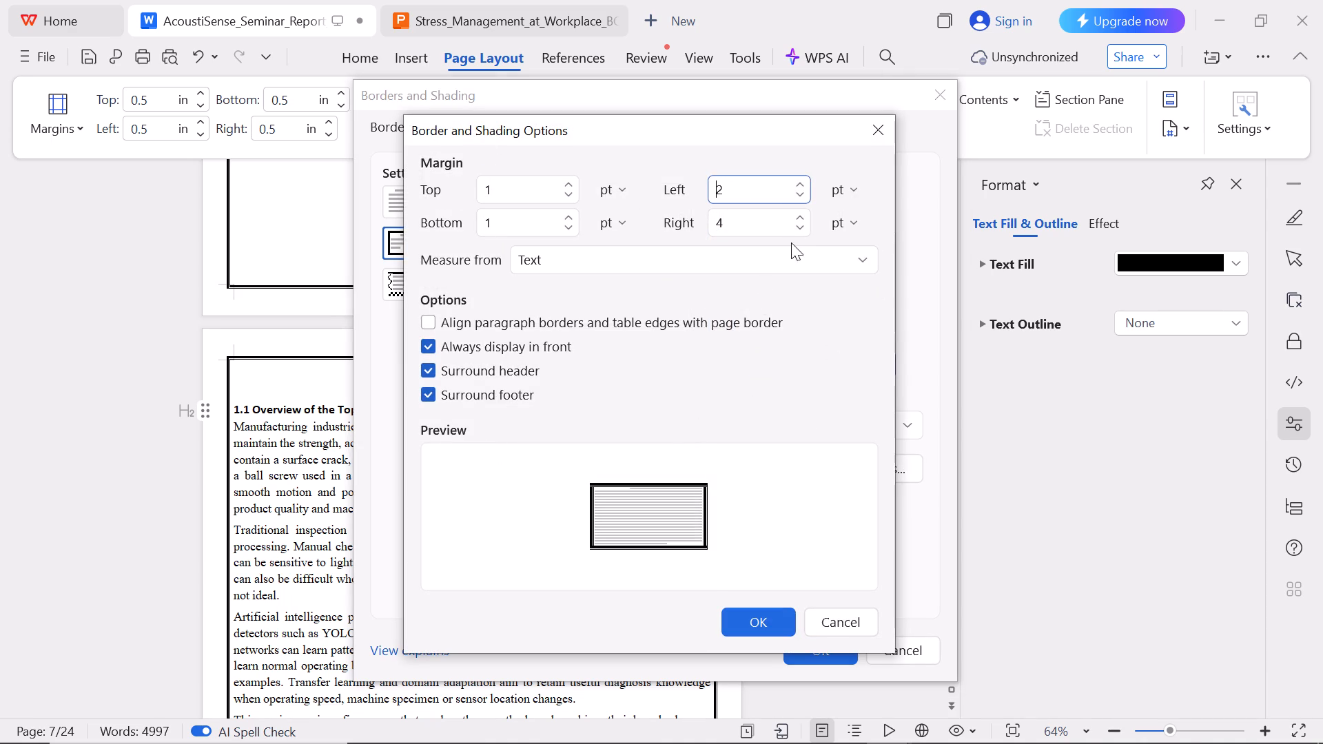
{"action": "double_click", "coordinate": [802, 229]}
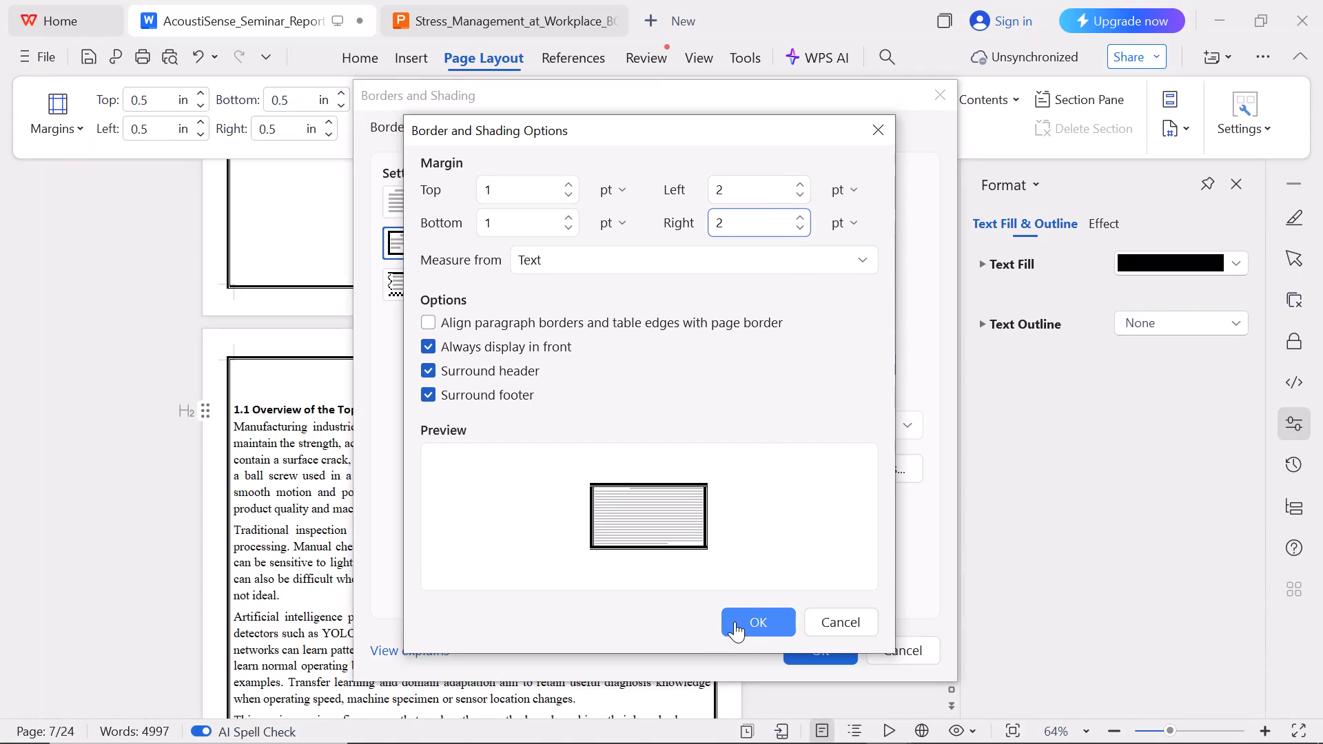
{"action": "left_click", "coordinate": [743, 621]}
{"action": "left_click", "coordinate": [807, 661]}
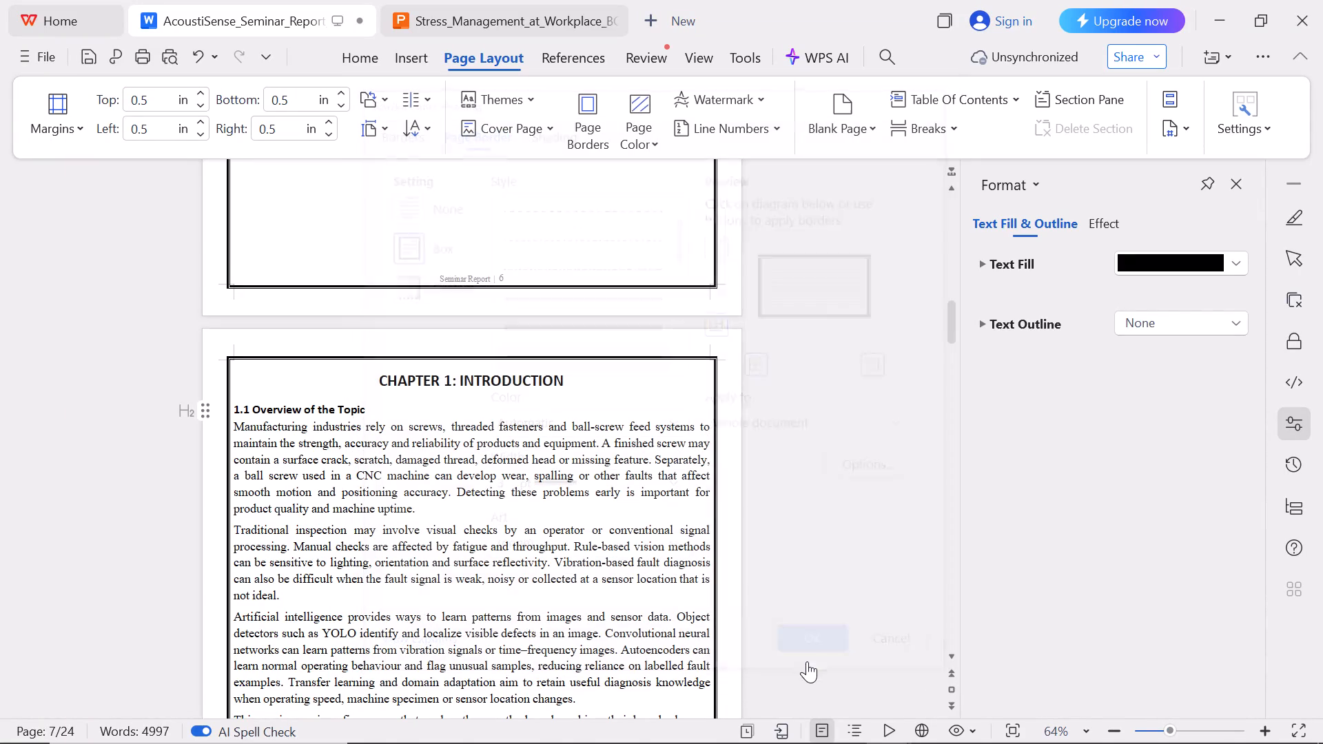
{"action": "scroll", "coordinate": [622, 549], "scroll_direction": "down", "scroll_amount": 2}
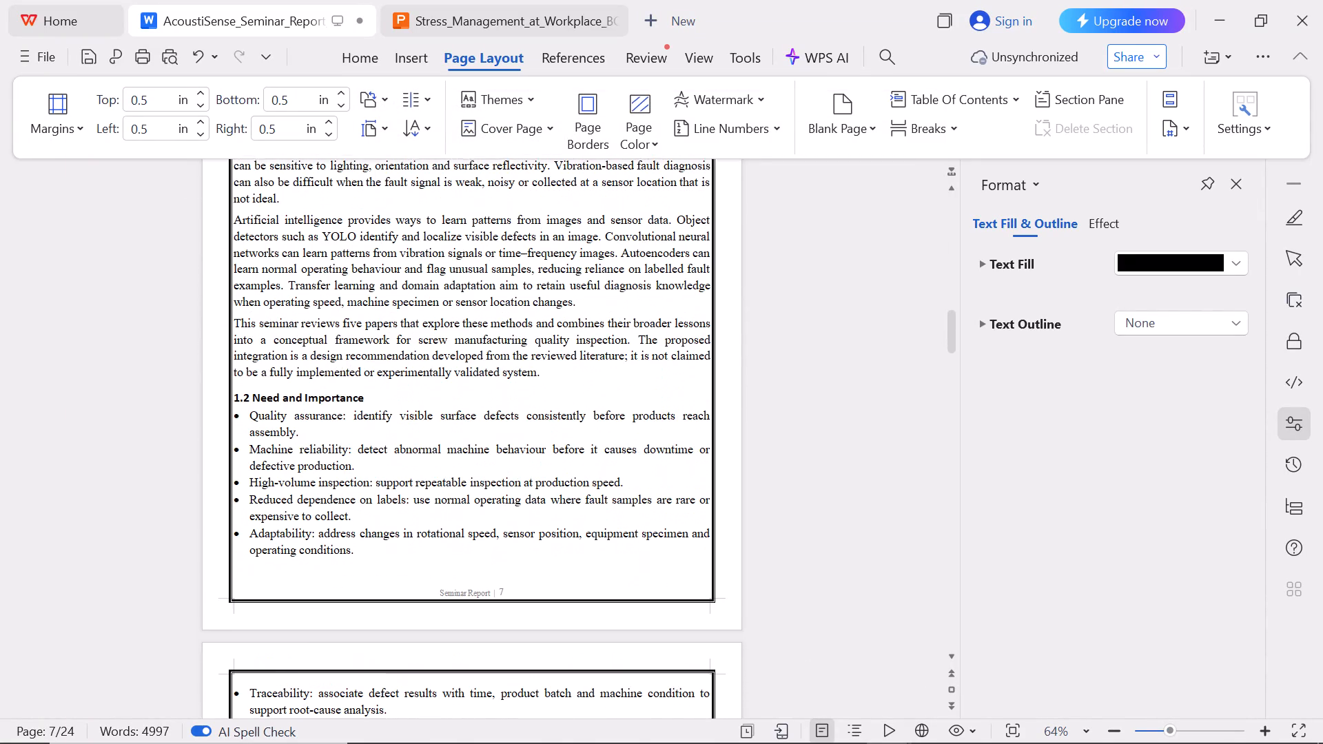
{"action": "scroll", "coordinate": [622, 549], "scroll_direction": "down", "scroll_amount": 2}
{"action": "scroll", "coordinate": [661, 502], "scroll_direction": "down", "scroll_amount": 2}
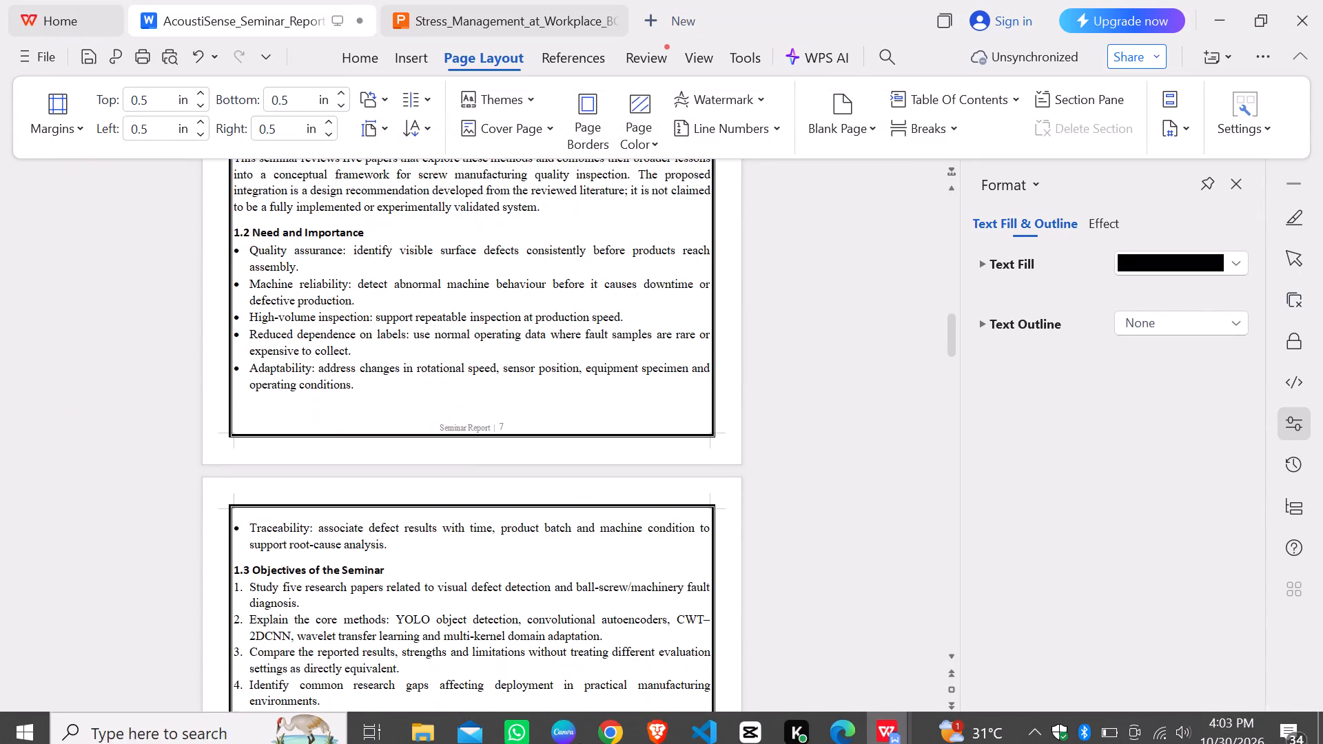
Switch to the Brave browser and open web.whatsapp.com in the student portfolio spreadsheet's tab.
{"action": "left_click", "coordinate": [422, 738]}
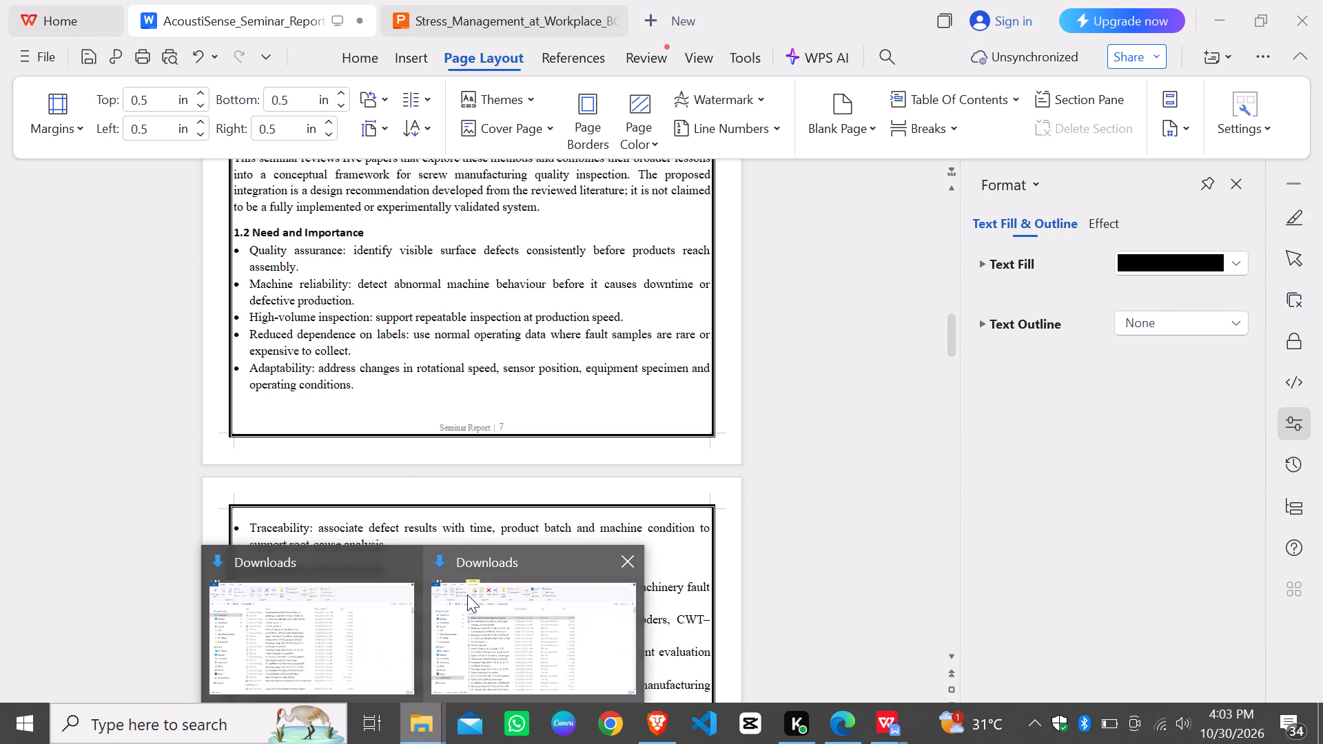
{"action": "left_click", "coordinate": [655, 733]}
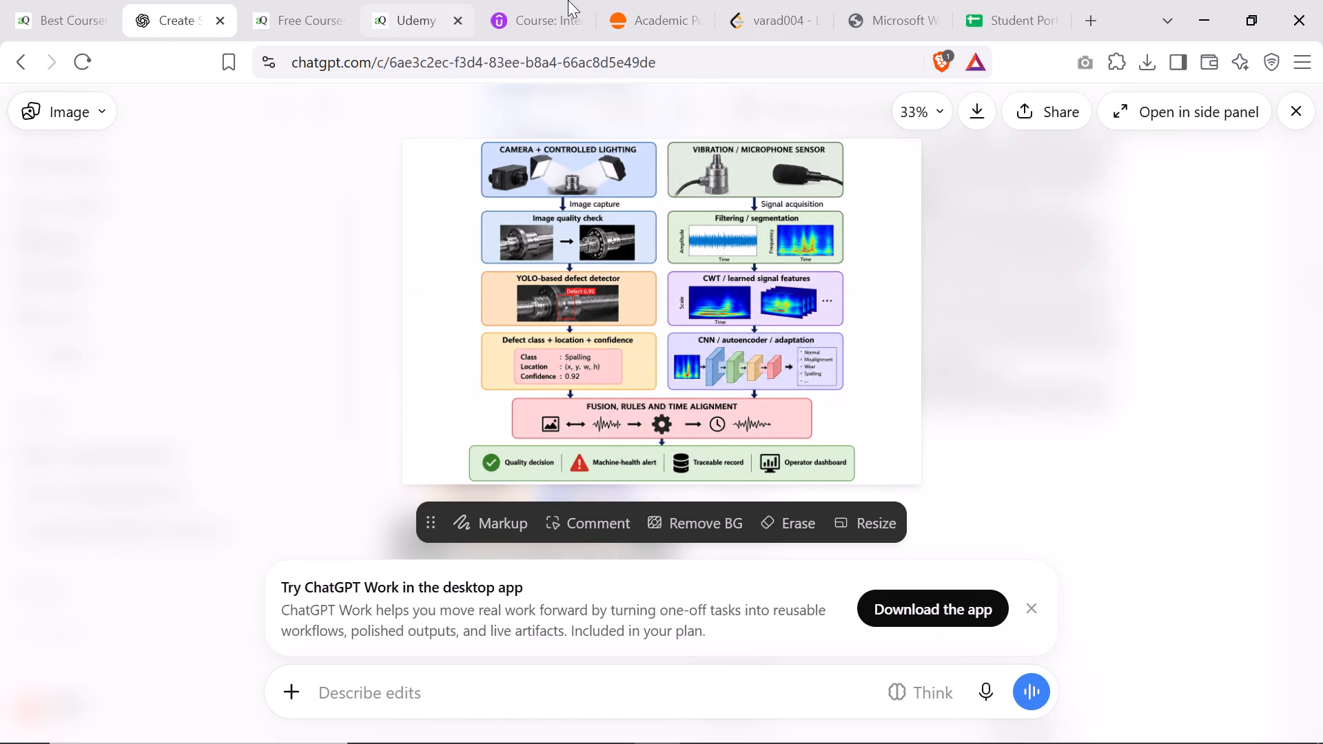
{"action": "left_click", "coordinate": [995, 0]}
{"action": "left_click", "coordinate": [689, 64]}
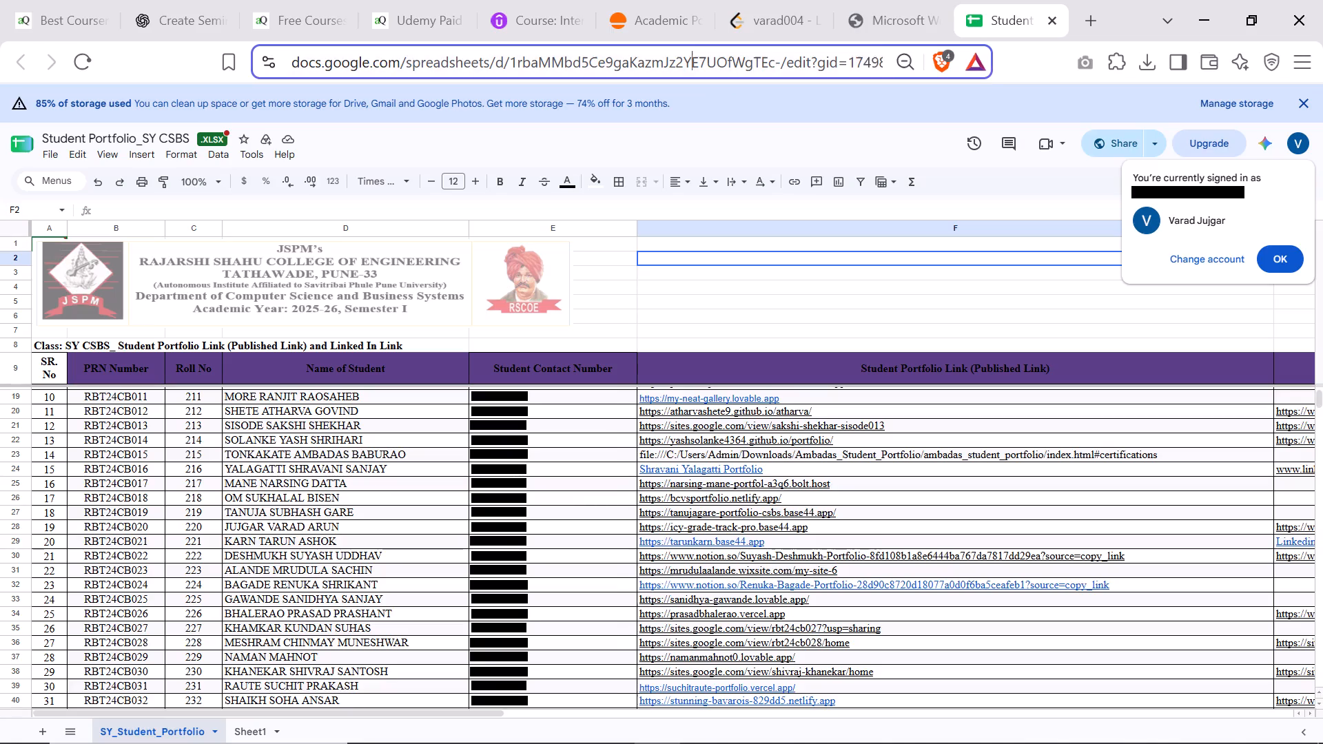
{"action": "key", "text": "w"}
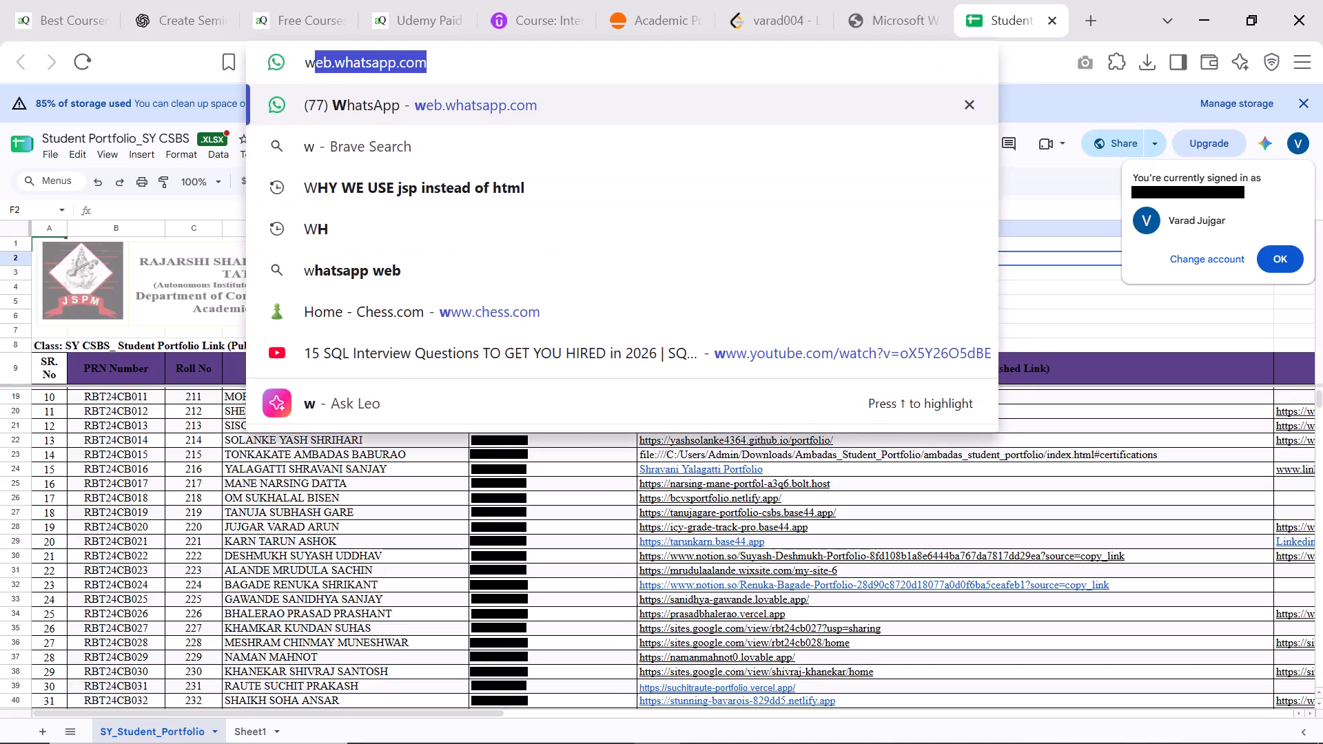
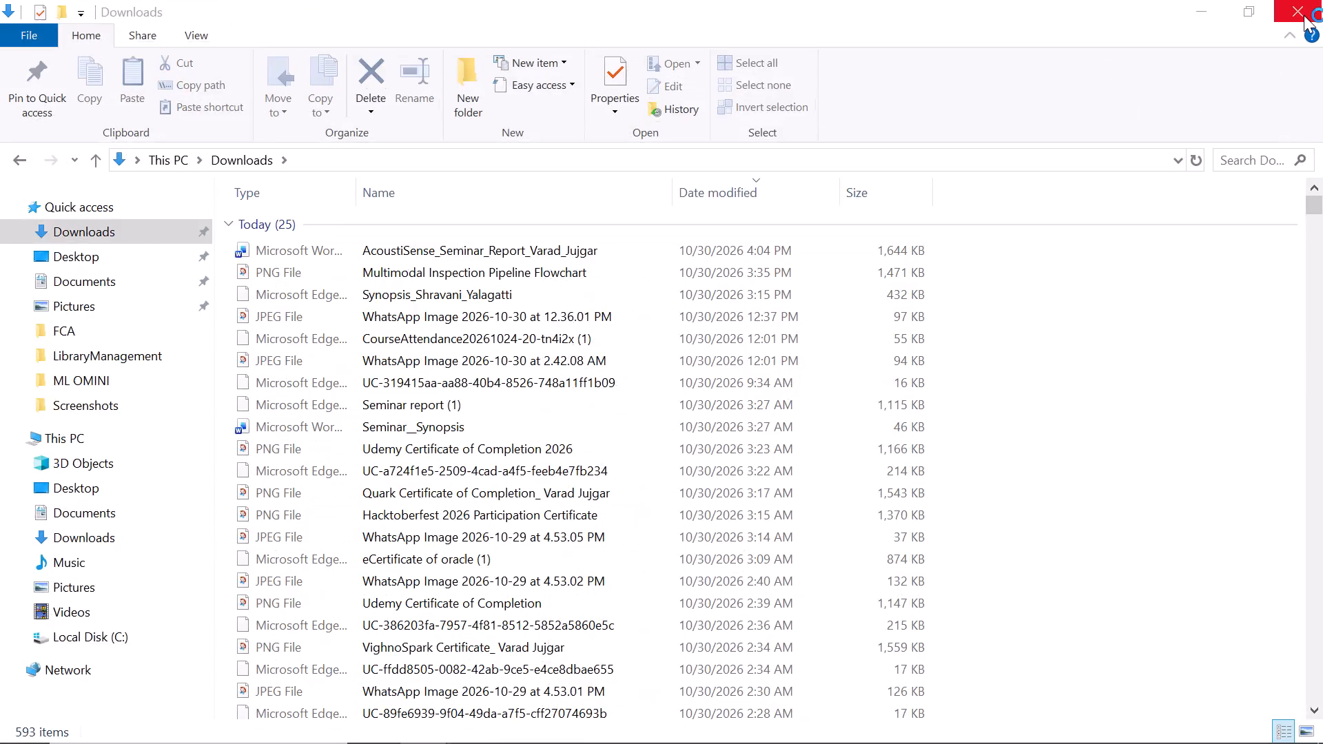
Close the Downloads folder window.
{"action": "triple_click", "coordinate": [1304, 15]}
Bring up the computer's power options with the Sleep, Shut down and Restart choices.
{"action": "left_click", "coordinate": [8, 734]}
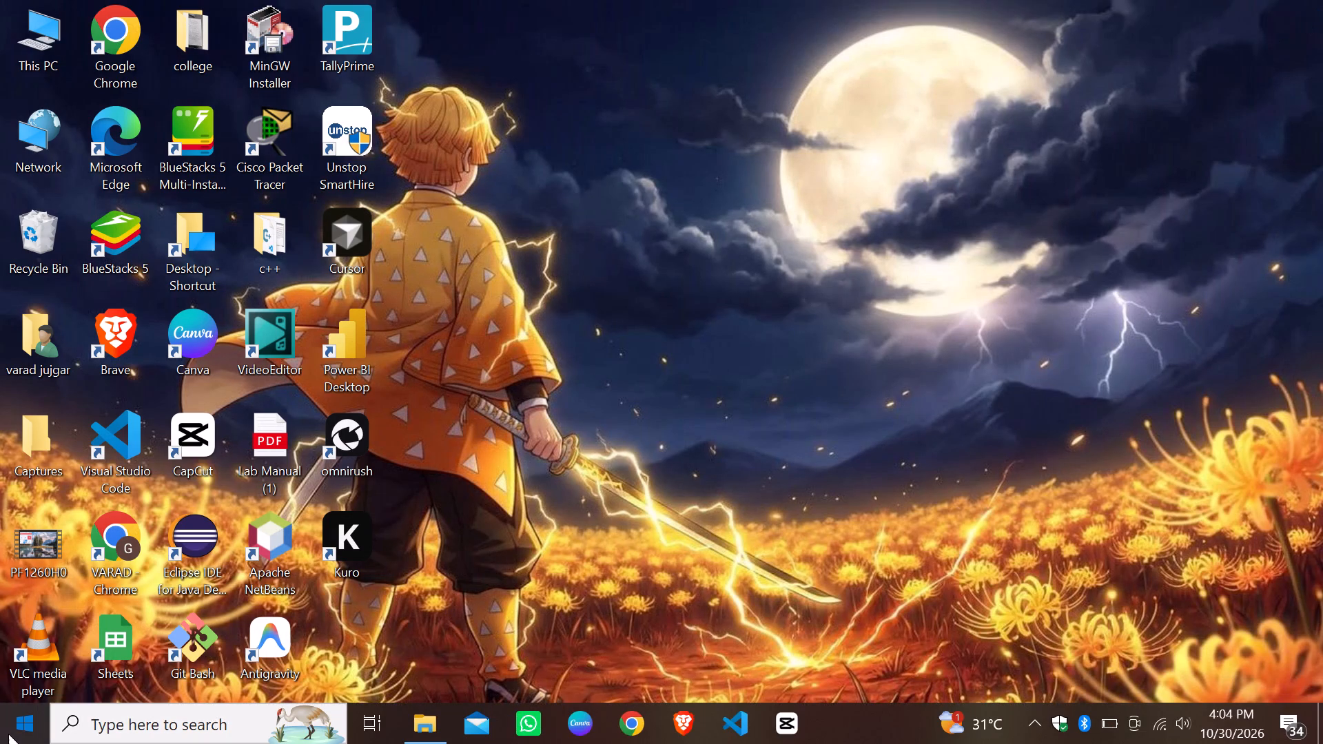
{"action": "left_click", "coordinate": [8, 734]}
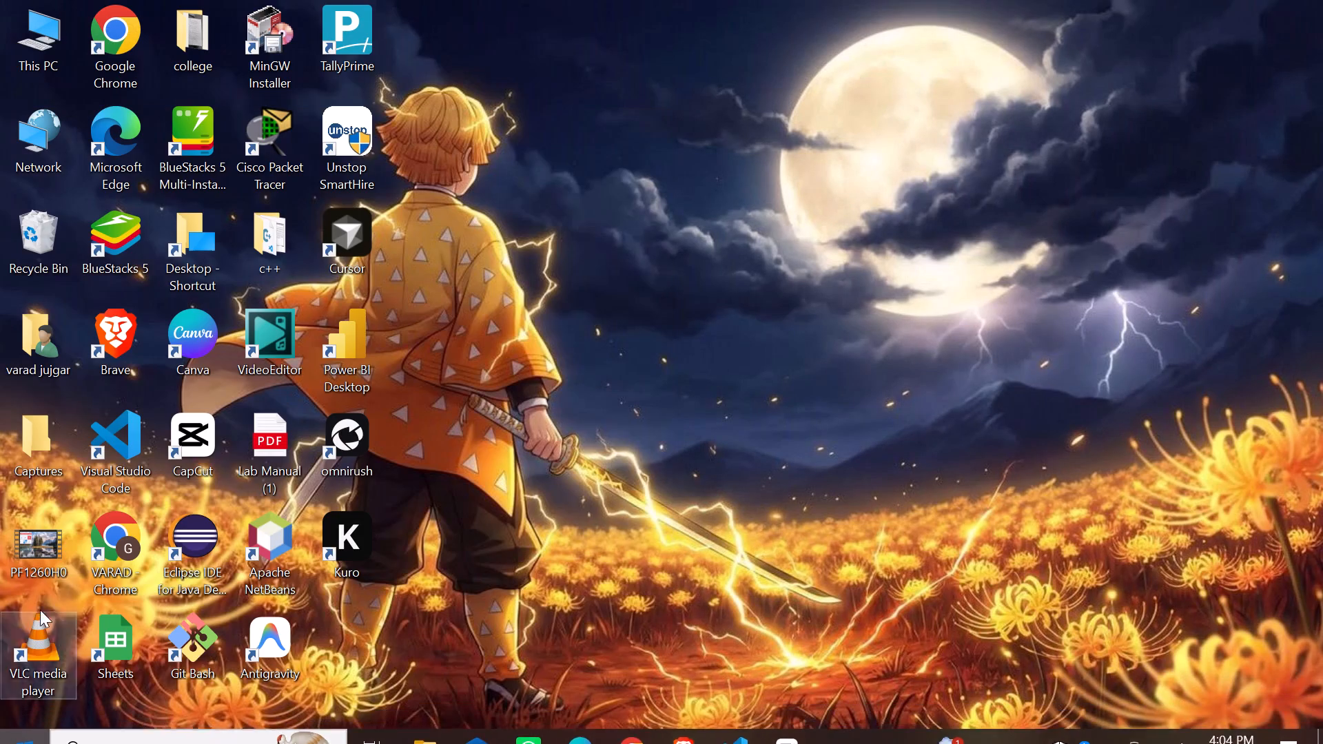
{"action": "left_click", "coordinate": [24, 743]}
{"action": "left_click", "coordinate": [41, 669]}
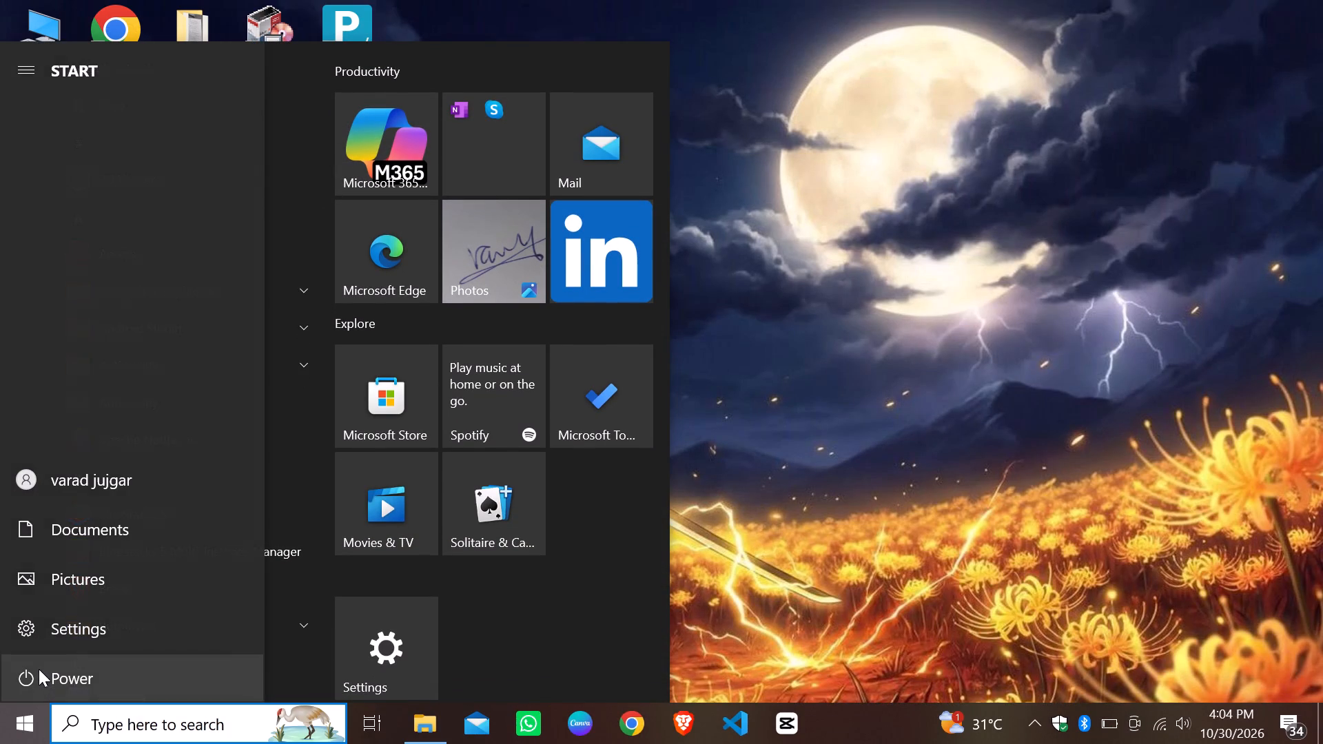
{"action": "left_click", "coordinate": [88, 657]}
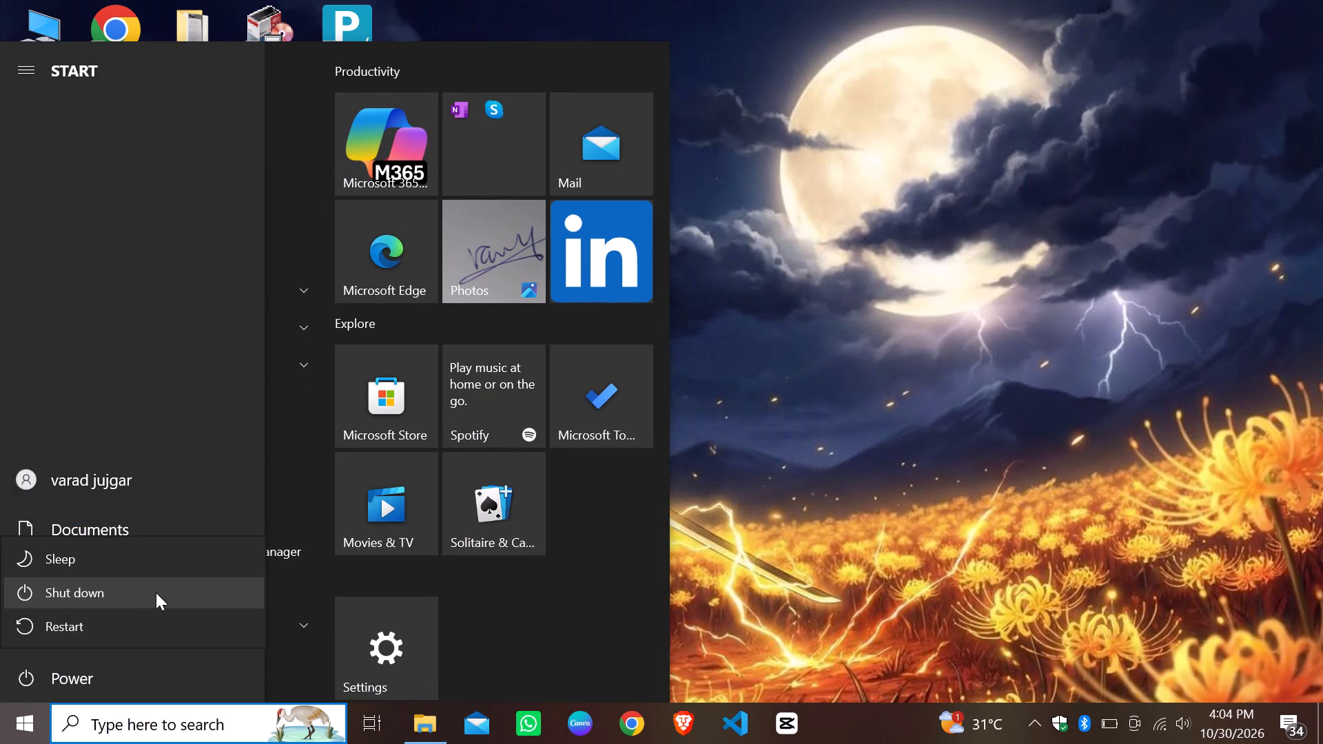